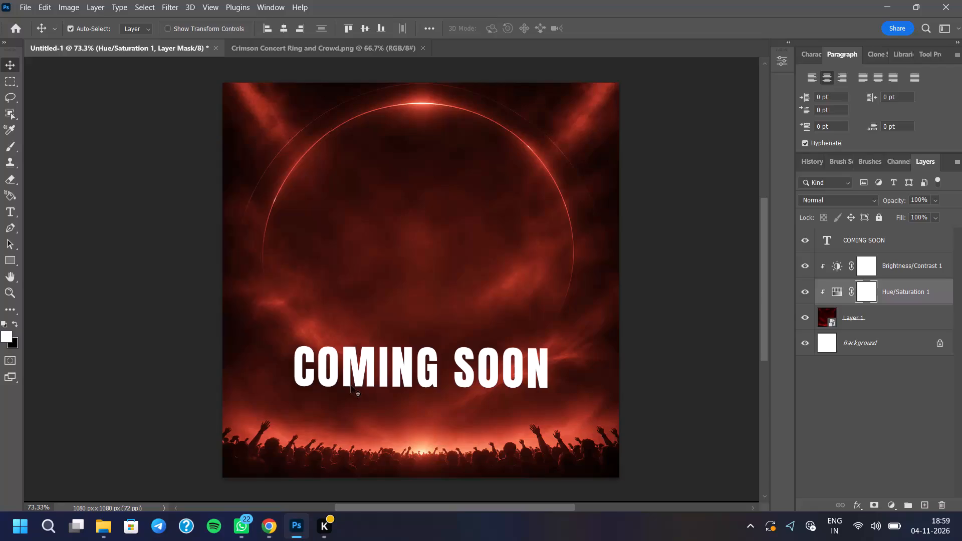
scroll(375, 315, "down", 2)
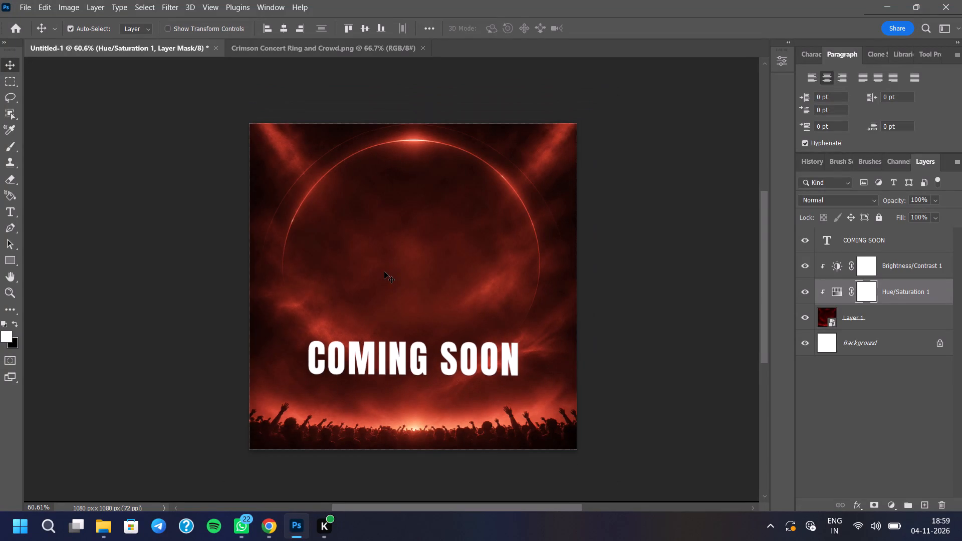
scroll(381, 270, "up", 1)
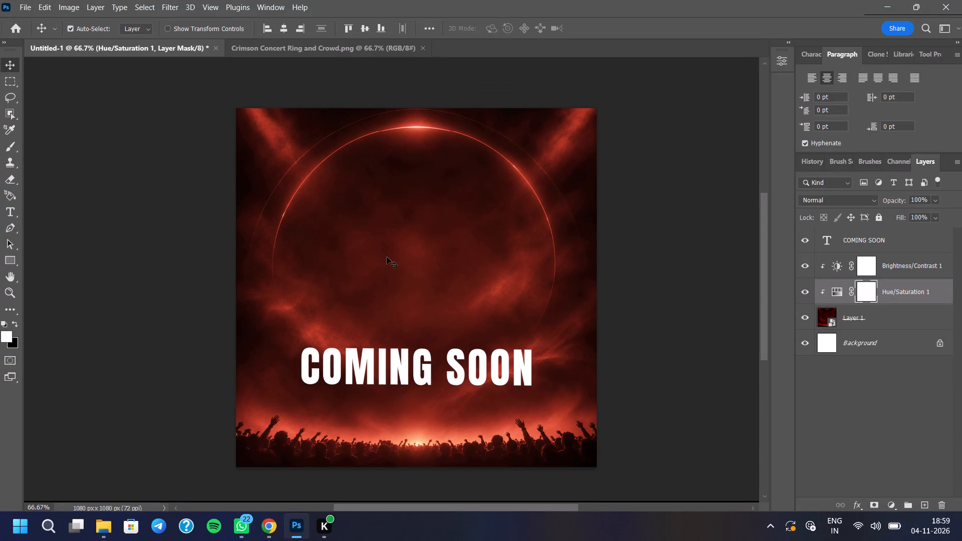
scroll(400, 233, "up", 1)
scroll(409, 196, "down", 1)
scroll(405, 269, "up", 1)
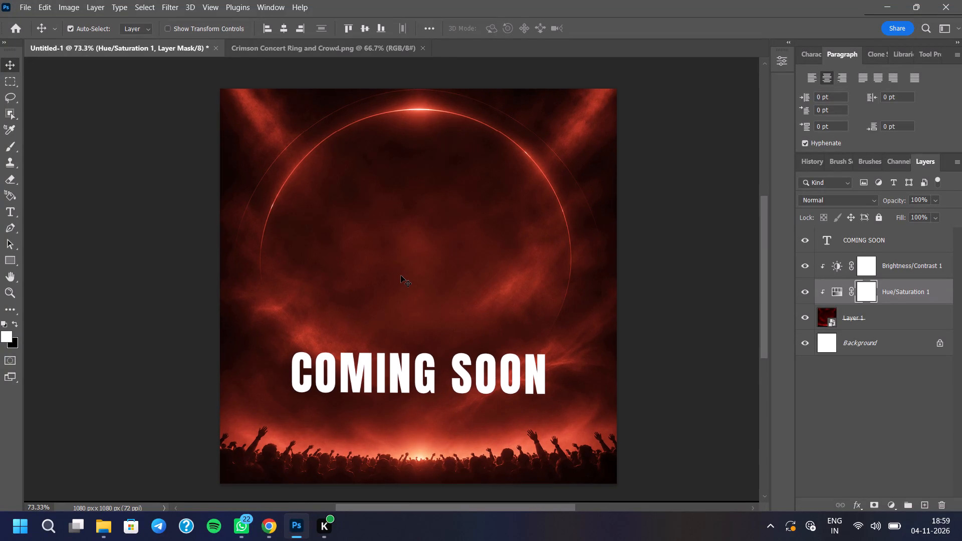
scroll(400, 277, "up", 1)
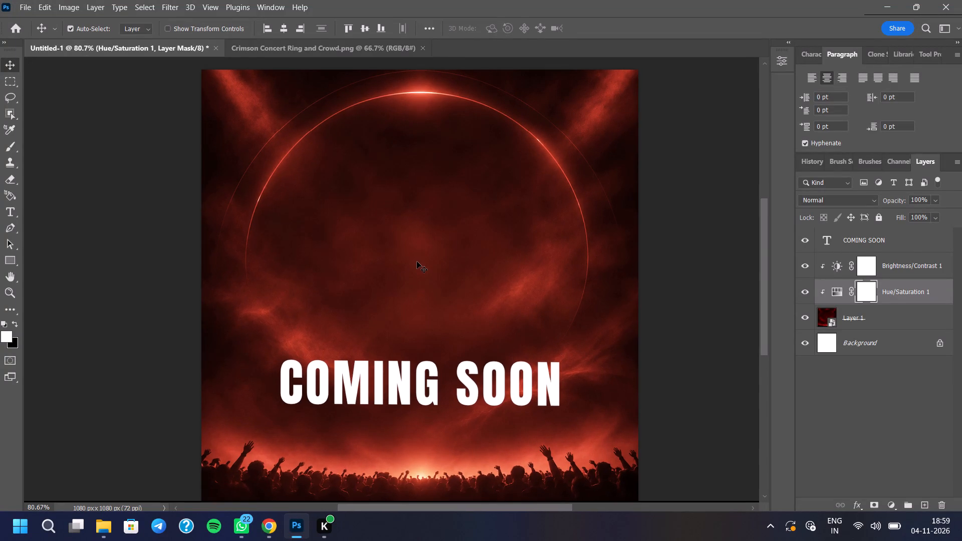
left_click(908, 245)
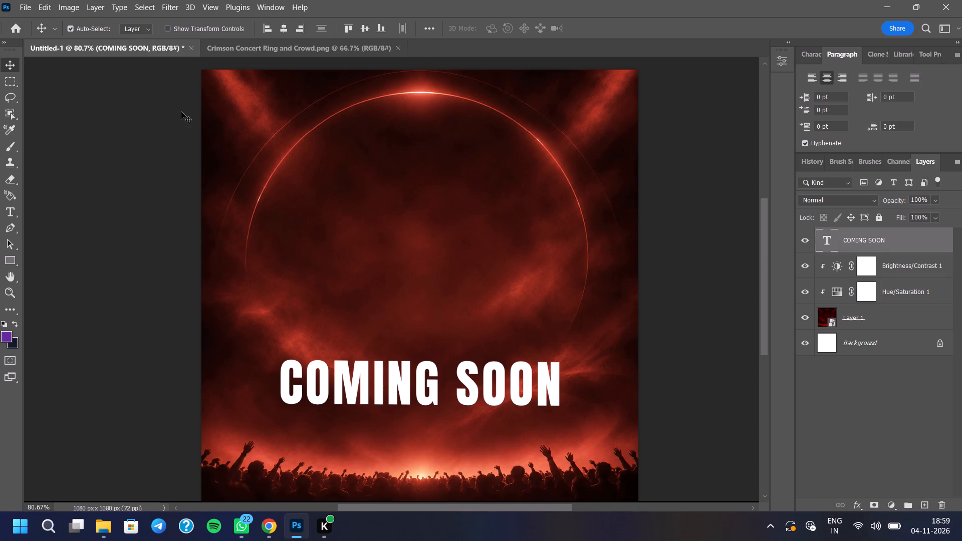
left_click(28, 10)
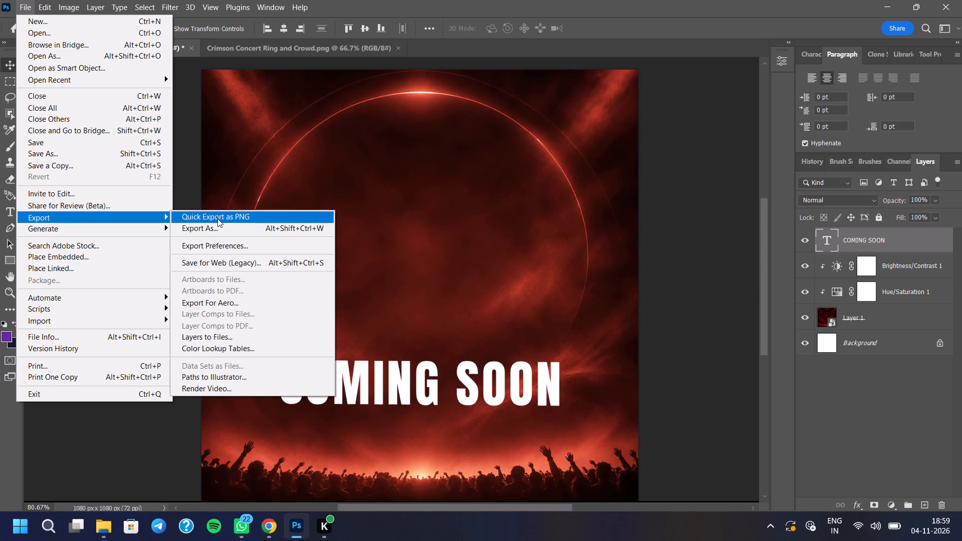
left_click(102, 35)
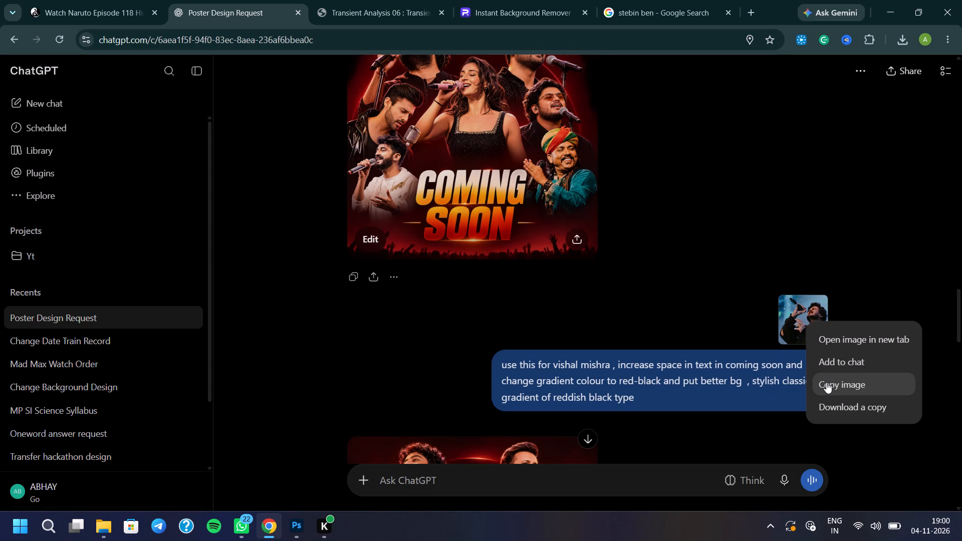
left_click(826, 382)
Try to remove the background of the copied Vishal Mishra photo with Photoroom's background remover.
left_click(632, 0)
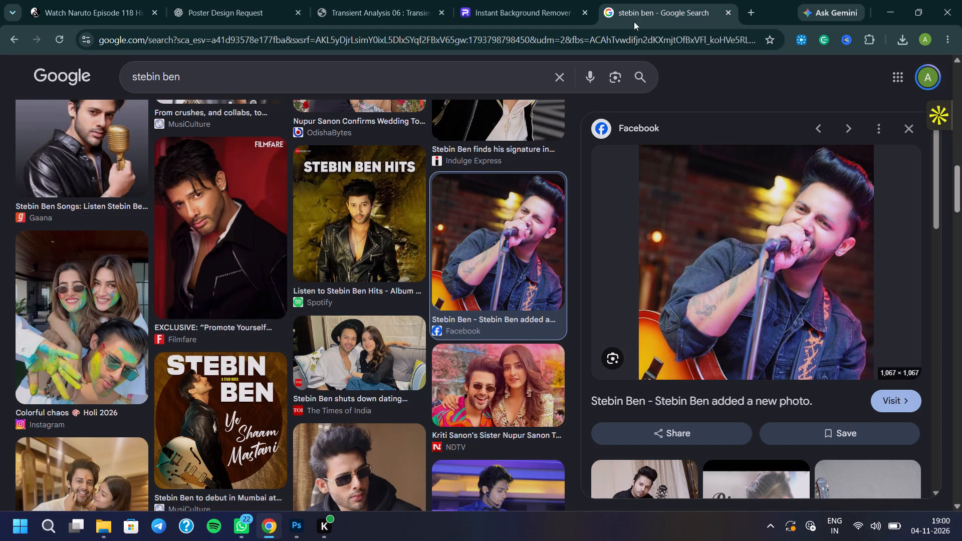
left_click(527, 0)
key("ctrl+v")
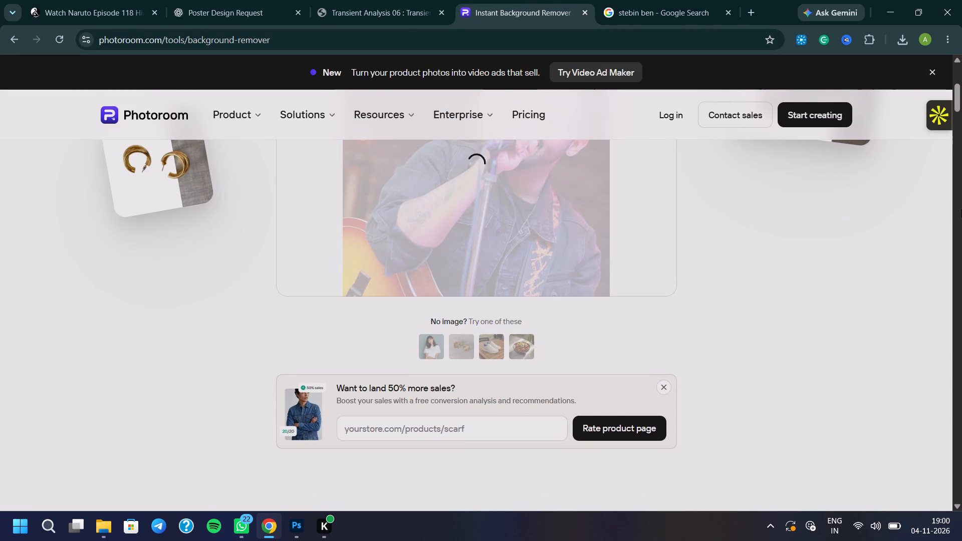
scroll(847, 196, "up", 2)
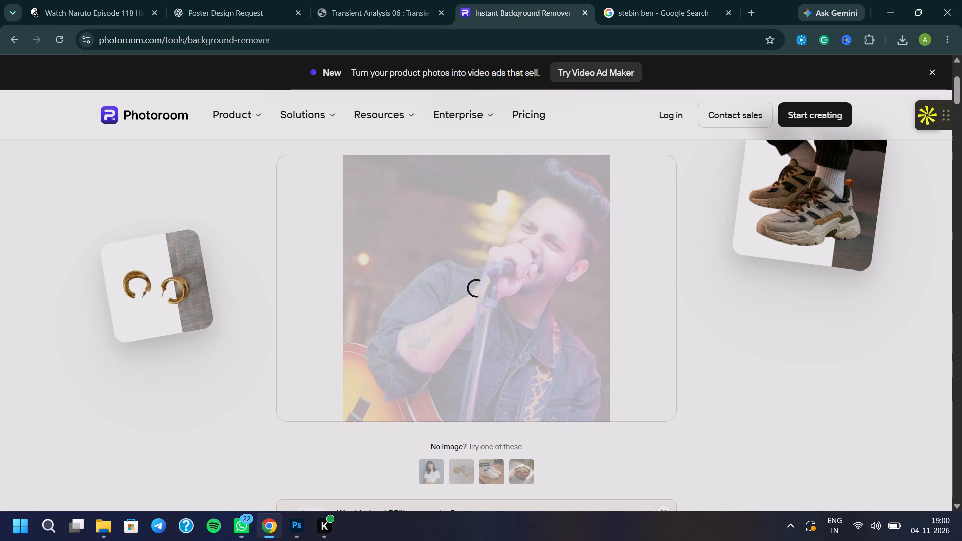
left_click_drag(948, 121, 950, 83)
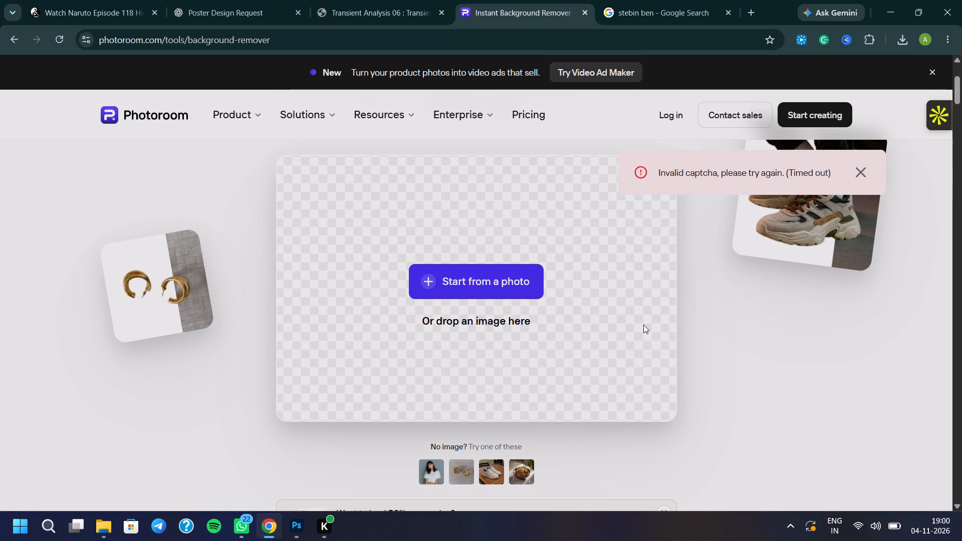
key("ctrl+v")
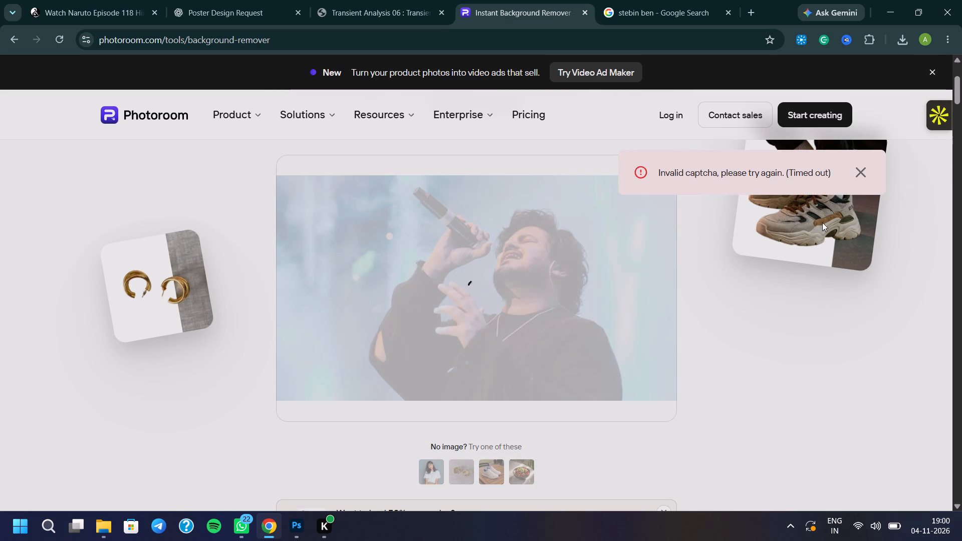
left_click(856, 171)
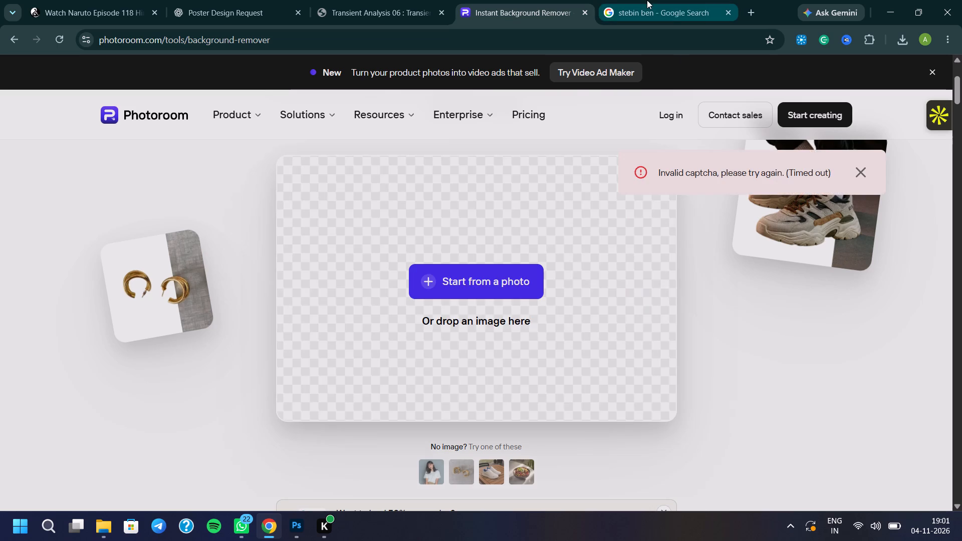
Search the web for vishal mishra concert photos in the tab holding the earlier stebin ben search.
left_click(647, 0)
left_click(559, 0)
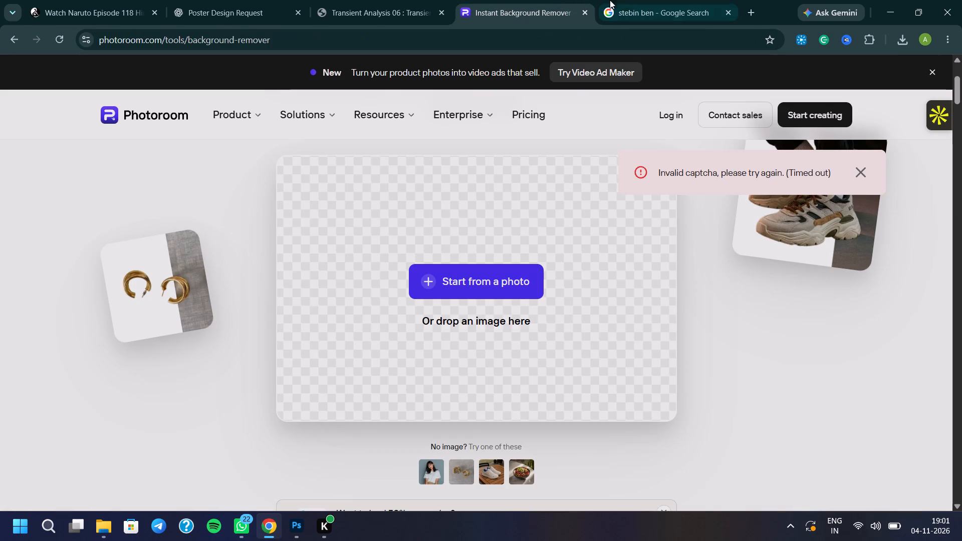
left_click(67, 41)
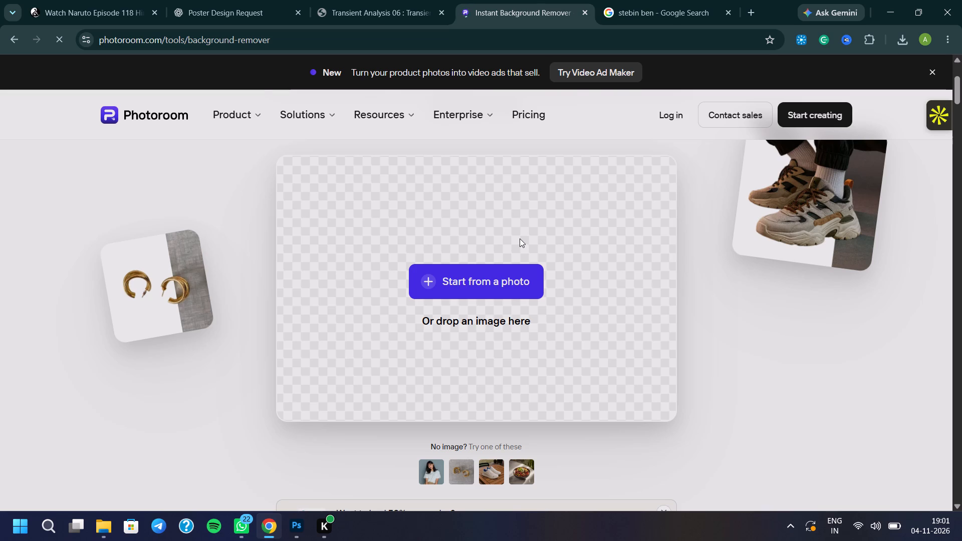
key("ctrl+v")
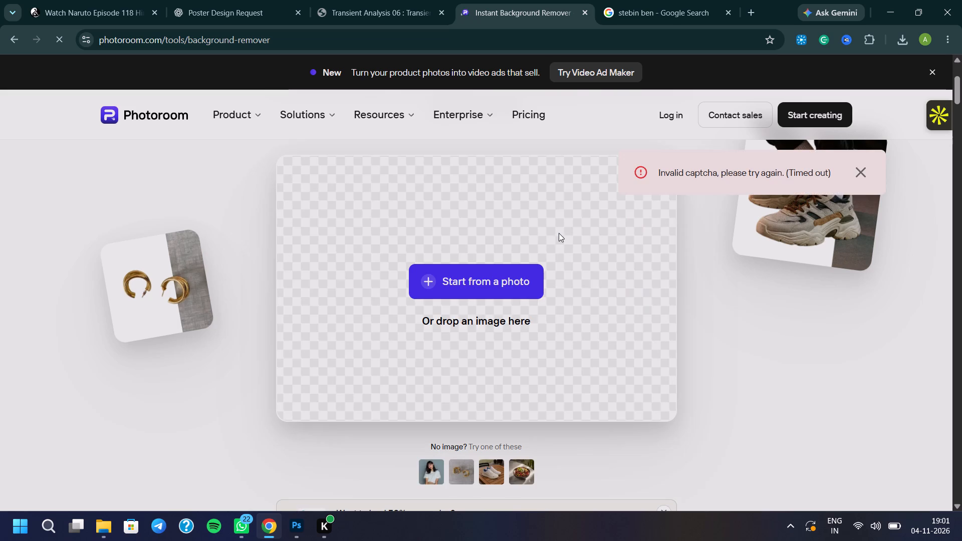
Open the uploaded Vishal Mishra singing photo in the Poster Design Request chat and copy the image again.
left_click(654, 0)
left_click(243, 0)
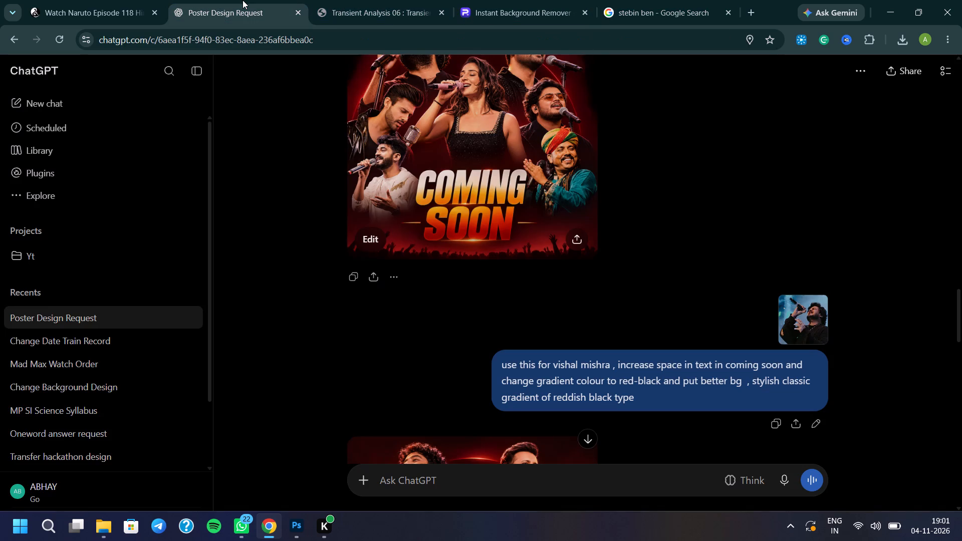
left_click(798, 325)
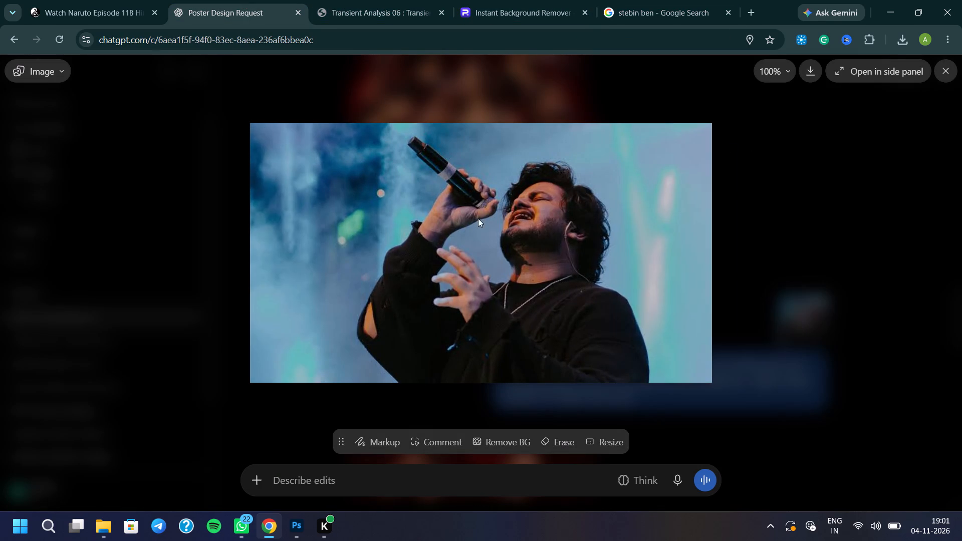
right_click(478, 218)
left_click(516, 268)
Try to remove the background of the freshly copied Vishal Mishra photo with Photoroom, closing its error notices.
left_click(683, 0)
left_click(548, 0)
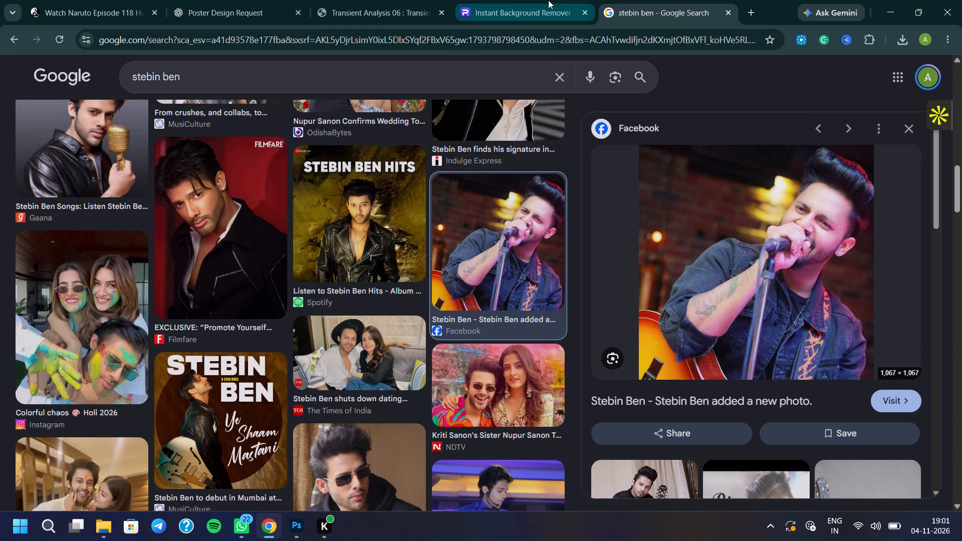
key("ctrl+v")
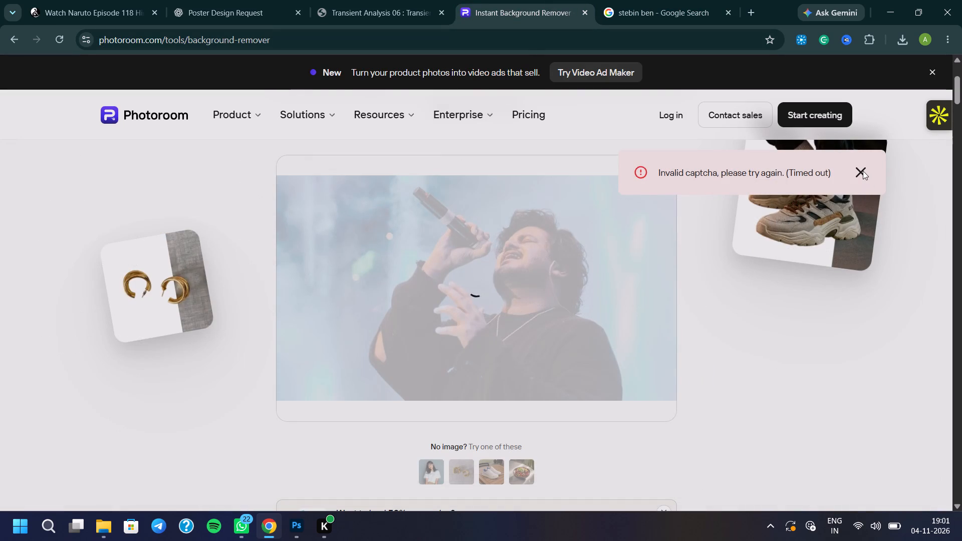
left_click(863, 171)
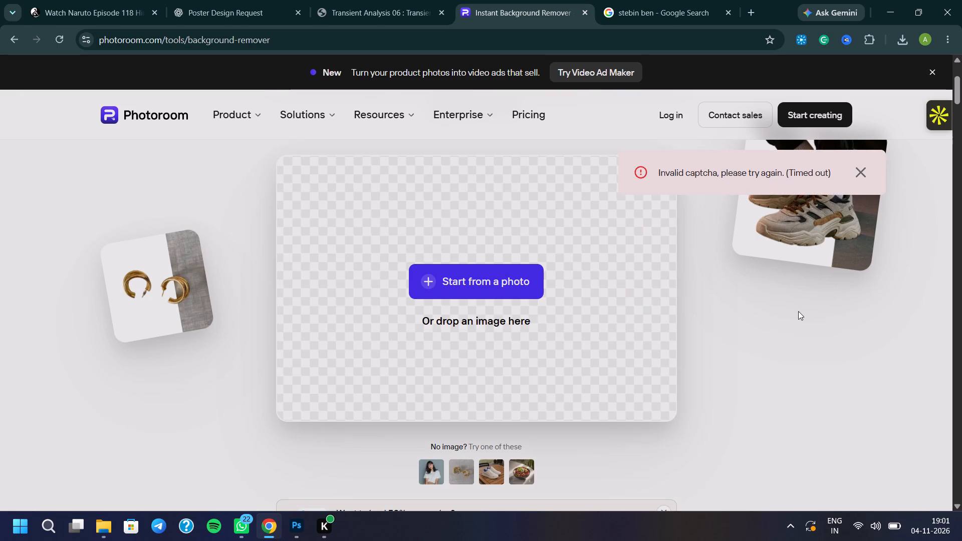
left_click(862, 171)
Replace the stebin ben image search with a search for vishal mishra concert.
left_click(672, 11)
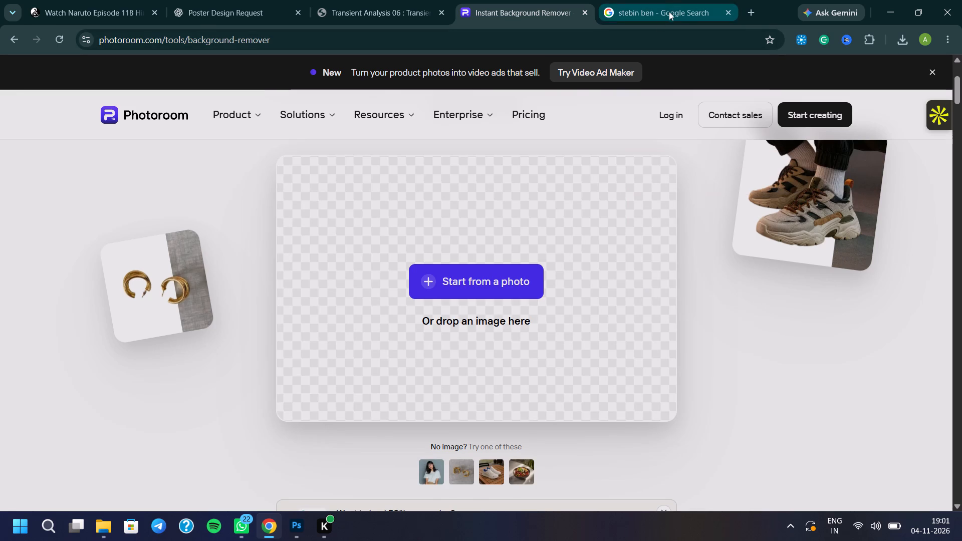
left_click_drag(195, 81, 47, 81)
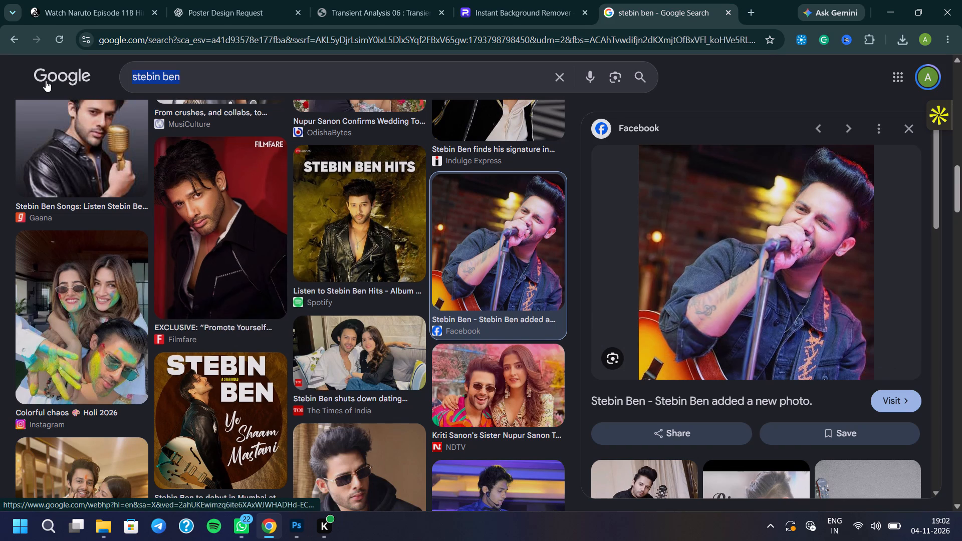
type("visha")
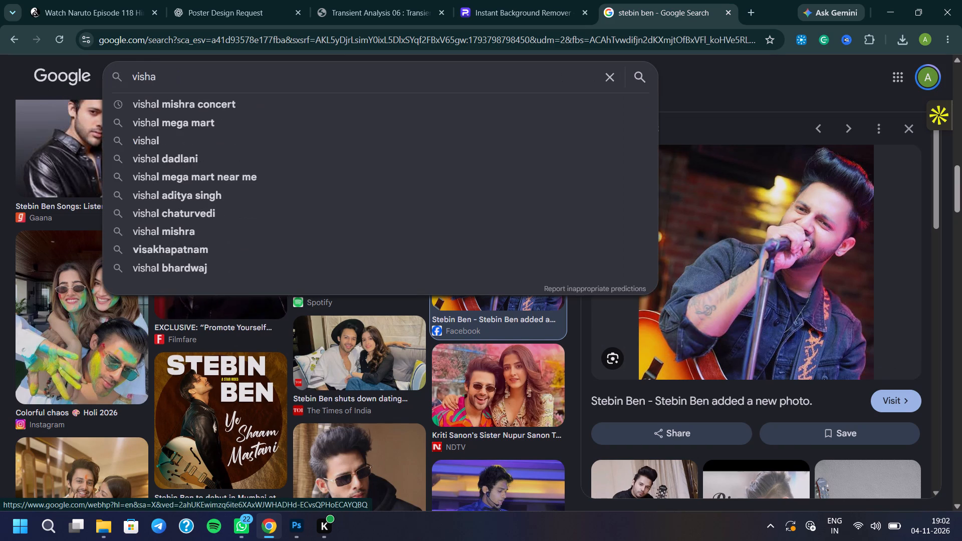
left_click(147, 99)
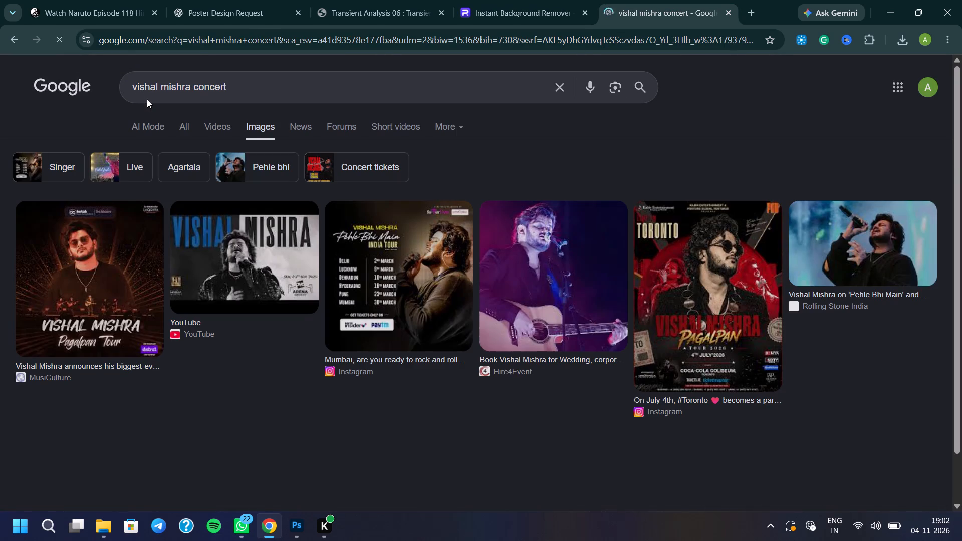
Open a new browser tab.
left_click(741, 0)
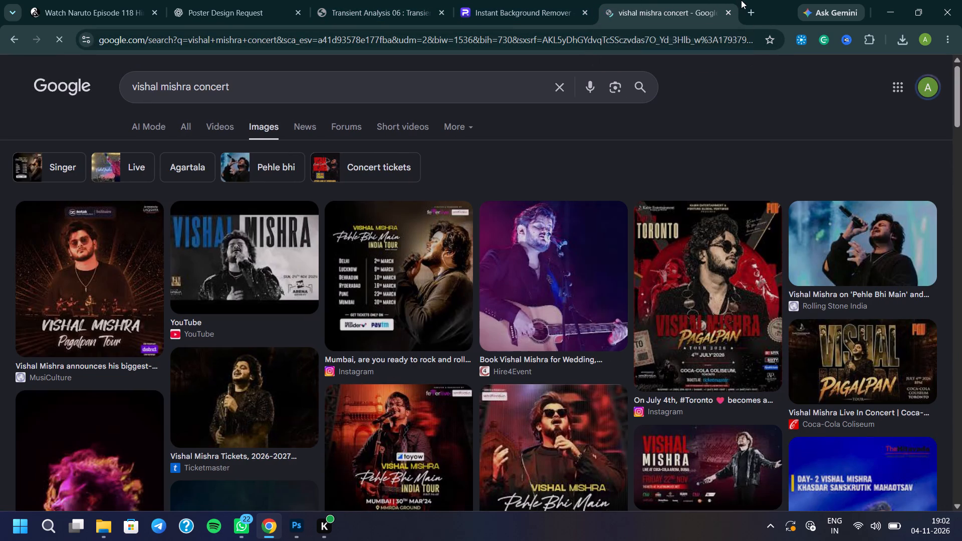
left_click(745, 0)
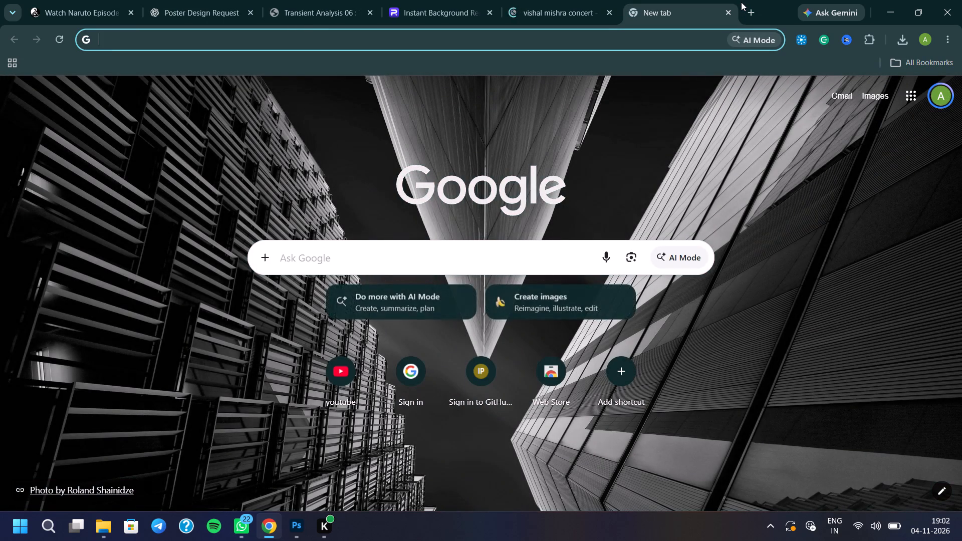
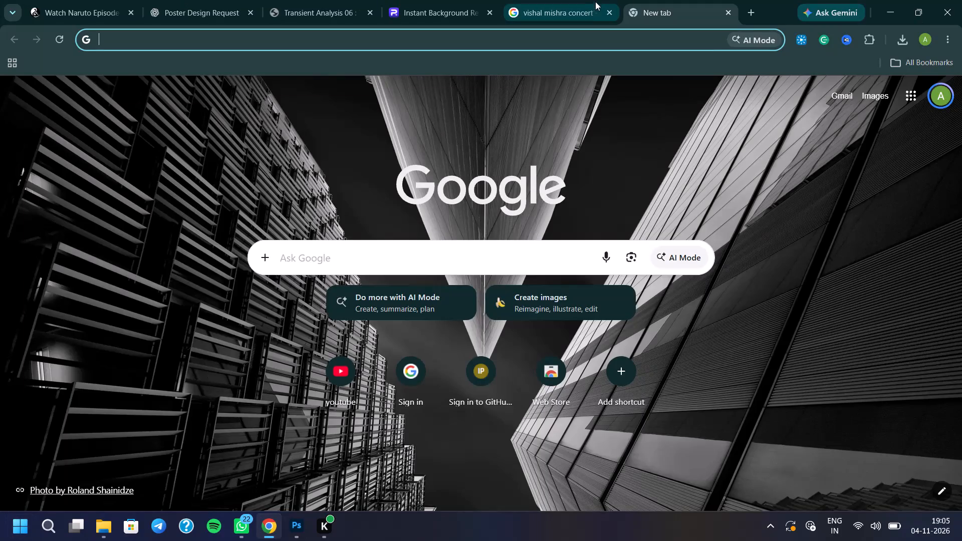
Copy the Rolling Stone India photo of Vishal Mishra singing into a microphone from the concert image results.
left_click(552, 0)
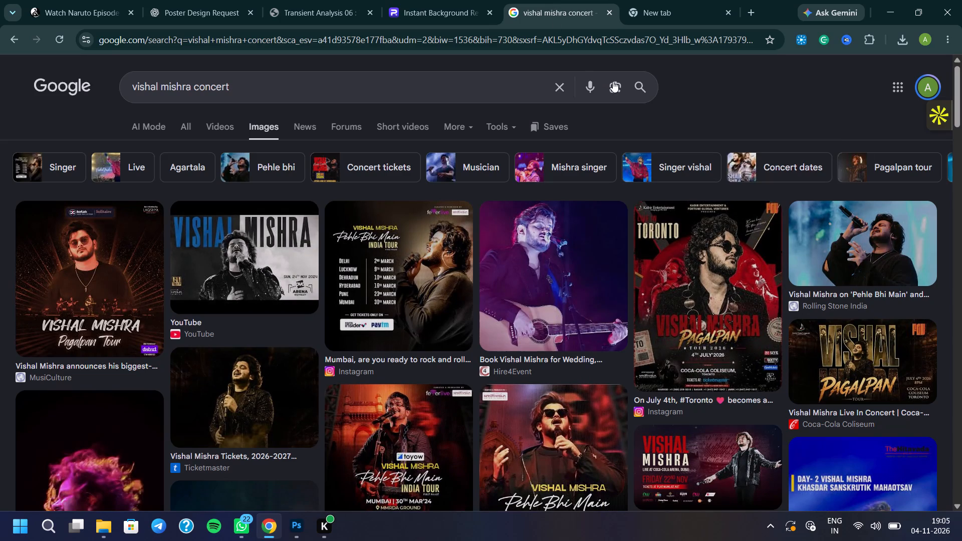
left_click(476, 0)
left_click(537, 0)
left_click(839, 231)
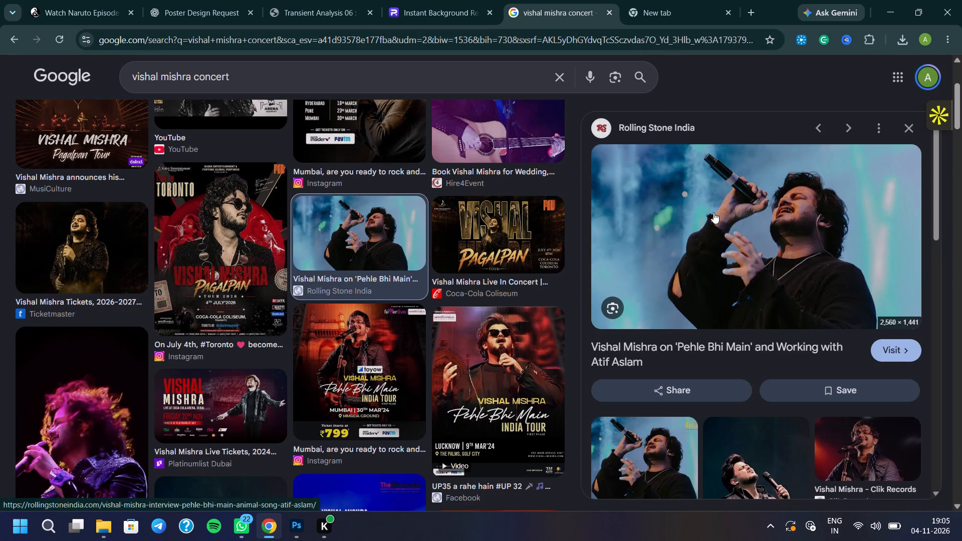
right_click(712, 212)
left_click(773, 424)
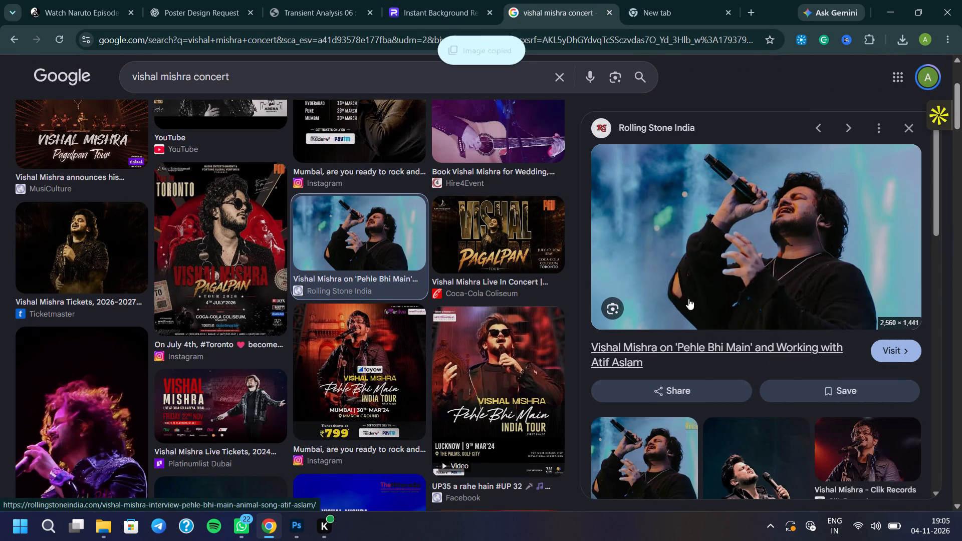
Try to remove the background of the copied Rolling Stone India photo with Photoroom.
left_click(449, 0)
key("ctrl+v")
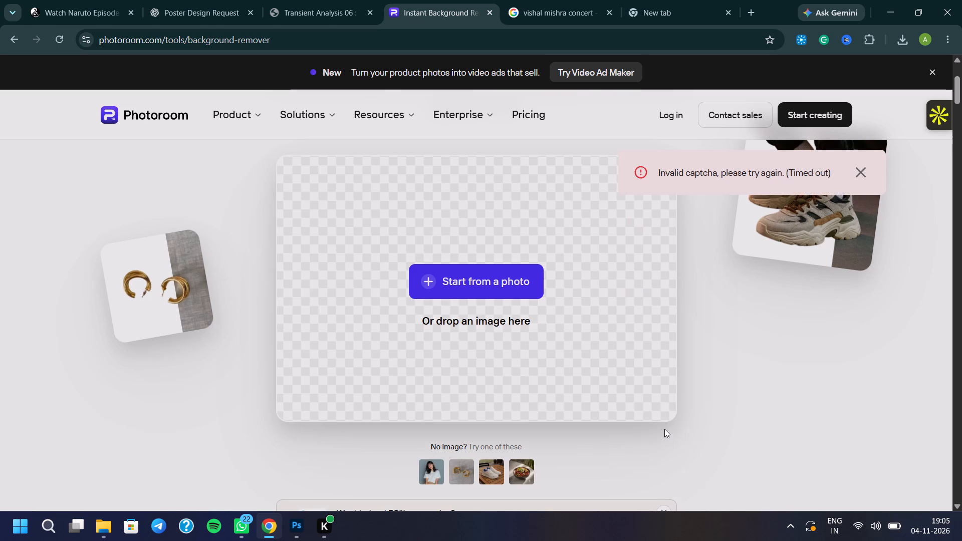
Open remove.bg in the empty new tab and remove the background of the copied Vishal Mishra photo.
left_click(667, 0)
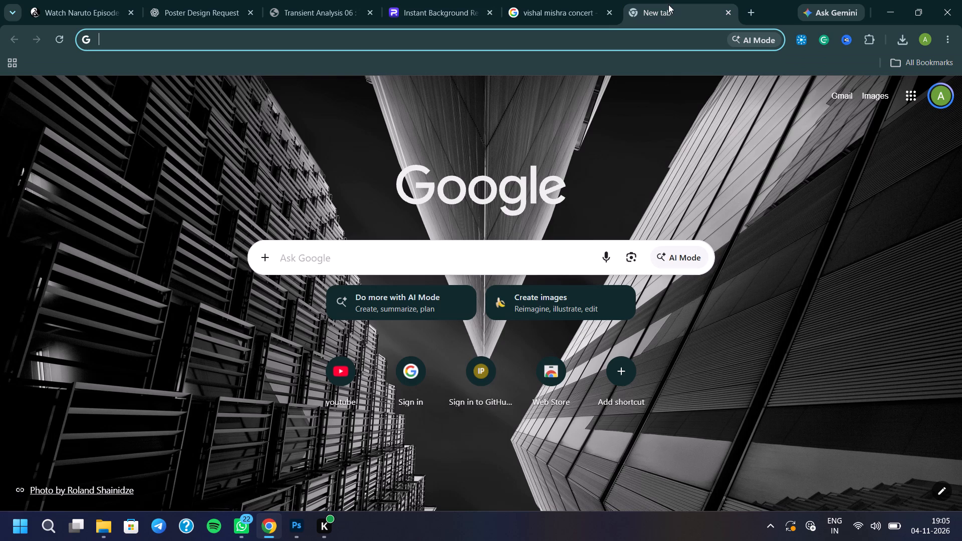
key("b")
key("g")
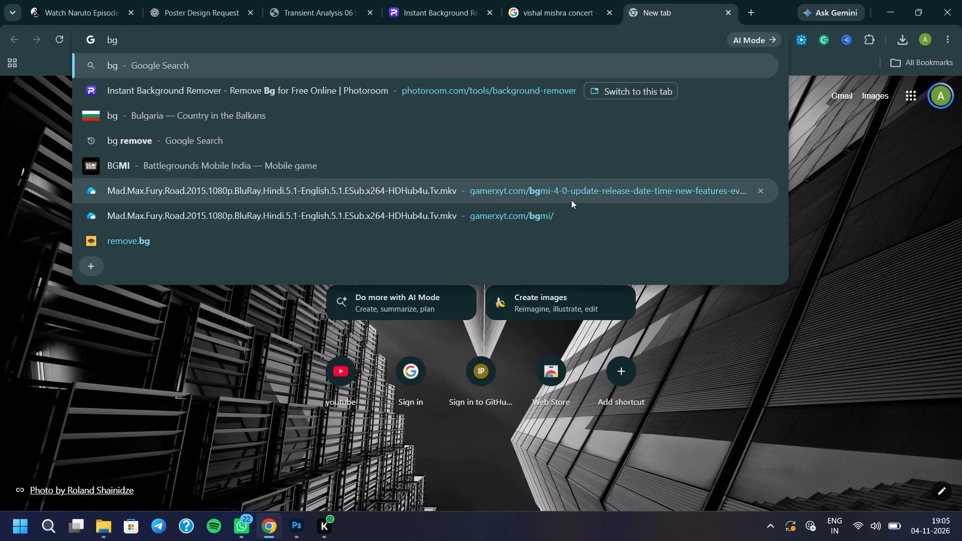
left_click(561, 238)
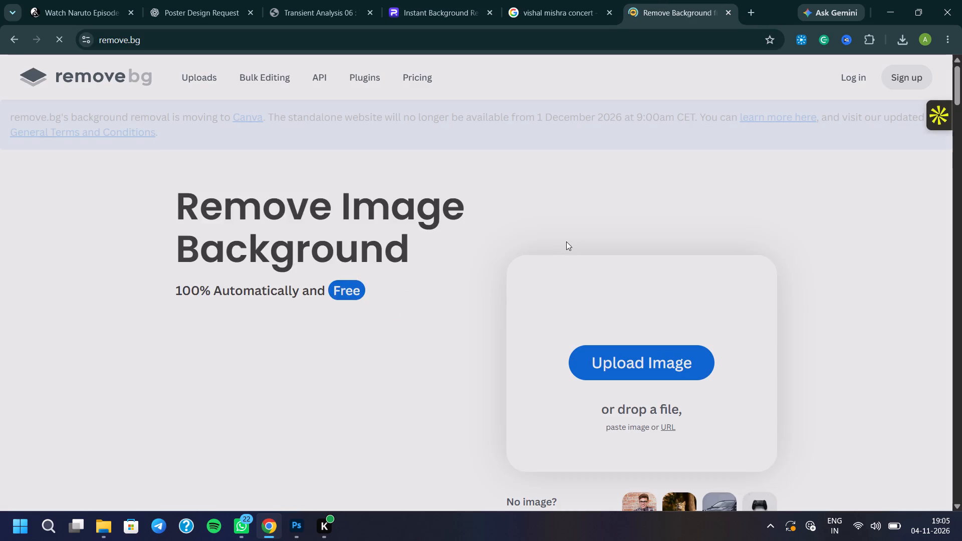
key("ctrl+v")
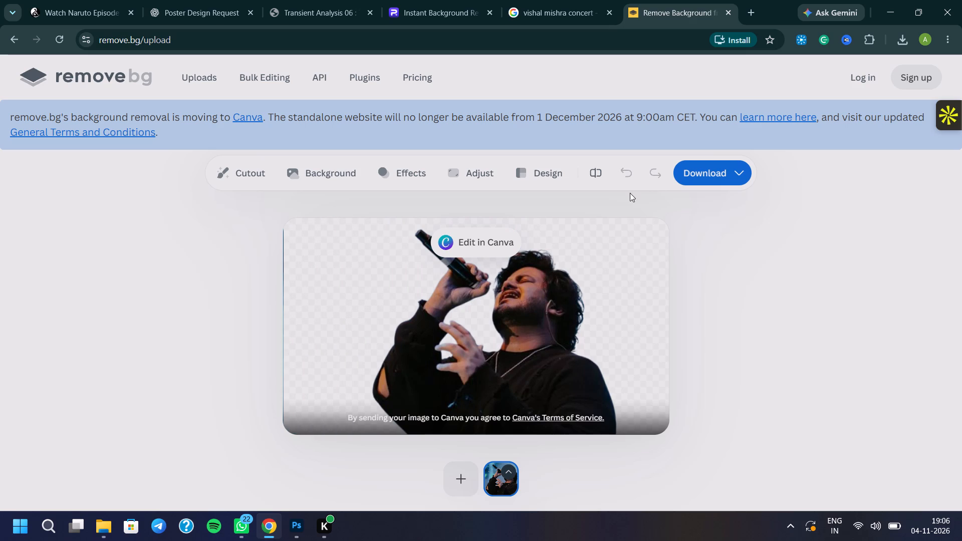
Download the free 666 x 374 preview of the Vishal Mishra cut-out as a PNG into the bgs folder.
left_click(735, 174)
left_click(699, 204)
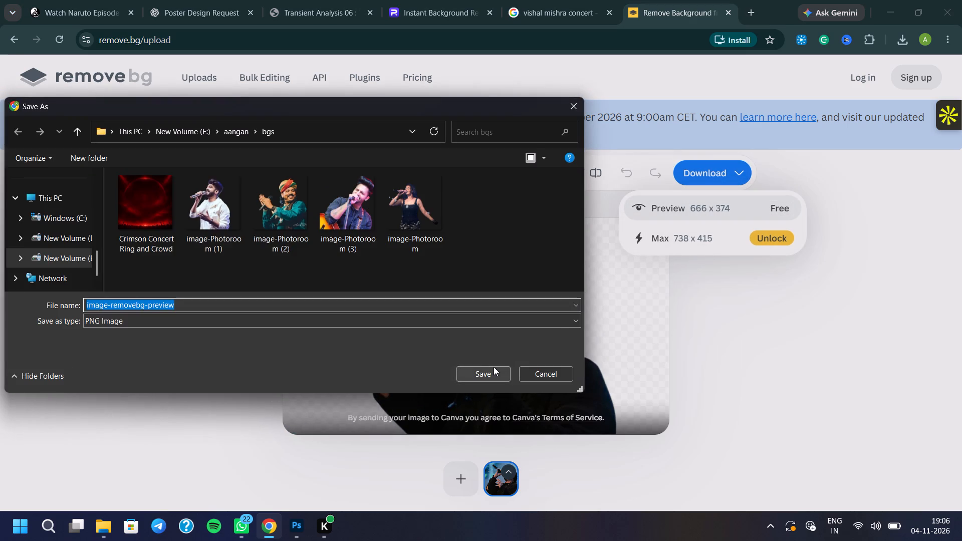
left_click(494, 367)
Replace the Vishal Mishra image search with one for arijit singh concert.
left_click(553, 0)
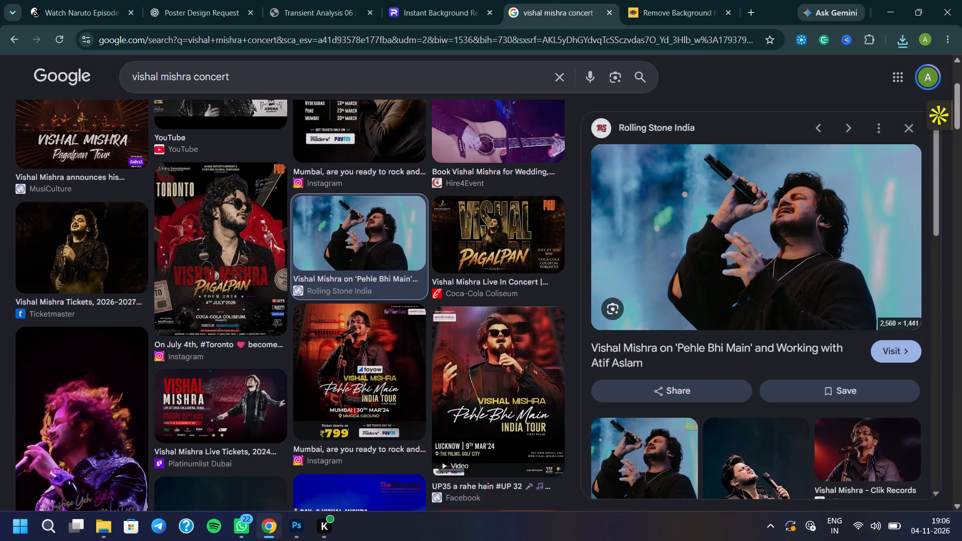
left_click_drag(193, 78, 99, 81)
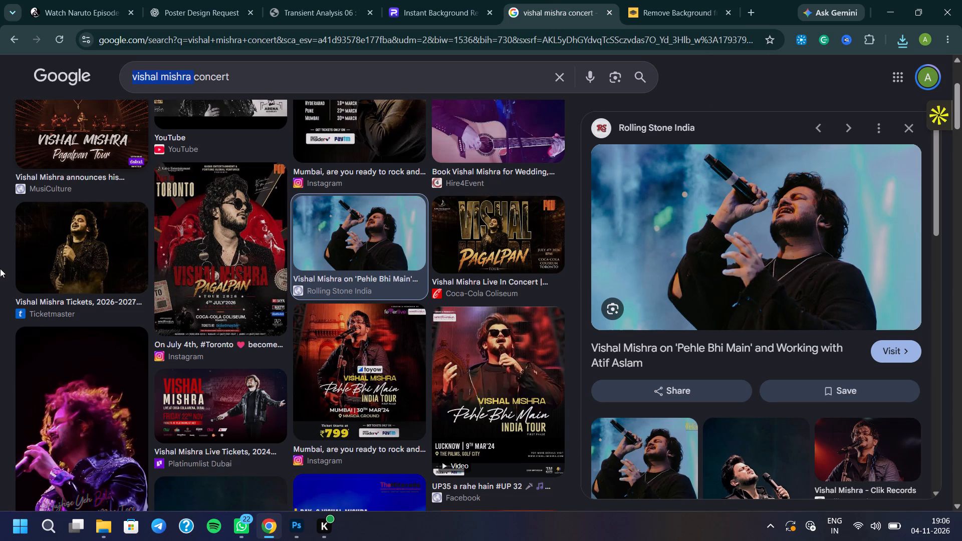
type("arji")
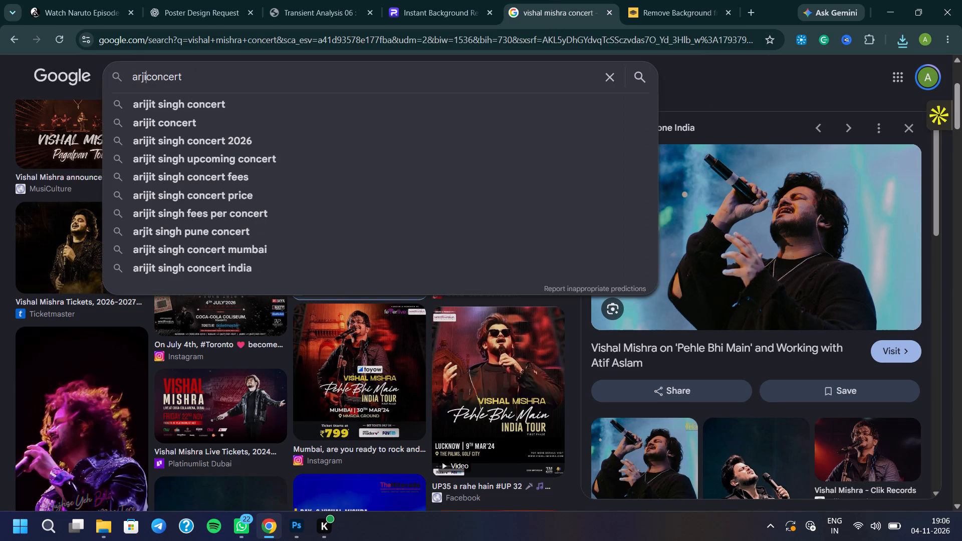
left_click(215, 99)
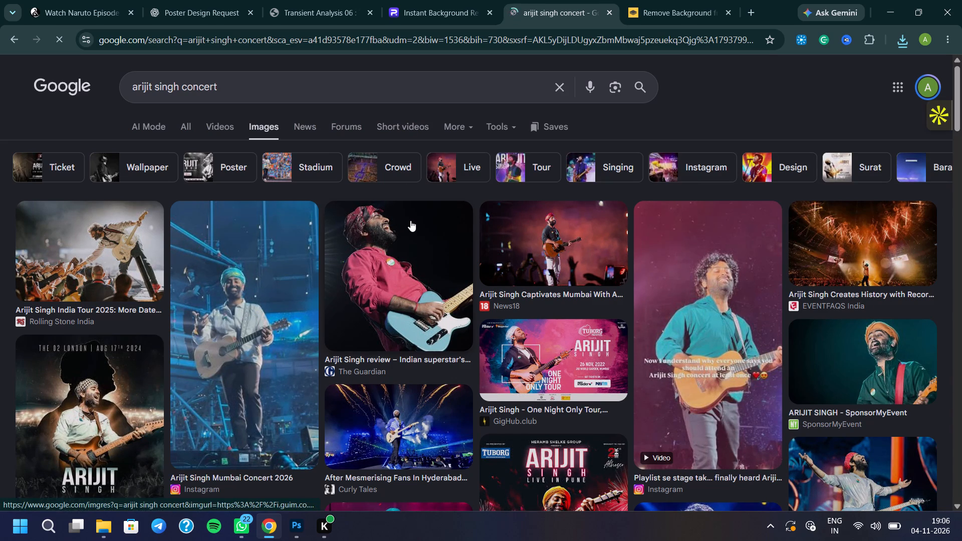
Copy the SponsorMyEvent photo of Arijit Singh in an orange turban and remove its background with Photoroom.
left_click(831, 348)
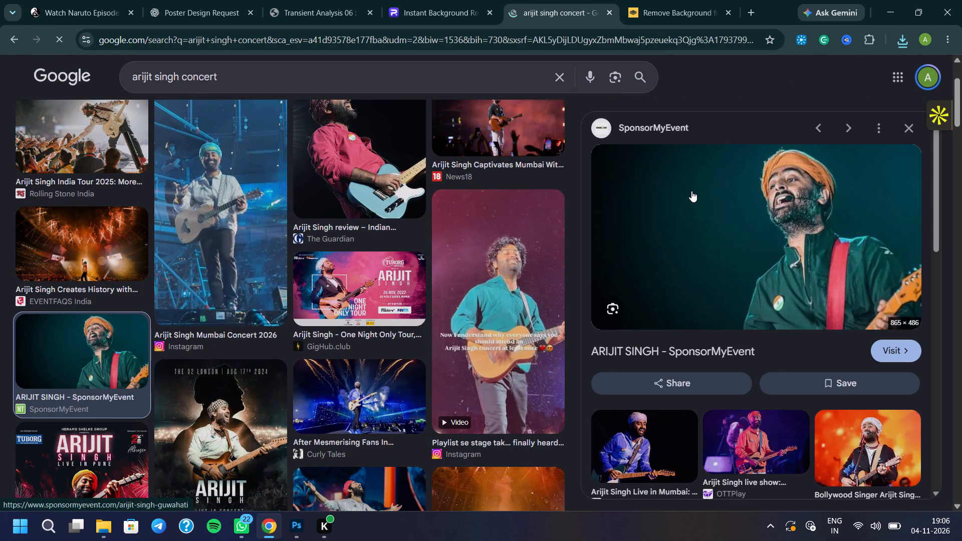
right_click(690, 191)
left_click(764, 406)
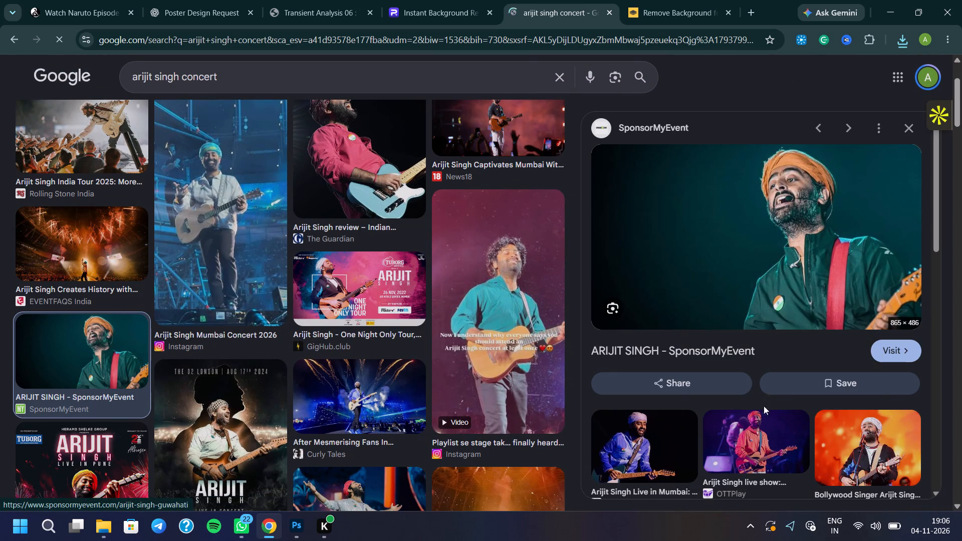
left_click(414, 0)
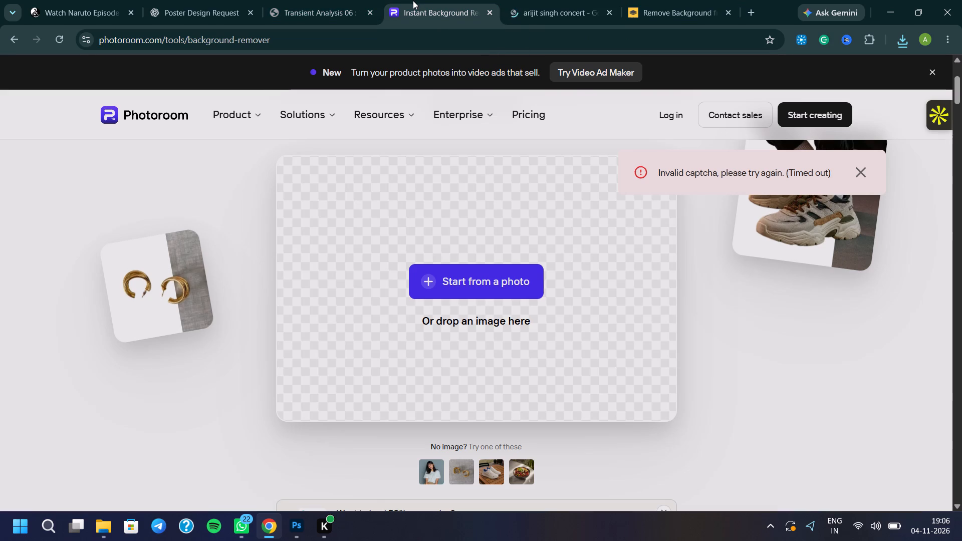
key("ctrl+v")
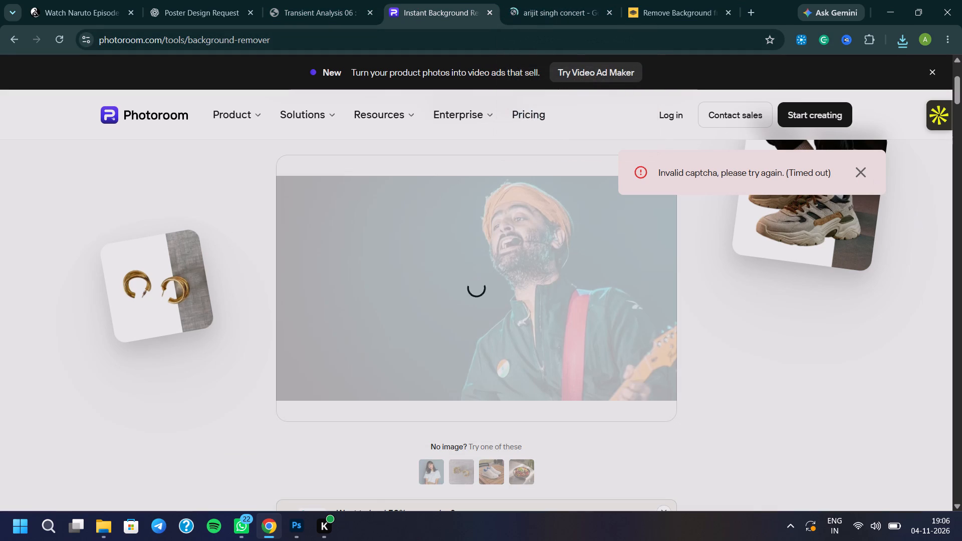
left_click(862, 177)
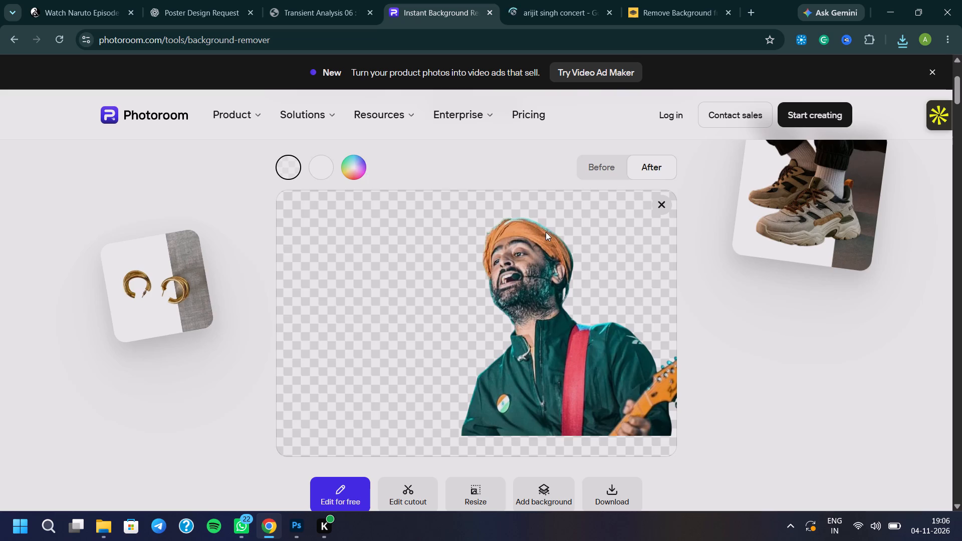
Check the poster in the Poster Design Request chat, and copy the India Today photo of Arijit Singh with a guitar from the image results.
left_click(219, 0)
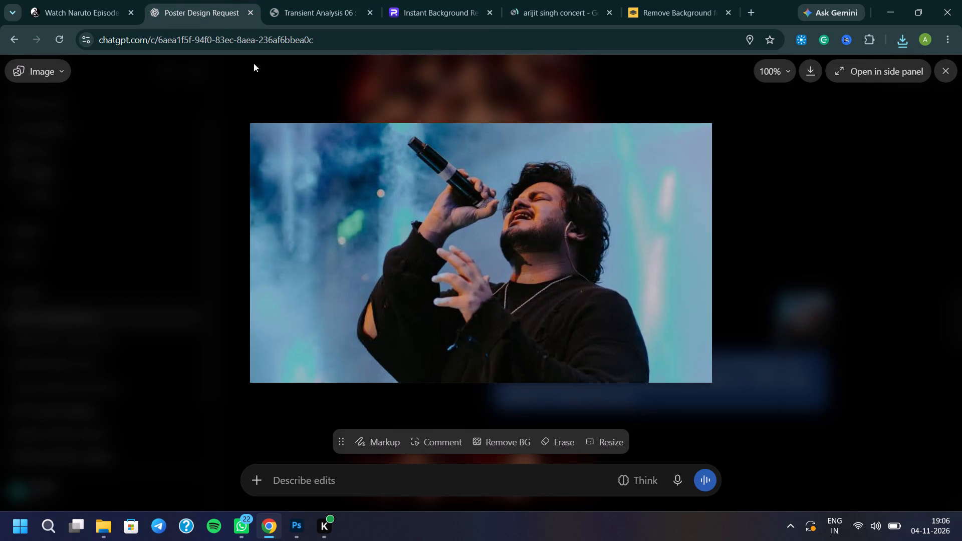
left_click(229, 166)
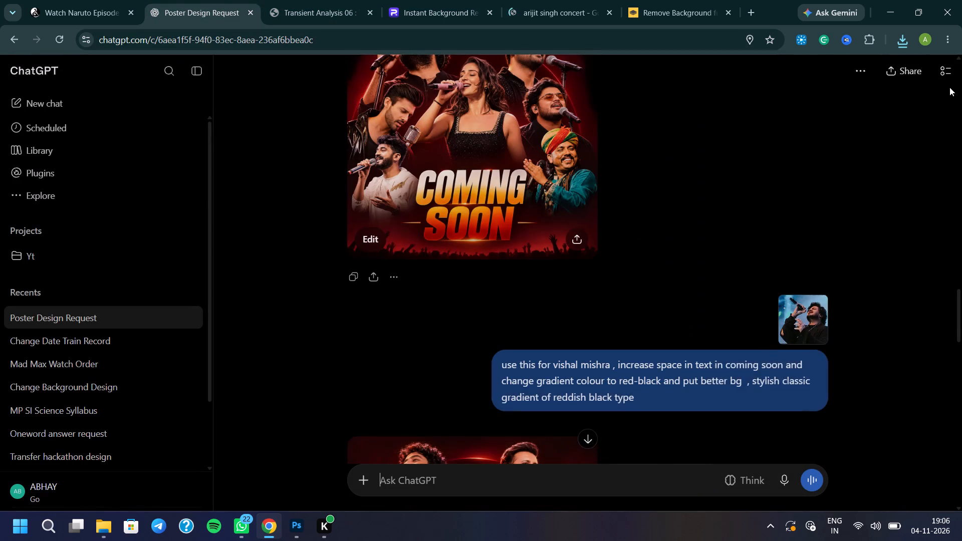
scroll(665, 217, "up", 3)
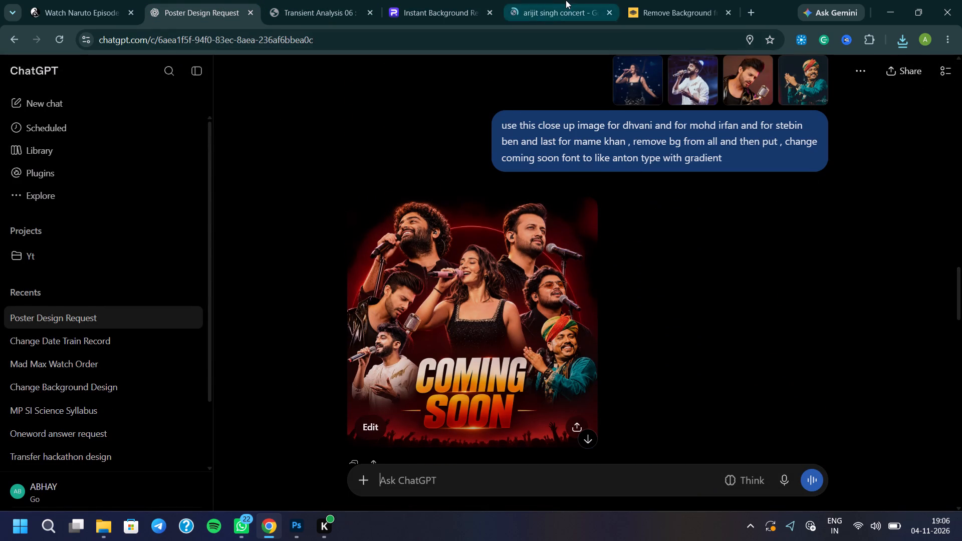
left_click(566, 0)
scroll(345, 199, "down", 3)
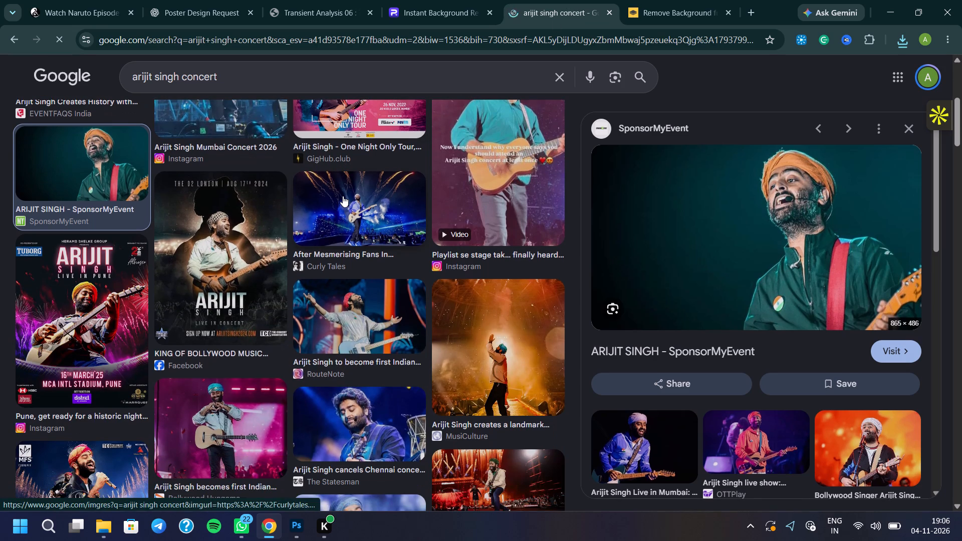
scroll(343, 196, "down", 2)
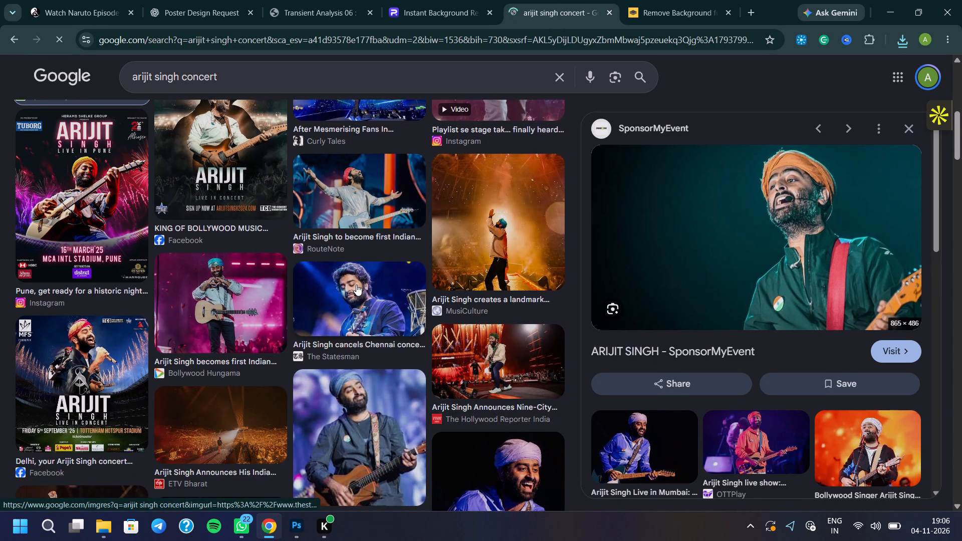
scroll(359, 275, "down", 5)
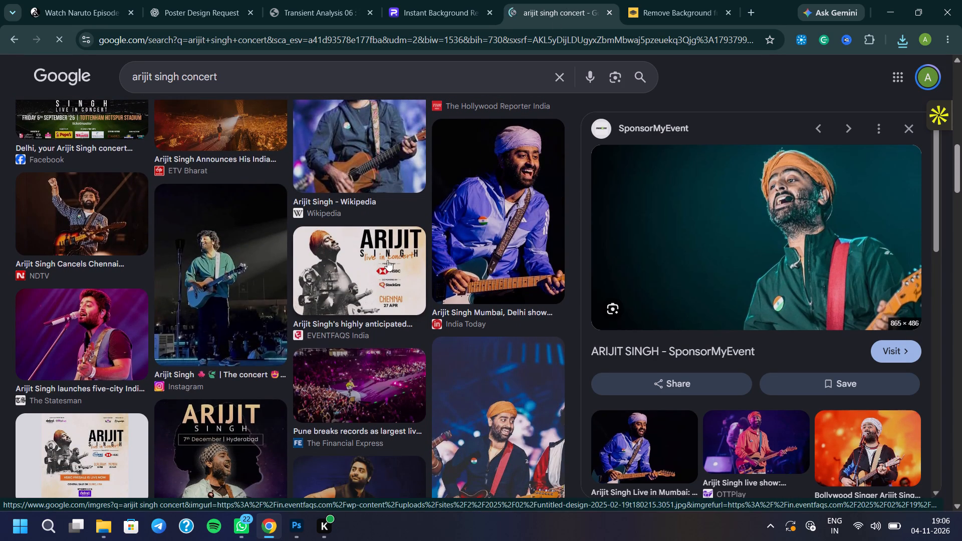
left_click(500, 223)
right_click(711, 213)
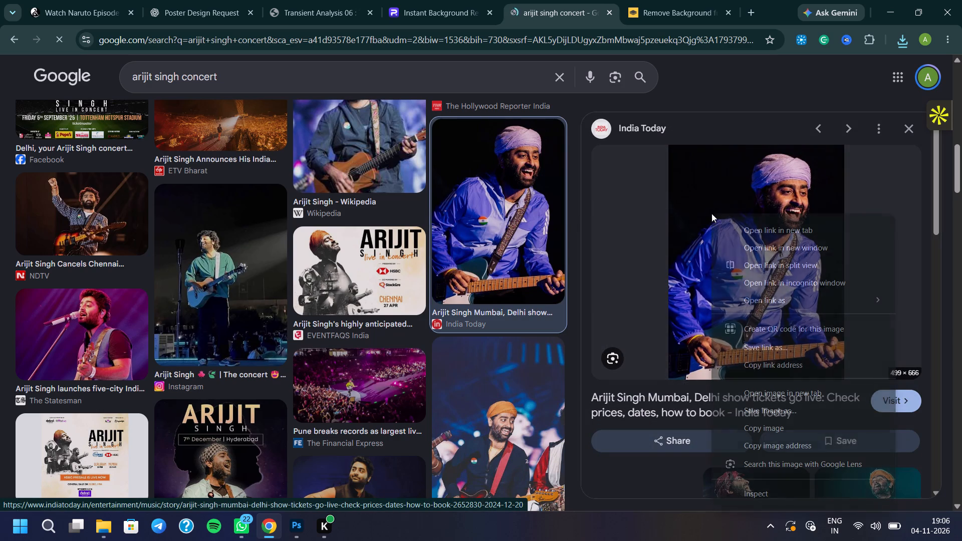
left_click(766, 432)
Remove the background of the copied India Today photo with Photoroom and save the Arijit Singh cut-out as a PNG.
left_click(402, 0)
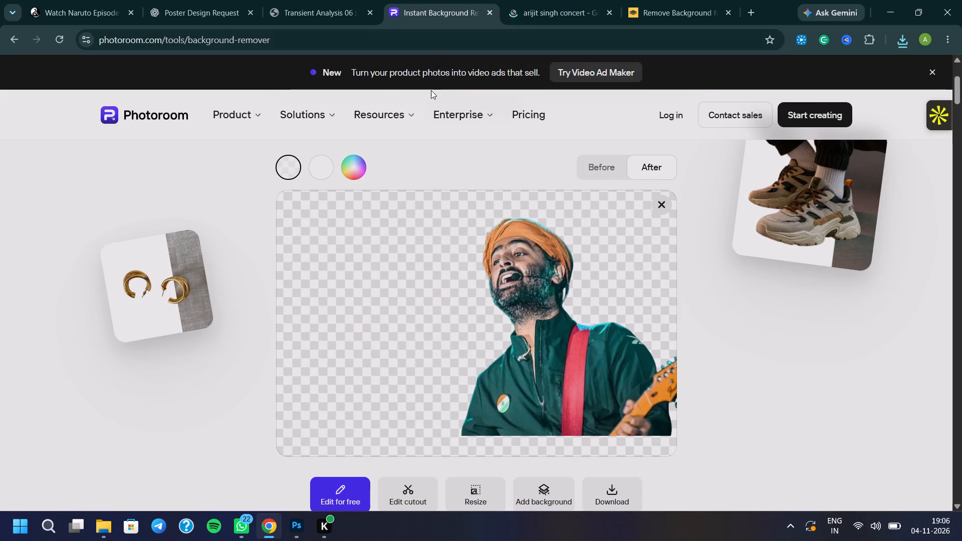
key("ctrl+v")
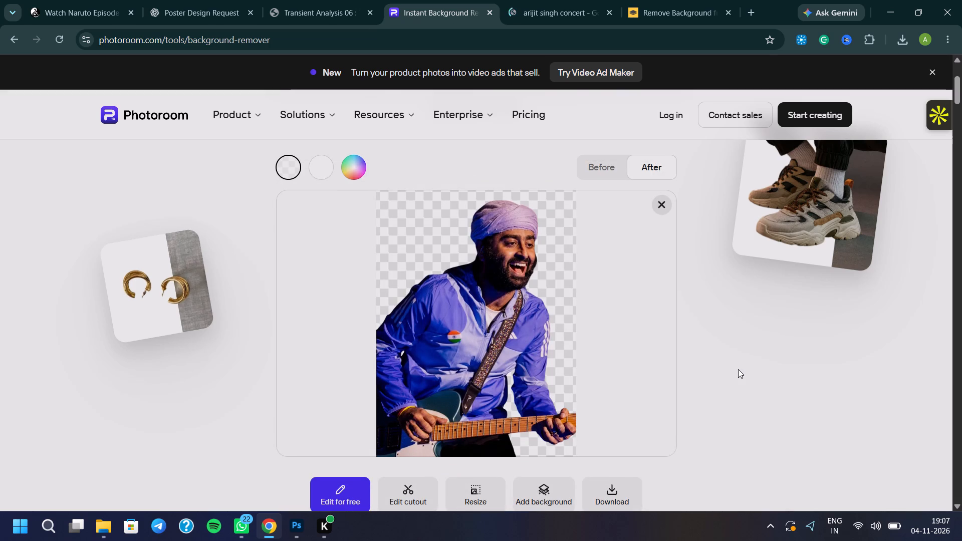
scroll(738, 369, "down", 3)
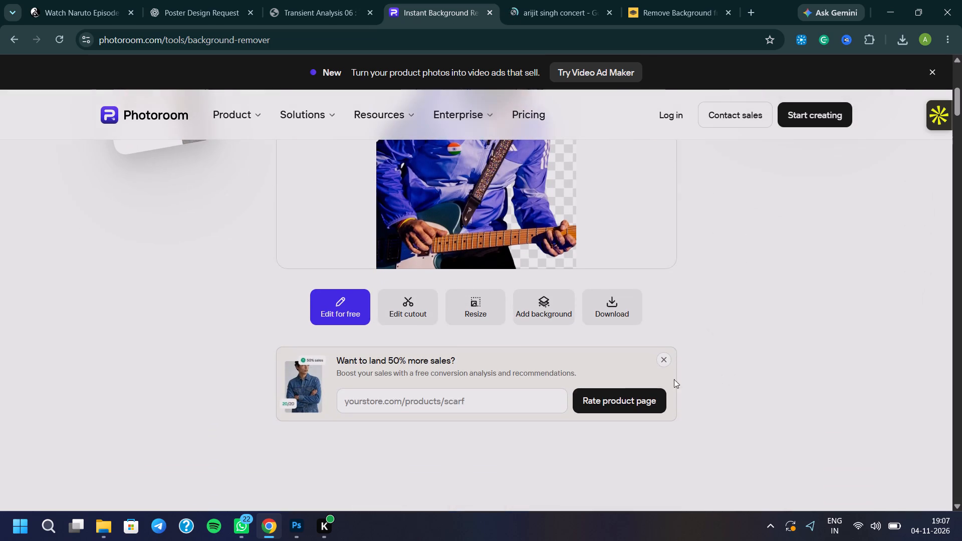
left_click(613, 303)
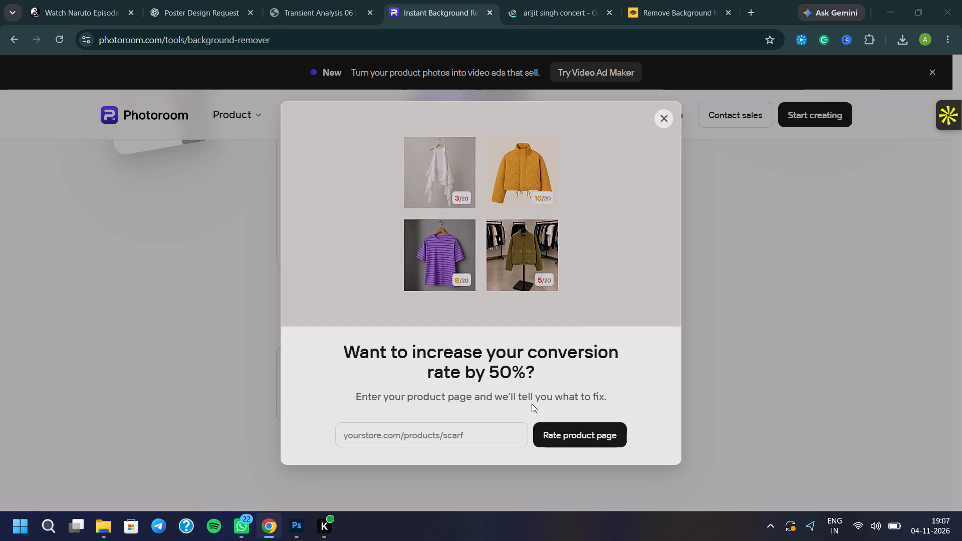
left_click(494, 373)
Replace the Arijit Singh image search with one for atif aslam concert.
left_click(589, 0)
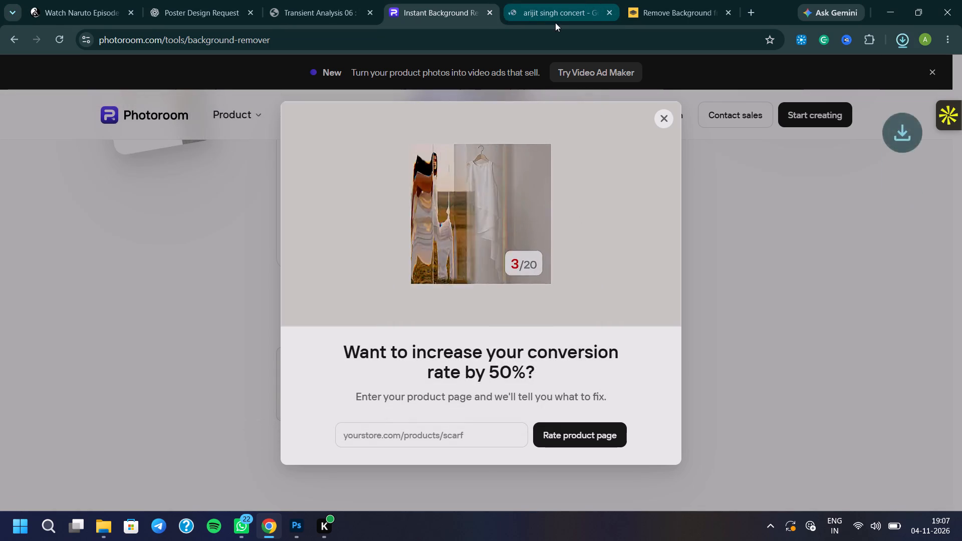
left_click_drag(176, 77, 174, 77)
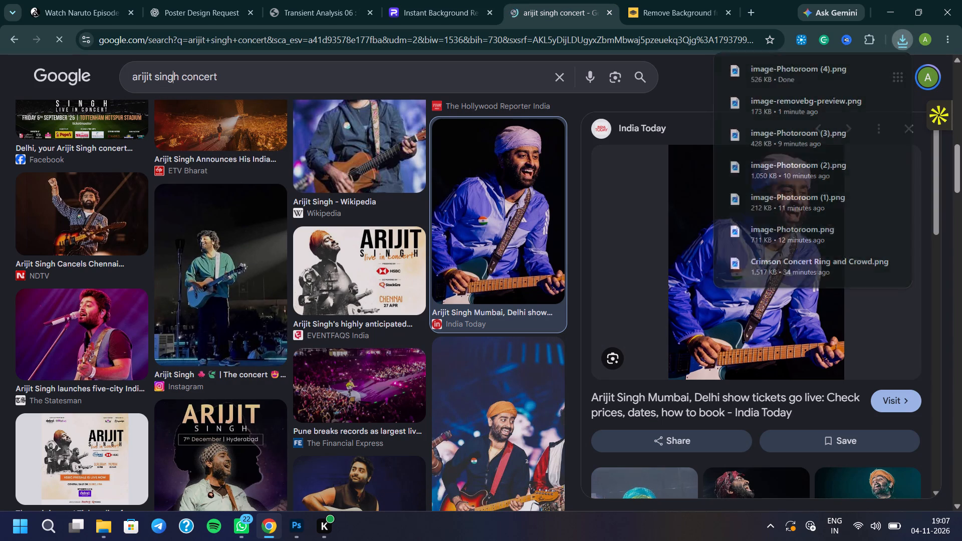
left_click_drag(174, 77, 133, 84)
key("BackSpace")
key("Right")
key("BackSpace")
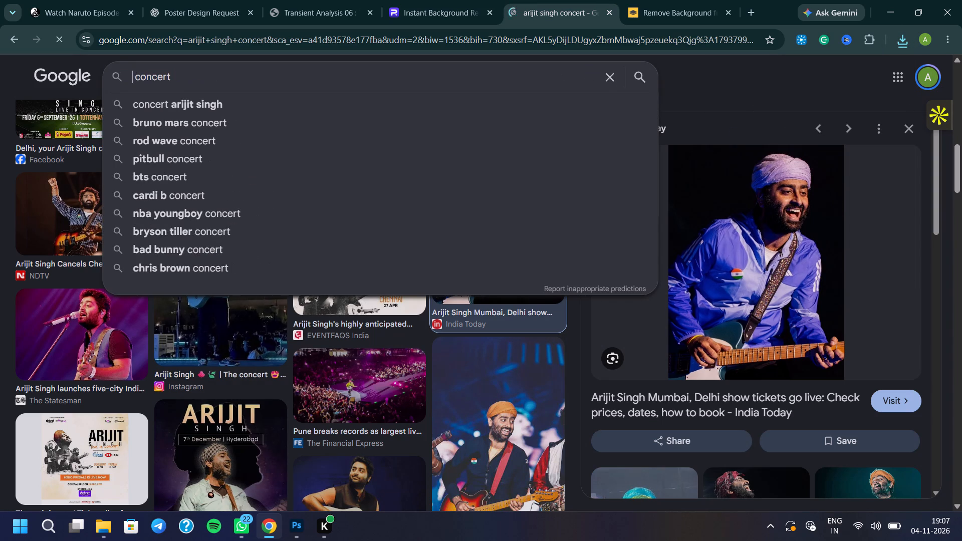
type("atif")
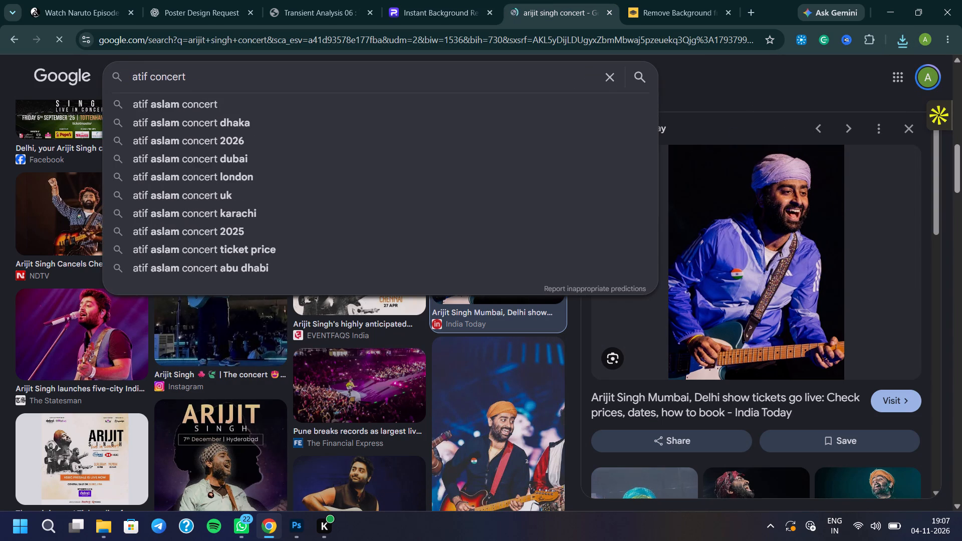
left_click(165, 107)
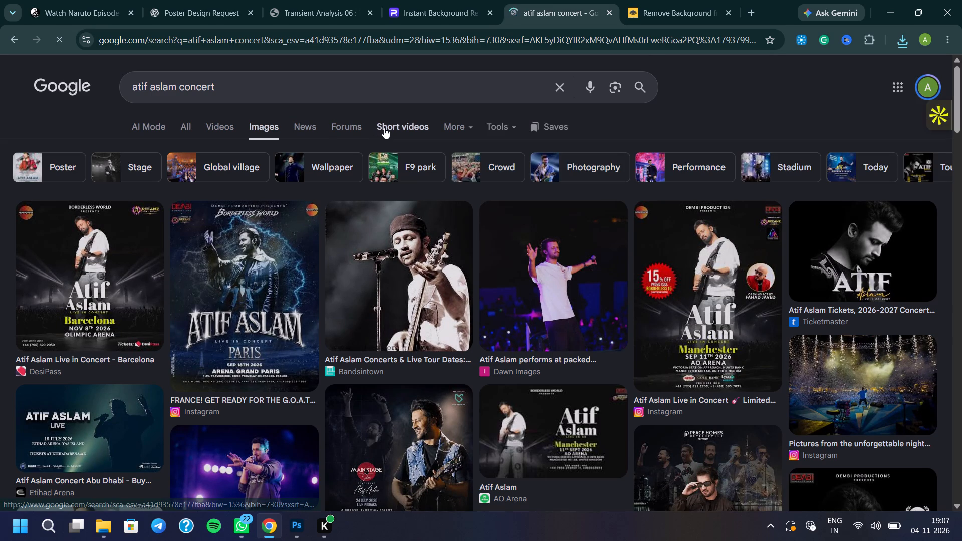
Browse the Atif Aslam concert image results and preview The Siasat Daily photo of him singing in a denim jacket.
scroll(384, 128, "down", 4)
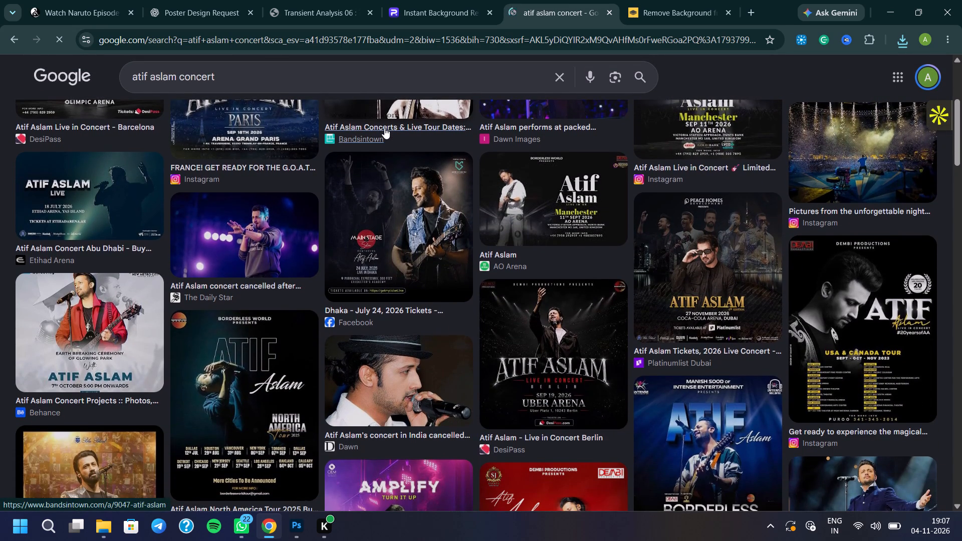
scroll(384, 128, "down", 4)
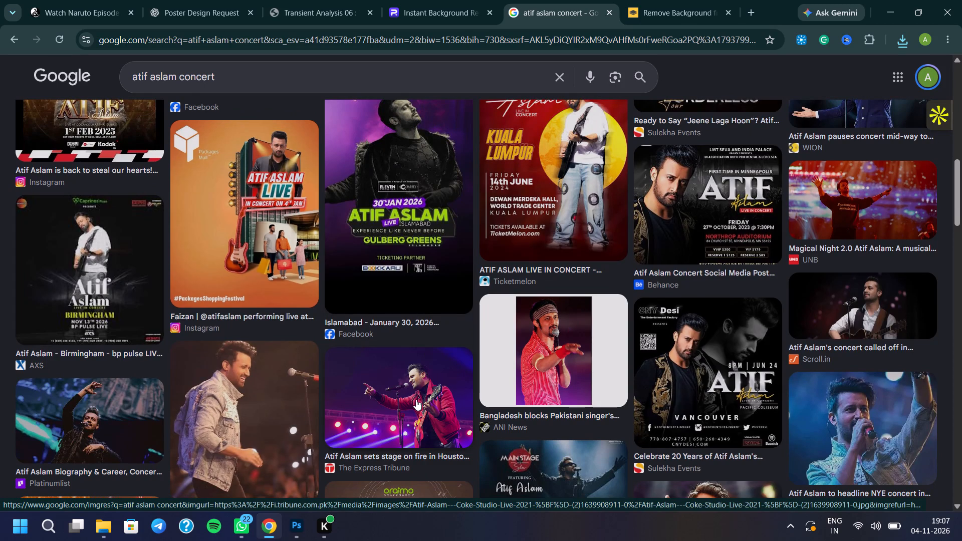
left_click(860, 413)
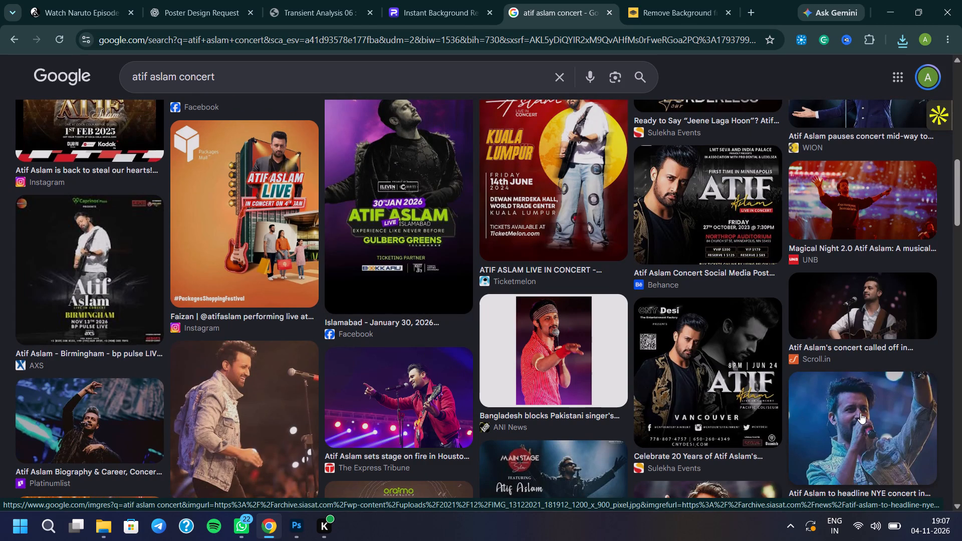
right_click(737, 188)
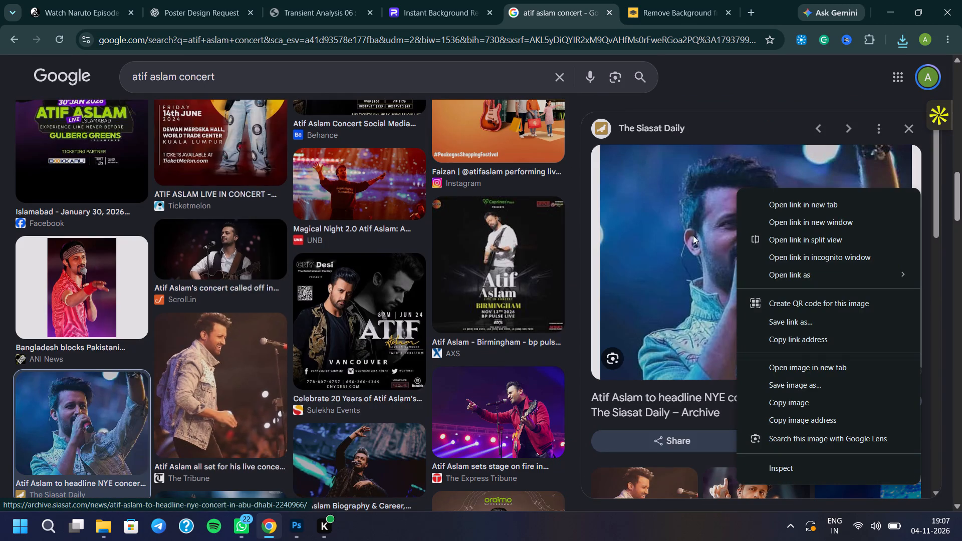
left_click(712, 108)
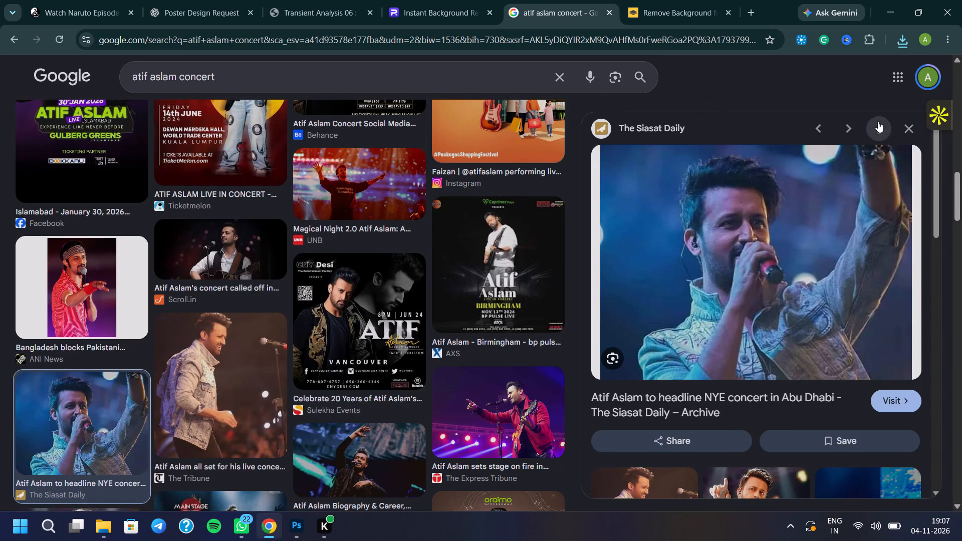
left_click(905, 128)
Find and copy The Tribune photo of Atif Aslam in a brown leather jacket playing guitar at a microphone.
scroll(505, 204, "down", 1)
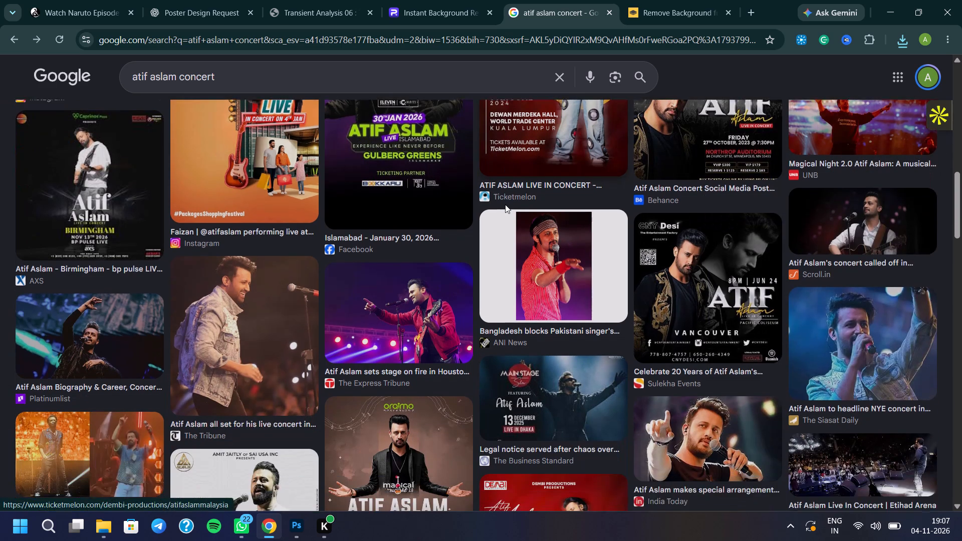
scroll(505, 204, "down", 1)
scroll(505, 204, "up", 3)
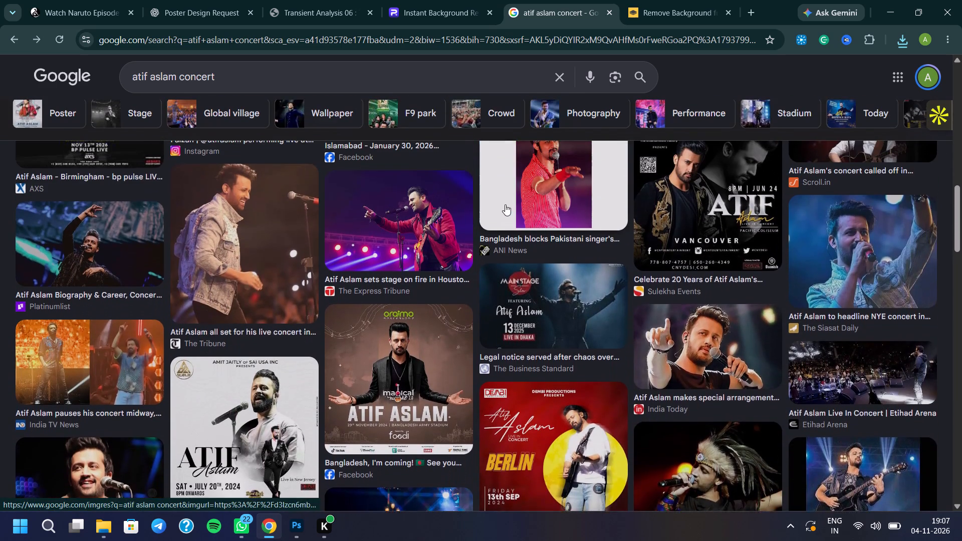
scroll(505, 204, "up", 4)
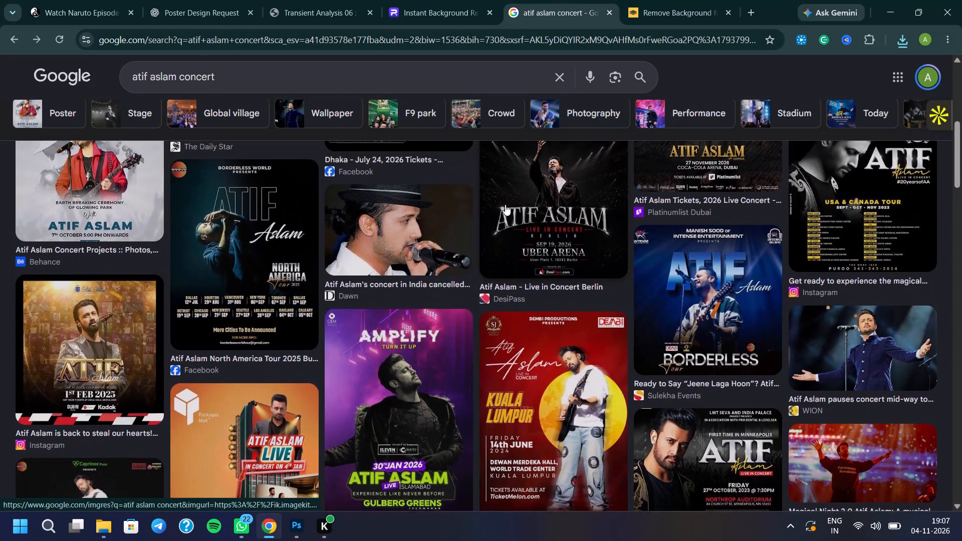
scroll(505, 204, "up", 3)
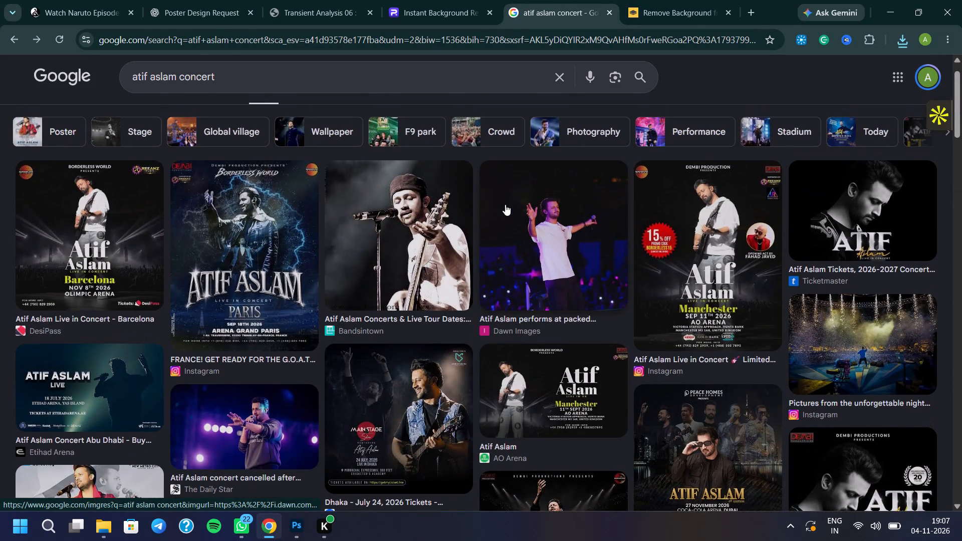
scroll(542, 213, "down", 5)
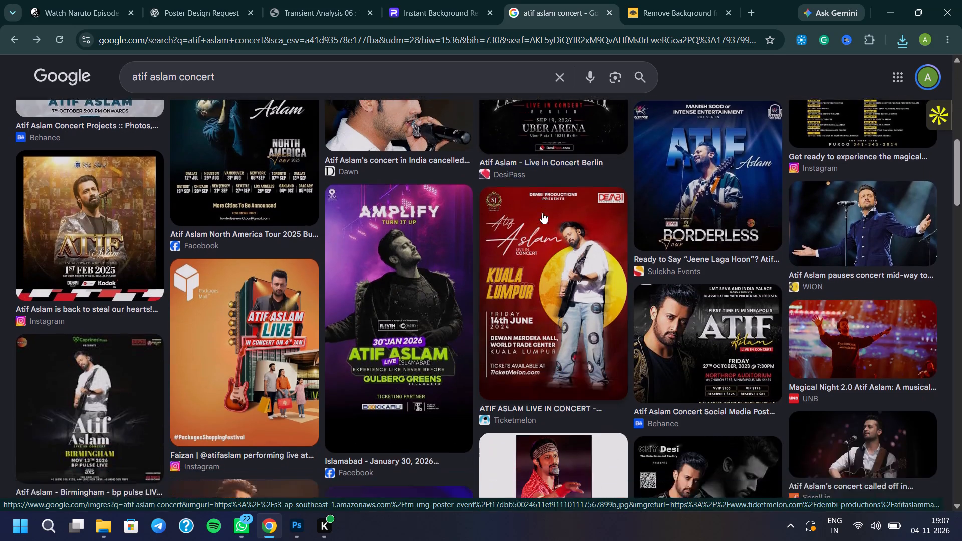
scroll(542, 213, "down", 3)
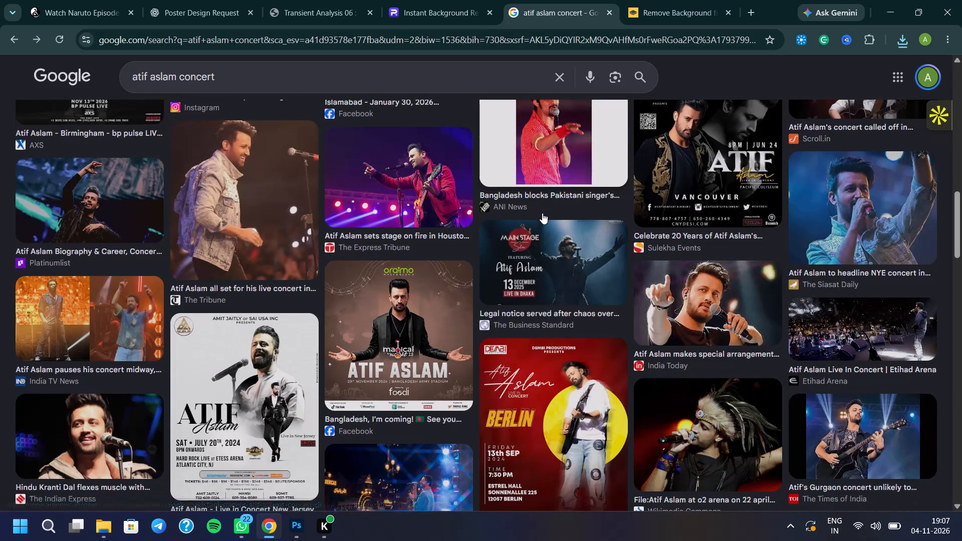
scroll(542, 213, "down", 4)
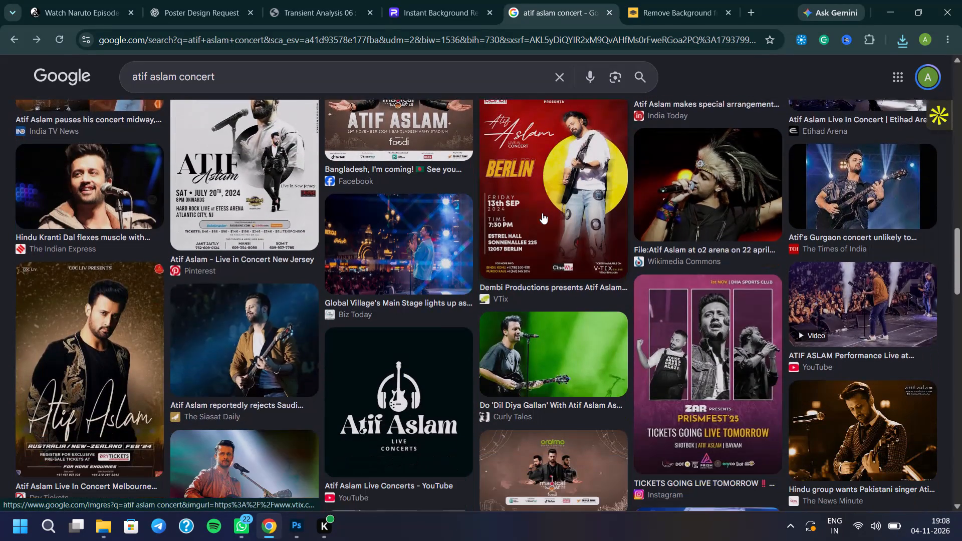
scroll(542, 213, "down", 2)
left_click(274, 389)
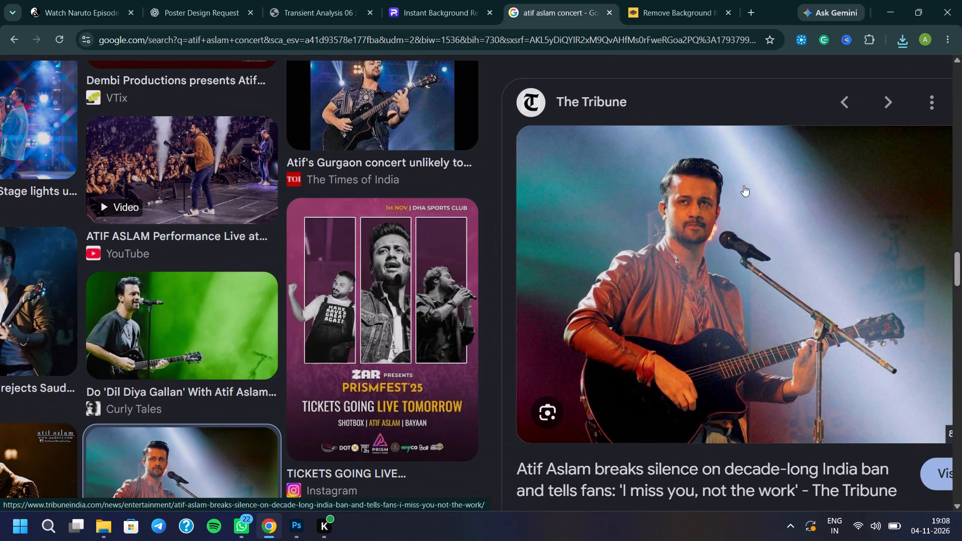
right_click(742, 210)
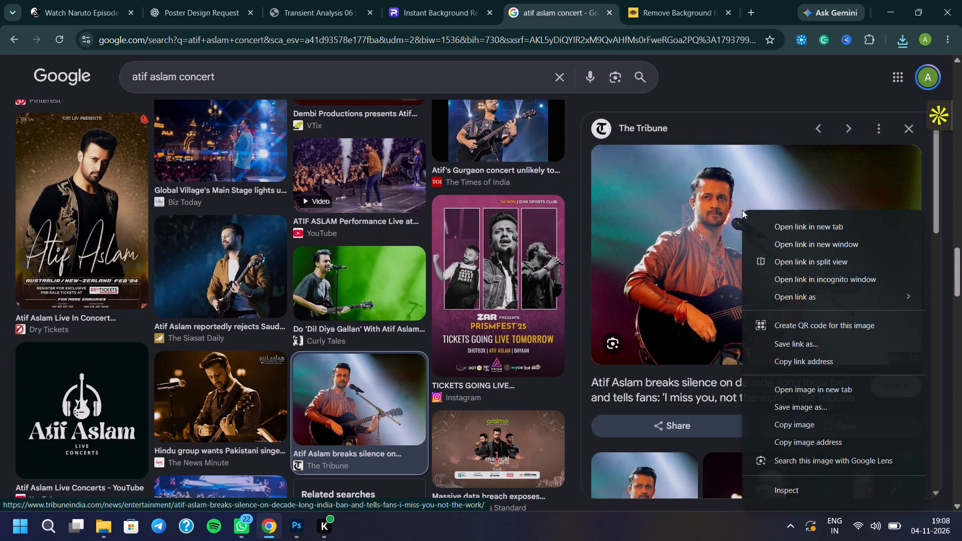
left_click(786, 423)
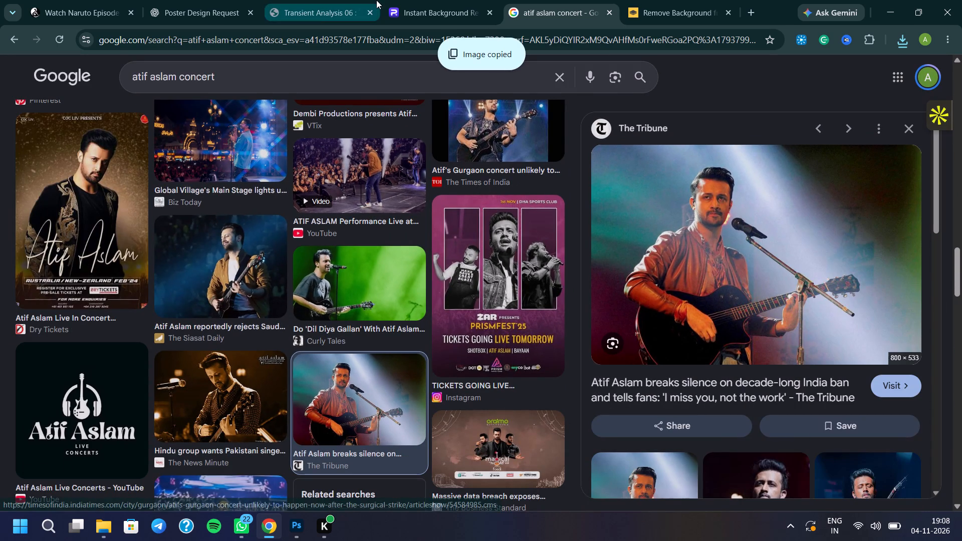
Paste the copied Tribune photo of Atif Aslam into Photoroom's background remover.
left_click(427, 0)
key("ctrl+v")
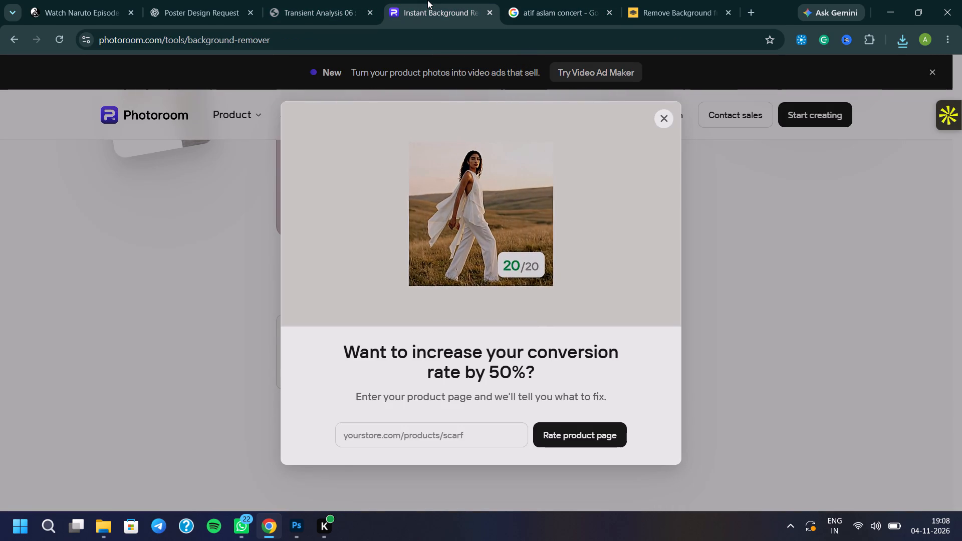
Dismiss the product-page promotion and download the background-free cutout of Atif Aslam playing guitar at the microphone.
left_click(659, 117)
scroll(593, 186, "up", 3)
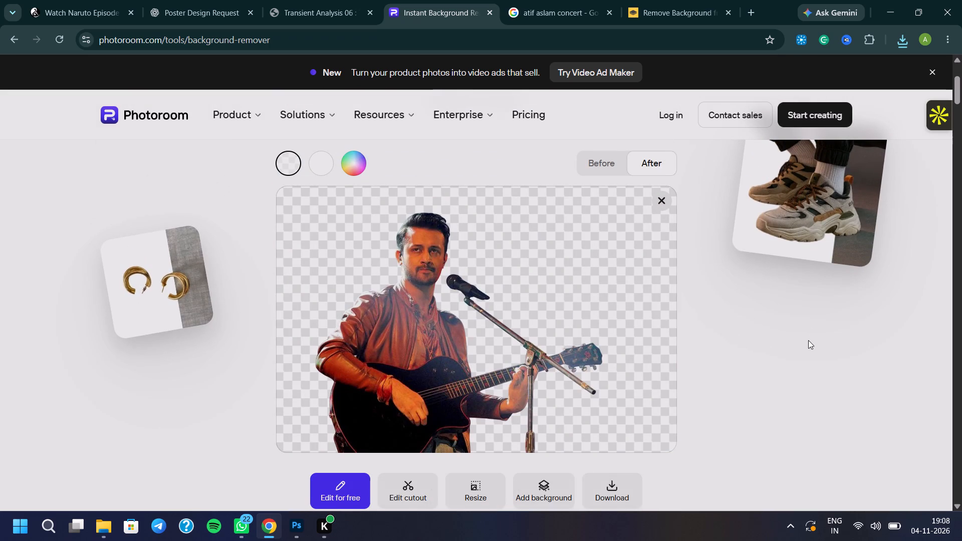
left_click(614, 480)
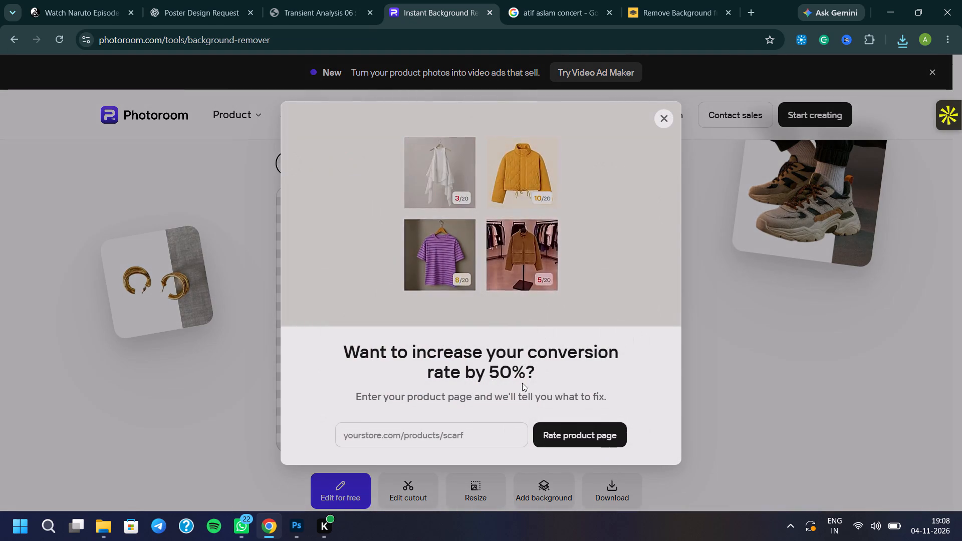
left_click(472, 379)
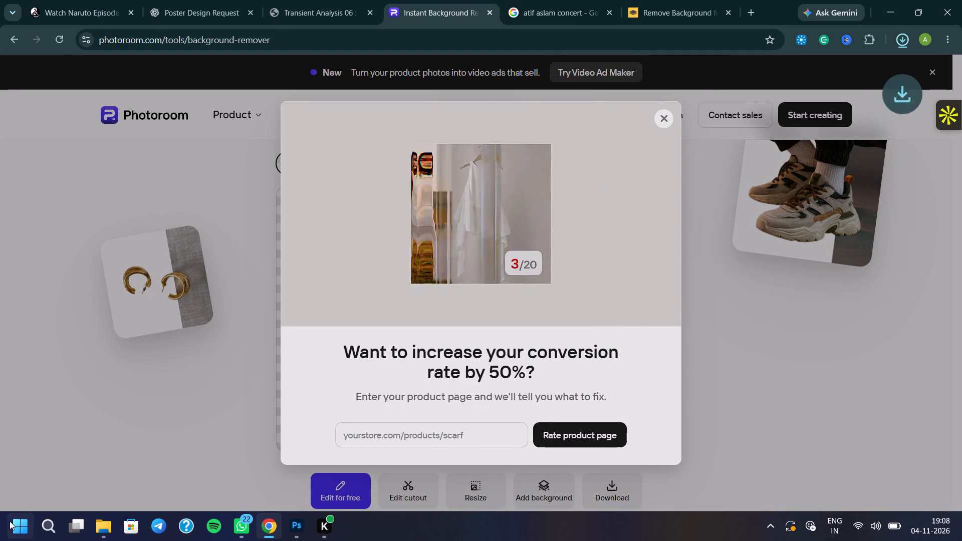
Search the computer for Outlook and open the Outlook app.
left_click(43, 531)
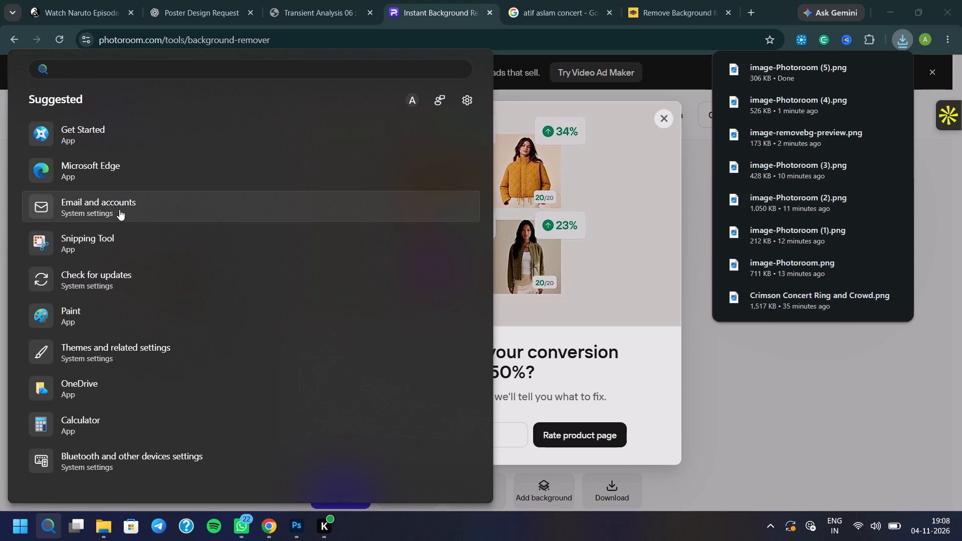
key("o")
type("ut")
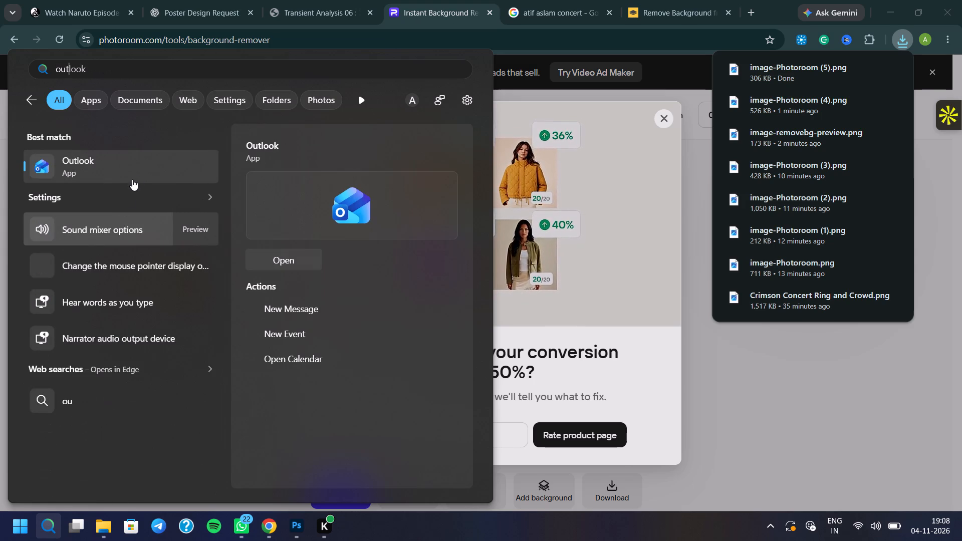
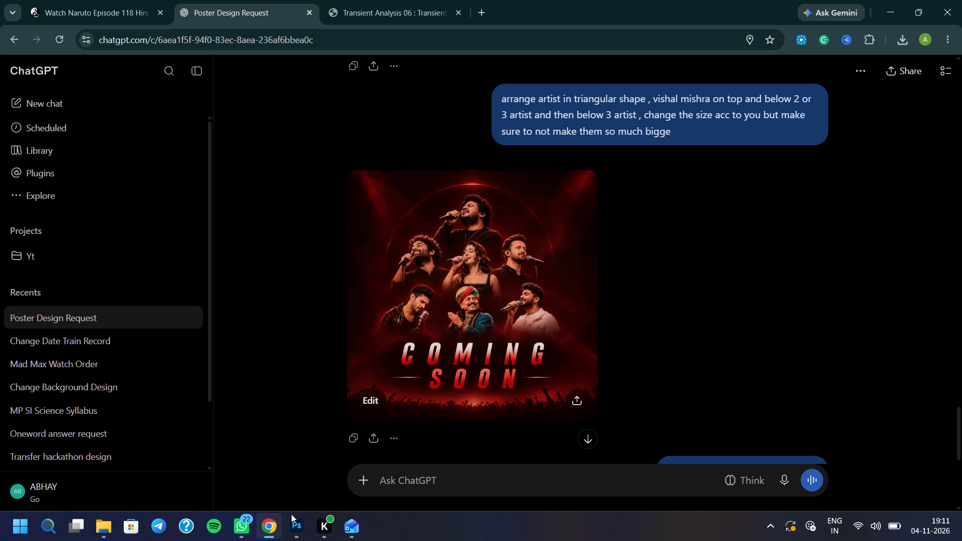
left_click(295, 523)
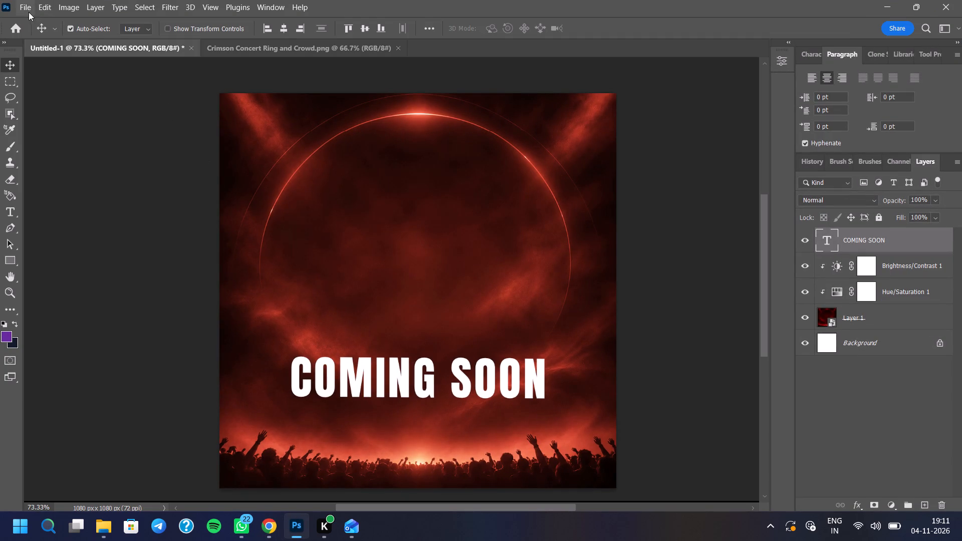
left_click(28, 12)
left_click(61, 37)
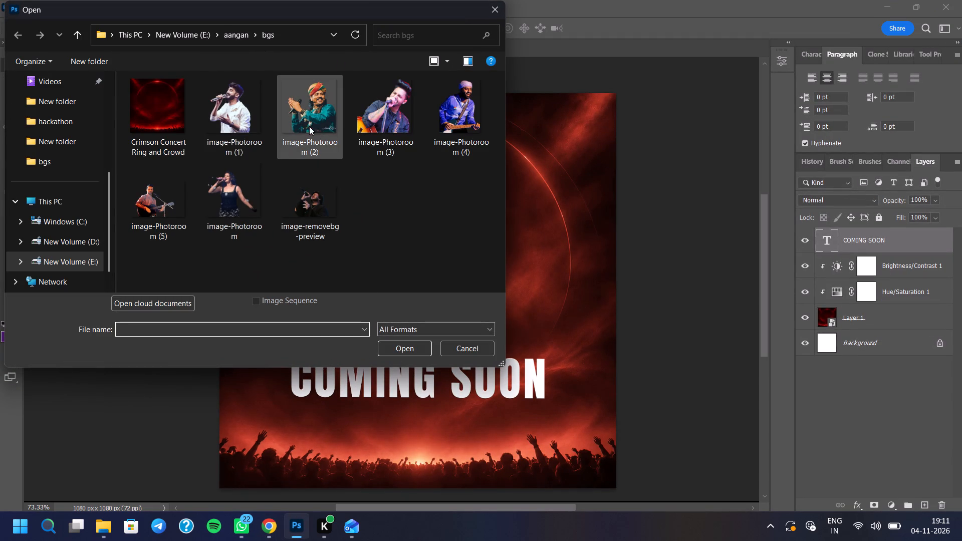
double_click(314, 106)
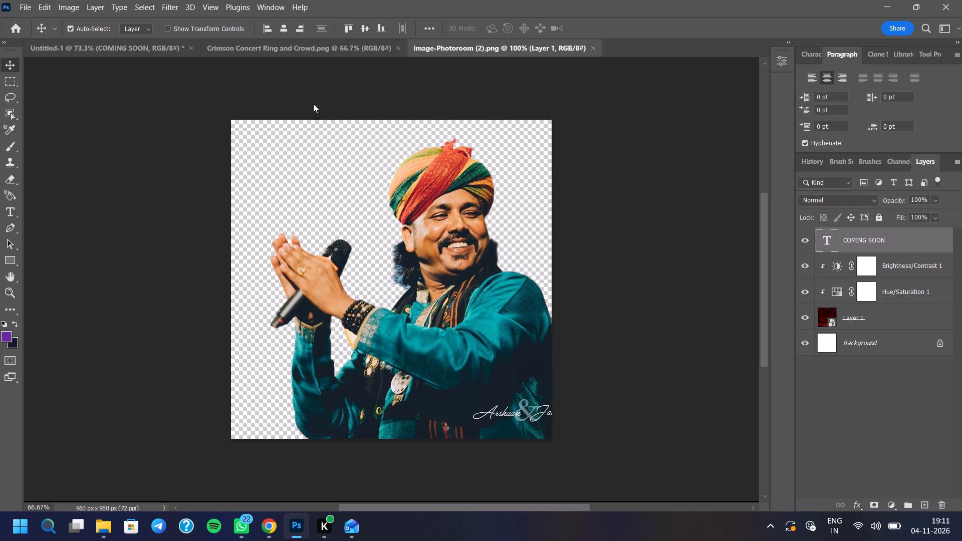
left_click_drag(849, 241, 136, 48)
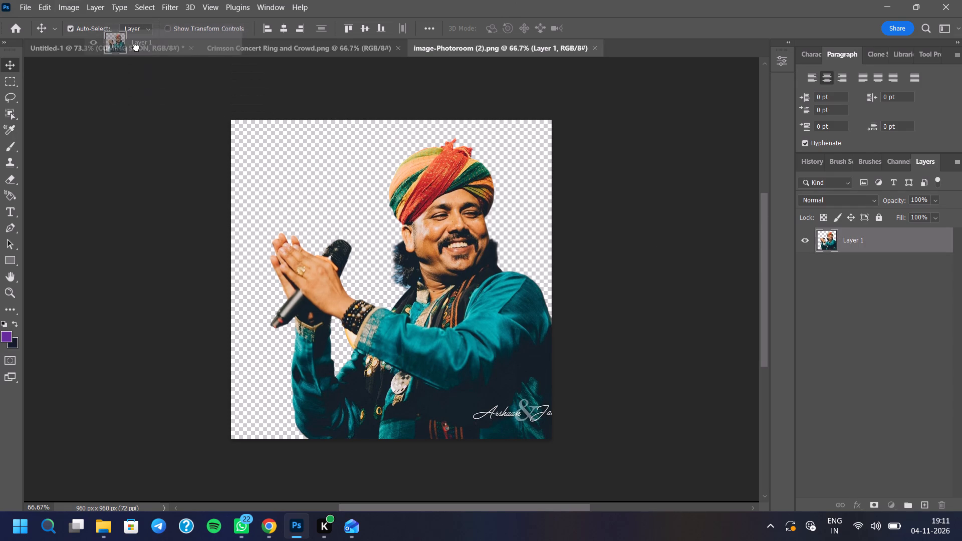
left_click_drag(136, 48, 434, 270)
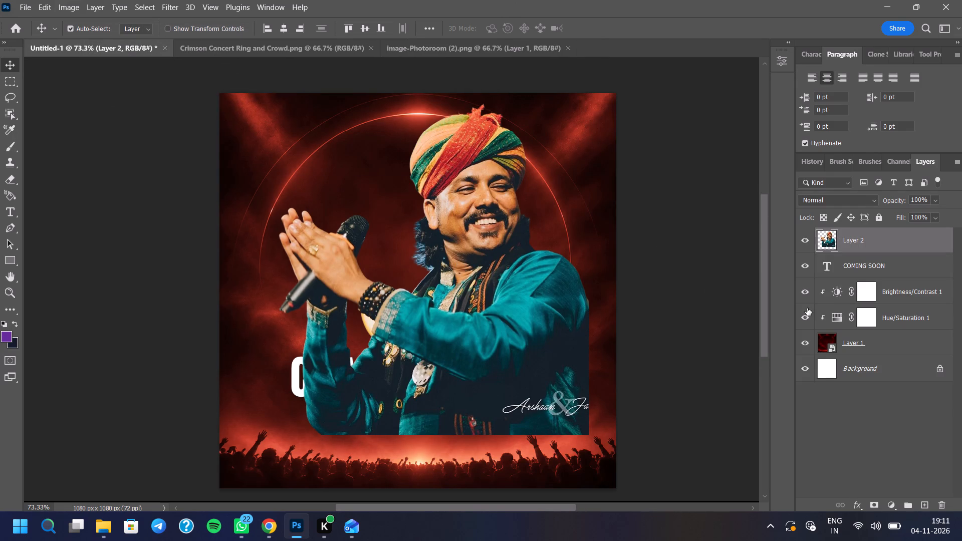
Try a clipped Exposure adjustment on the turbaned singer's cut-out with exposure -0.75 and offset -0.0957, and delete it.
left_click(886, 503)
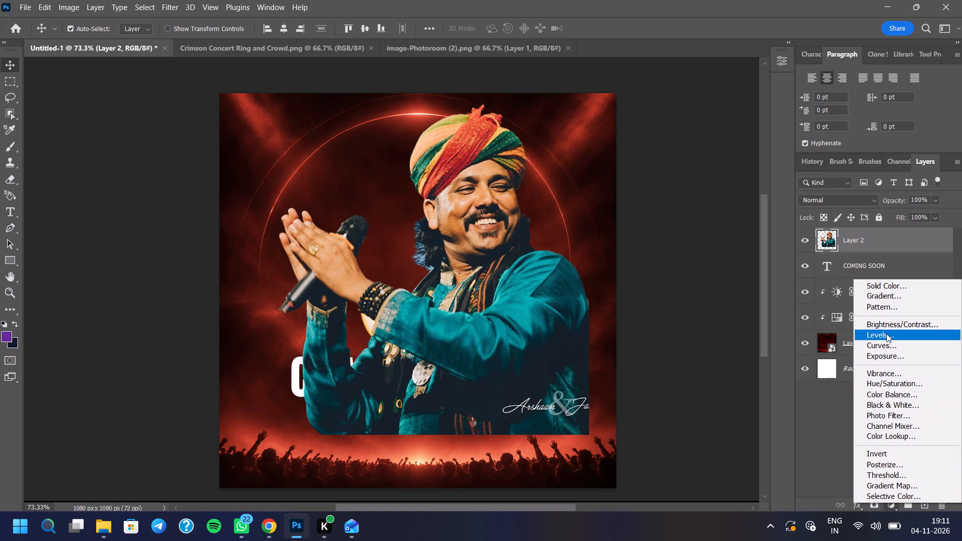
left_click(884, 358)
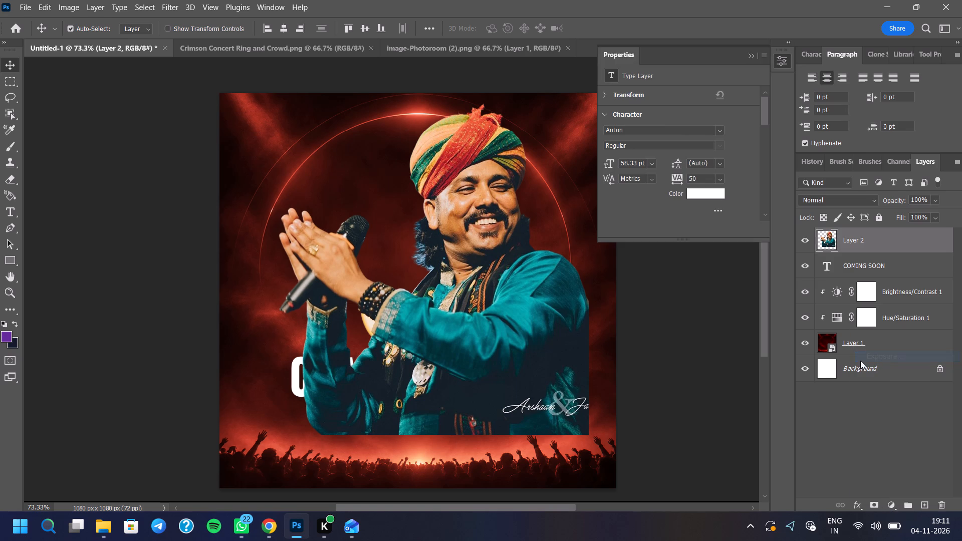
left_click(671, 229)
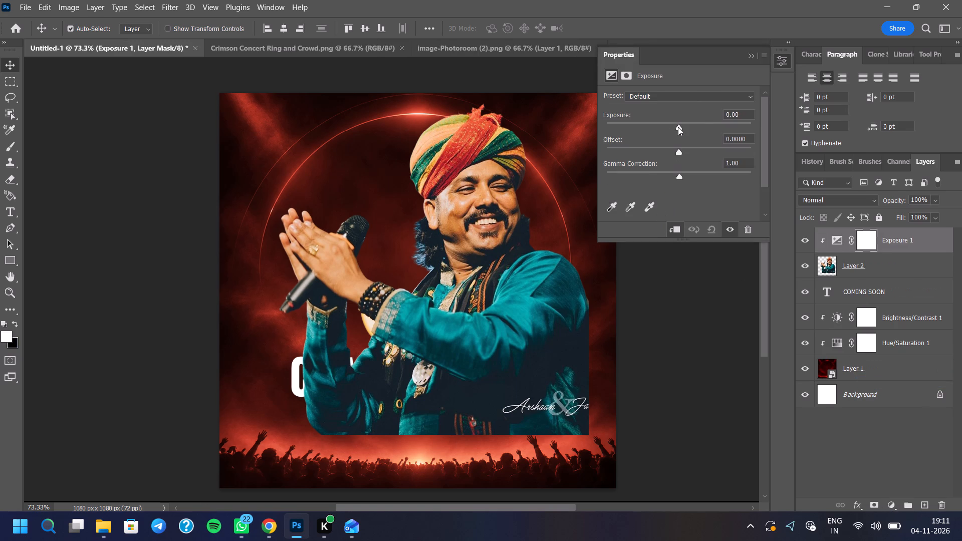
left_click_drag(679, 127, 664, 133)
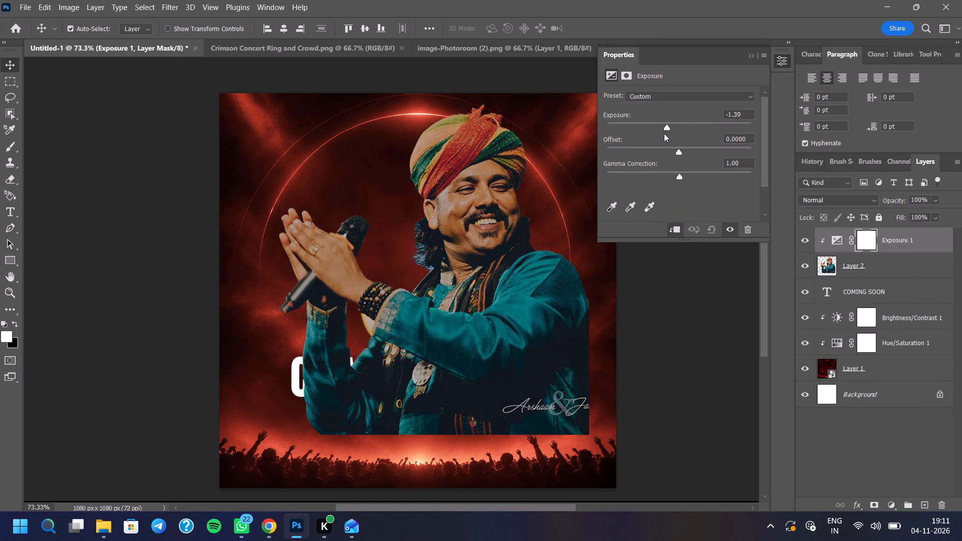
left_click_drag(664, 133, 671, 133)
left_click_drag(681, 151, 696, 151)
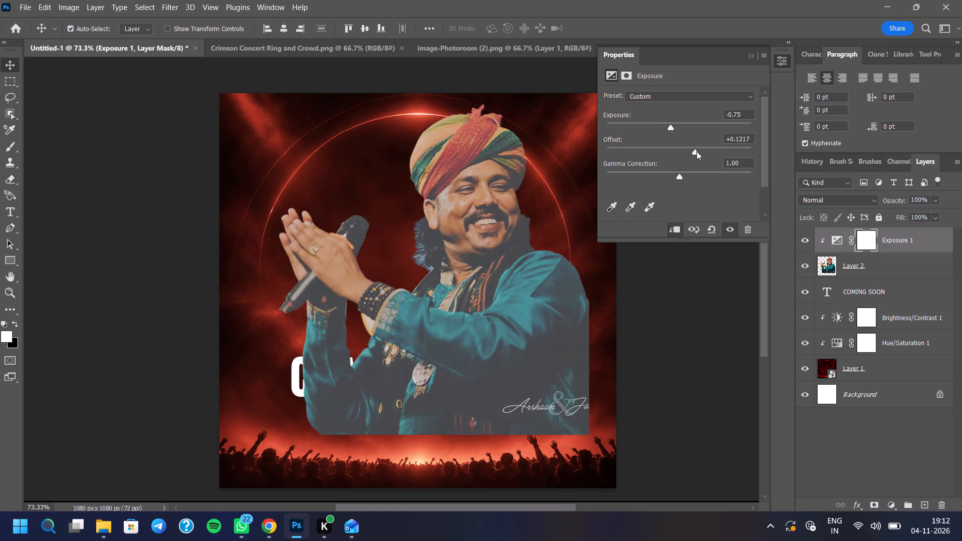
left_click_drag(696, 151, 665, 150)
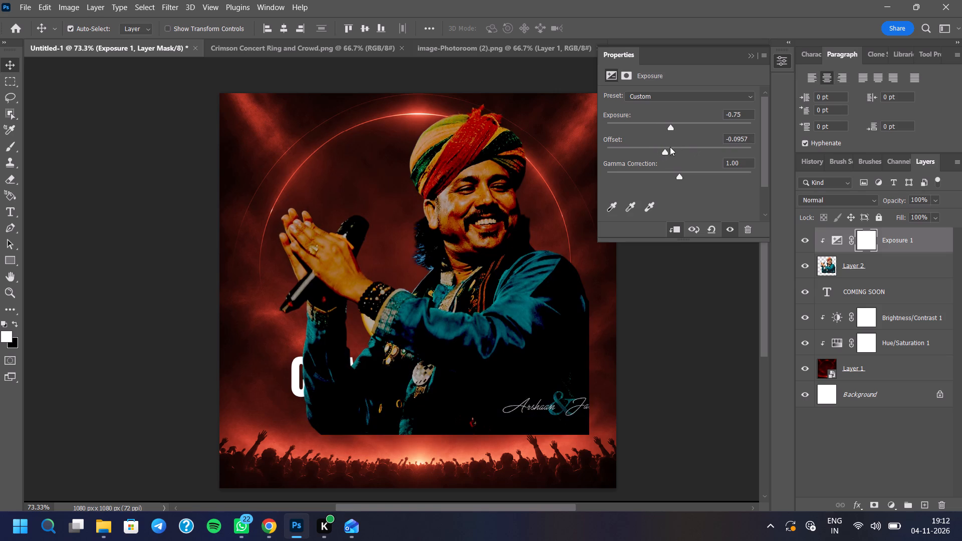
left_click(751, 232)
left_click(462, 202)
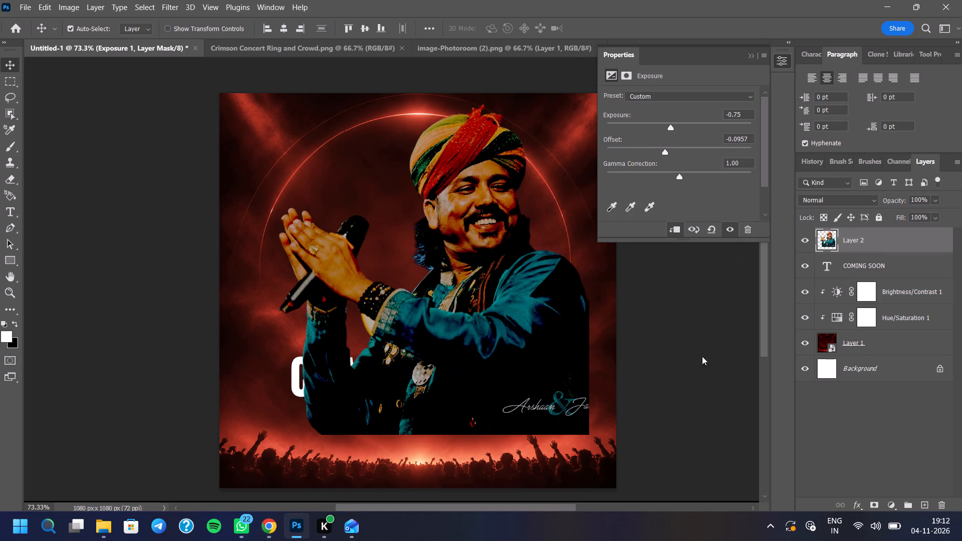
Add a Brightness/Contrast adjustment clipped to the turbaned singer's cut-out, with brightness -16 and moderately raised contrast.
left_click(892, 500)
left_click(890, 317)
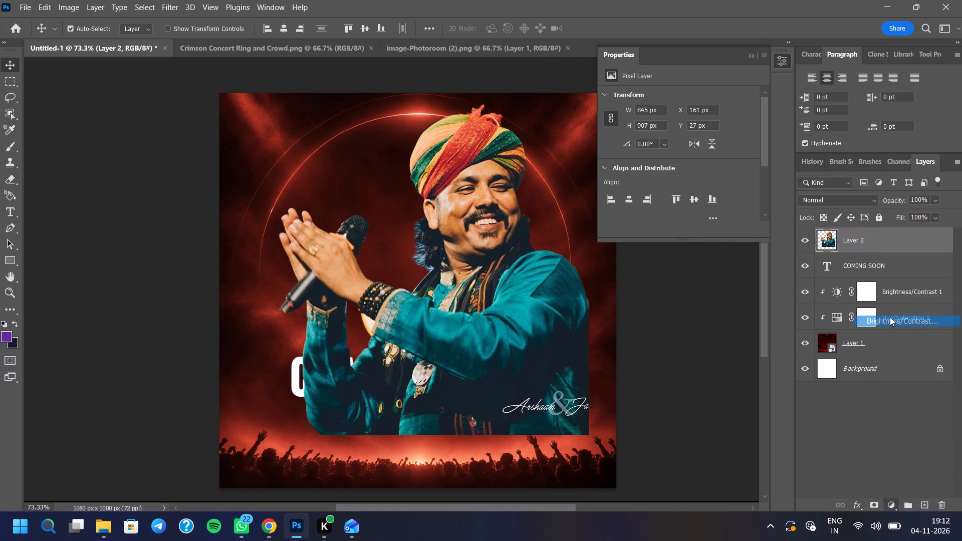
left_click(678, 232)
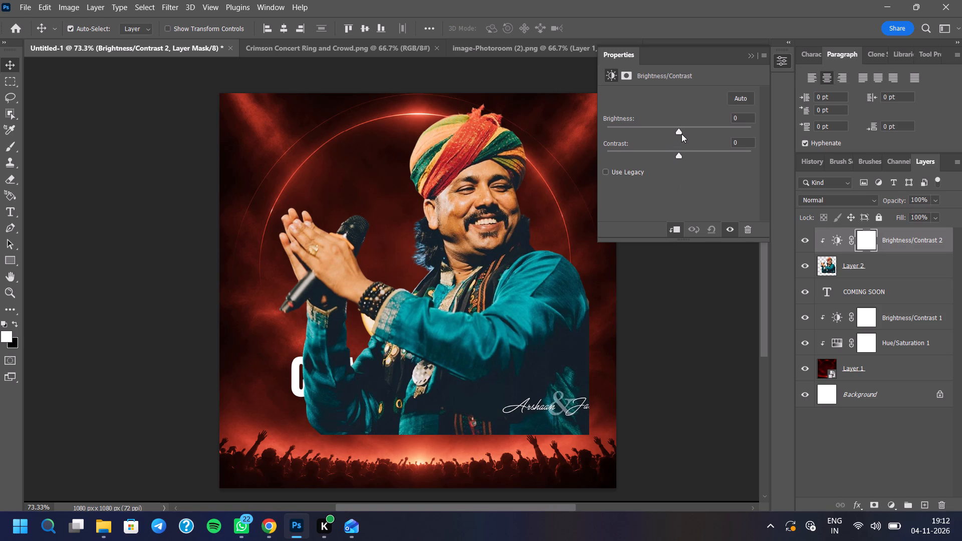
left_click_drag(679, 131, 696, 134)
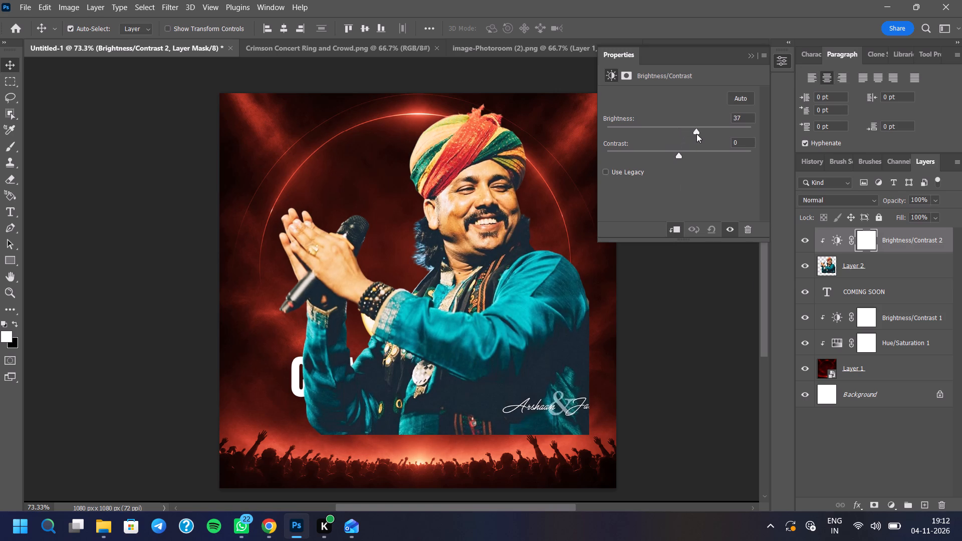
left_click_drag(696, 134, 671, 139)
left_click_drag(670, 157, 623, 157)
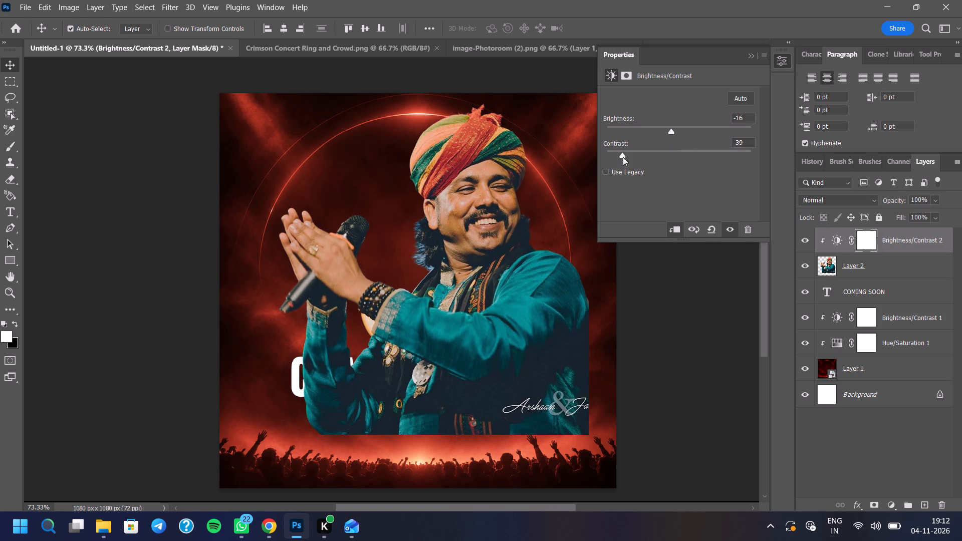
left_click_drag(623, 157, 757, 170)
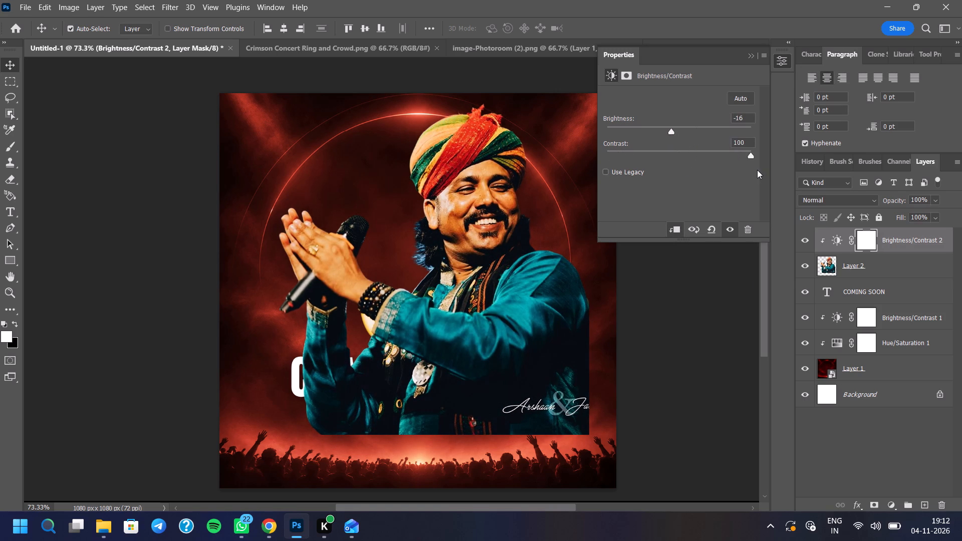
left_click_drag(757, 170, 706, 176)
left_click(753, 52)
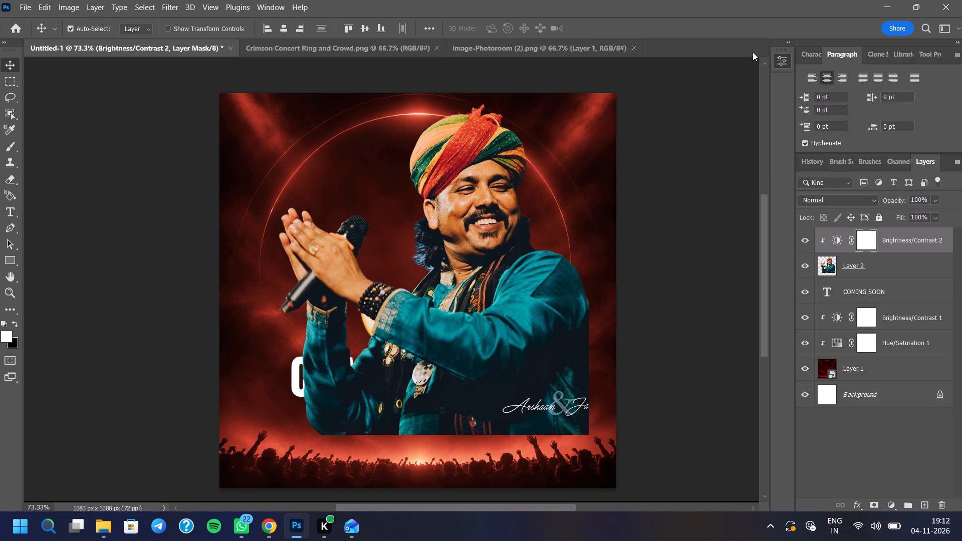
Add a clipped Vibrance adjustment directly above the turbaned singer's layer, with vibrance +43 and saturation +1.
left_click(888, 275)
left_click(891, 506)
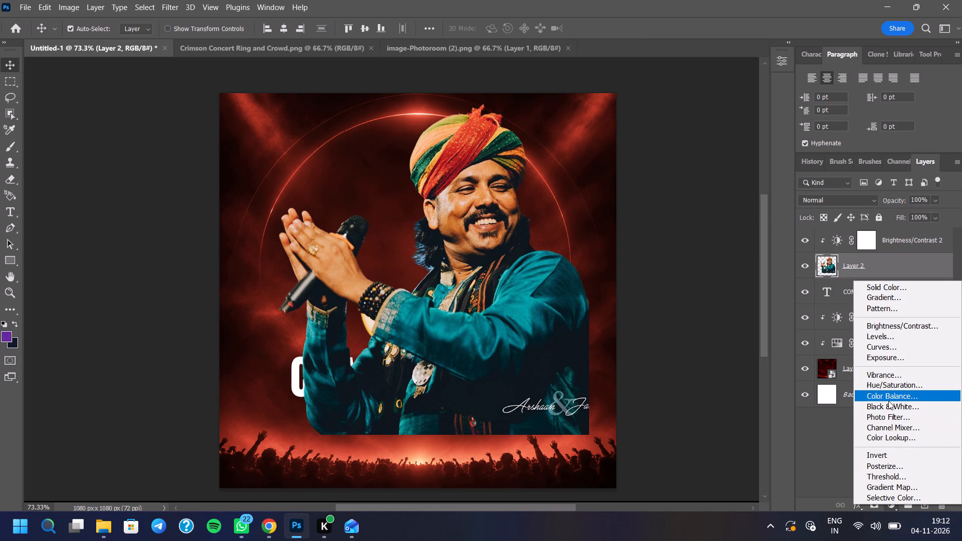
left_click(894, 379)
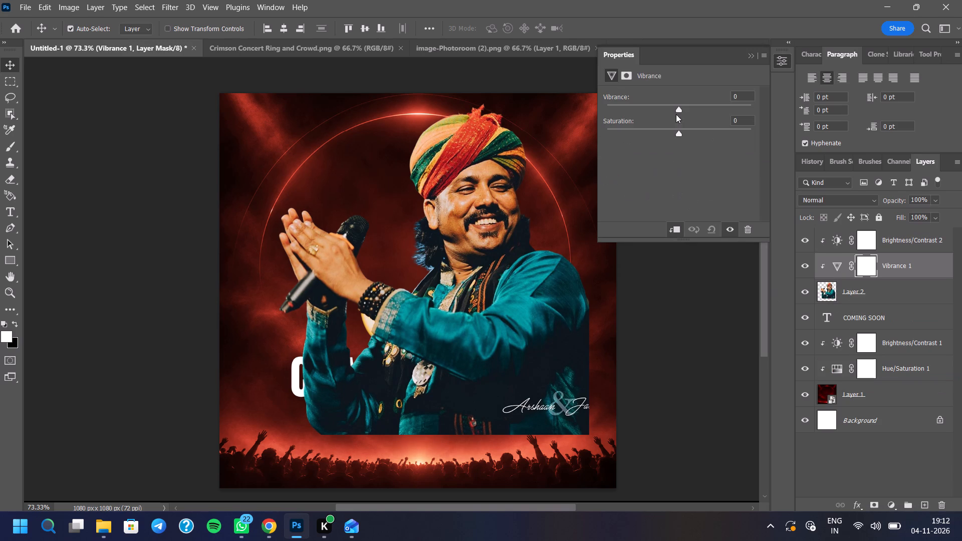
left_click_drag(681, 111, 747, 115)
left_click(712, 102)
left_click(709, 105)
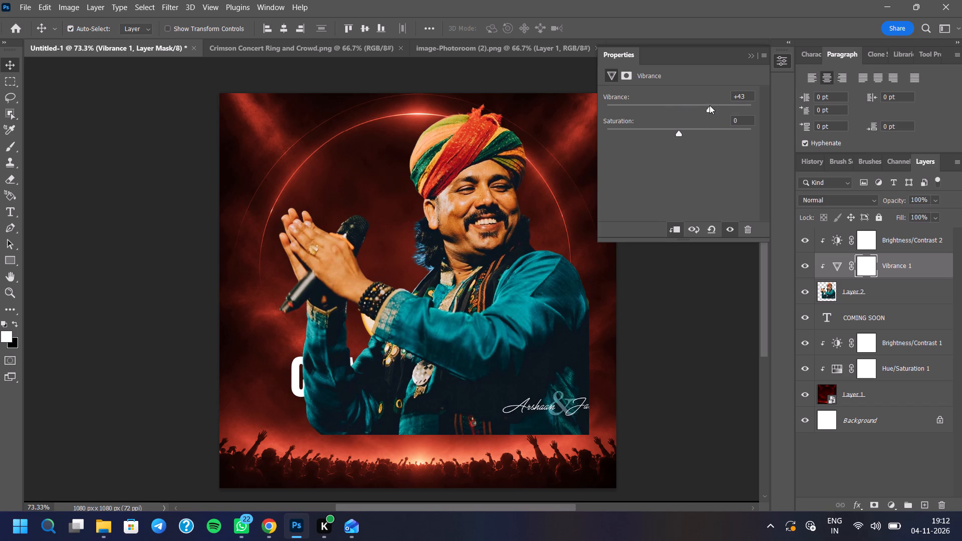
left_click_drag(679, 132, 669, 136)
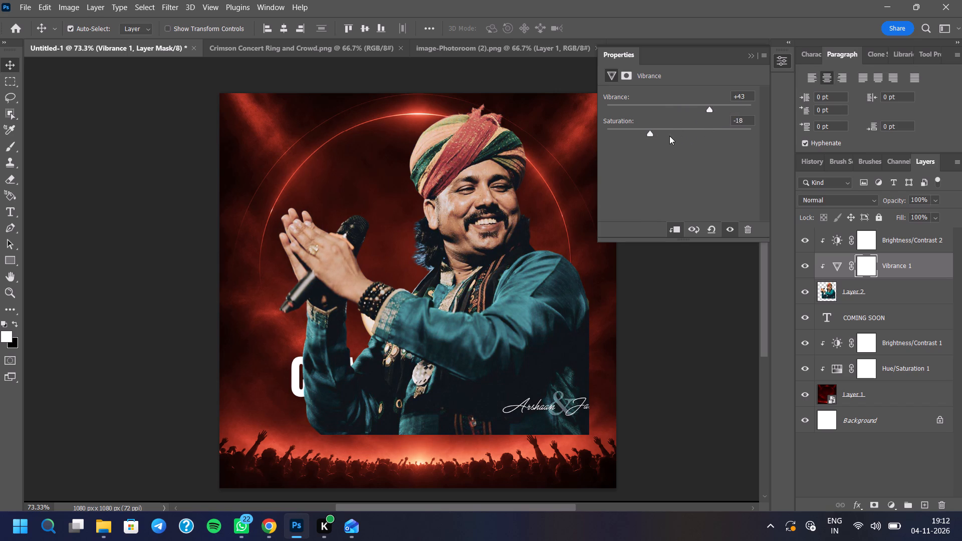
left_click_drag(669, 136, 720, 156)
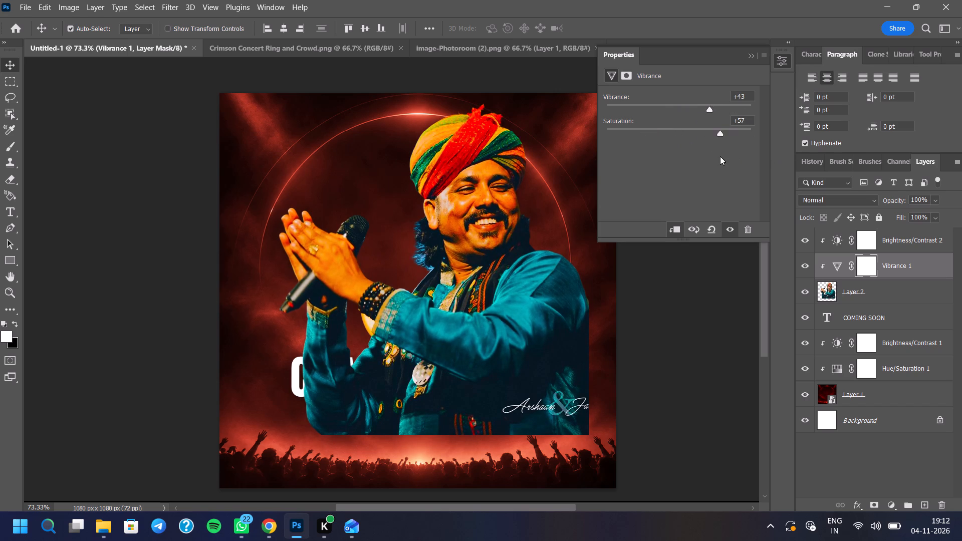
left_click_drag(720, 156, 689, 151)
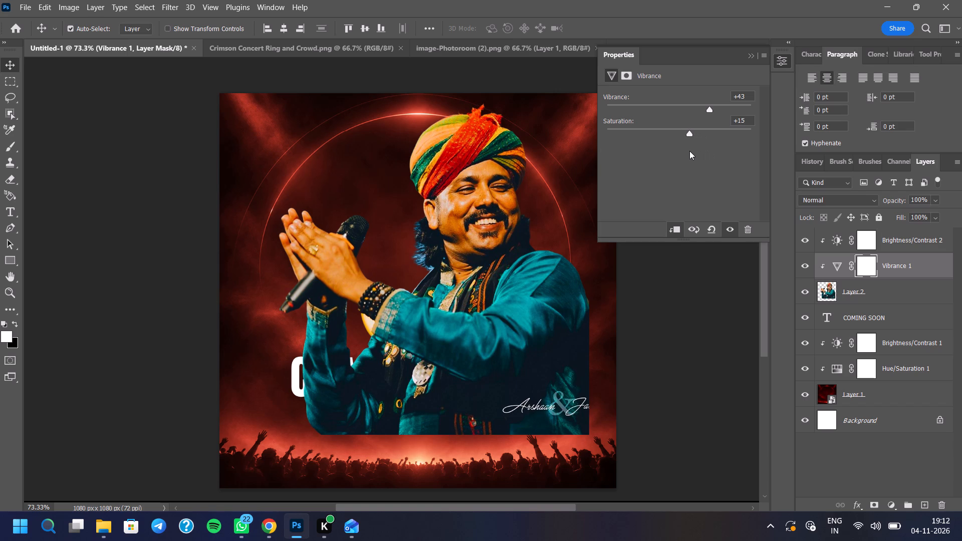
left_click_drag(689, 151, 679, 142)
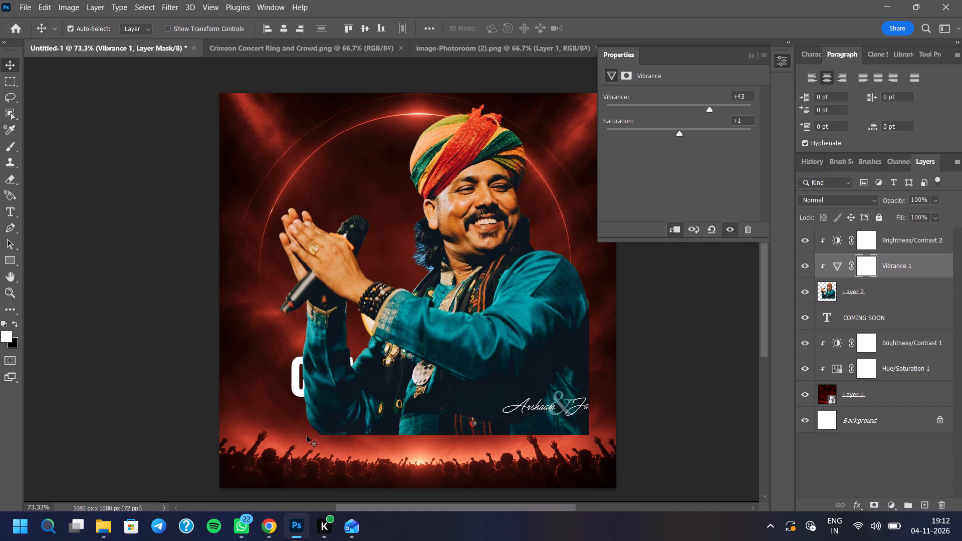
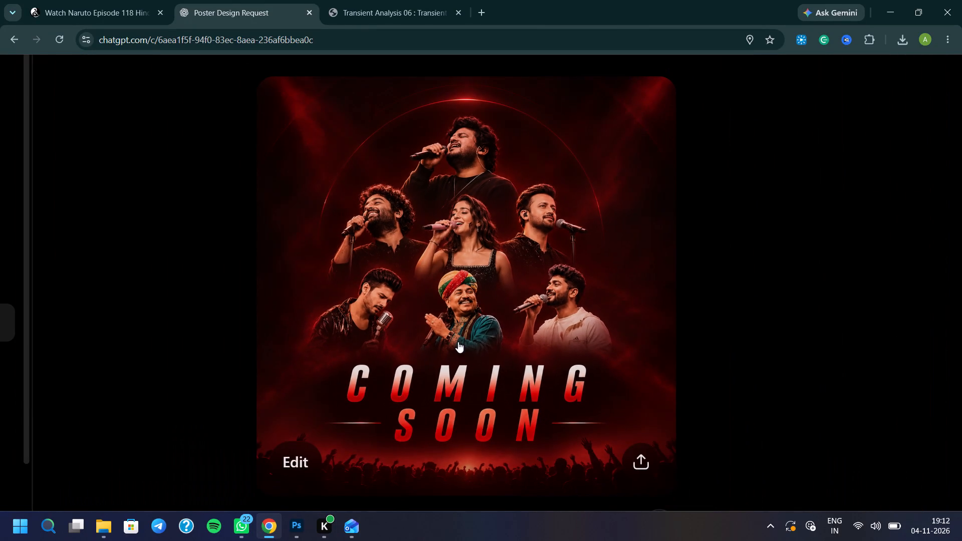
Return to Photoshop and convert the turbaned singer's layer, Layer 2, to a smart object.
left_click(302, 525)
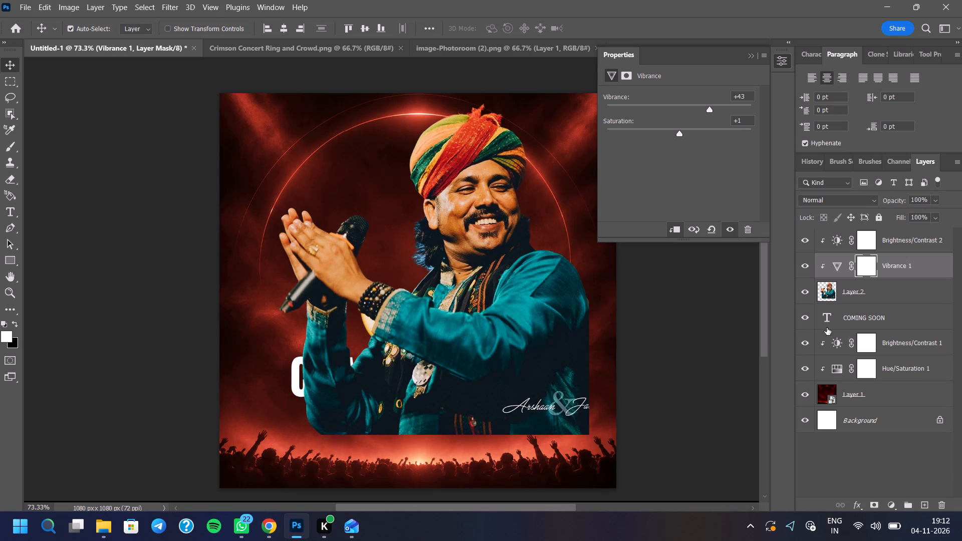
left_click(754, 53)
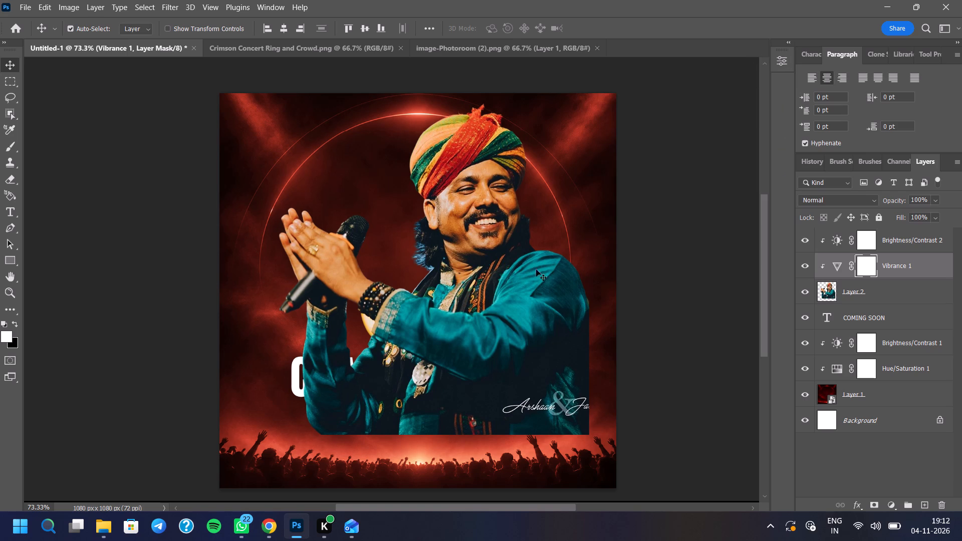
scroll(501, 267, "down", 11)
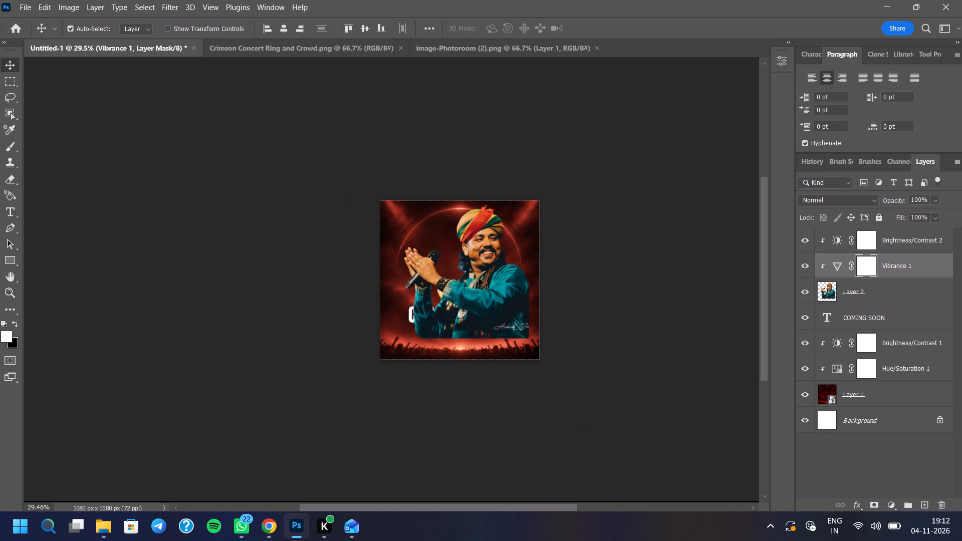
scroll(479, 279, "up", 4)
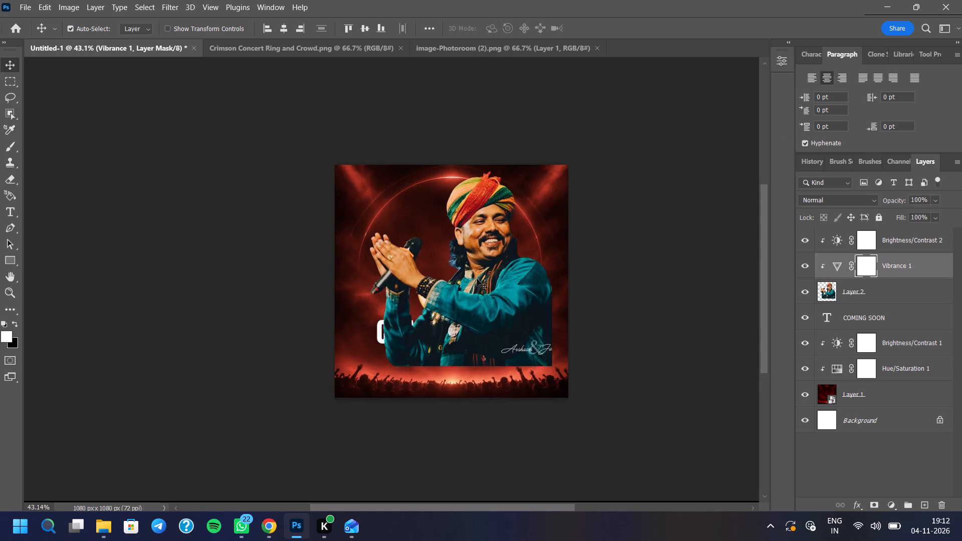
scroll(476, 281, "up", 5)
left_click(883, 295)
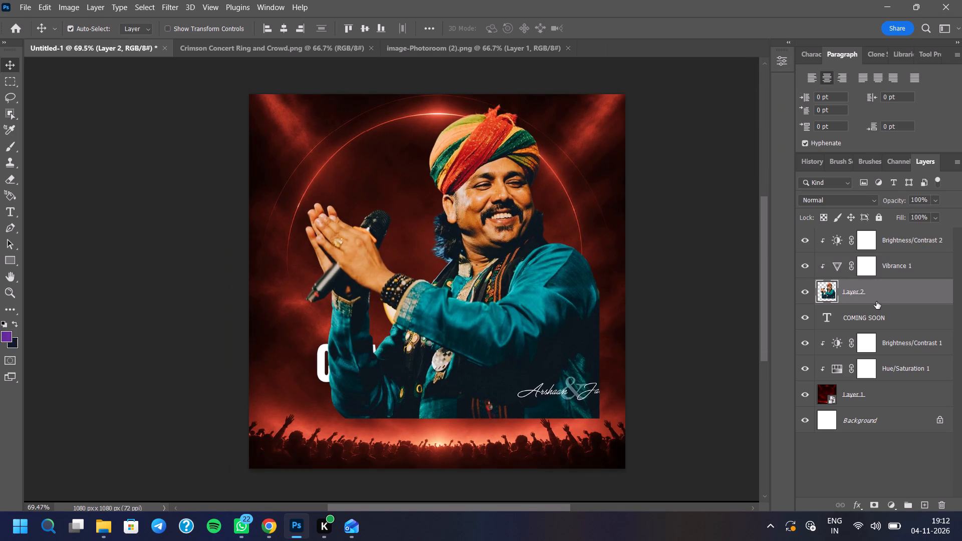
key("ctrl+t")
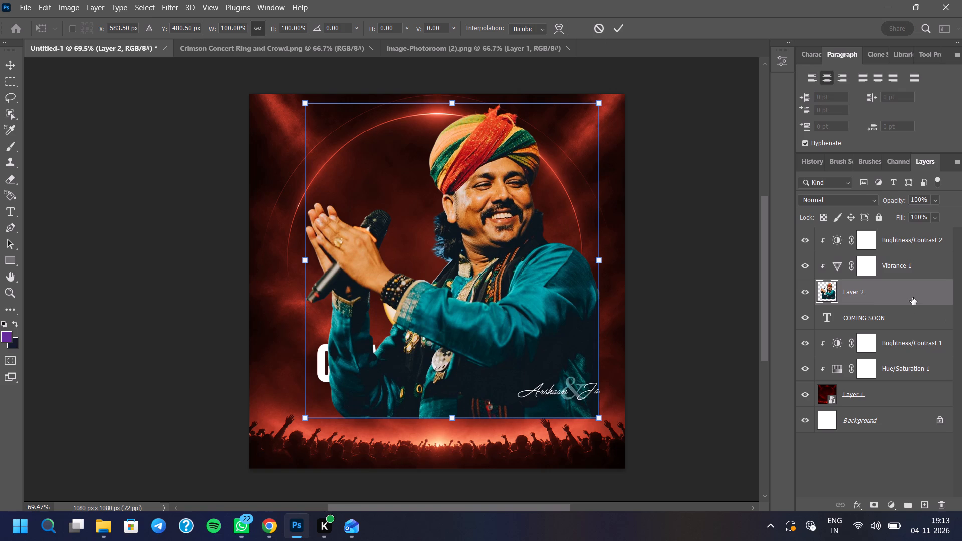
right_click(907, 295)
right_click(907, 295)
left_click(883, 176)
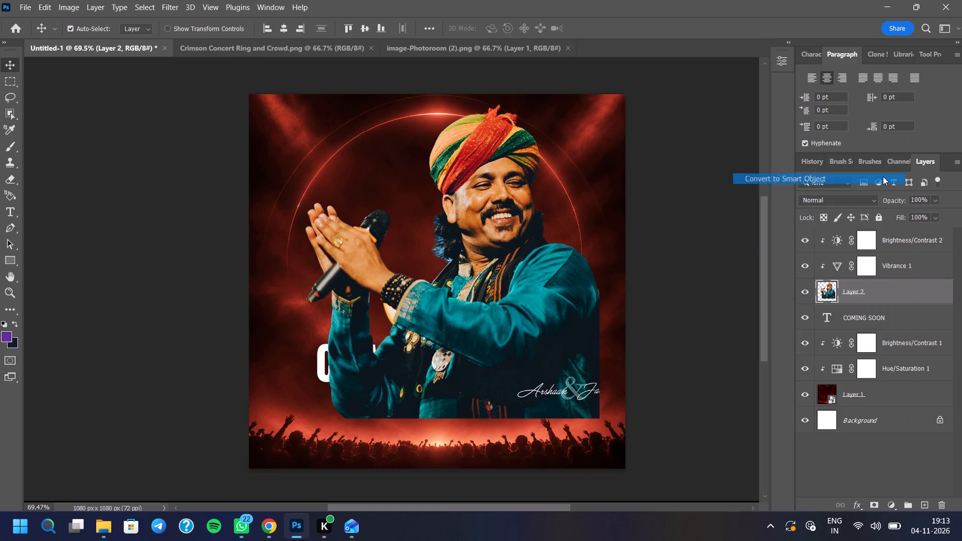
Scale the turbaned singer's cut-out to about 34% and place it near the poster's centre, its base just overlapping the COMING SOON text.
key("ctrl+t")
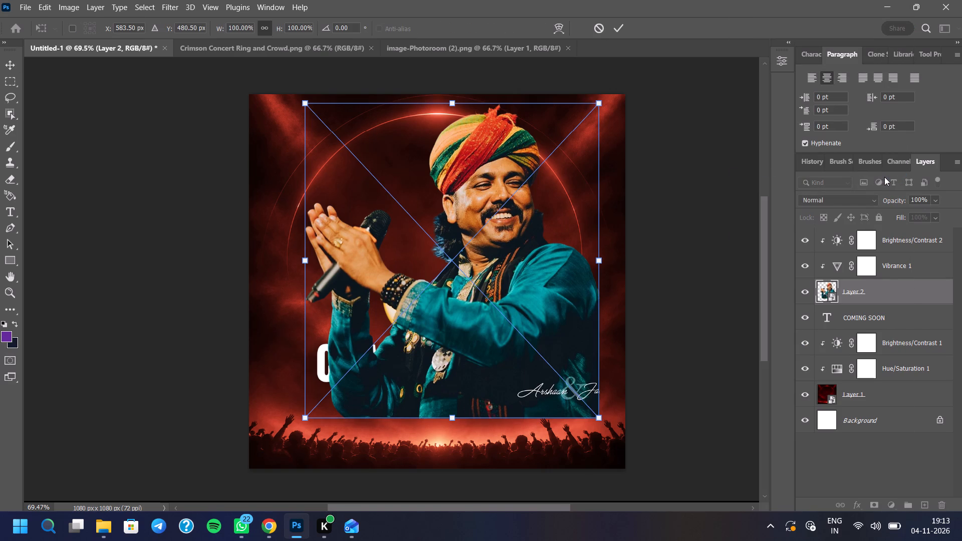
left_click_drag(601, 101, 482, 200)
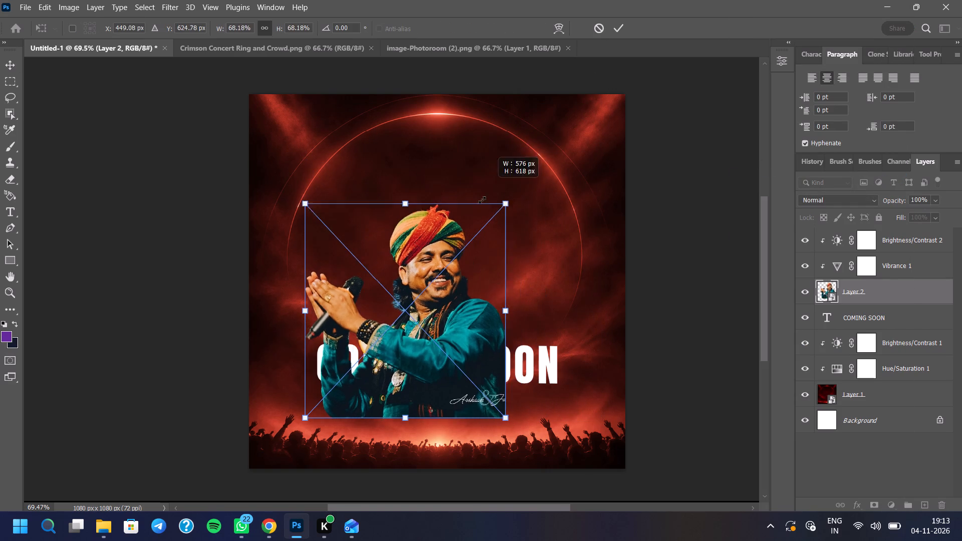
left_click_drag(482, 200, 476, 209)
left_click_drag(416, 292, 446, 225)
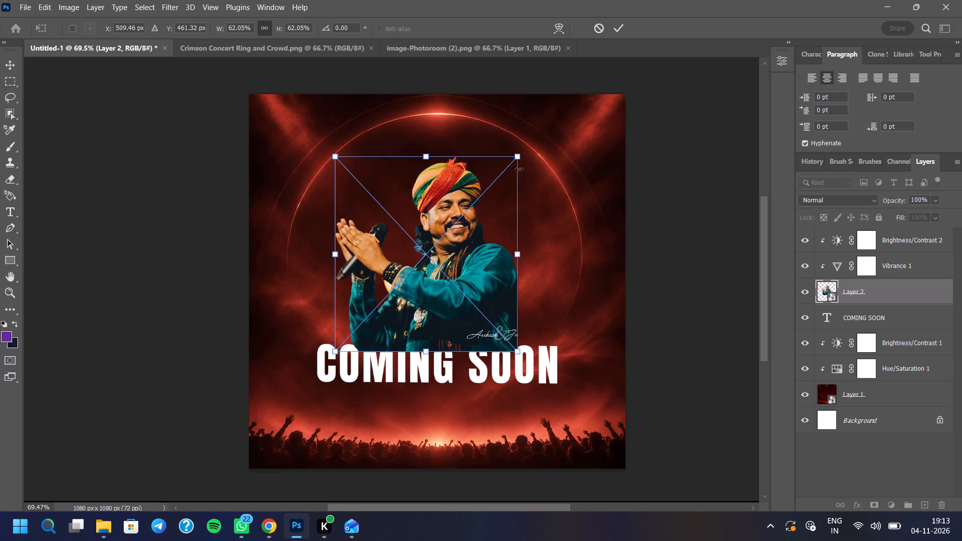
left_click_drag(523, 154, 477, 226)
left_click_drag(427, 258, 472, 257)
left_click_drag(504, 213, 480, 244)
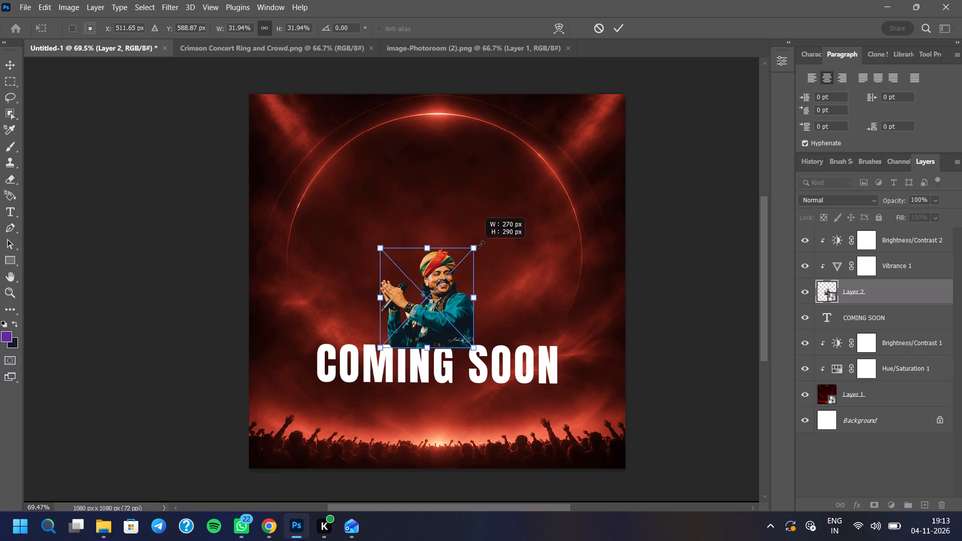
left_click_drag(480, 244, 483, 242)
left_click(437, 288)
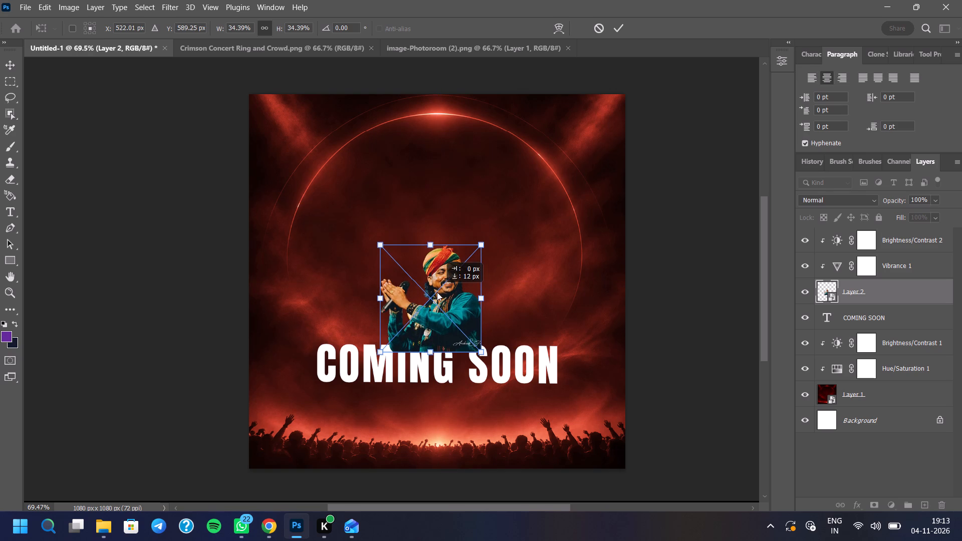
left_click(621, 31)
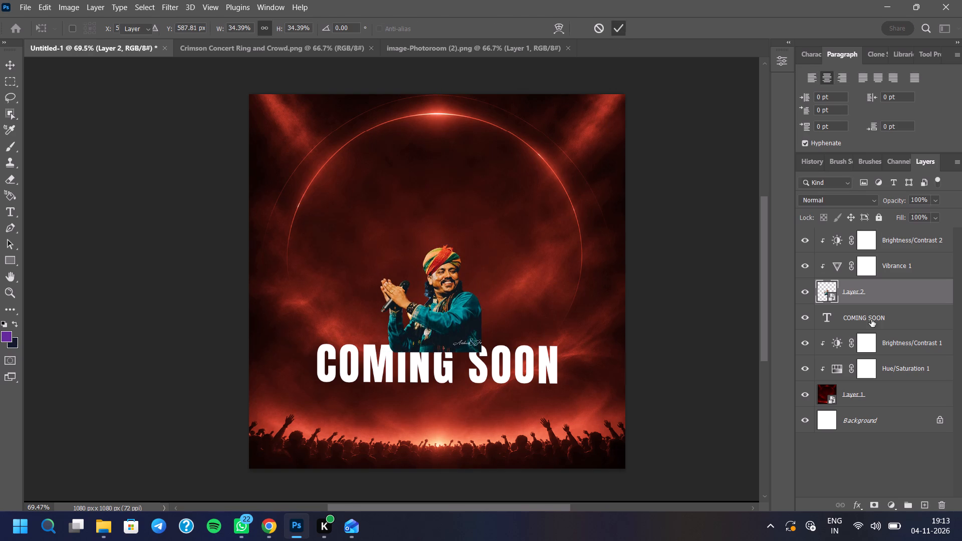
Move the COMING SOON text layer to the top of the layer stack, in front of the turbaned singer.
left_click_drag(902, 315, 912, 233)
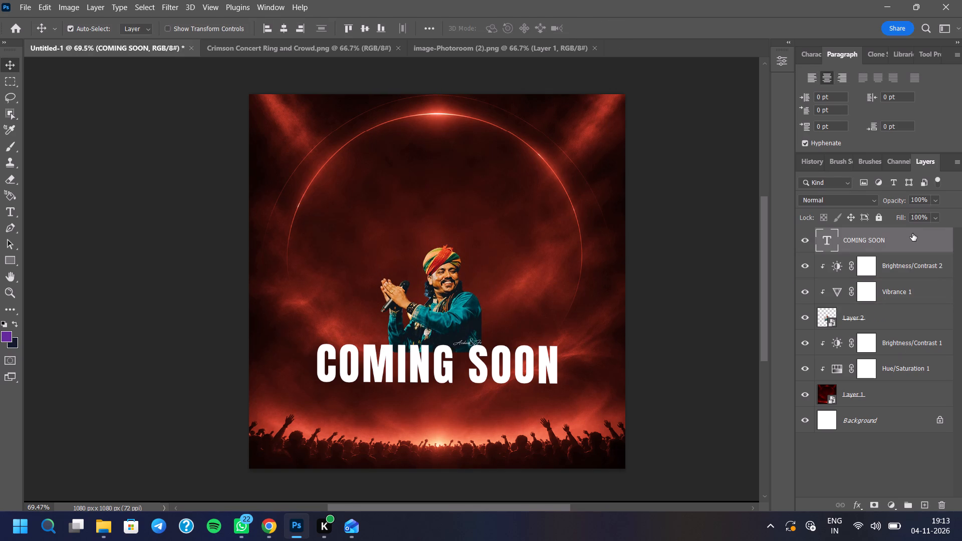
scroll(447, 290, "up", 5)
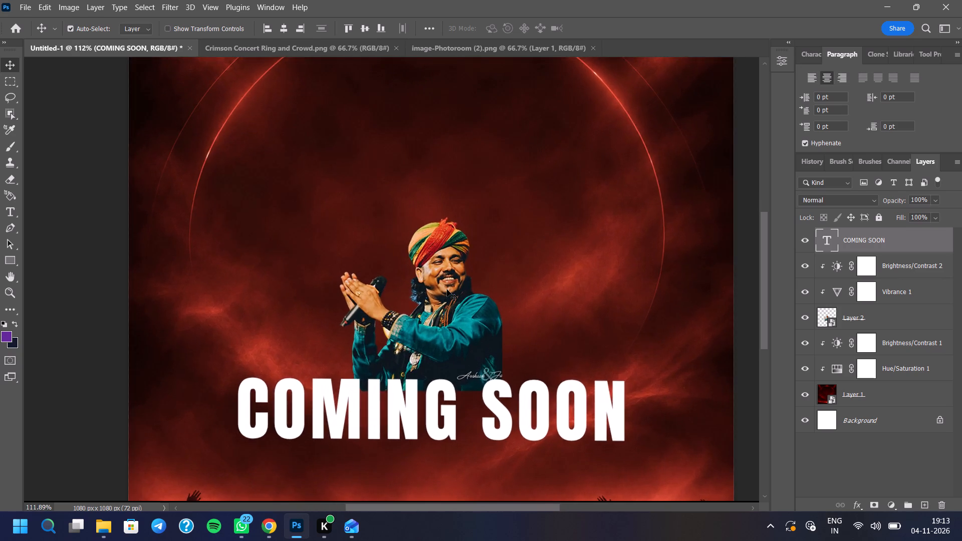
scroll(447, 290, "up", 6)
scroll(447, 290, "down", 14)
scroll(461, 295, "up", 3)
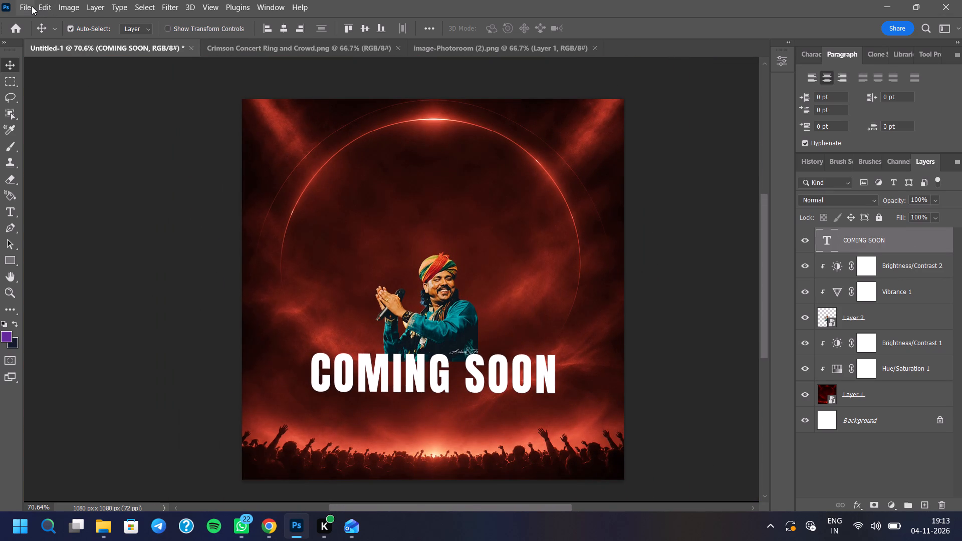
Add a new empty layer directly above the turbaned singer's Brightness/Contrast adjustment, below the COMING SOON text layer.
left_click(901, 264)
left_click(925, 501)
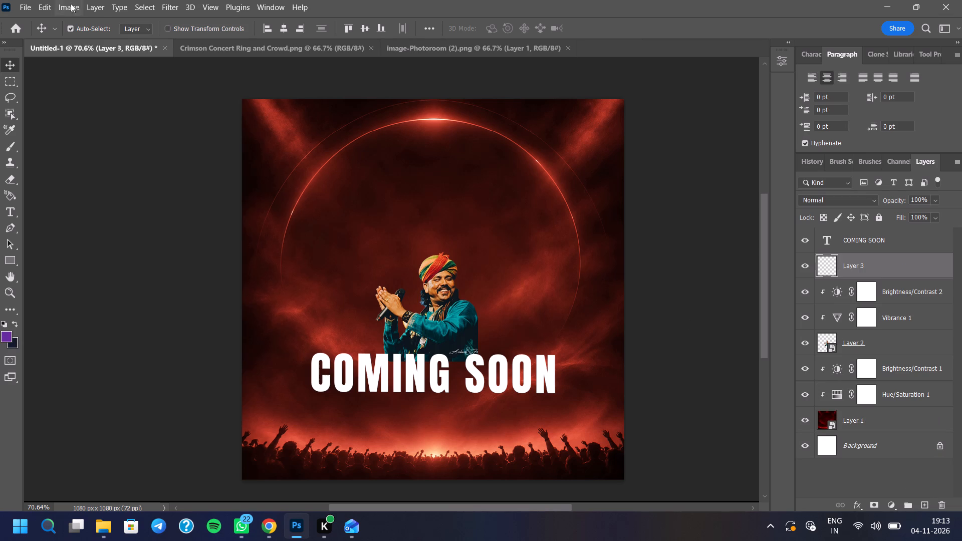
Open image-Photoroom (1).png, the white-shirted singer's cut-out, and bring its layer into the COMING SOON poster document.
left_click(33, 6)
left_click(42, 38)
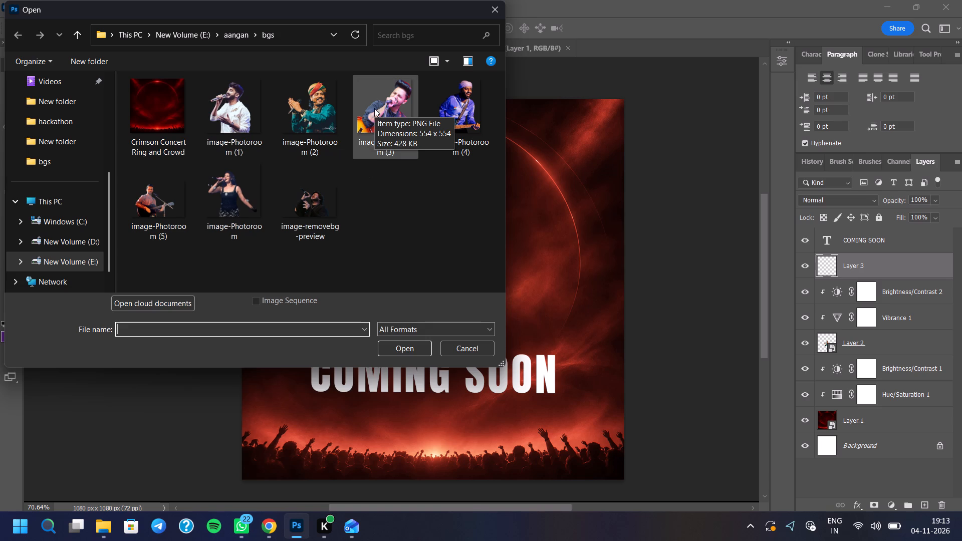
double_click(253, 116)
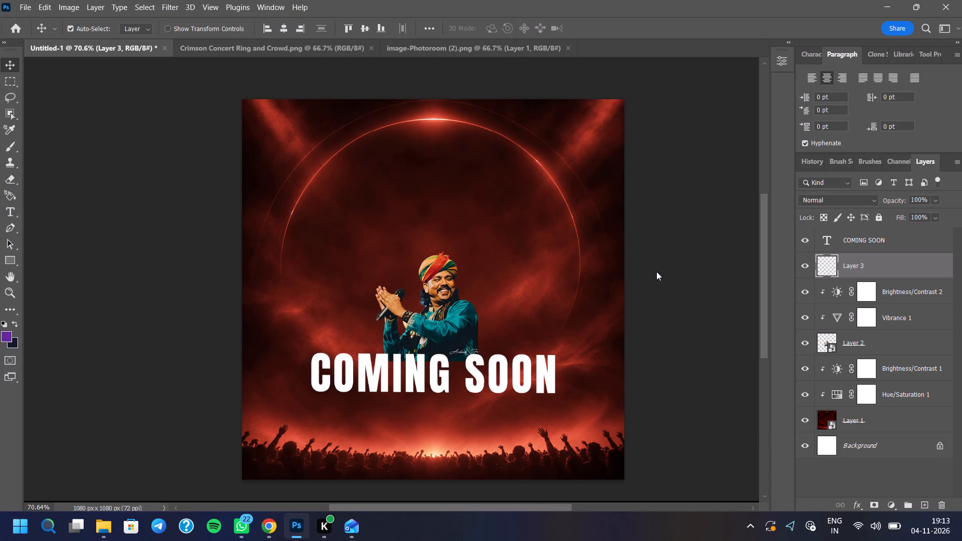
left_click_drag(831, 238, 0, 29)
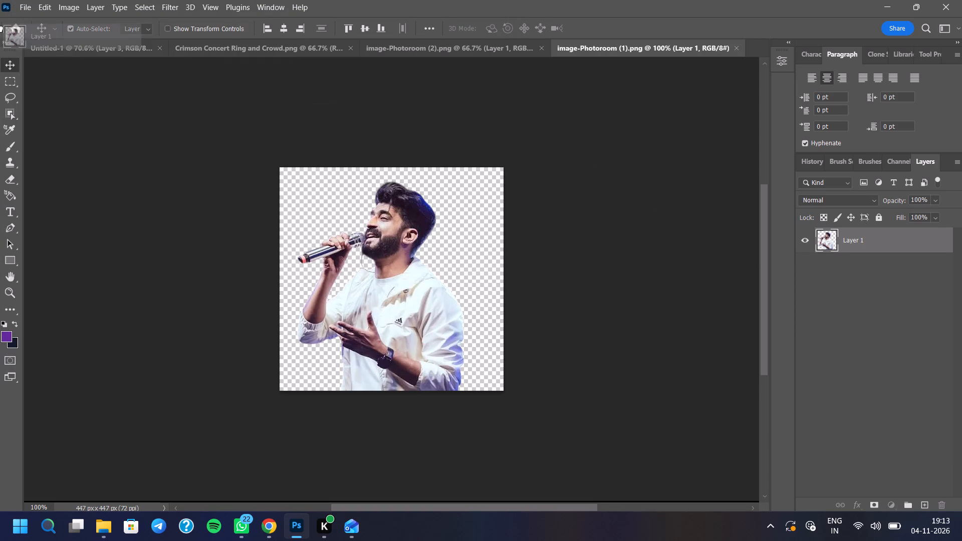
left_click_drag(0, 29, 361, 303)
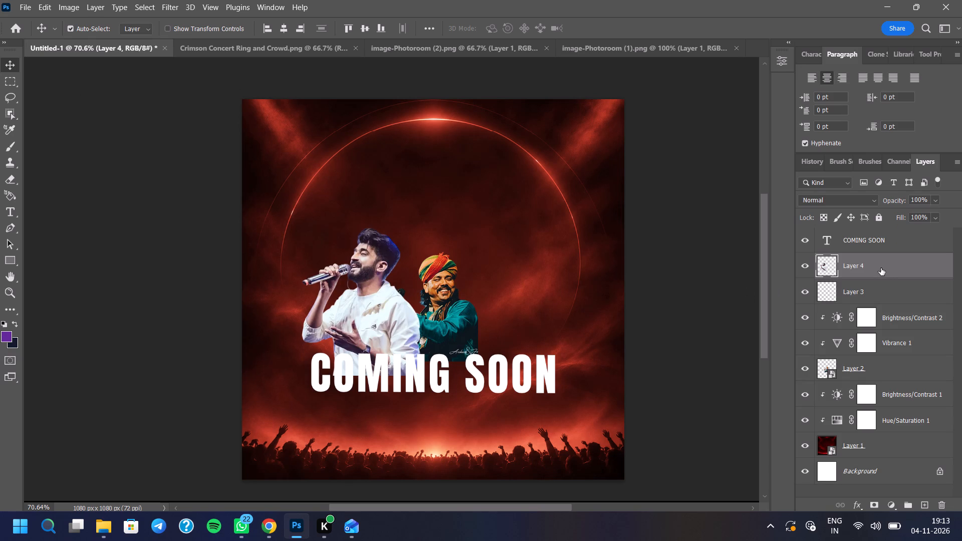
Convert the white-shirted singer's layer, Layer 4, to a smart object.
key("ctrl+t")
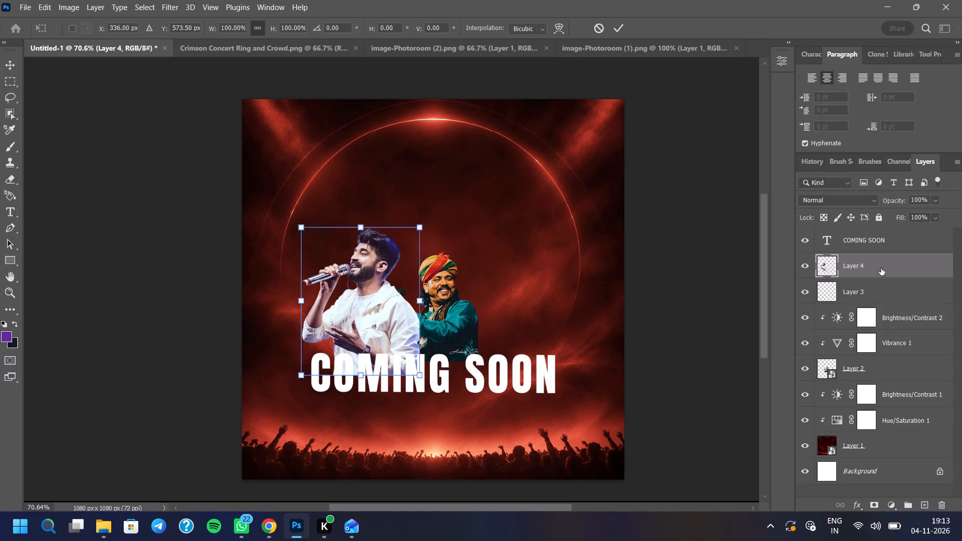
right_click(880, 269)
right_click(880, 269)
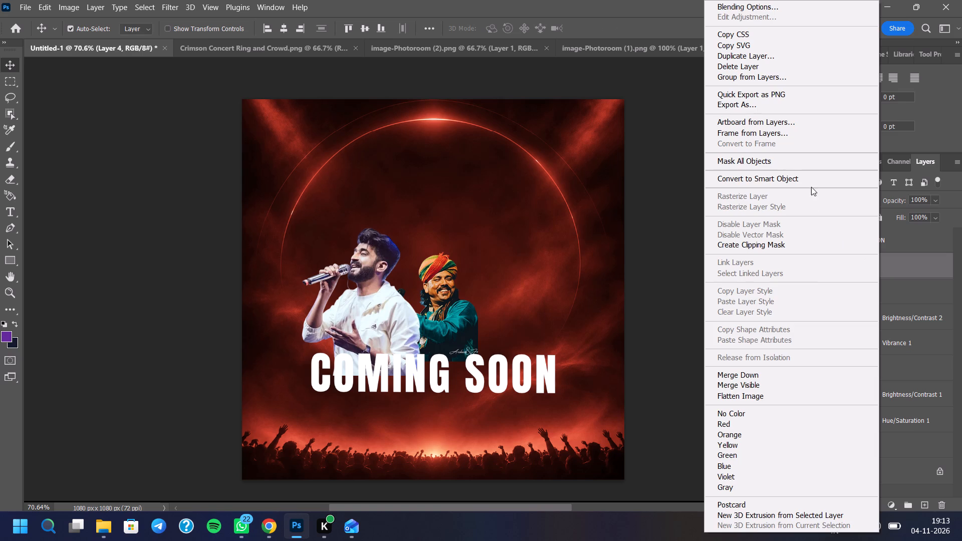
left_click(810, 183)
Scale the white-shirted singer to about 88% and place him left of the turbaned singer, with their bottom edges aligned.
key("ctrl+t")
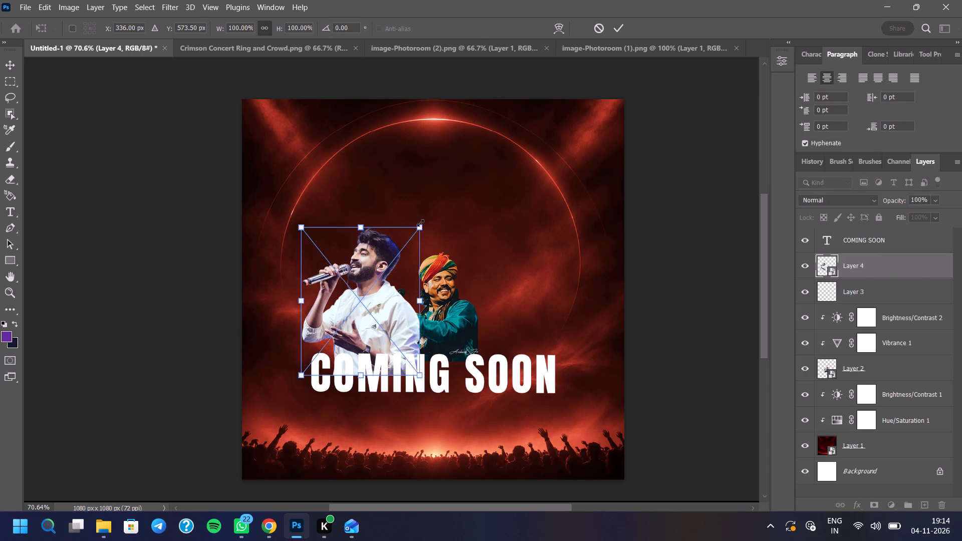
left_click_drag(420, 227, 400, 240)
left_click_drag(347, 293, 333, 277)
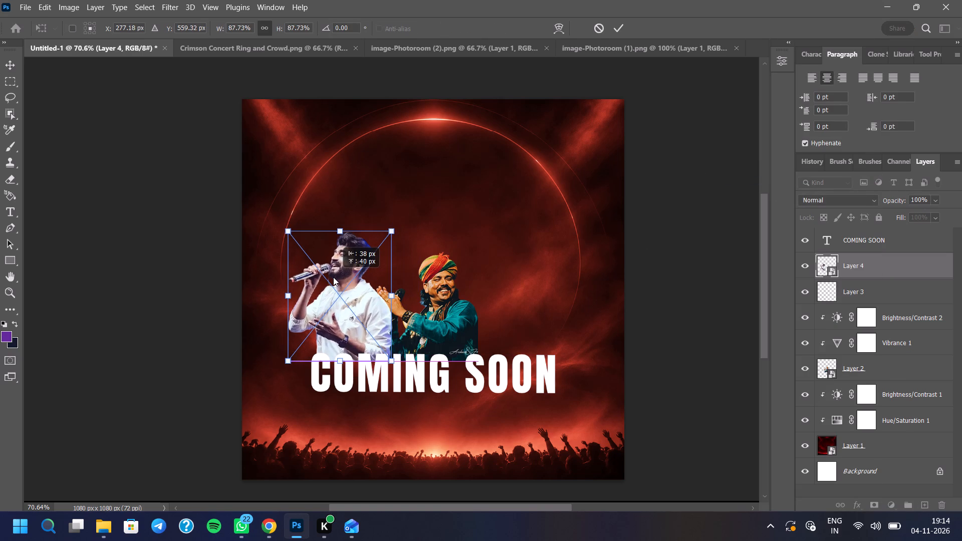
left_click_drag(333, 277, 340, 282)
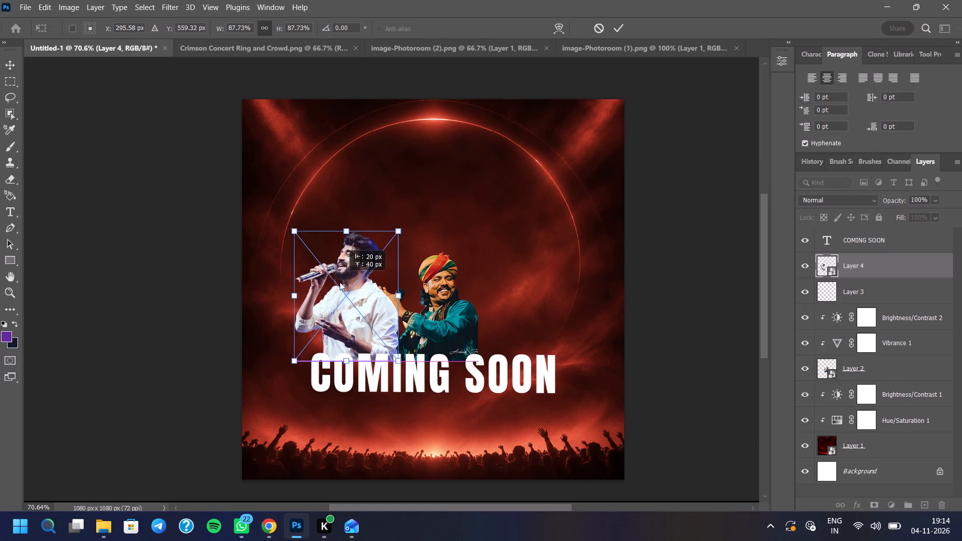
left_click_drag(340, 282, 333, 281)
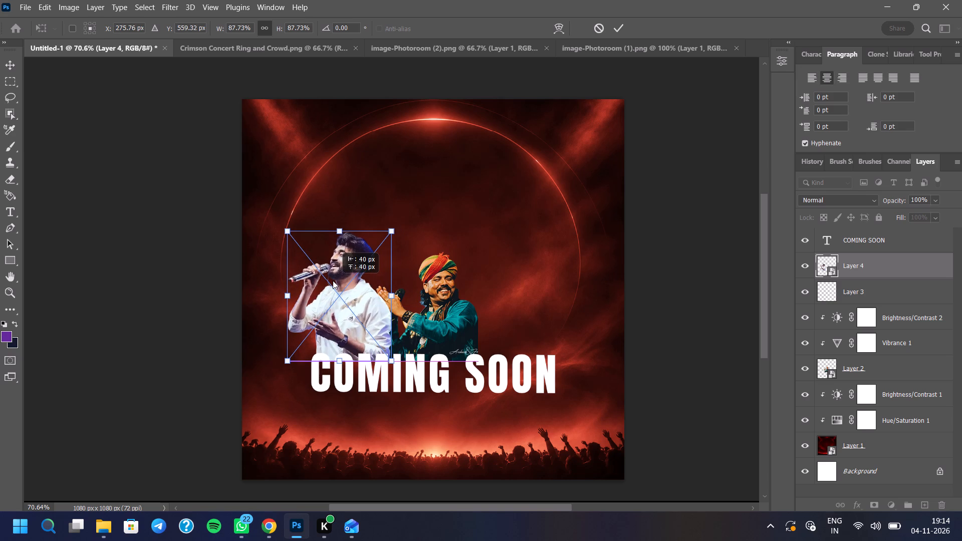
left_click_drag(333, 281, 337, 281)
left_click(621, 25)
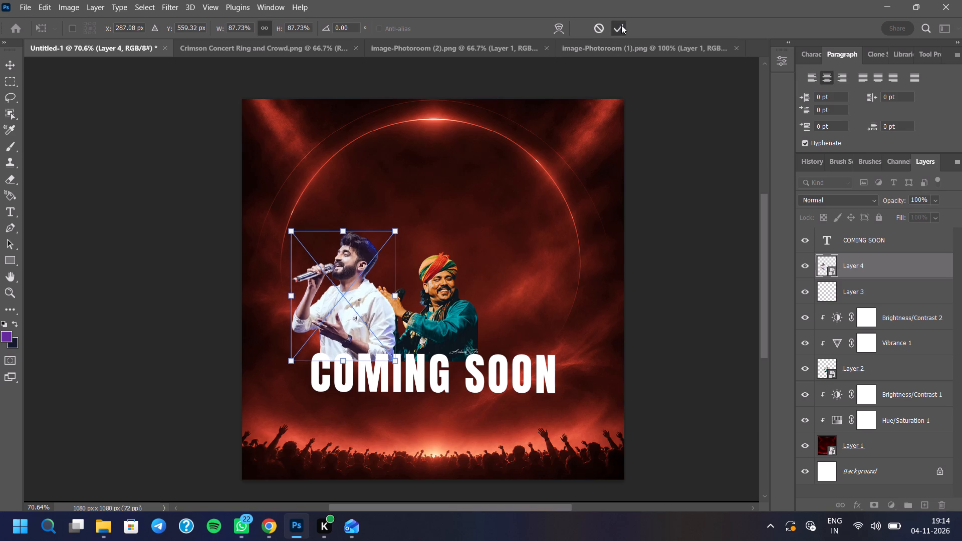
scroll(452, 238, "up", 3)
scroll(460, 235, "down", 2)
Duplicate the turbaned singer's Brightness/Contrast and Vibrance adjustments and place the copies directly above the white-shirted singer's layer.
left_click(942, 322)
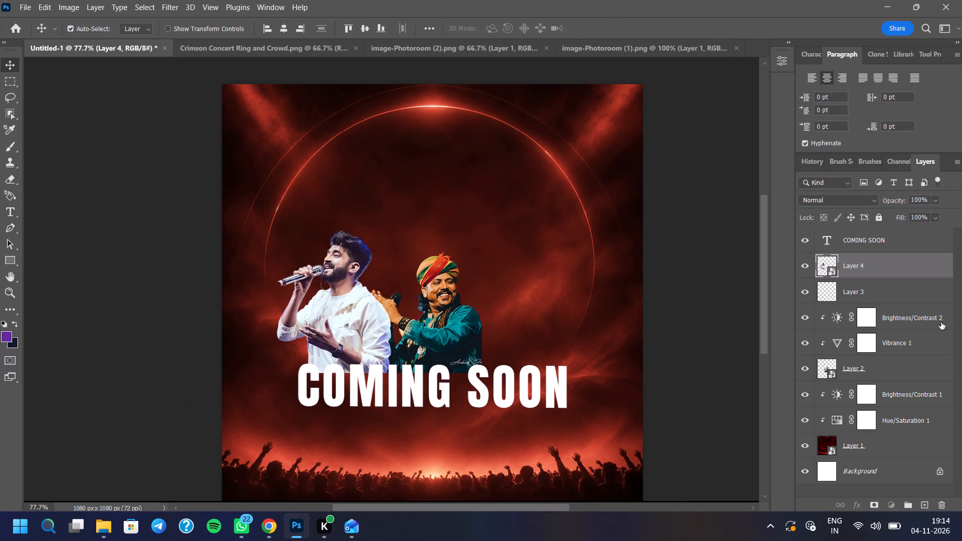
left_click(934, 343, "ctrl")
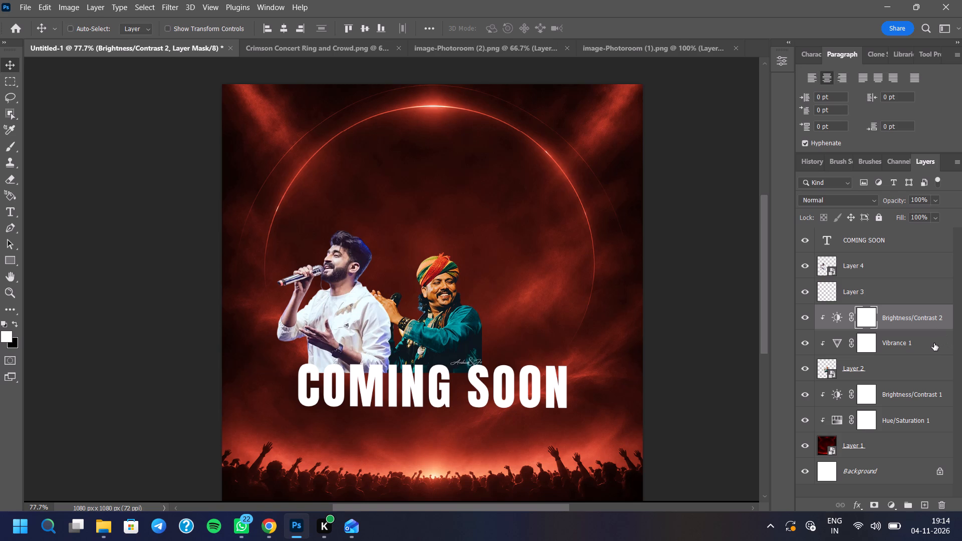
key("ctrl+j")
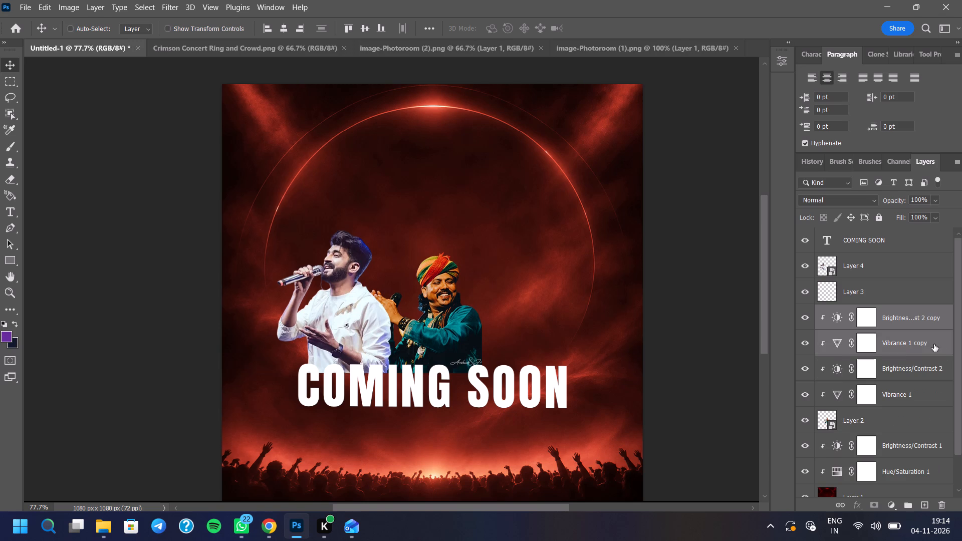
left_click_drag(927, 332, 938, 313)
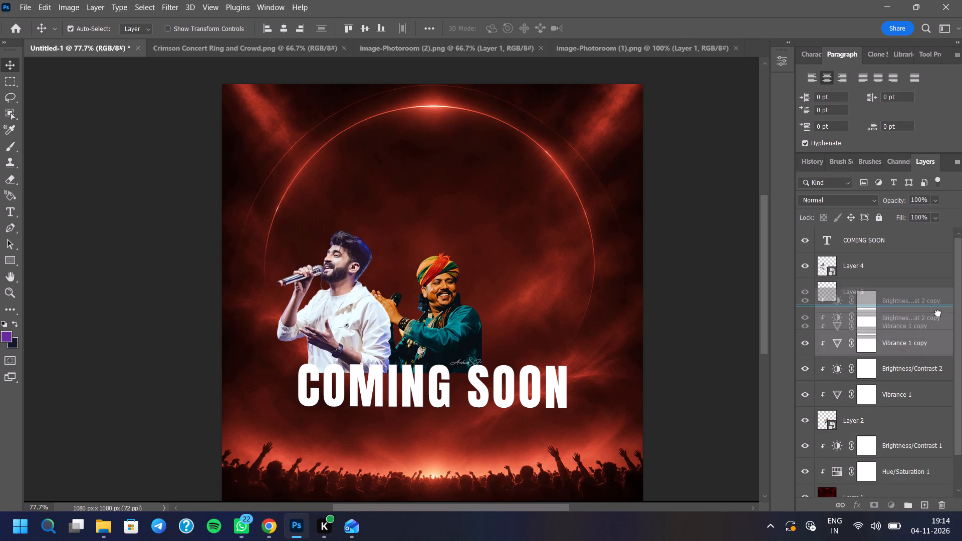
left_click_drag(938, 313, 949, 256)
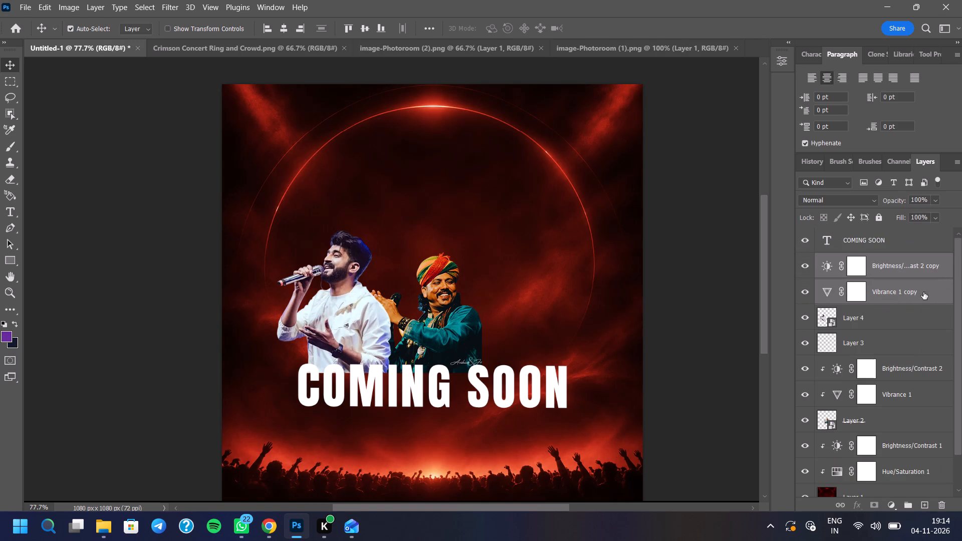
Clip the copied Vibrance adjustment to the white-shirted singer's layer.
left_click(902, 305, "alt")
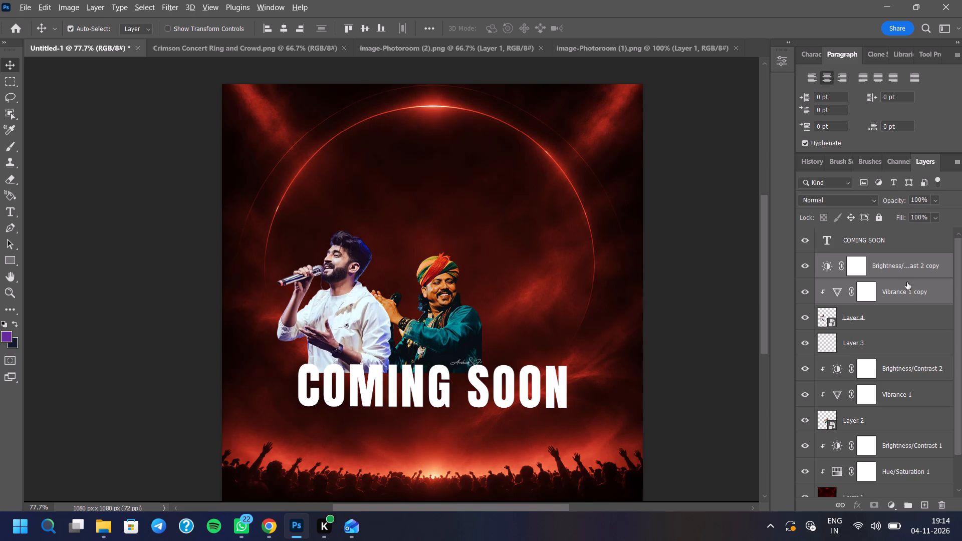
Clip the copied Brightness/Contrast adjustment to the white-shirted singer's layer and toggle the copied adjustments' visibility to compare the effect.
left_click(908, 280, "alt")
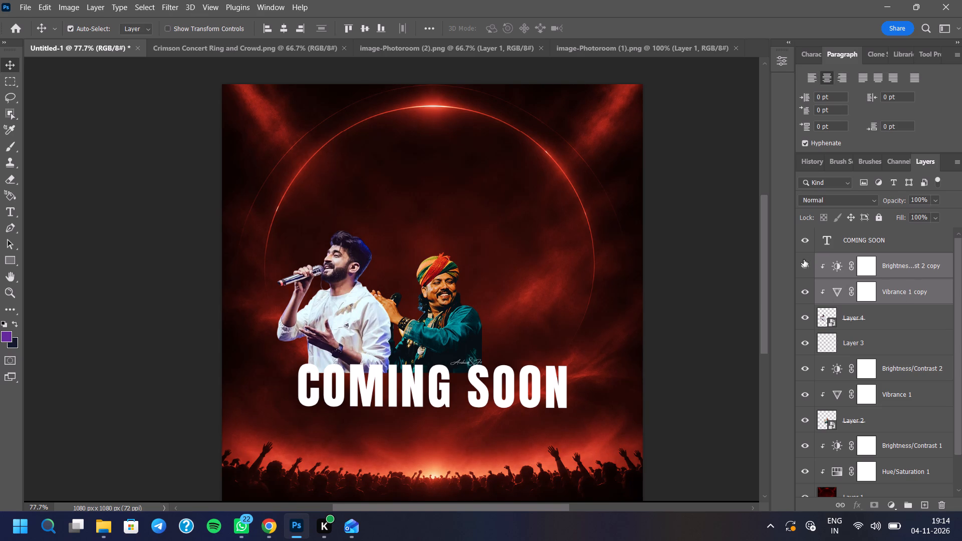
left_click(803, 261)
left_click(803, 286)
left_click(803, 286)
left_click(804, 262)
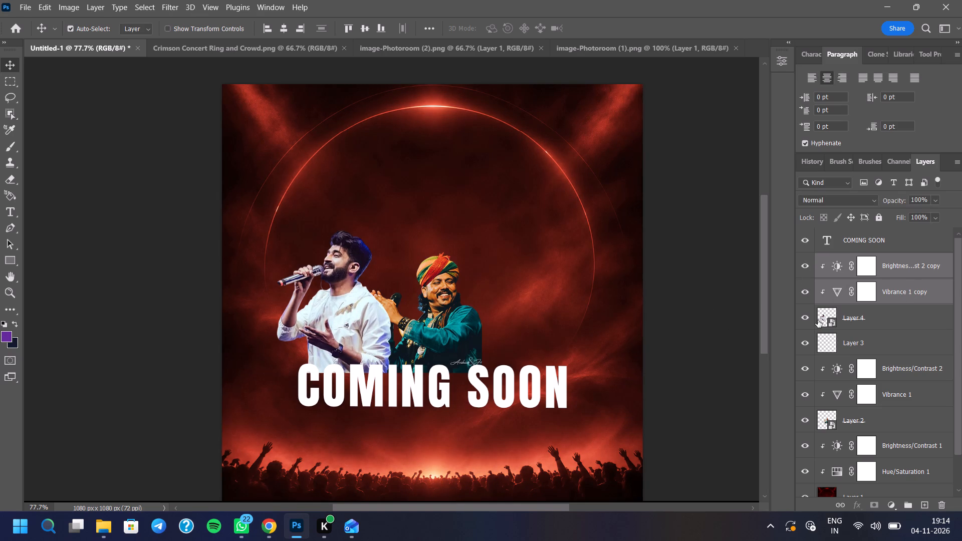
scroll(425, 319, "down", 4)
scroll(429, 306, "up", 3)
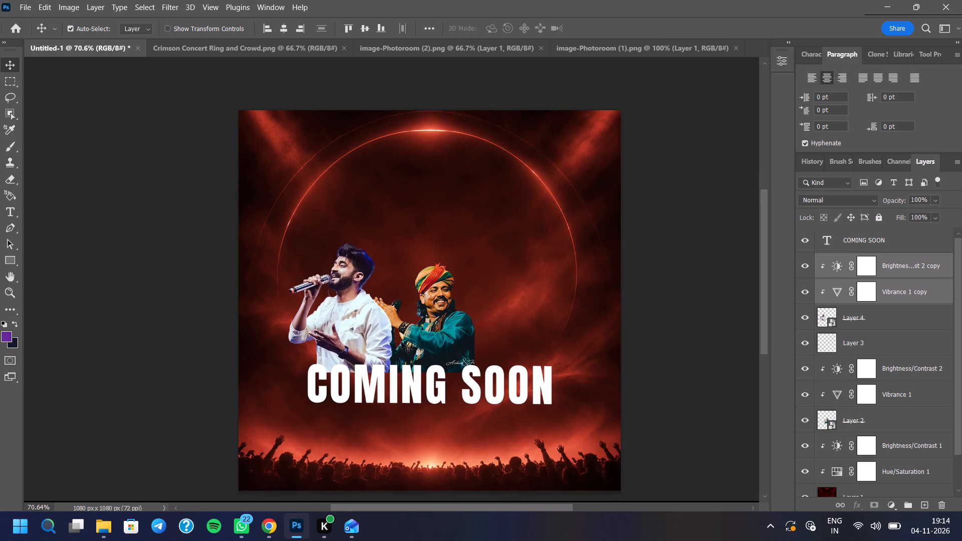
Open the denim-jacketed singer's cut-out, image-Photoroom (3), from the bgs folder.
left_click(21, 5)
left_click(49, 35)
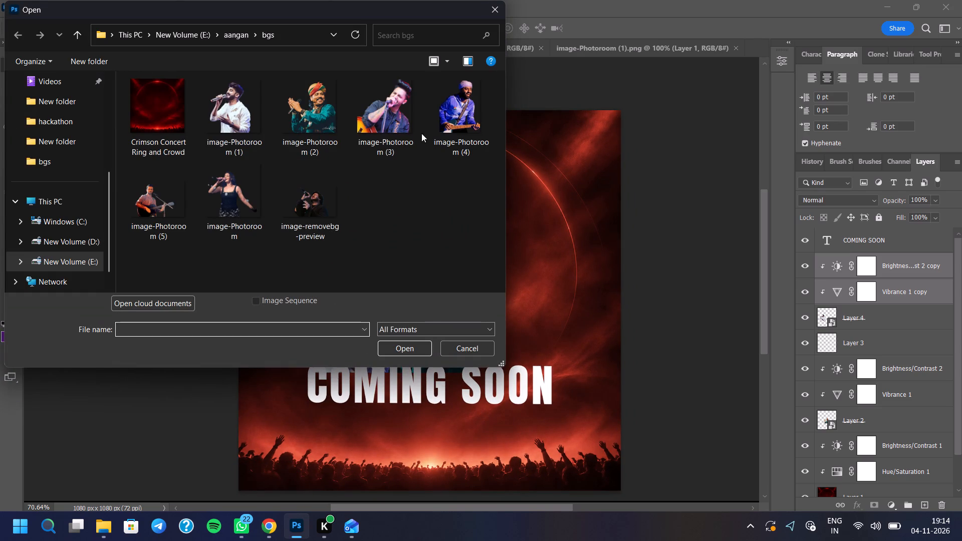
double_click(397, 117)
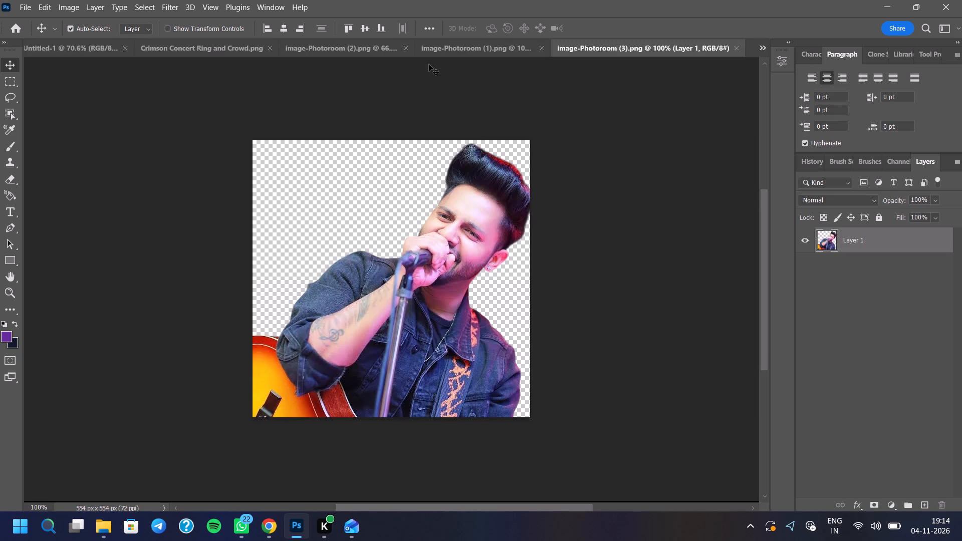
Close the image-Photoroom (1).png and image-Photoroom (2).png documents.
left_click(541, 47)
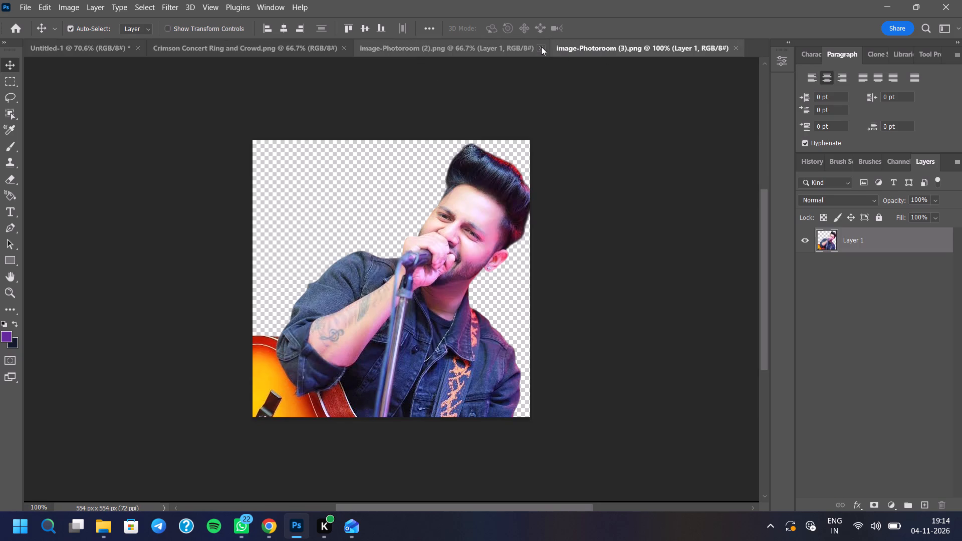
left_click(541, 46)
Copy the denim-jacketed singer's layer from image-Photoroom (3).png into the Untitled-1 poster.
left_click_drag(840, 241, 207, 91)
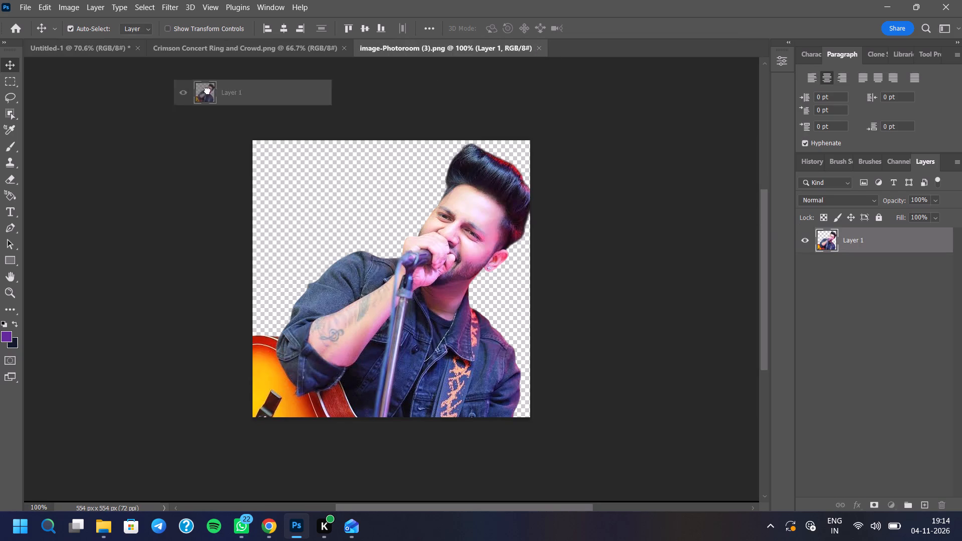
left_click_drag(207, 91, 453, 323)
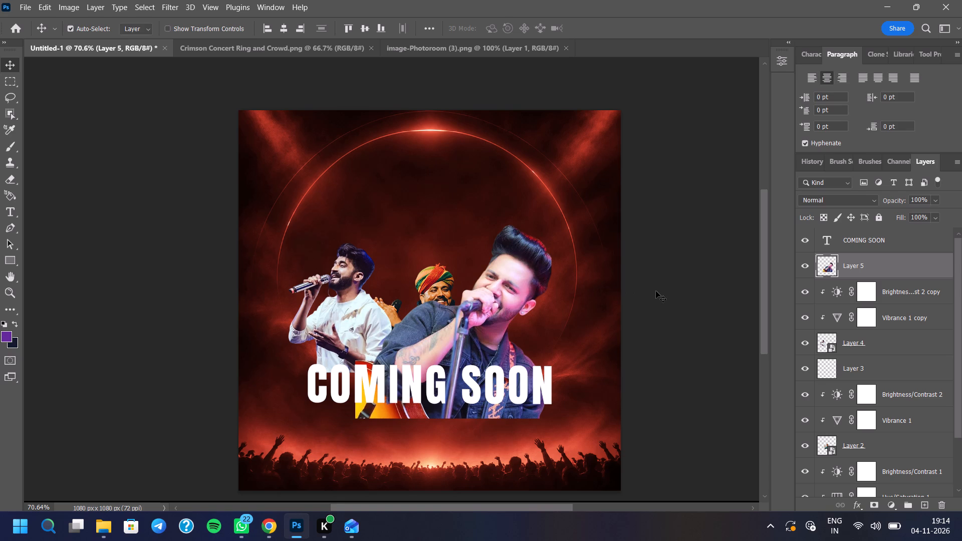
Convert the denim-jacketed singer's layer, Layer 5, to a smart object.
key("ctrl+t")
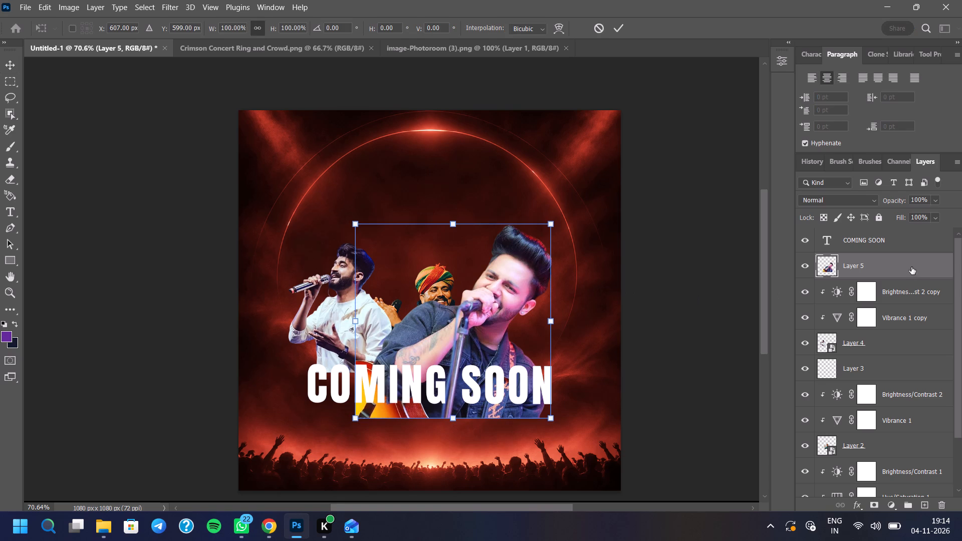
right_click(910, 267)
right_click(910, 267)
right_click(856, 265)
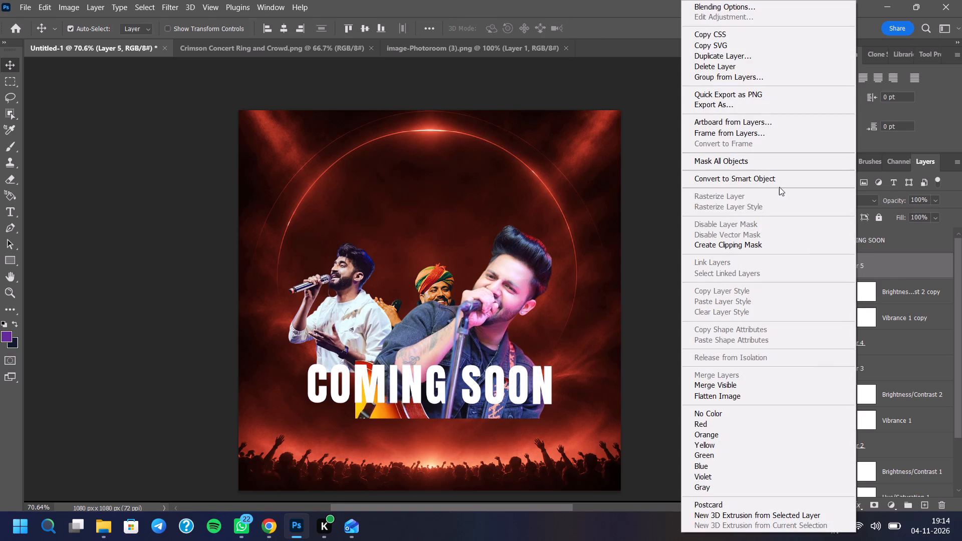
left_click(782, 180)
Scale the denim-jacketed singer to about 61% and place him right of the turbaned singer, just above the COMING SOON text.
key("ctrl+t")
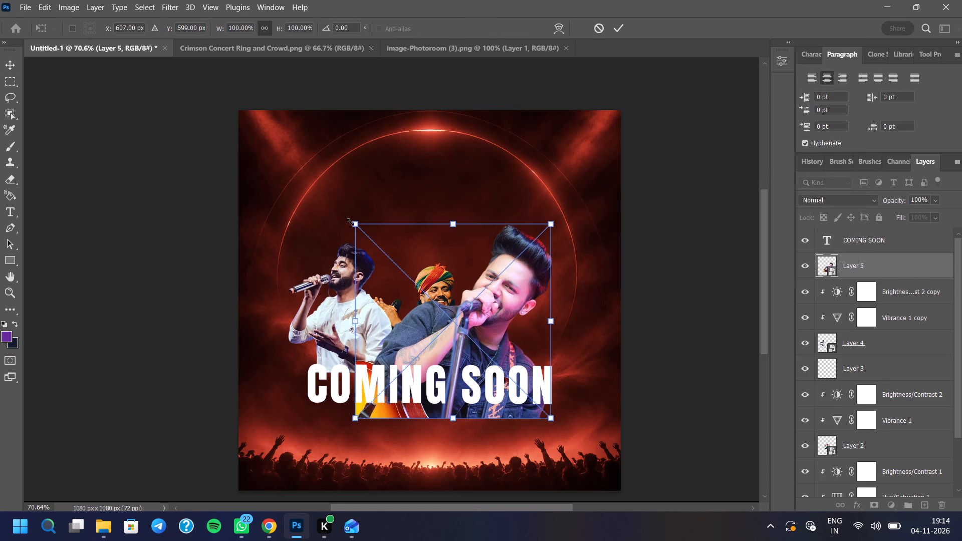
left_click_drag(350, 222, 401, 259)
left_click_drag(451, 313, 483, 288)
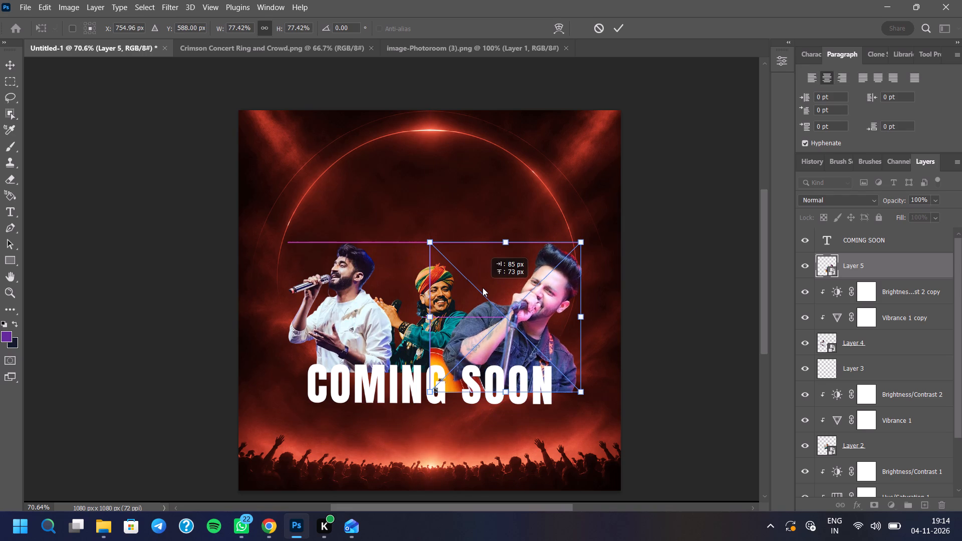
left_click_drag(483, 288, 487, 291)
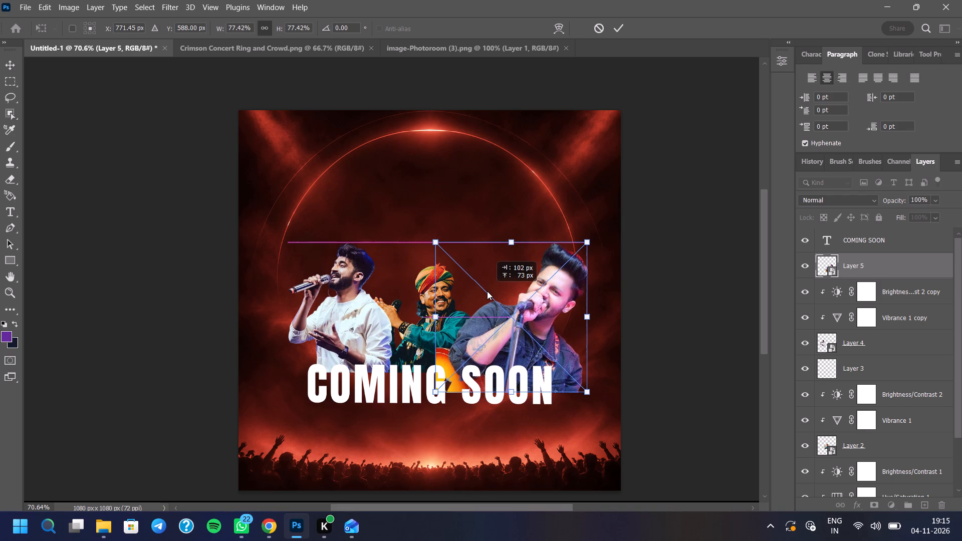
left_click_drag(487, 291, 487, 286)
left_click_drag(591, 237, 568, 262)
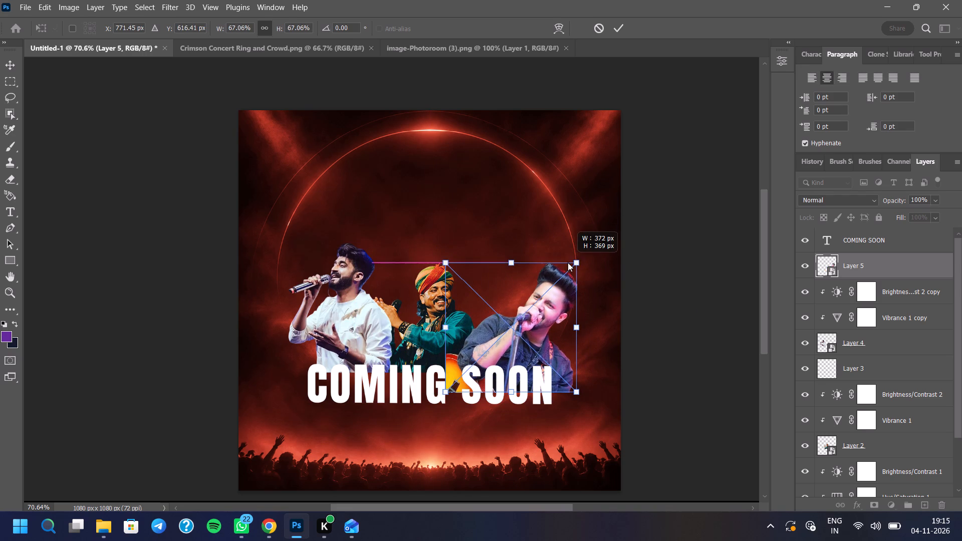
left_click_drag(568, 262, 560, 268)
left_click_drag(501, 305, 503, 280)
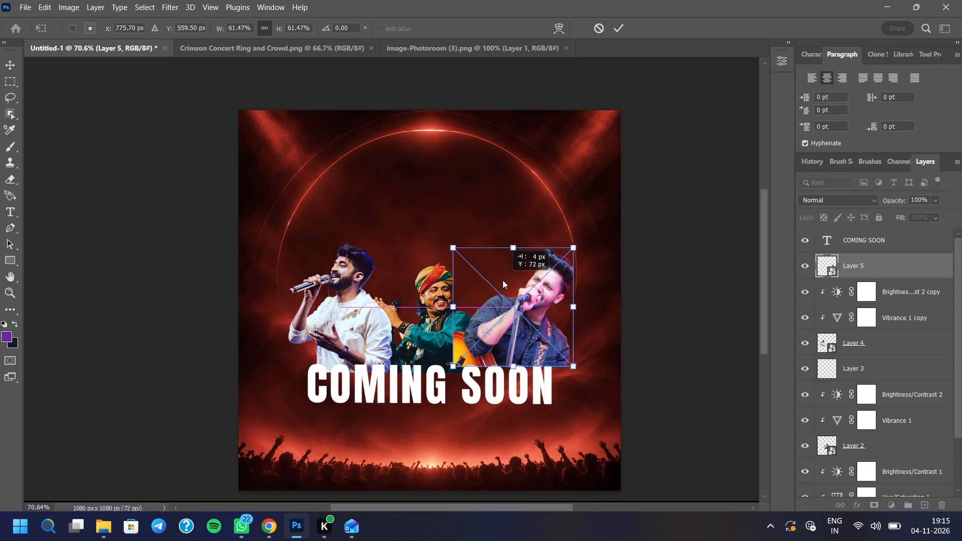
left_click_drag(503, 280, 499, 281)
Rotate the denim-jacketed singer about 18.5° counterclockwise and nudge him slightly closer to the turbaned singer.
left_click_drag(513, 228, 493, 223)
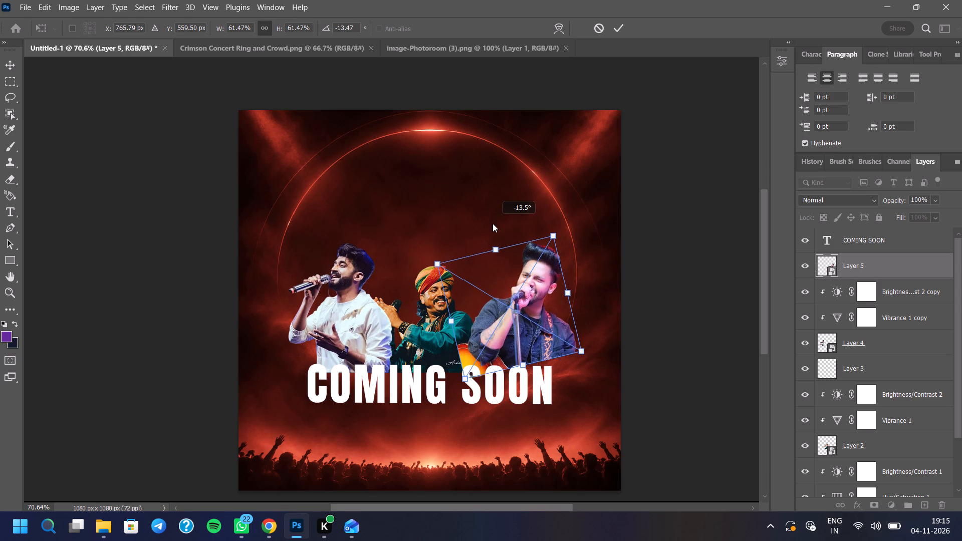
left_click_drag(493, 223, 486, 226)
left_click_drag(492, 310, 488, 315)
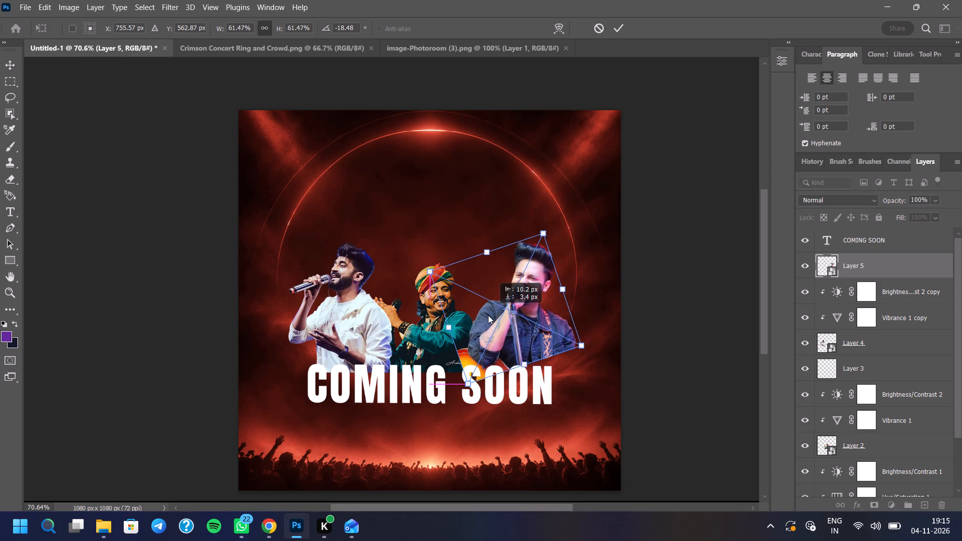
left_click_drag(488, 315, 487, 315)
left_click(615, 31)
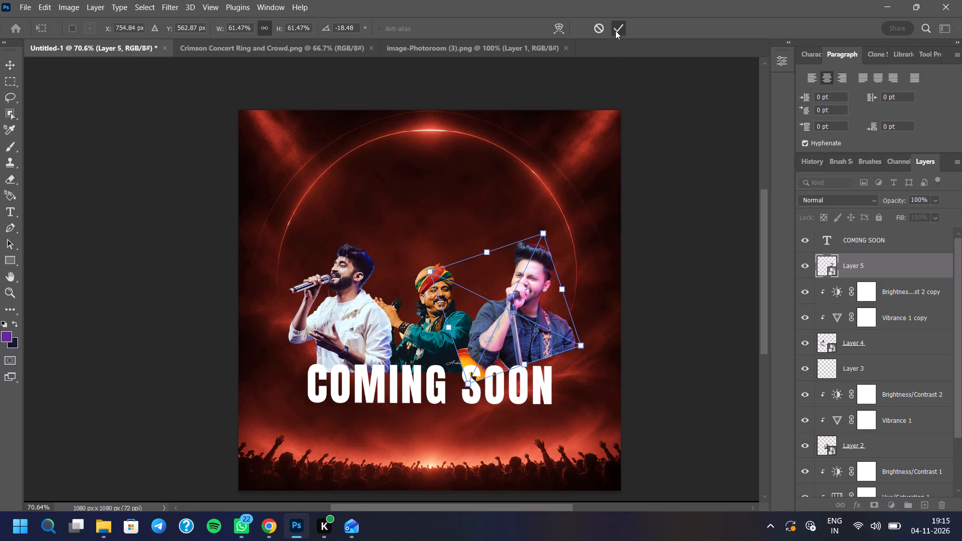
Move Layer 5 down the layer stack to directly below the turbaned singer's Layer 2, unclipped and above Brightness/Contrast 1.
scroll(516, 314, "up", 2)
scroll(549, 304, "down", 1)
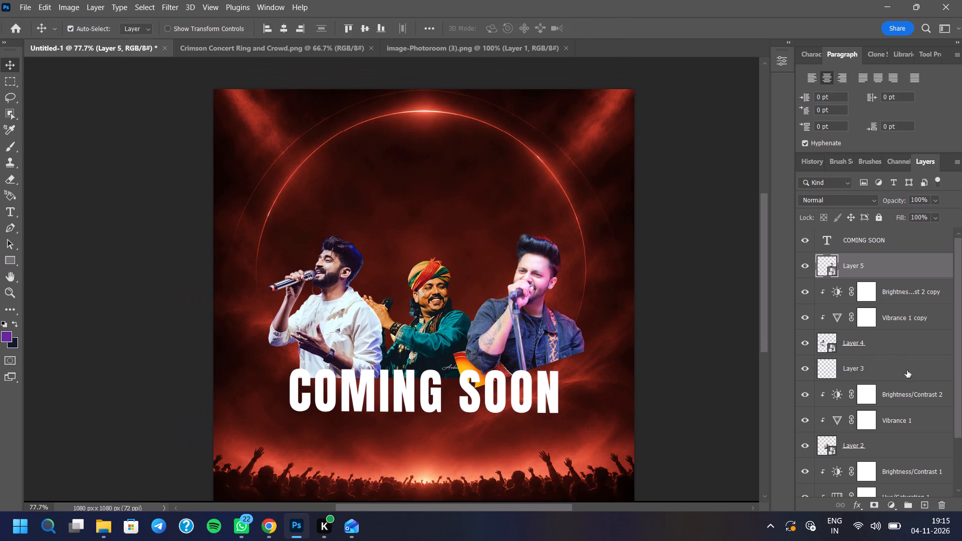
left_click_drag(904, 260, 913, 452)
scroll(907, 404, "down", 3)
left_click_drag(903, 384, 903, 449)
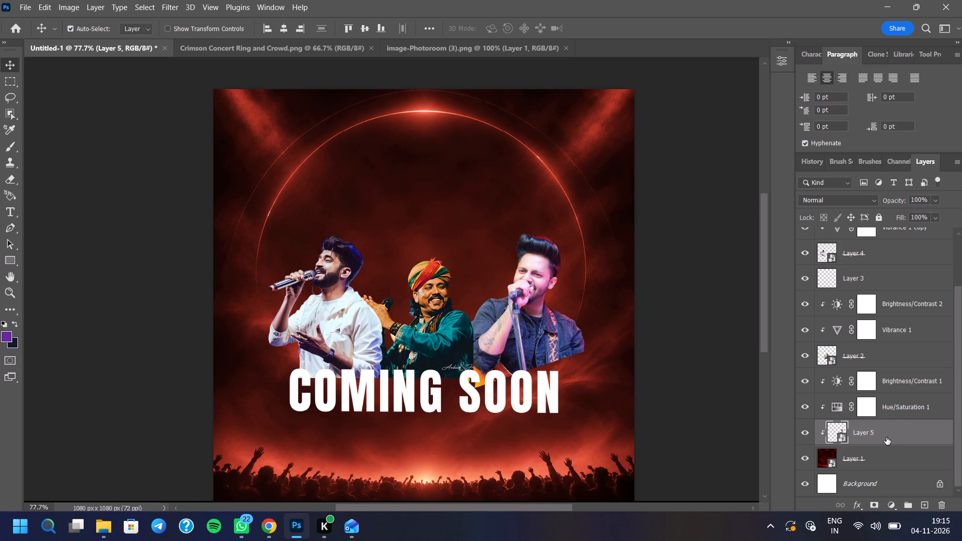
left_click_drag(886, 437, 899, 373)
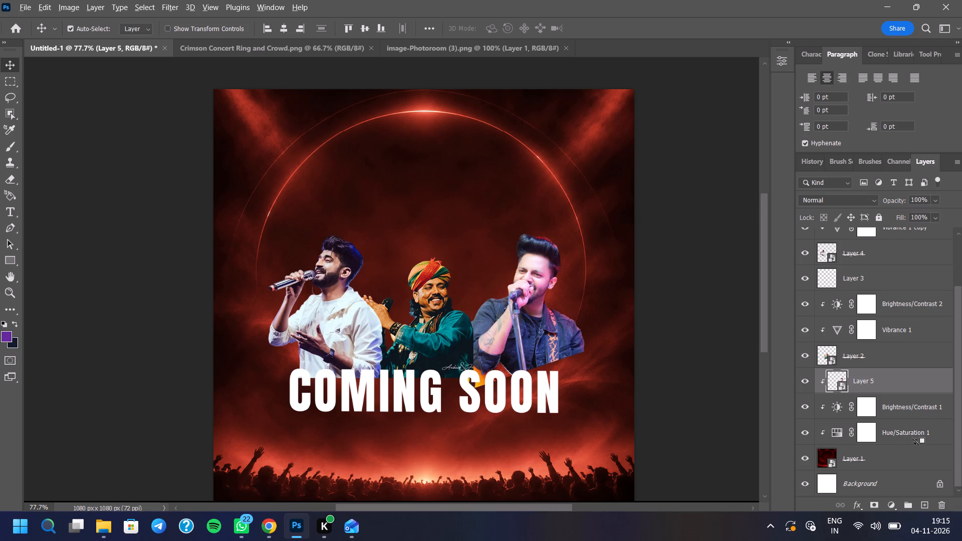
scroll(416, 356, "up", 4)
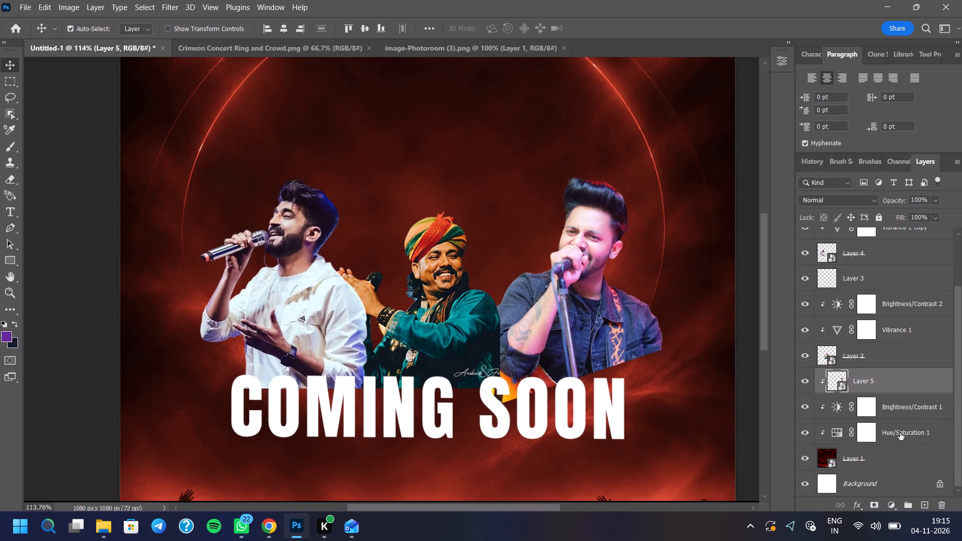
left_click_drag(907, 380, 914, 350)
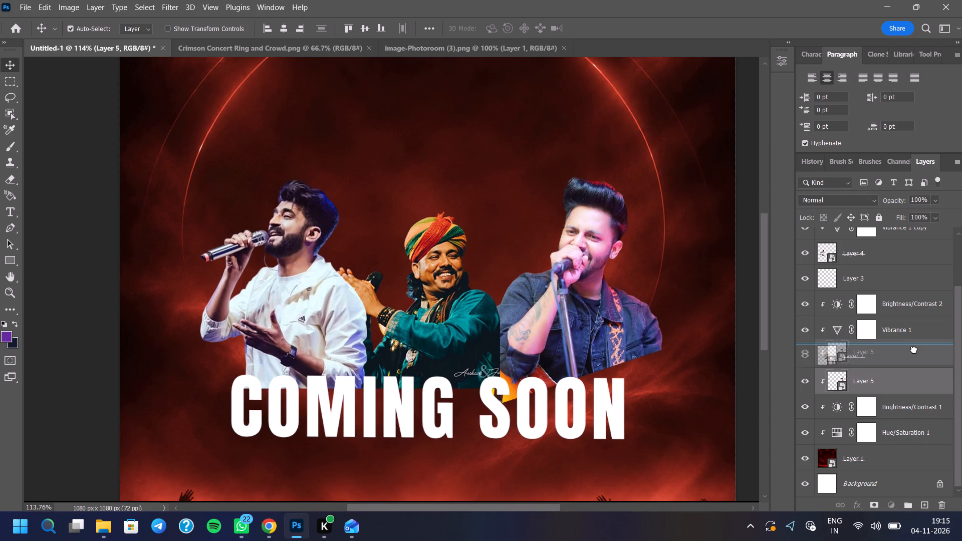
left_click_drag(914, 350, 931, 311)
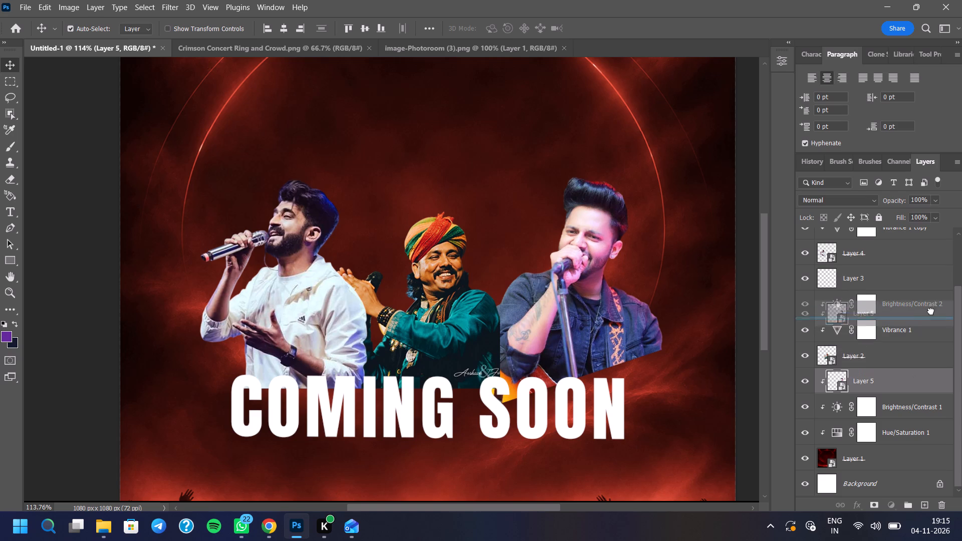
left_click_drag(931, 311, 932, 289)
left_click_drag(921, 306, 921, 319)
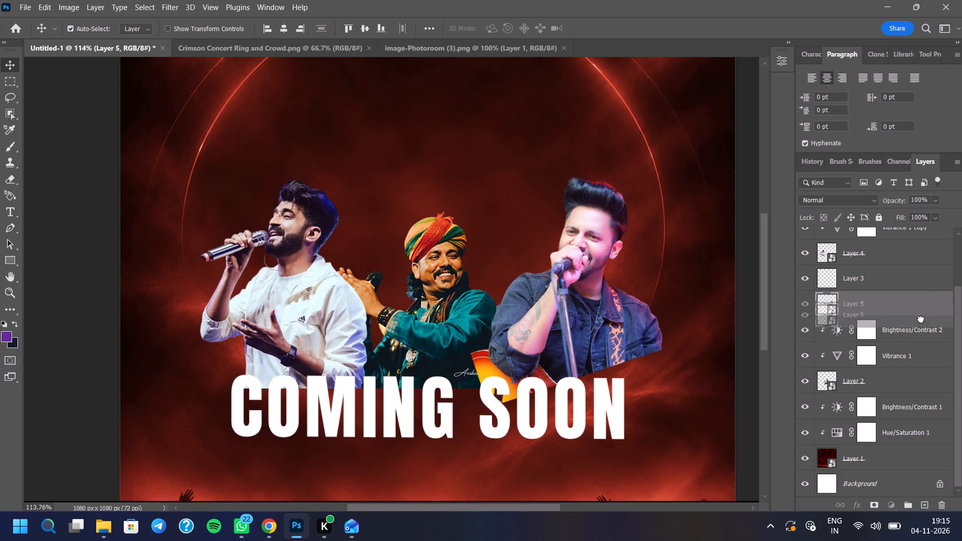
left_click_drag(921, 319, 924, 384)
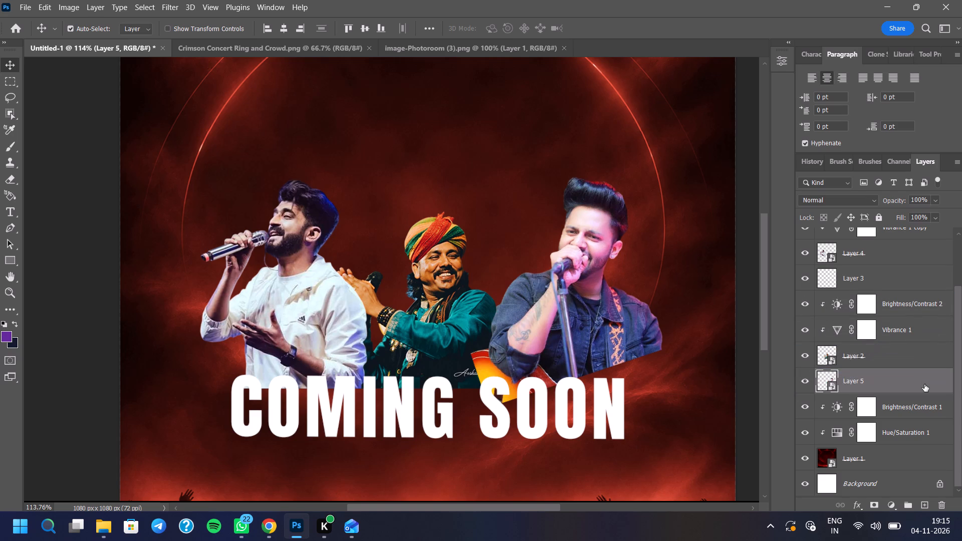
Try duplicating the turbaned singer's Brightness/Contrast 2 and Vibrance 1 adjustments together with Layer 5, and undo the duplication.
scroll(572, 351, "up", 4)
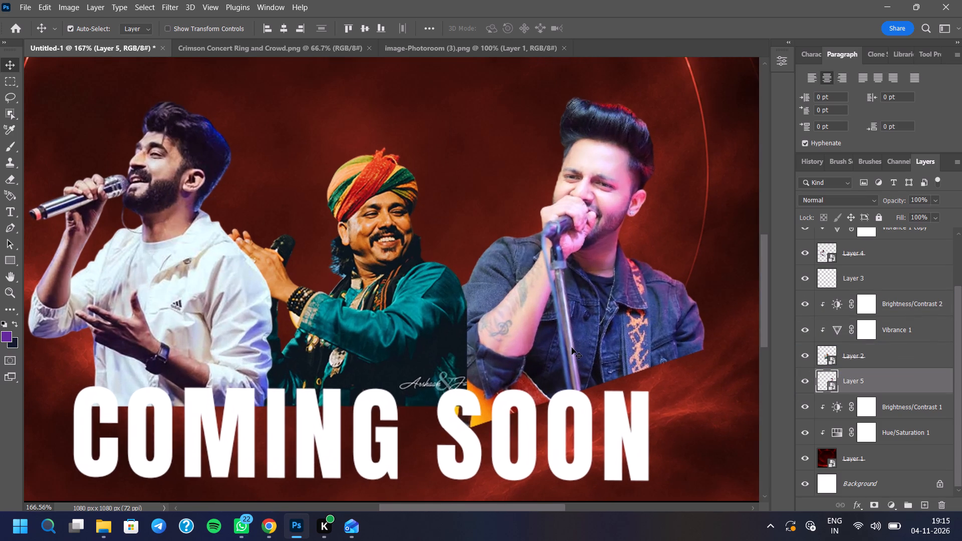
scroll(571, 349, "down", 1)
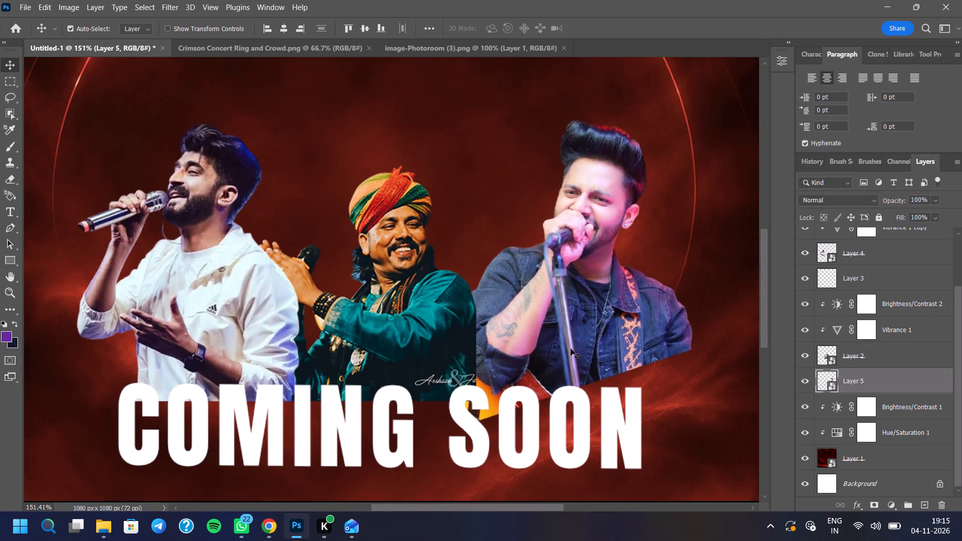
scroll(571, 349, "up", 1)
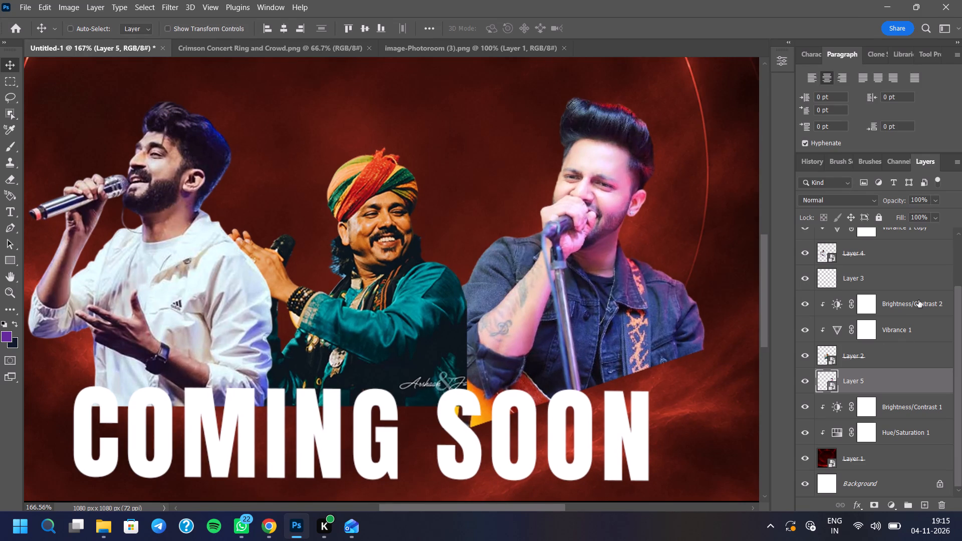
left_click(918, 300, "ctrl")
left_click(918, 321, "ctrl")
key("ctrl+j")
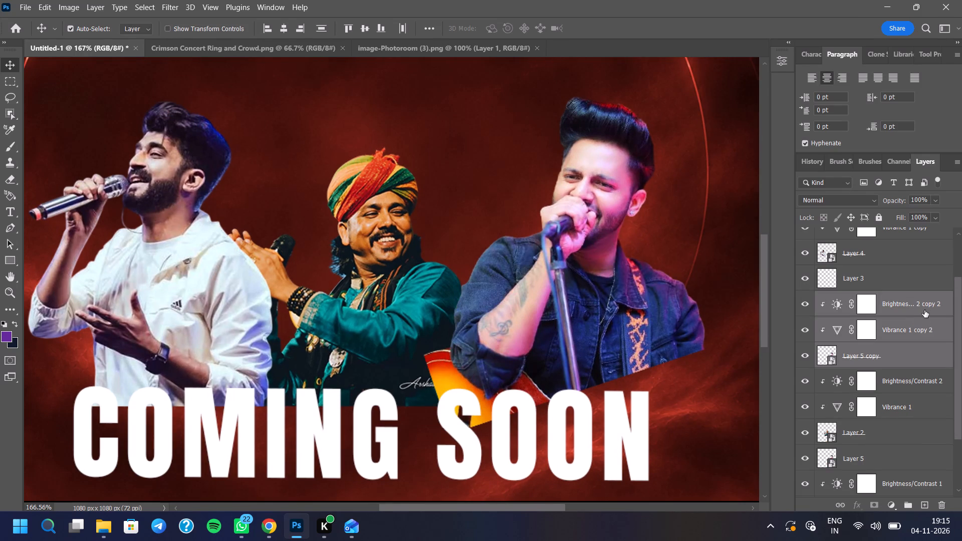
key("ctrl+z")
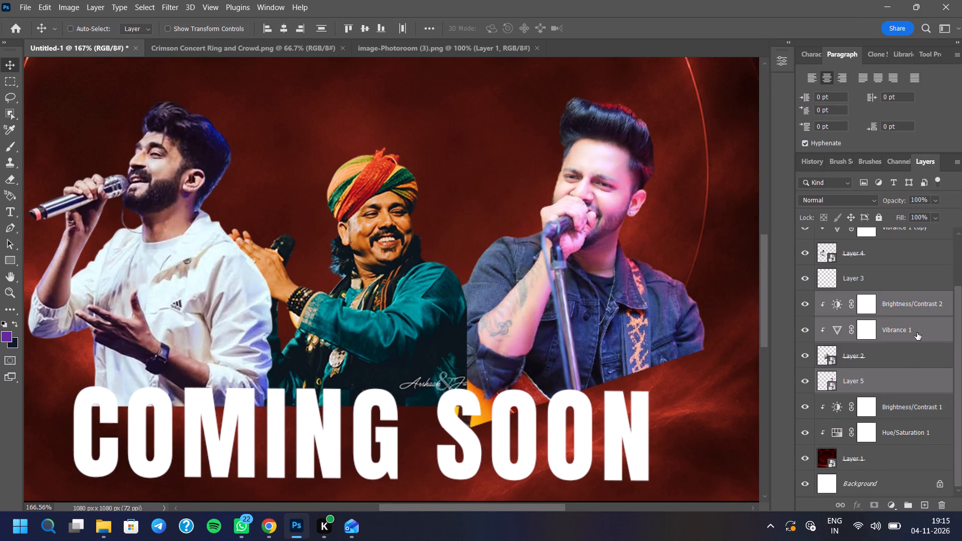
Duplicate only the Brightness/Contrast 2 and Vibrance 1 adjustments and place the copies directly above Layer 5.
left_click(923, 329)
left_click(926, 302, "ctrl")
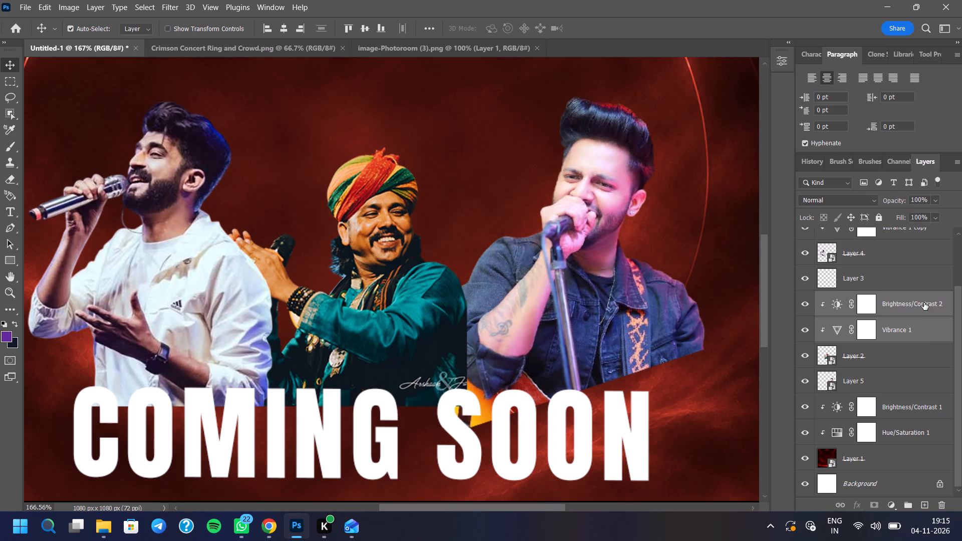
key("ctrl+j")
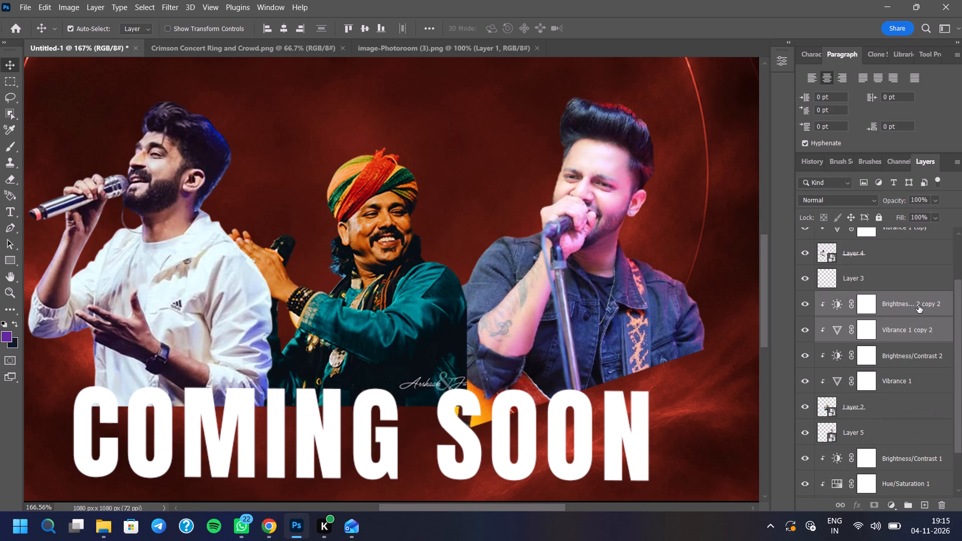
left_click_drag(918, 308, 911, 423)
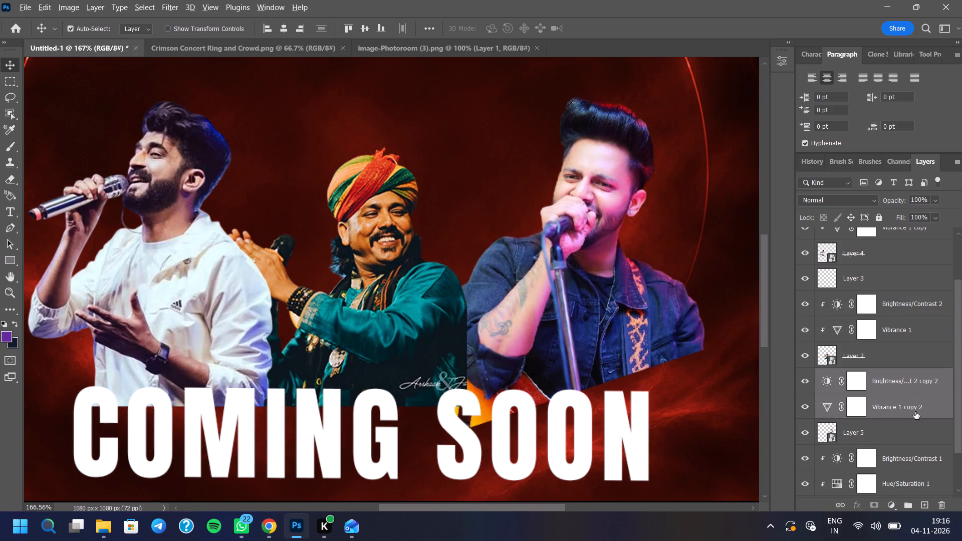
Clip the copied Vibrance and Brightness/Contrast adjustments to the denim-jacketed singer's Layer 5.
left_click(915, 417, "alt")
left_click(919, 393, "alt")
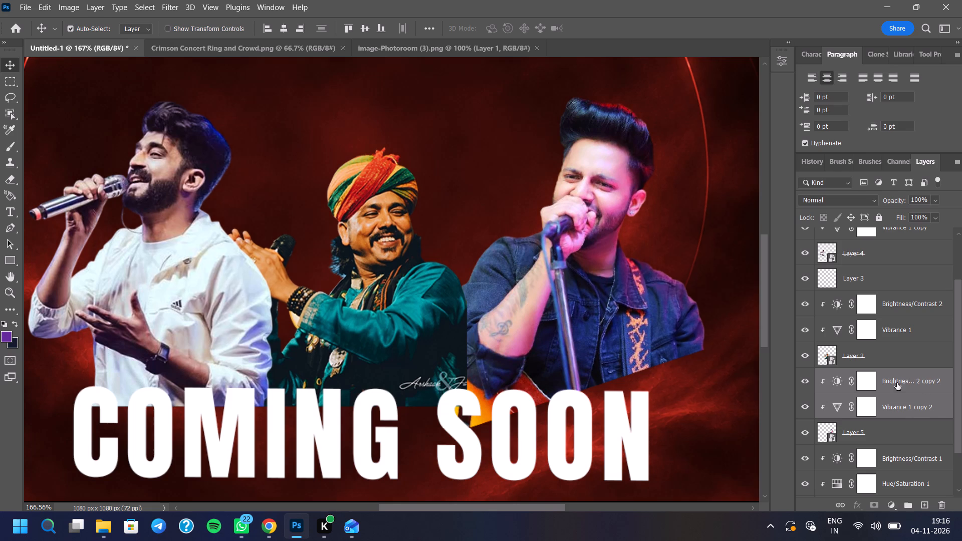
Toggle the copied Vibrance and Brightness/Contrast adjustments off and on to compare their effect on the denim-jacketed singer.
left_click(806, 406)
left_click(804, 387)
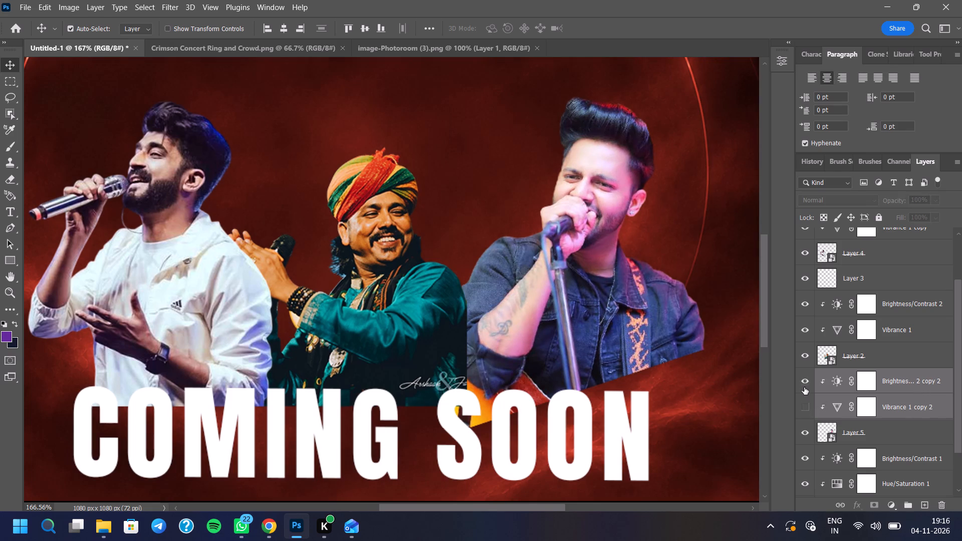
left_click(804, 387)
left_click(802, 409)
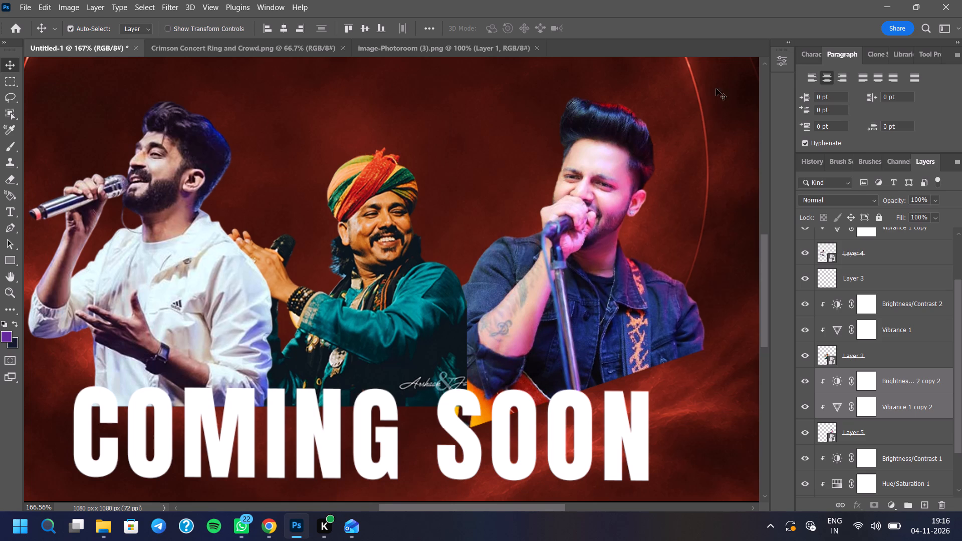
Examine the whole poster to judge how the three artists' placement and colours sit against the red backdrop.
left_click(717, 108)
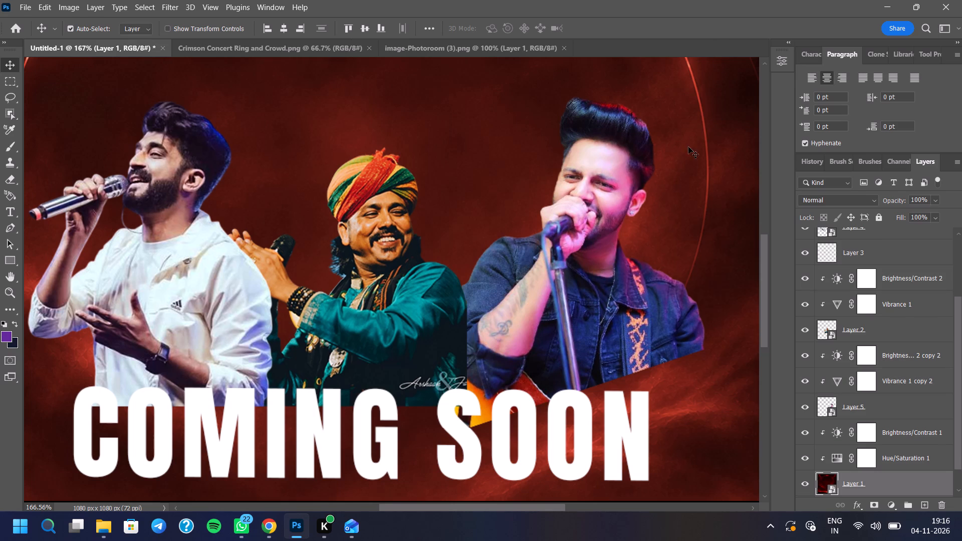
scroll(589, 214, "down", 7)
scroll(545, 265, "down", 4)
scroll(530, 338, "down", 2)
scroll(552, 186, "up", 3)
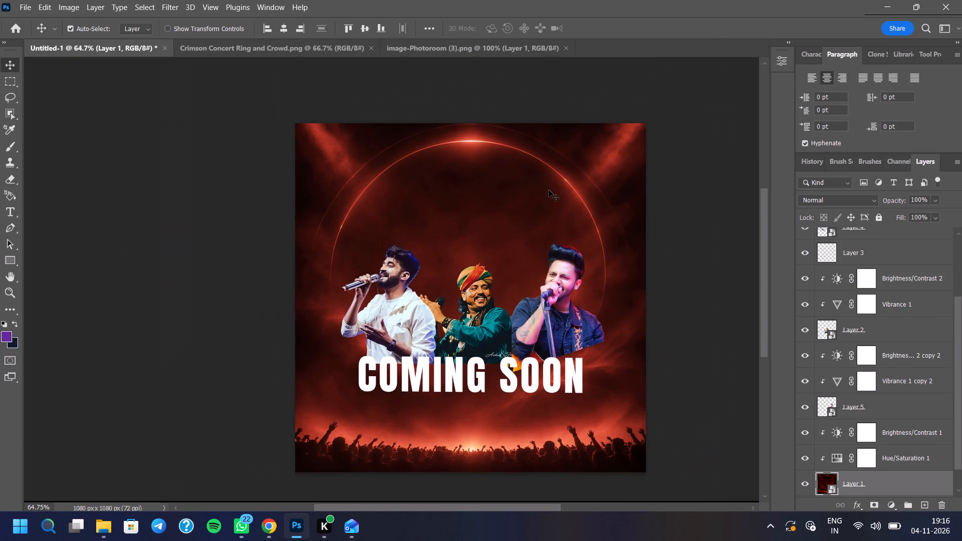
scroll(533, 295, "up", 1)
scroll(425, 171, "down", 1)
scroll(440, 193, "up", 2)
scroll(391, 137, "down", 2)
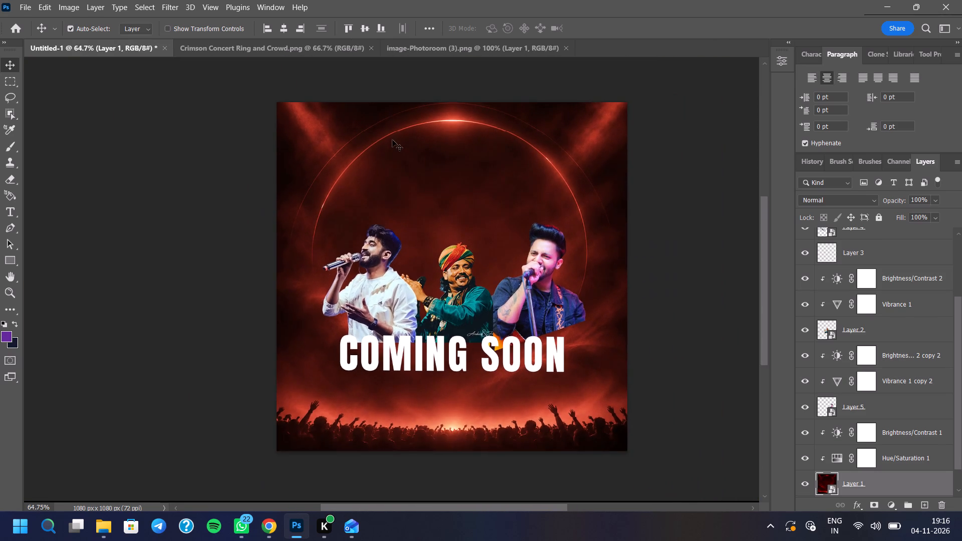
scroll(407, 190, "up", 3)
scroll(280, 163, "down", 2)
scroll(385, 217, "up", 3)
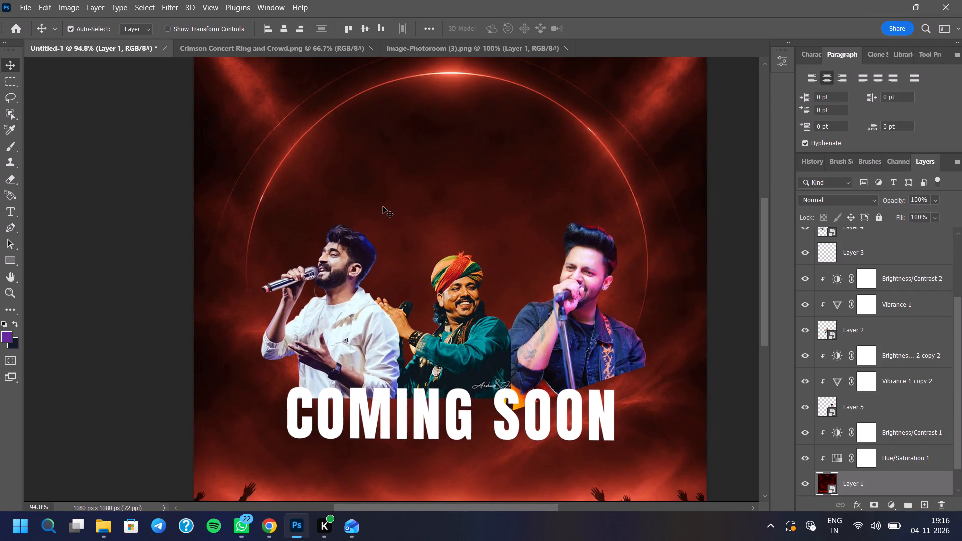
scroll(383, 206, "down", 2)
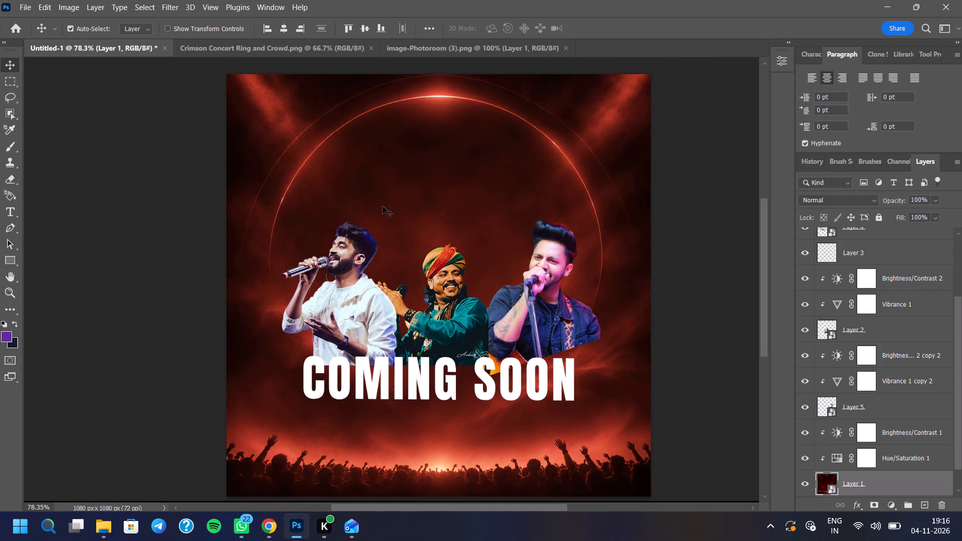
scroll(384, 200, "down", 2)
scroll(396, 206, "up", 1)
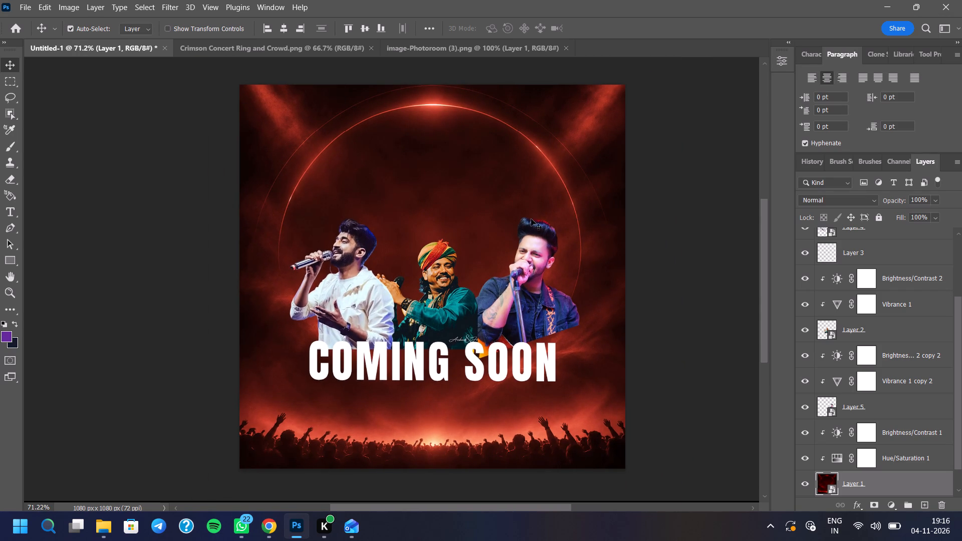
scroll(551, 209, "up", 2)
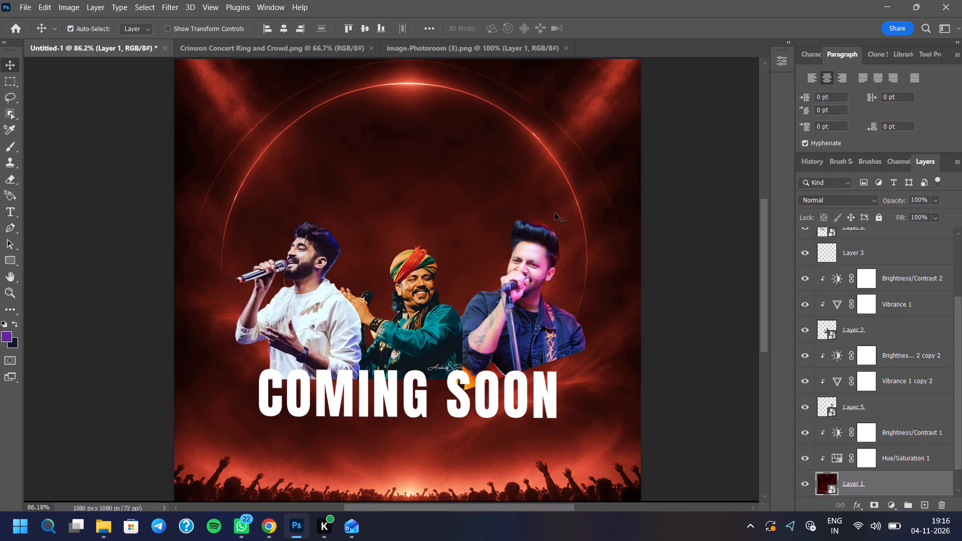
scroll(561, 204, "down", 1)
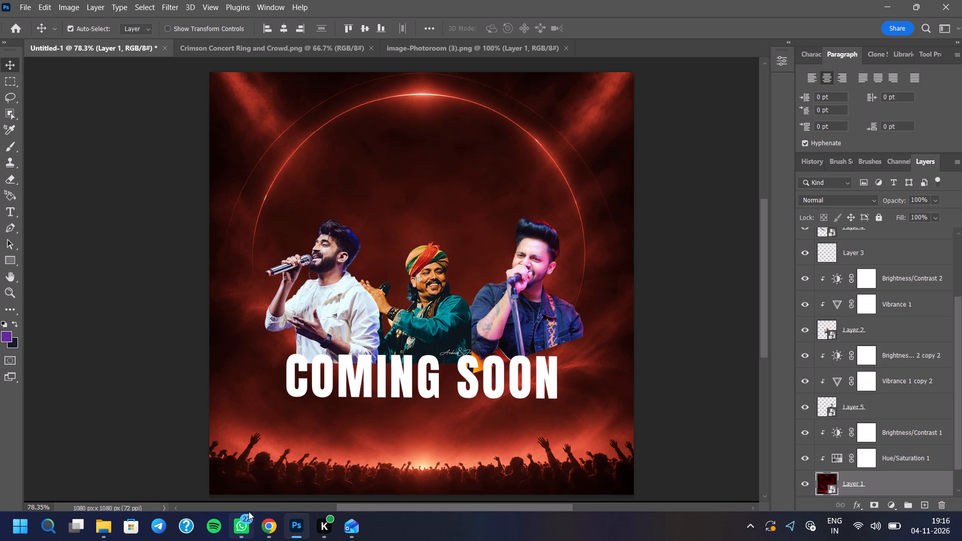
Open image-Photoroom.png from the bgs folder and bring the female singer's cut-out into the Untitled-1 poster.
left_click(16, 3)
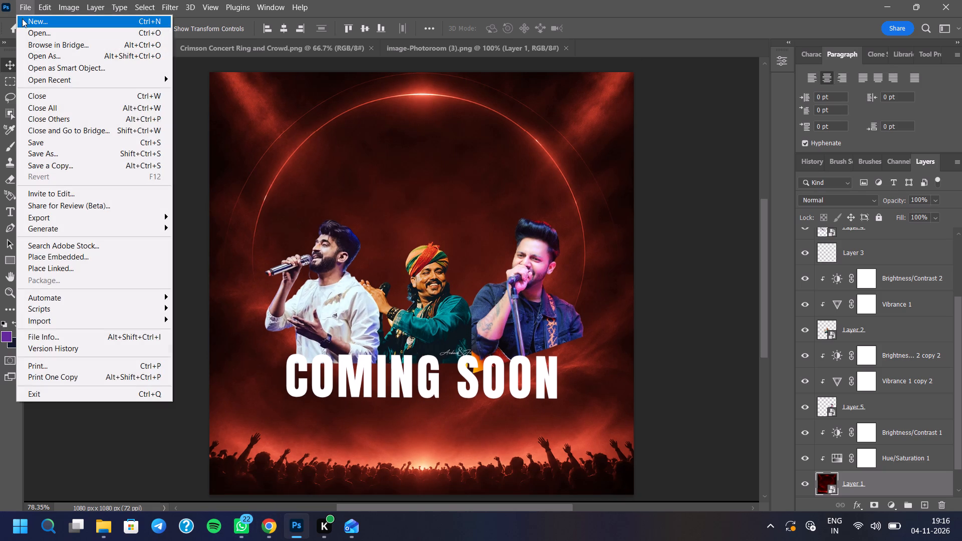
left_click(31, 31)
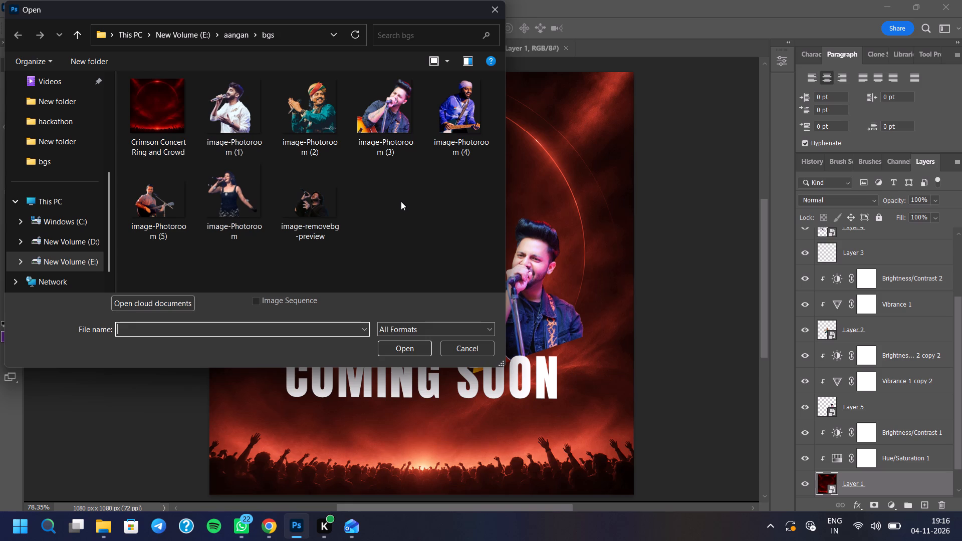
double_click(246, 206)
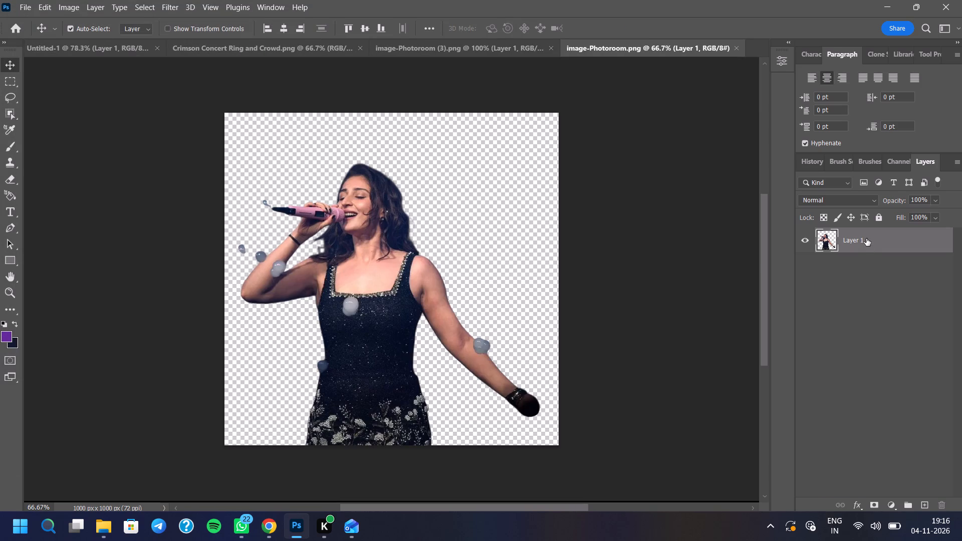
left_click_drag(866, 238, 96, 48)
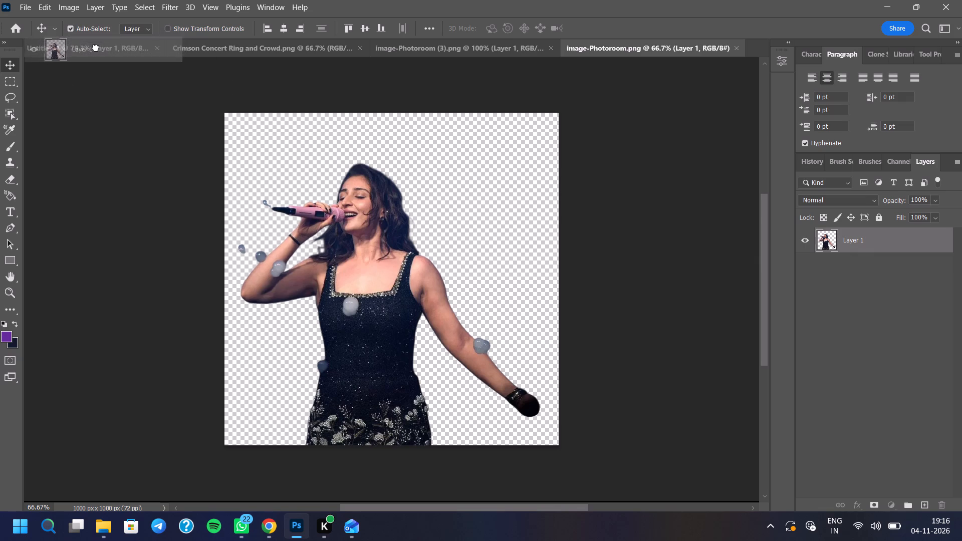
left_click_drag(96, 48, 436, 258)
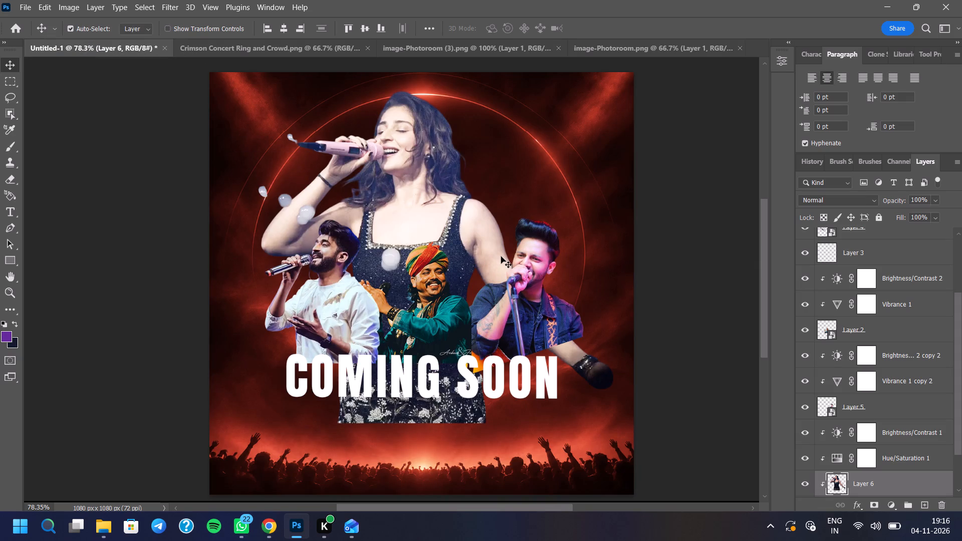
Move the female singer's Layer 6 up the layer stack to between Layer 5 and Brightness/Contrast 1.
scroll(910, 459, "down", 2)
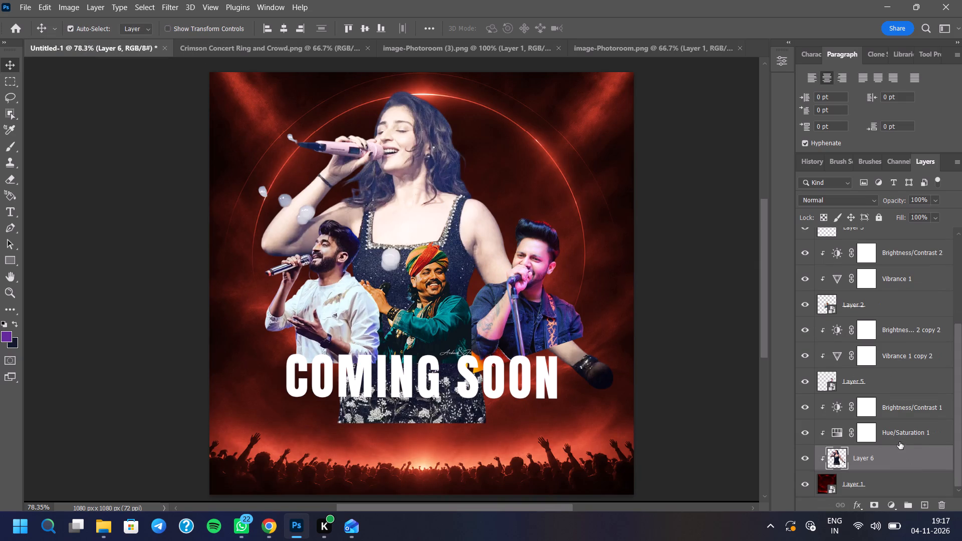
left_click_drag(898, 430, 894, 453)
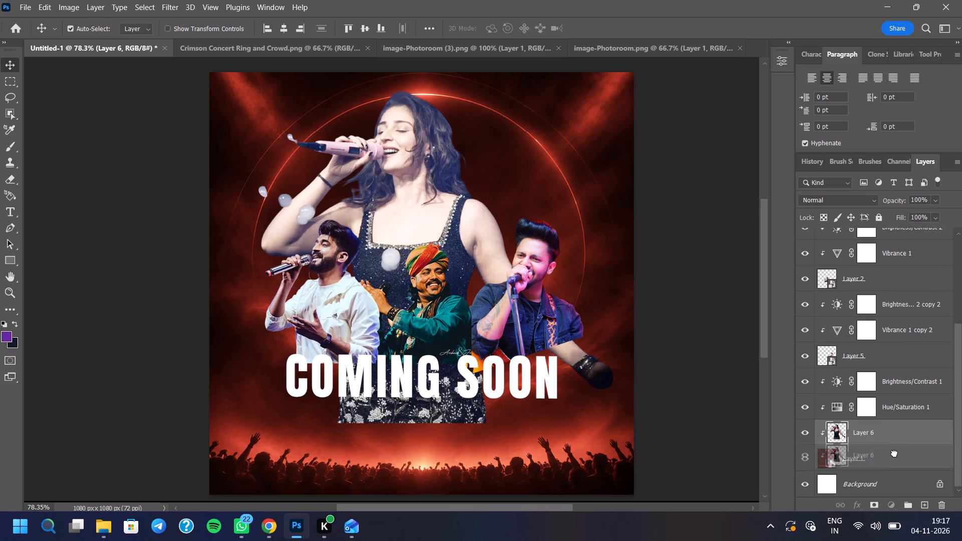
left_click_drag(894, 453, 896, 465)
left_click_drag(896, 464, 900, 427)
left_click_drag(899, 434, 897, 377)
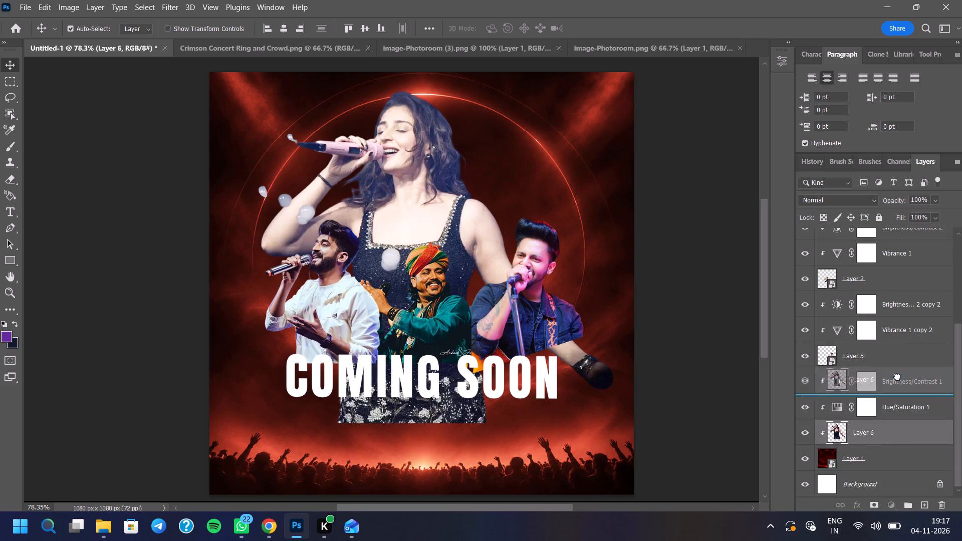
left_click_drag(897, 377, 897, 369)
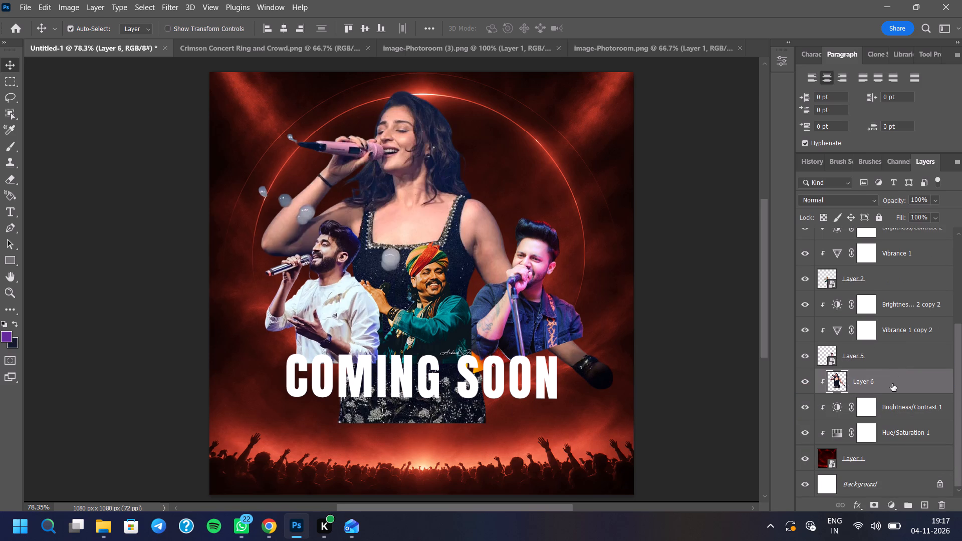
Convert the female singer's Layer 6 to a smart object.
right_click(892, 384)
left_click(851, 181)
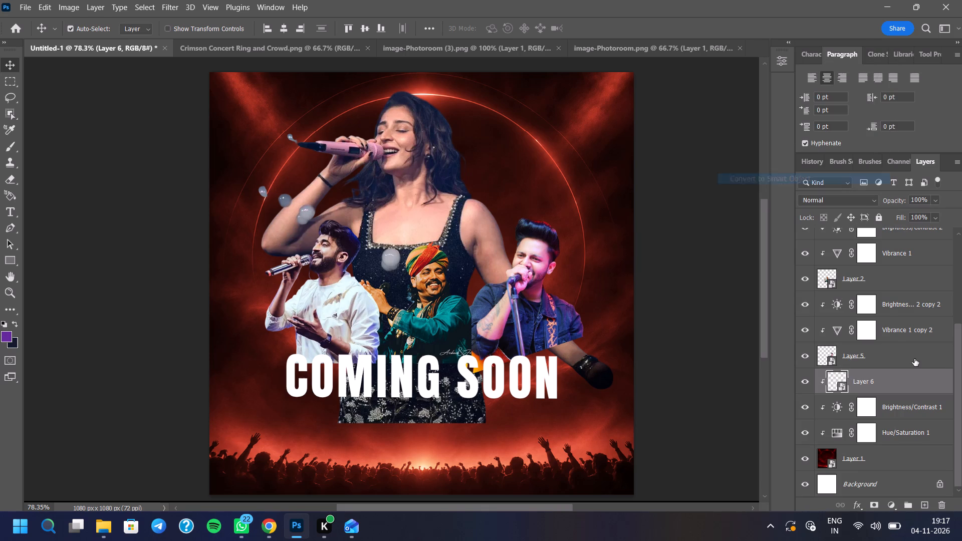
Scale the female singer to about 50% and position her behind the turbaned singer, centred between the other two artists.
key("ctrl+t")
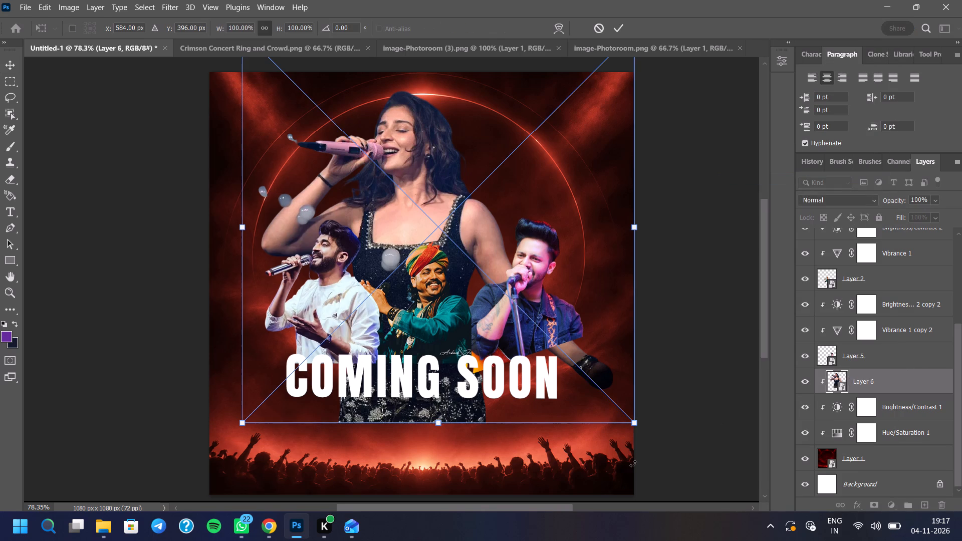
scroll(499, 357, "down", 3)
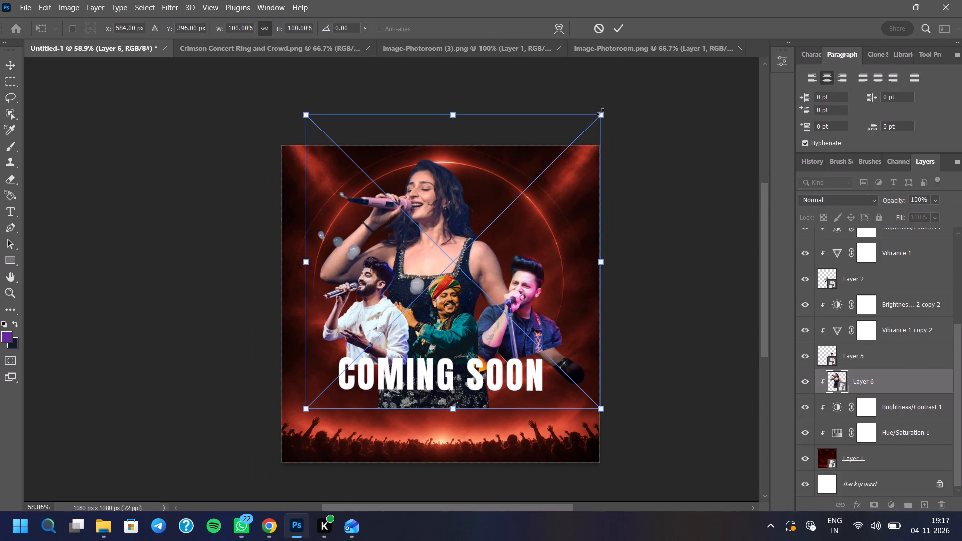
left_click_drag(600, 112, 459, 230)
left_click_drag(415, 282, 494, 212)
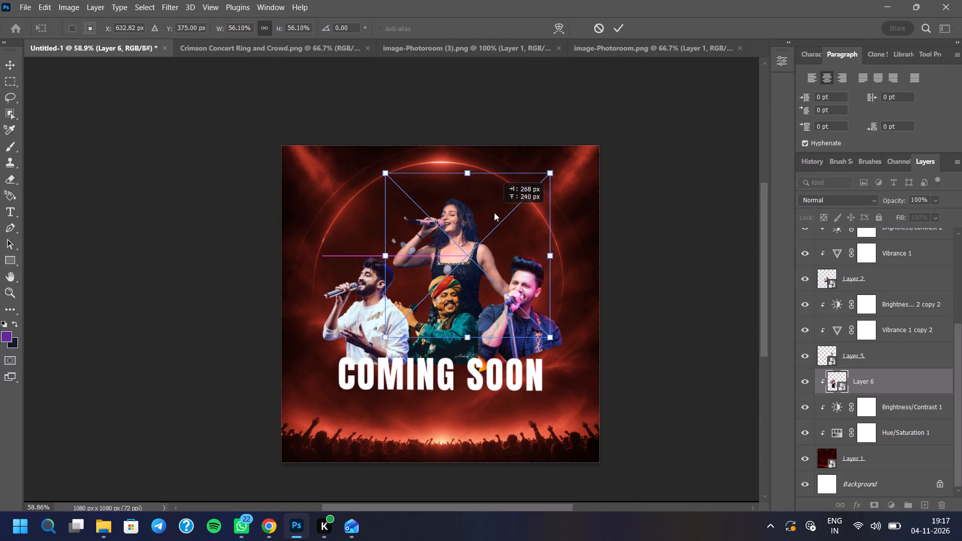
left_click_drag(494, 212, 480, 218)
scroll(458, 247, "up", 3)
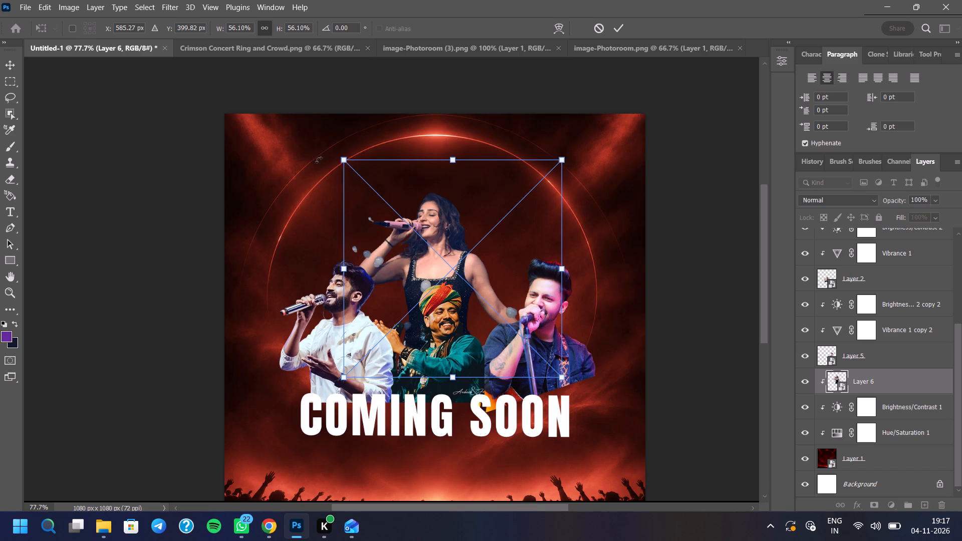
left_click_drag(340, 158, 362, 181)
left_click_drag(466, 268, 447, 273)
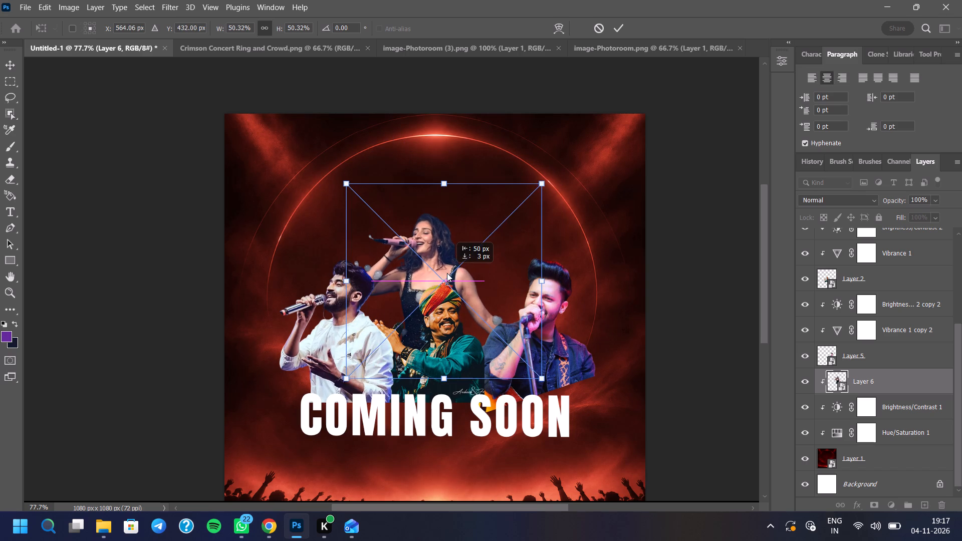
left_click_drag(447, 273, 457, 267)
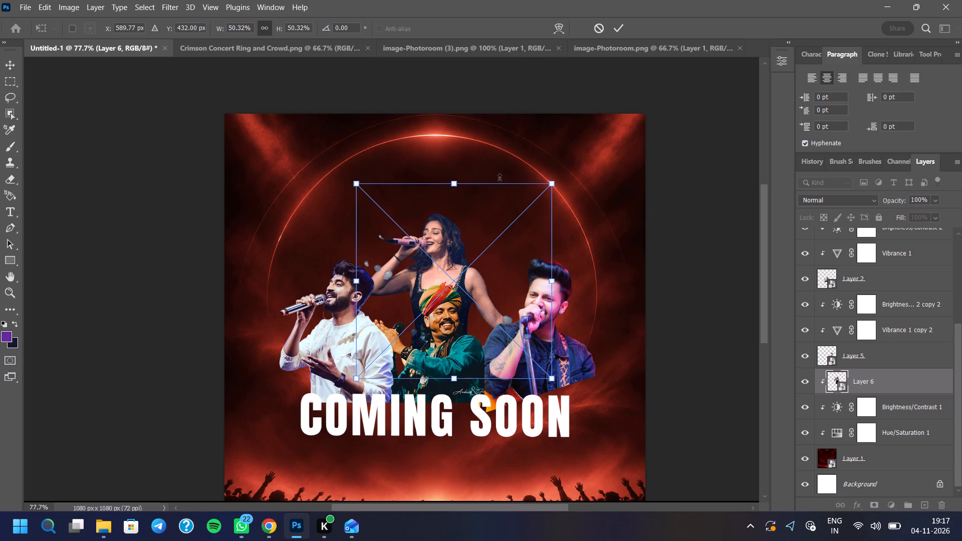
left_click_drag(476, 213, 475, 204)
left_click(618, 22)
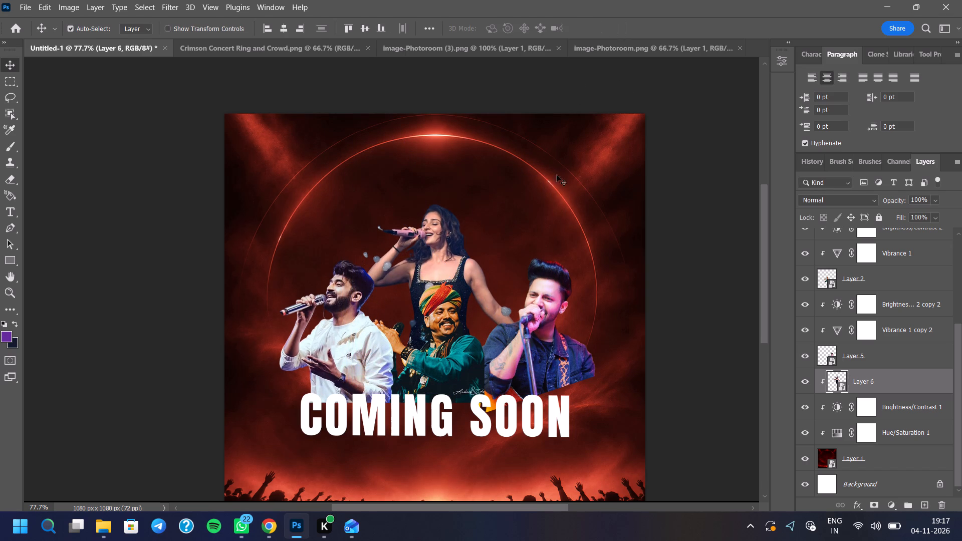
Release the female singer's Layer 6 from its clipping mask, leaving Layer 5 unclipped.
scroll(456, 278, "down", 4)
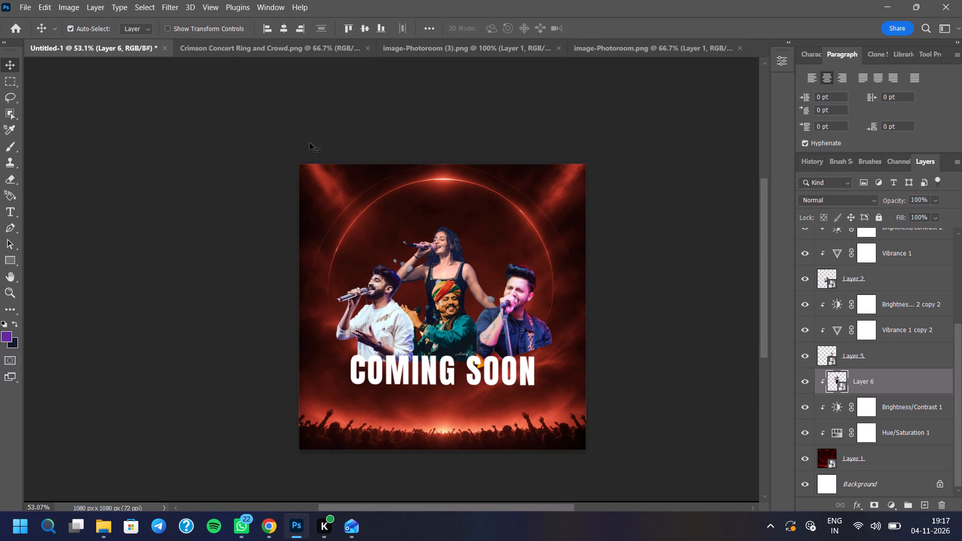
scroll(452, 306, "down", 1)
scroll(452, 306, "up", 4)
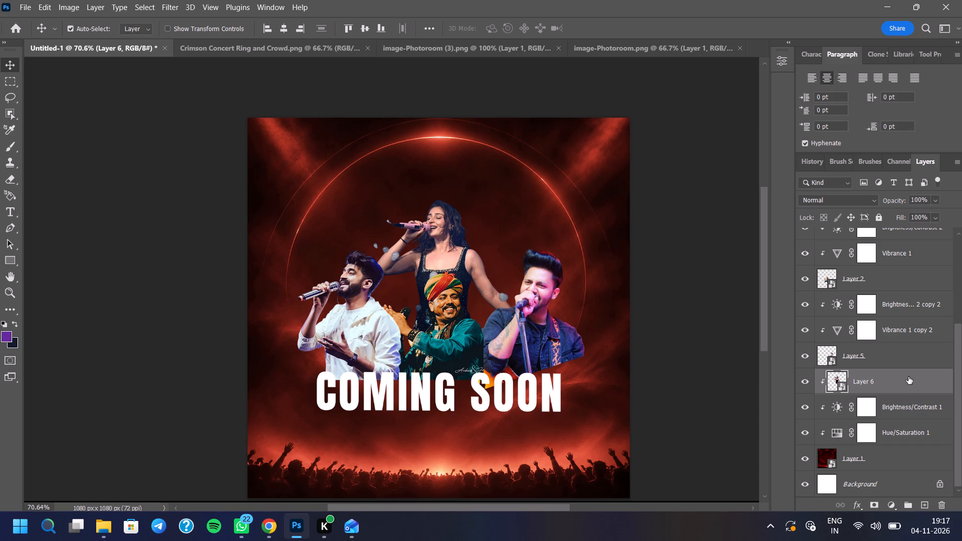
left_click(923, 370, "alt")
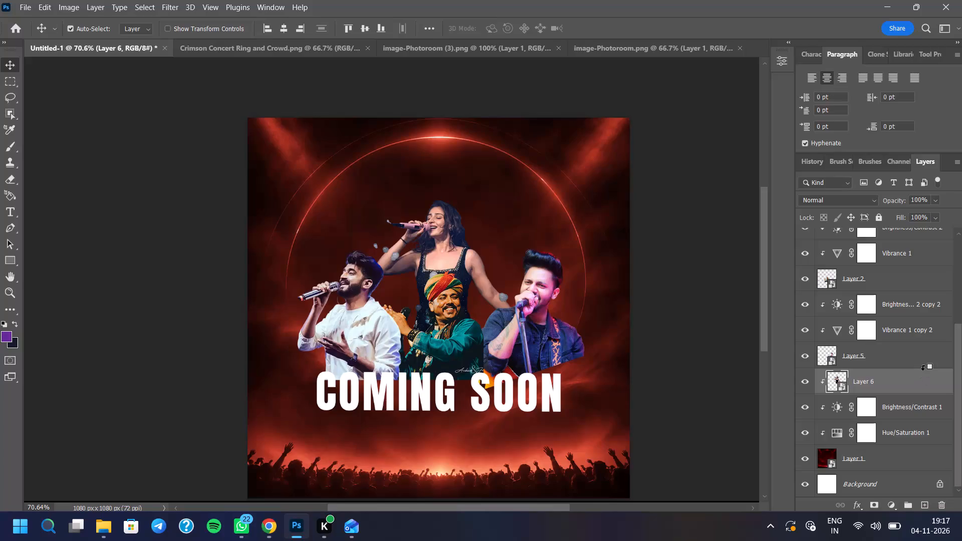
key("ctrl+z")
left_click(924, 394, "alt")
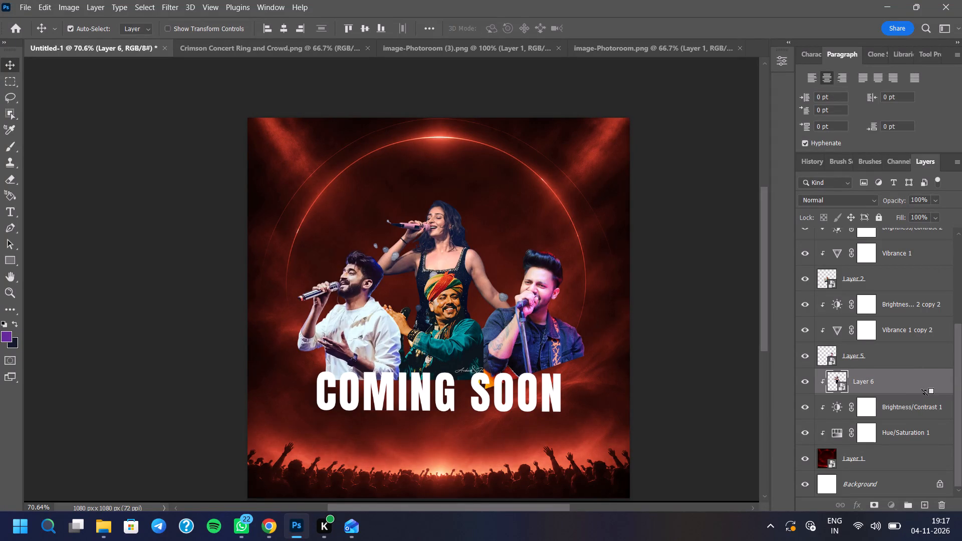
Add a layer mask to the female singer's Layer 6.
scroll(432, 282, "up", 4)
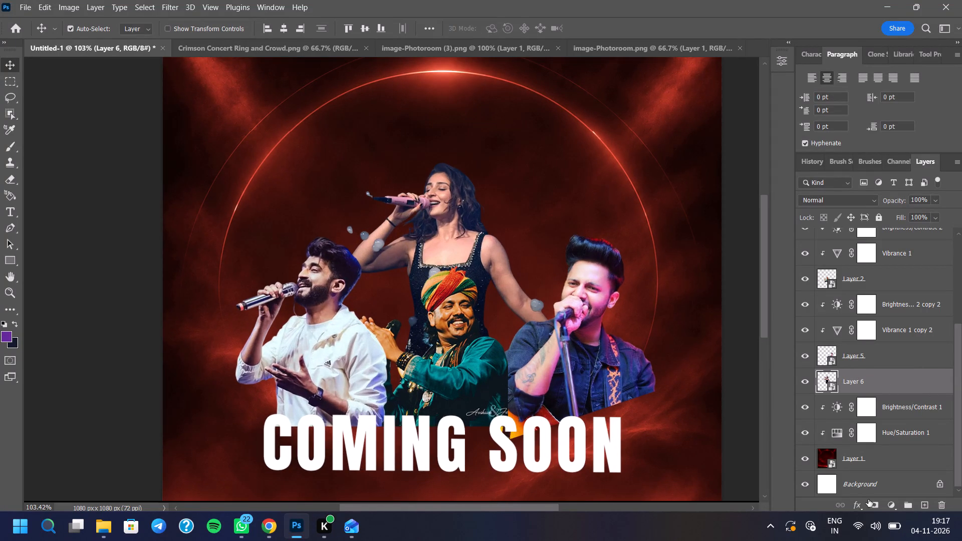
left_click(878, 503)
scroll(554, 300, "up", 4)
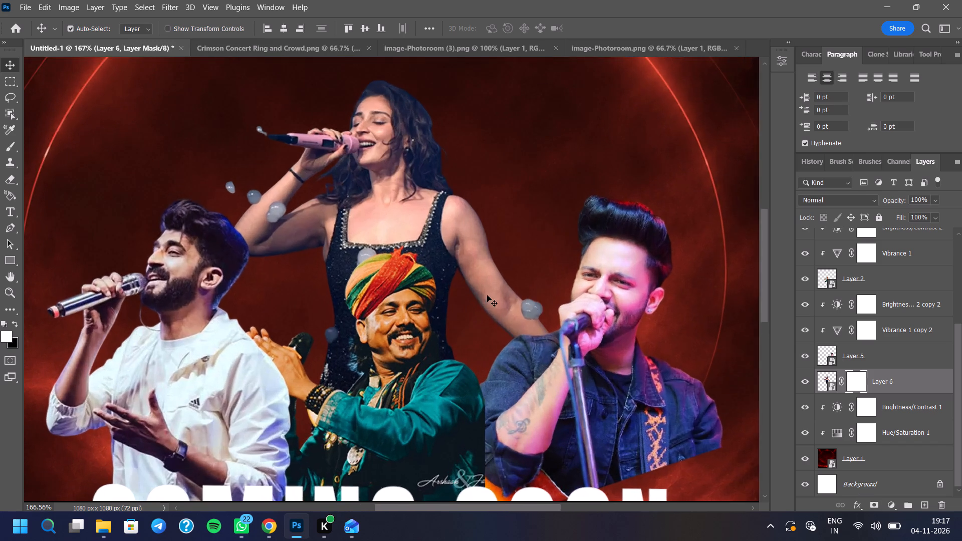
scroll(487, 295, "up", 4)
scroll(327, 239, "up", 1)
scroll(327, 280, "down", 4)
scroll(182, 135, "up", 4)
scroll(221, 178, "up", 4)
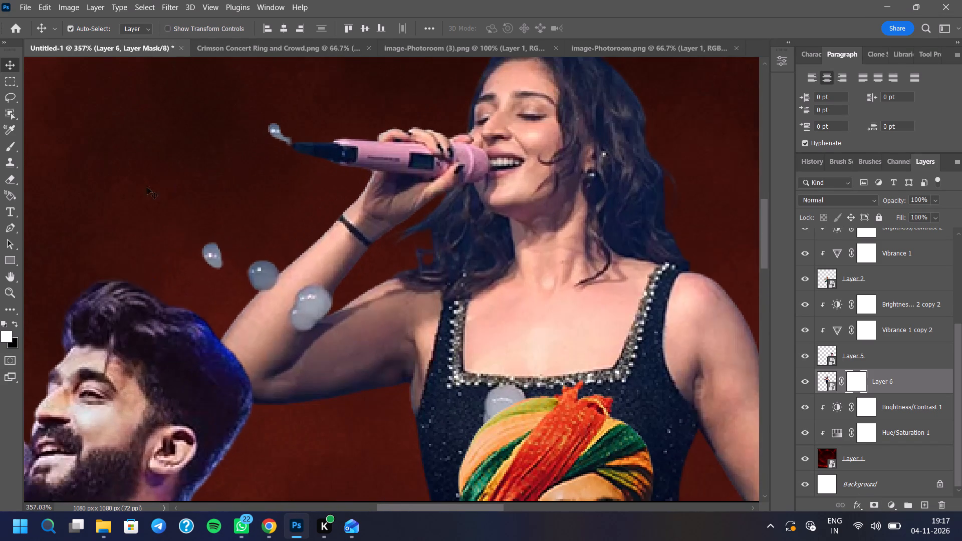
Erase the stray grey bubbles along the outer edges of the female singer's arms on the Layer 6 mask with a 37 px eraser.
left_click(4, 174)
left_click(216, 239)
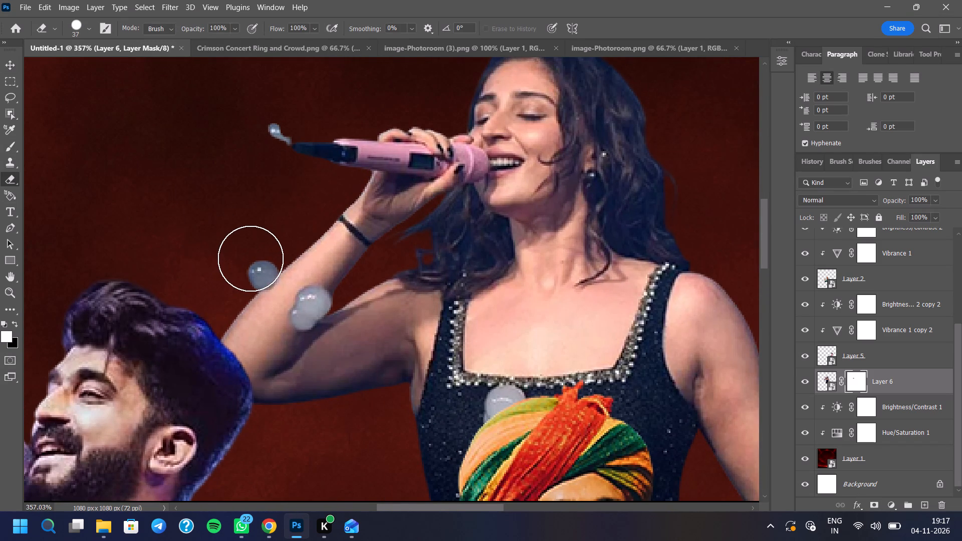
left_click(250, 256)
left_click(241, 262)
left_click(241, 262)
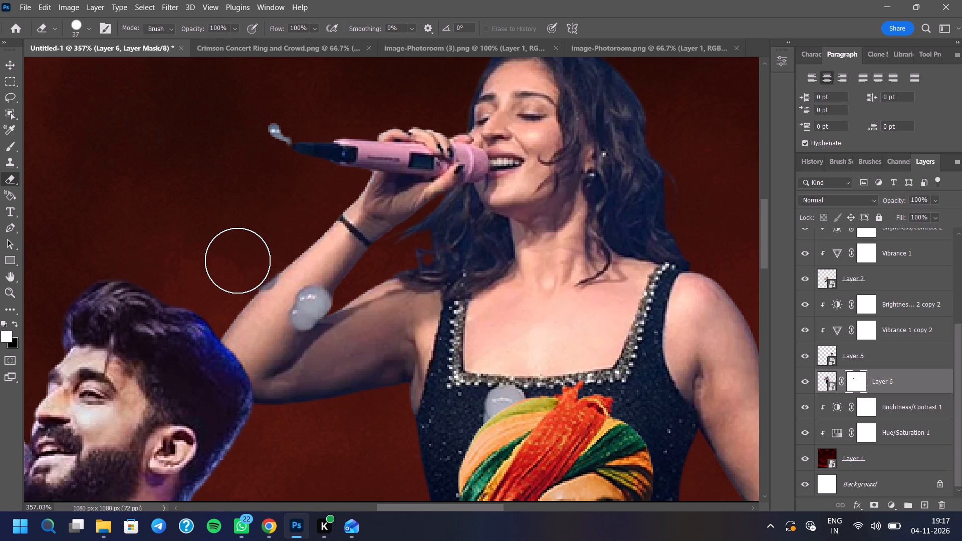
scroll(230, 239, "down", 9)
scroll(510, 354, "up", 9)
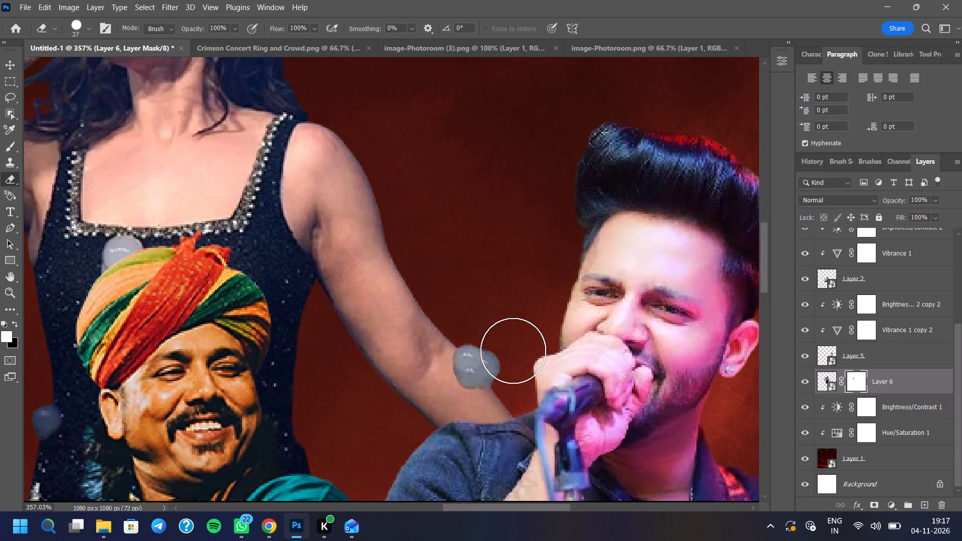
left_click(487, 362)
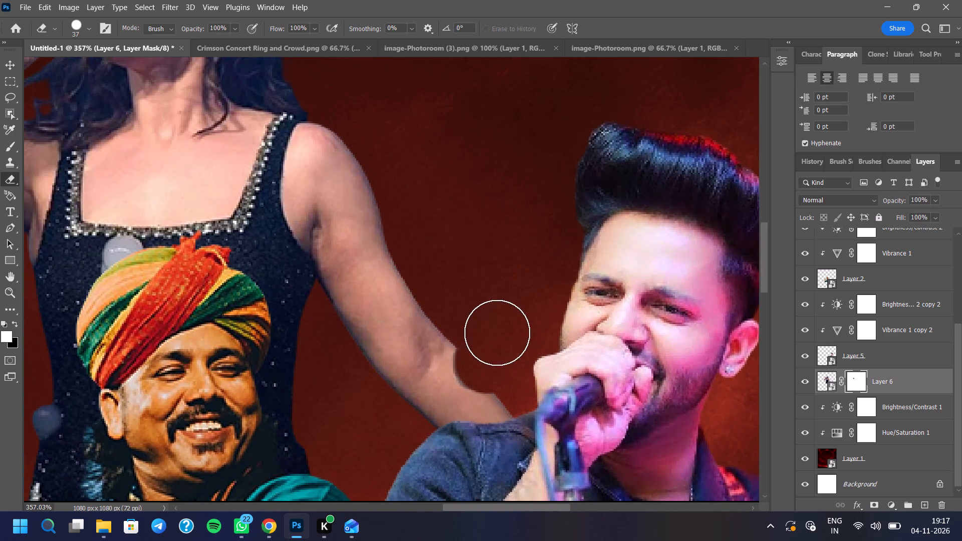
scroll(505, 368, "down", 6)
scroll(183, 255, "up", 9)
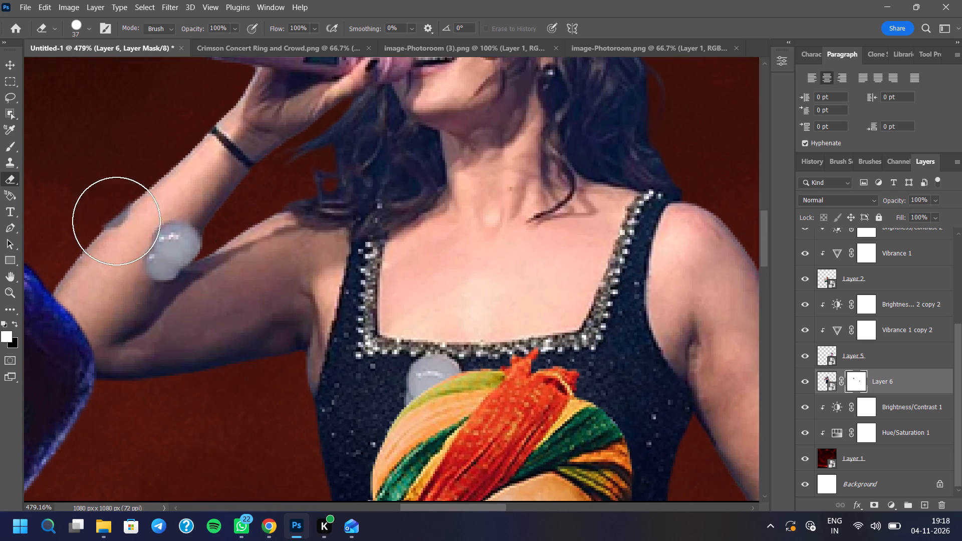
left_click(92, 183)
left_click(89, 188)
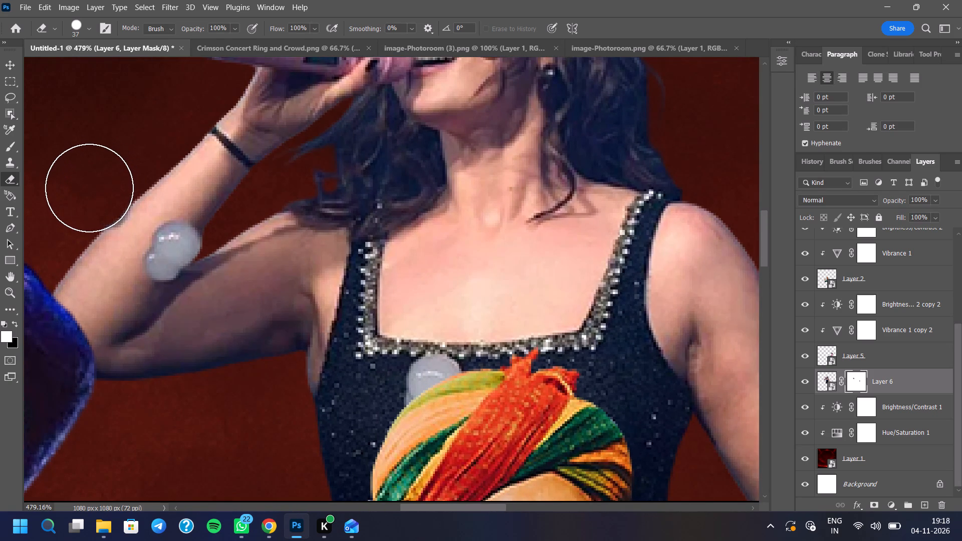
Erase the grey double bubble on the female singer's raised forearm from the Layer 6 mask with a 25 px eraser.
scroll(193, 264, "up", 4)
right_click(181, 254)
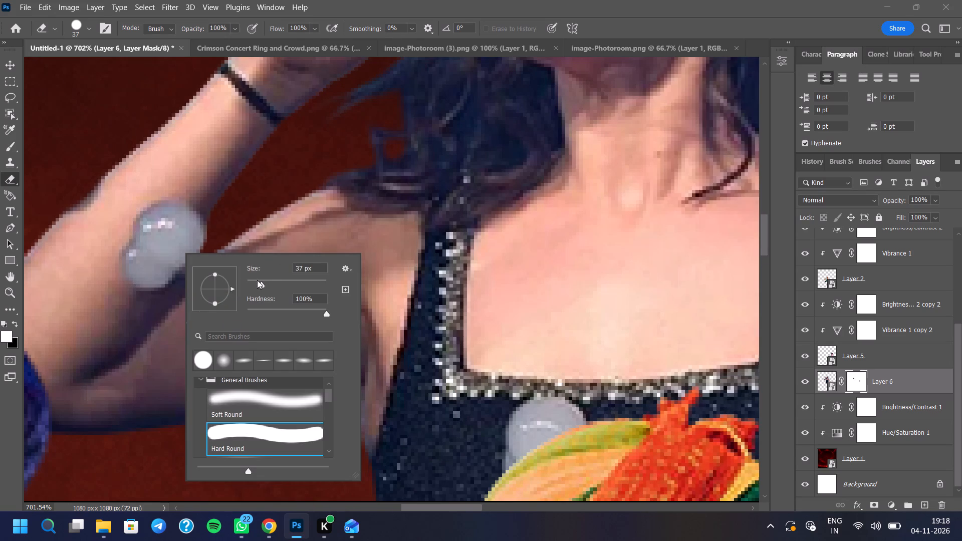
left_click(257, 282)
left_click(165, 246)
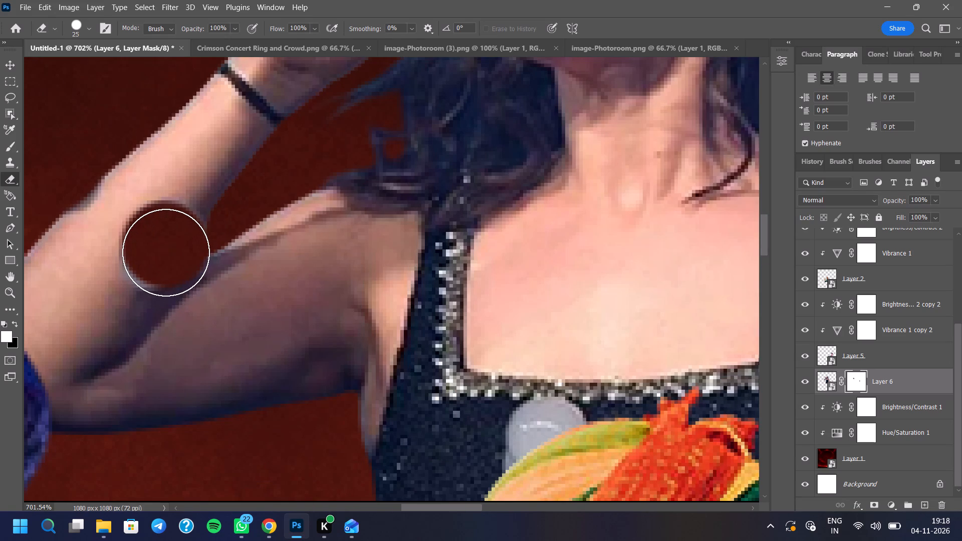
left_click(166, 252)
Switch to the Brush tool and add a new empty layer above the female singer's Layer 6.
scroll(168, 246, "down", 10)
scroll(194, 398, "down", 9)
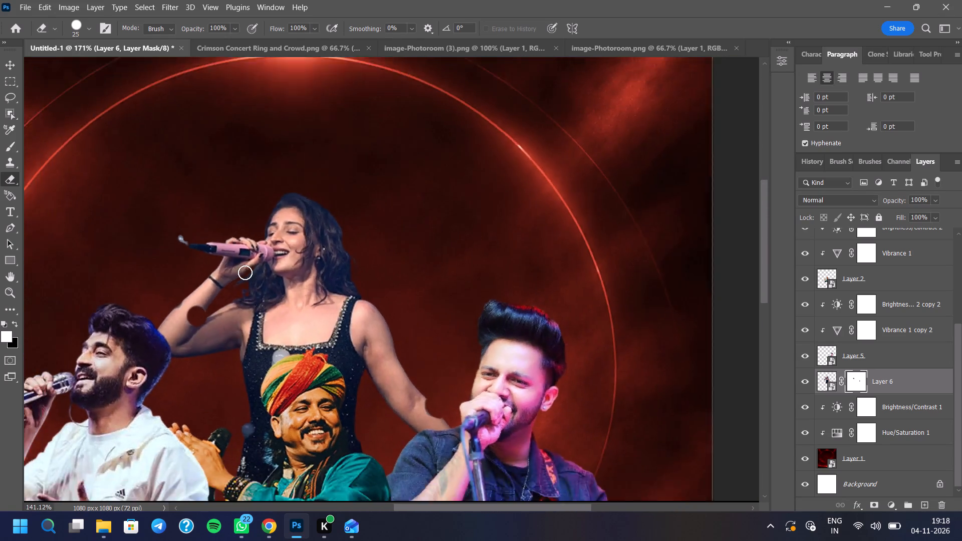
scroll(245, 273, "down", 2)
scroll(430, 298, "down", 6)
scroll(305, 307, "up", 6)
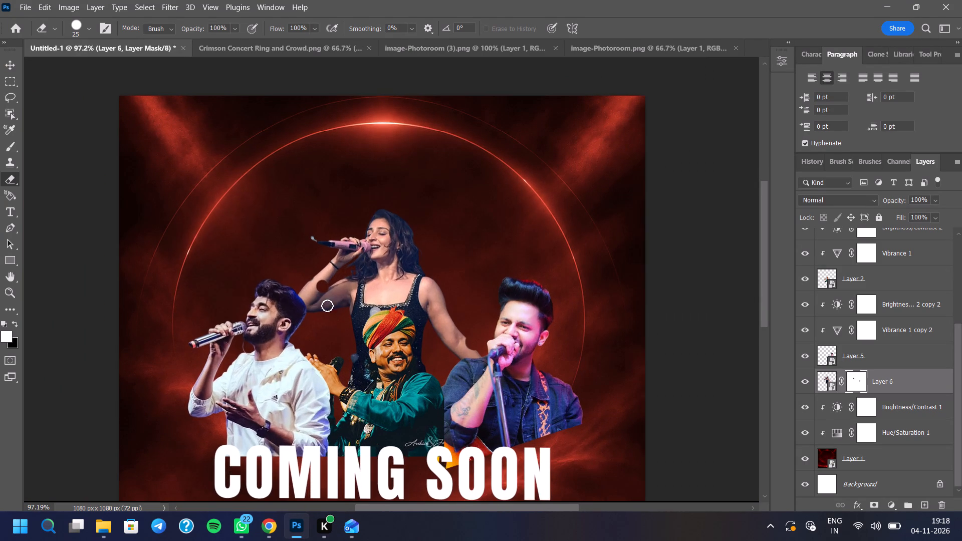
scroll(458, 369, "up", 9)
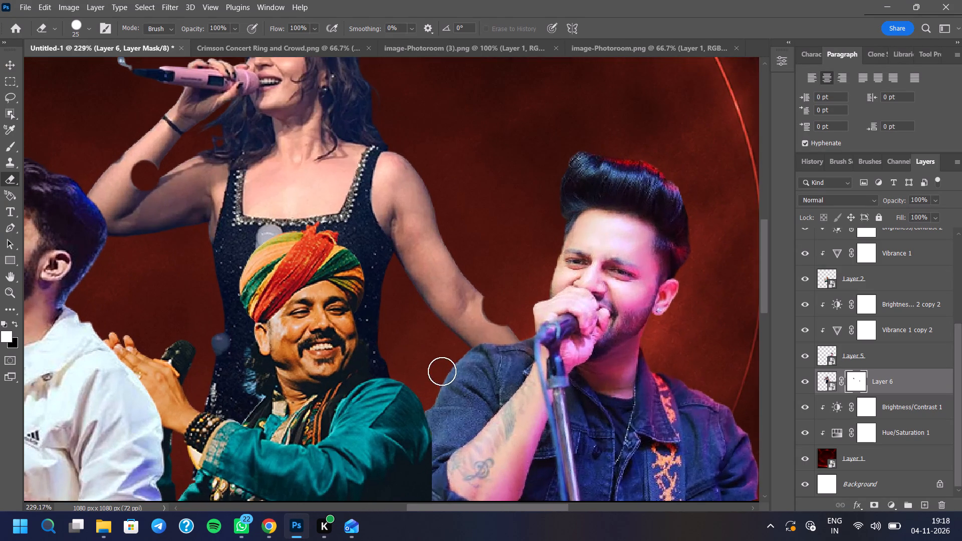
scroll(174, 247, "up", 1)
left_click(4, 147)
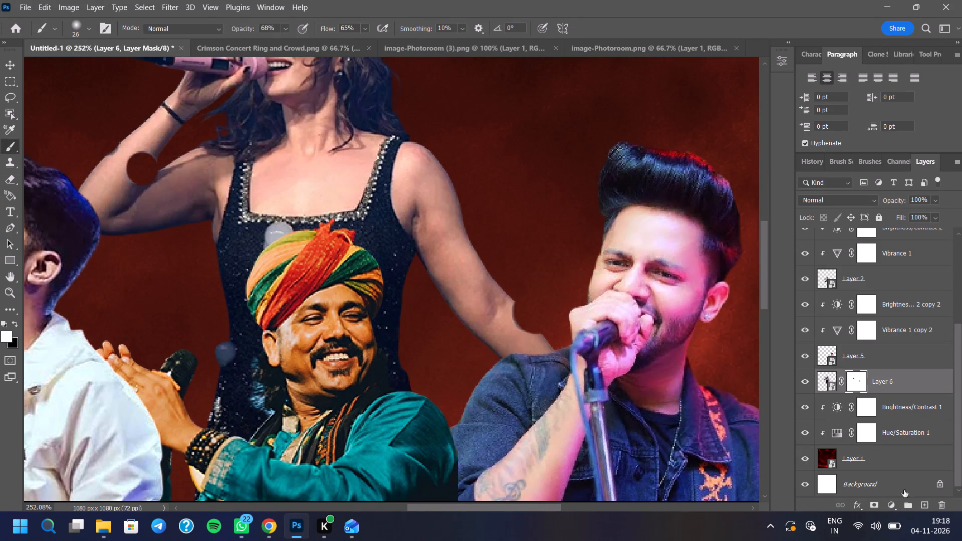
left_click(921, 506)
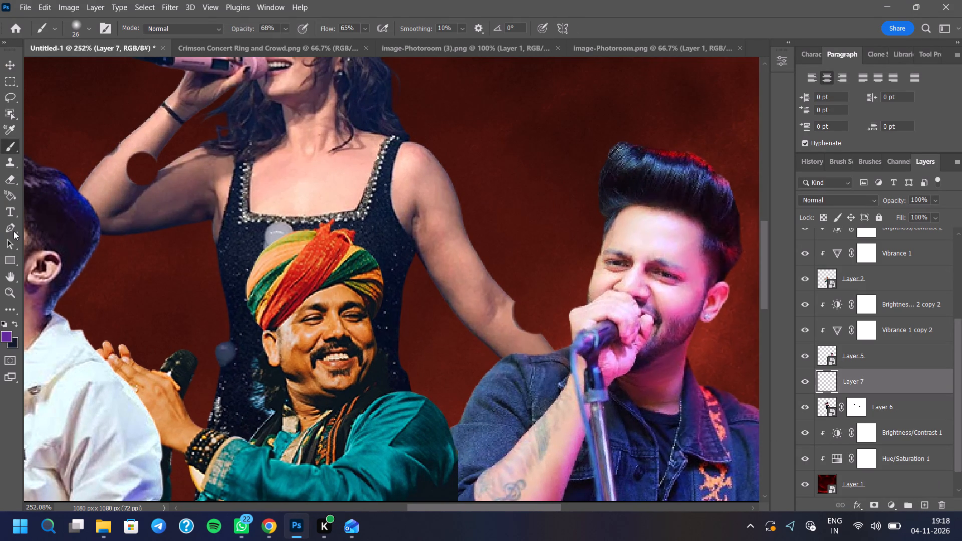
Sample skin tone #ce8973 from the female singer's lowered arm and test it at the forearm notch with a 26 px Hard Round brush.
left_click(6, 332)
left_click(448, 260)
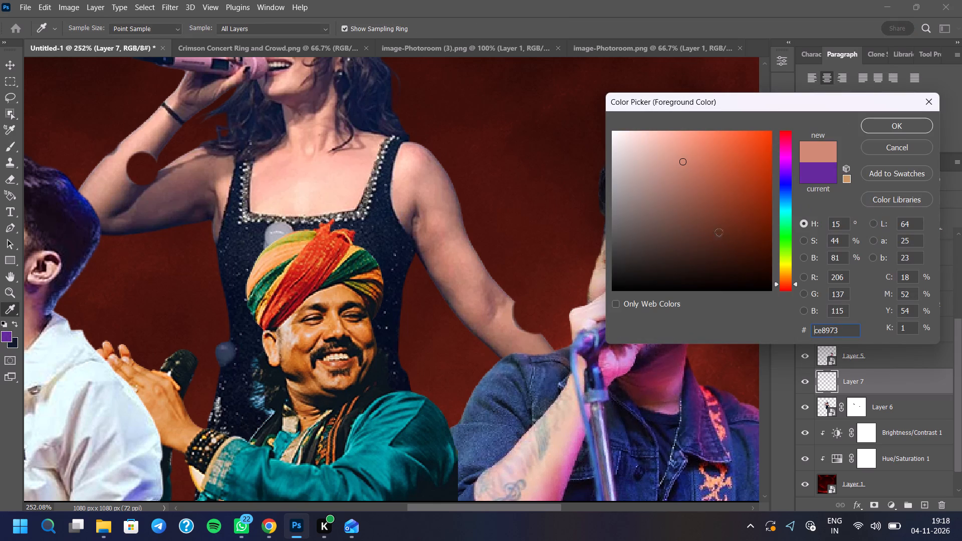
left_click(894, 131)
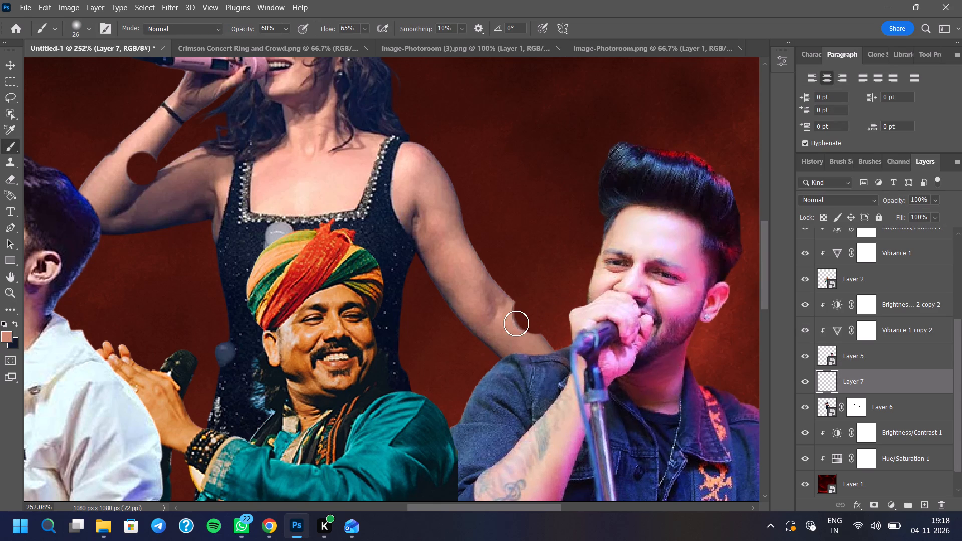
scroll(516, 323, "up", 10)
left_click(508, 318)
left_click(507, 318)
right_click(467, 252)
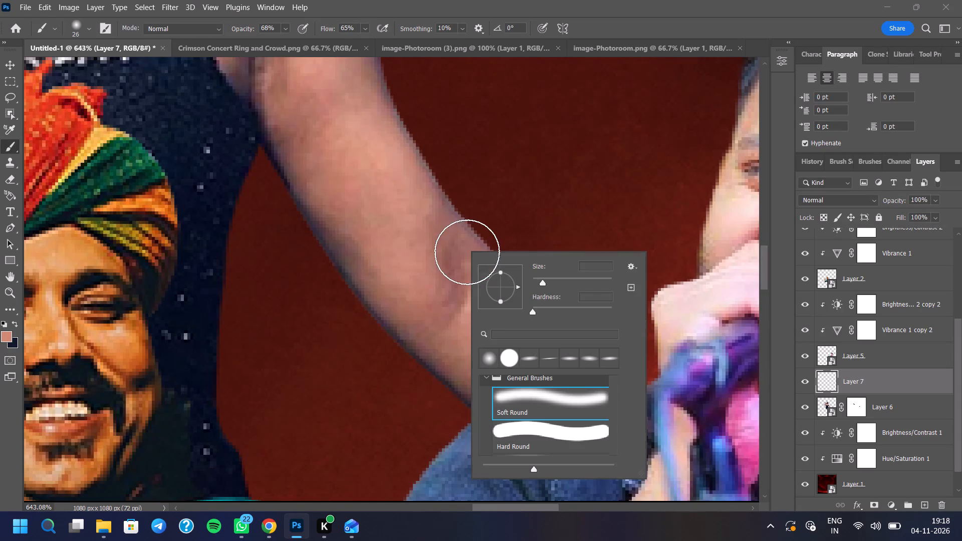
left_click(528, 433)
left_click(408, 254)
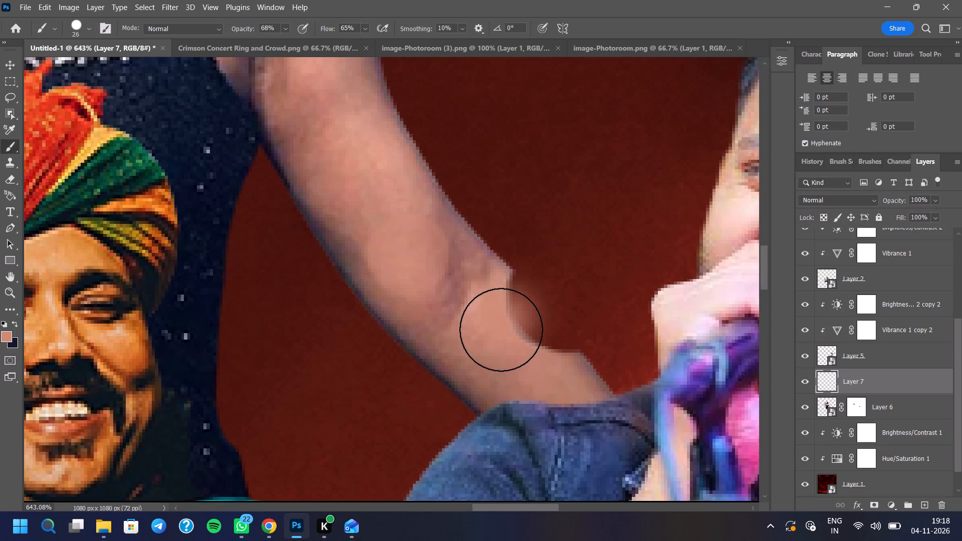
key("ctrl+z")
Paint over the notch in the female singer's lowered forearm with the sampled skin tone on Layer 7, rebuilding the arm's outer edge.
left_click(504, 324)
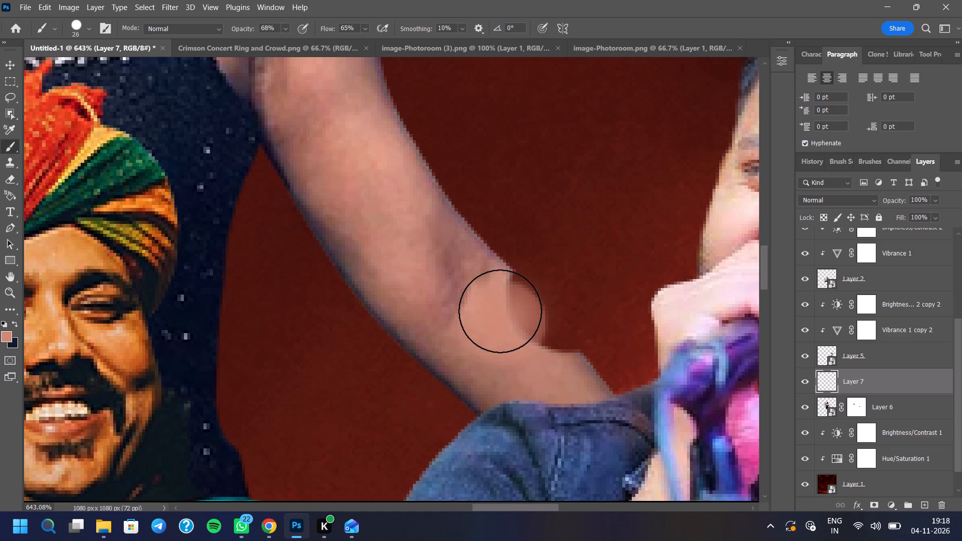
left_click(500, 311)
left_click(505, 327)
left_click(516, 343)
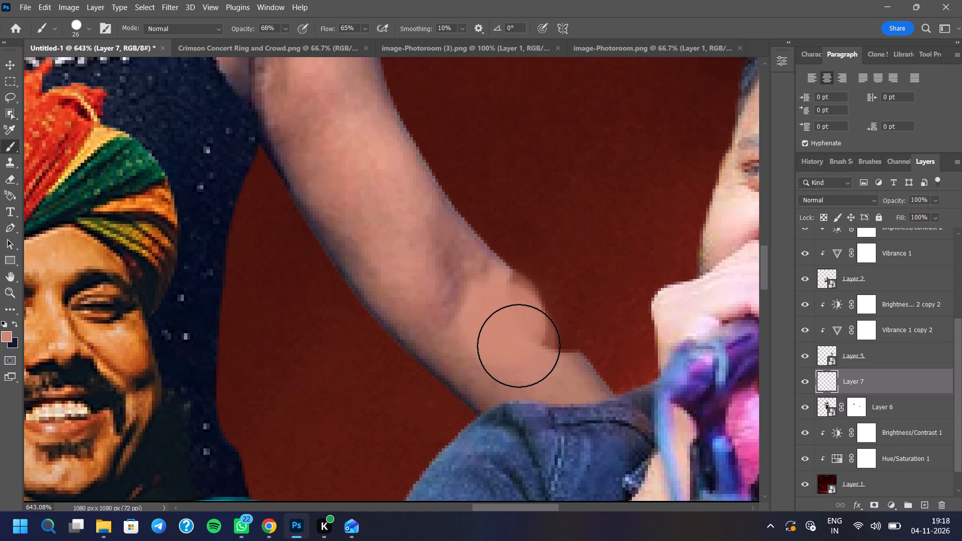
left_click(522, 349)
double_click(525, 352)
left_click(530, 356)
left_click(533, 359)
left_click(536, 362)
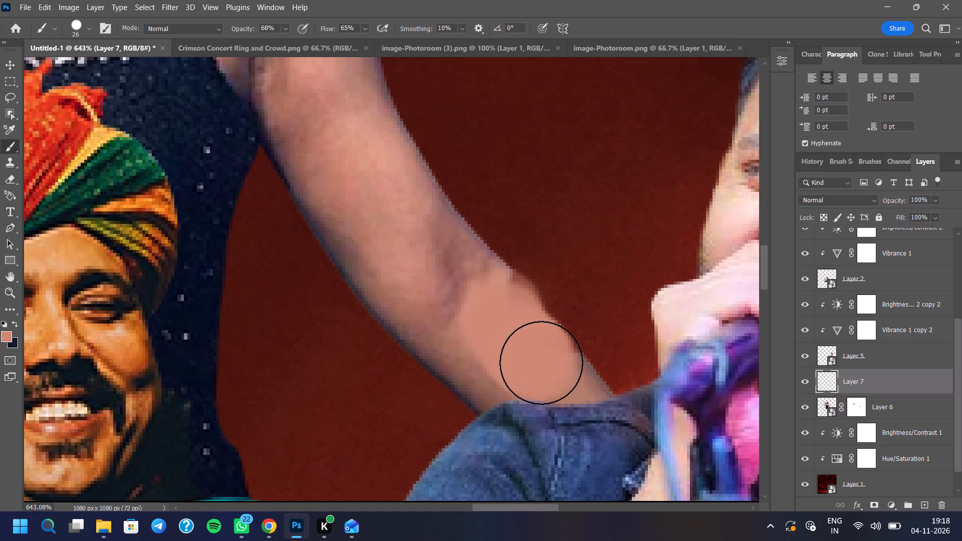
left_click(541, 363)
left_click(532, 349)
left_click(515, 330)
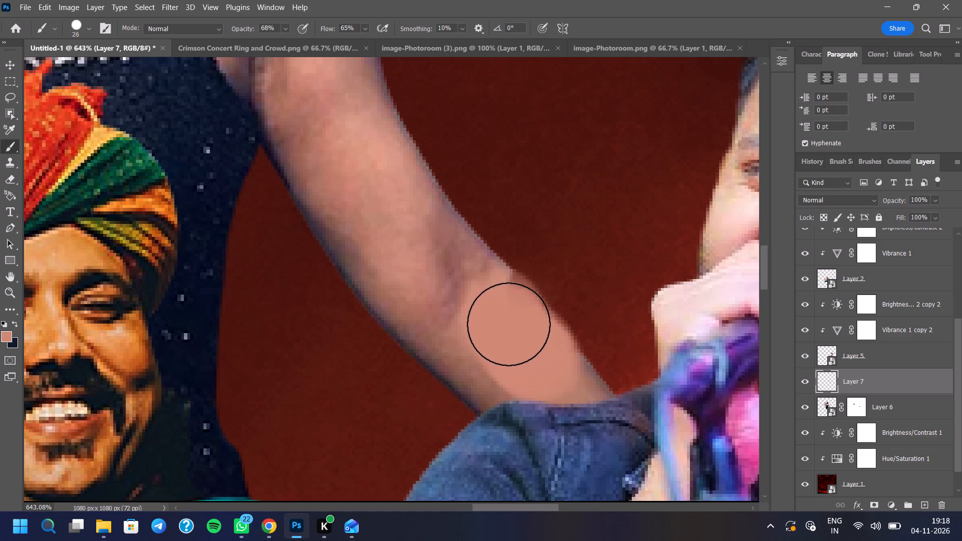
left_click(508, 324)
left_click(500, 318)
left_click(497, 316)
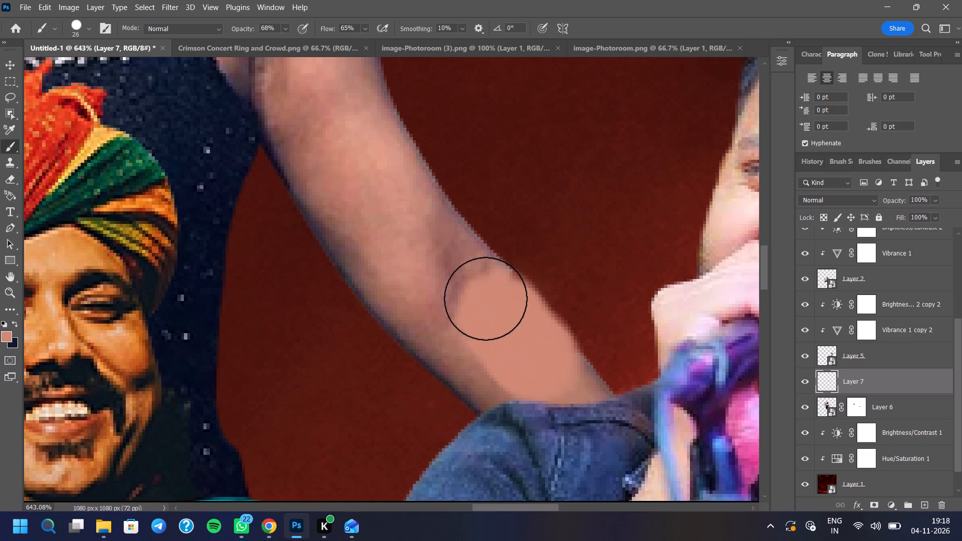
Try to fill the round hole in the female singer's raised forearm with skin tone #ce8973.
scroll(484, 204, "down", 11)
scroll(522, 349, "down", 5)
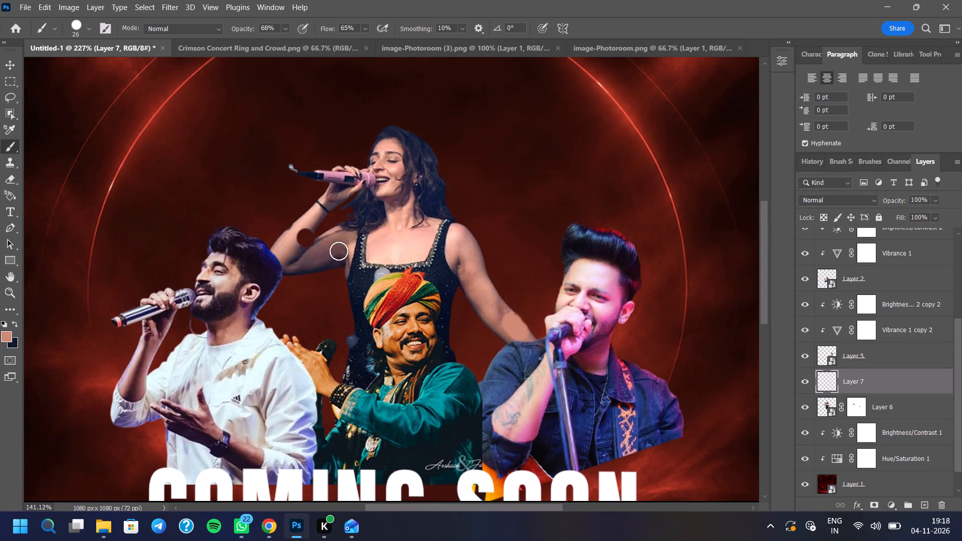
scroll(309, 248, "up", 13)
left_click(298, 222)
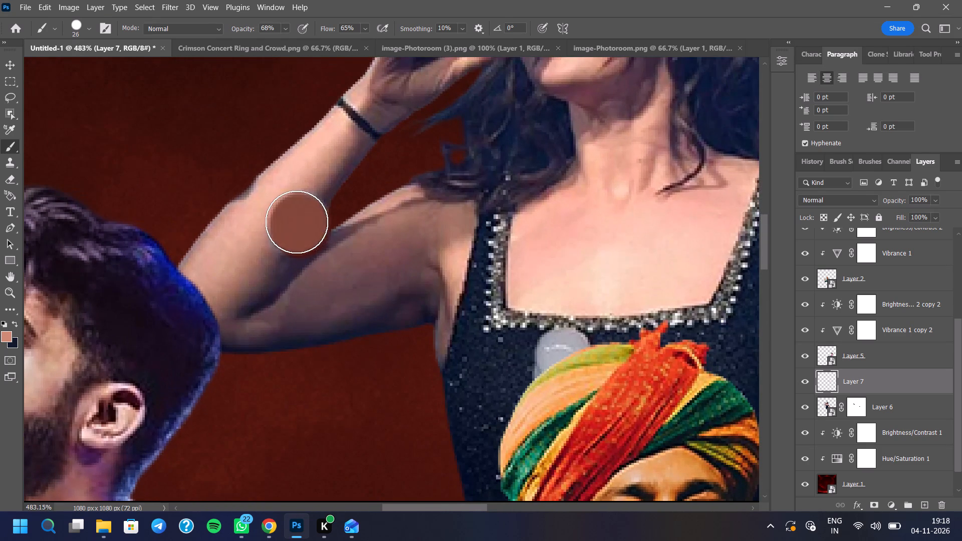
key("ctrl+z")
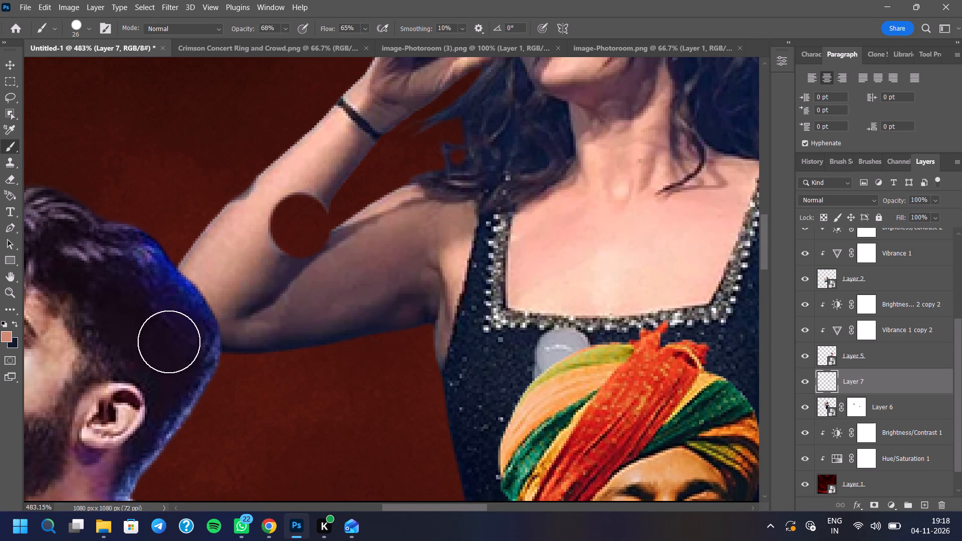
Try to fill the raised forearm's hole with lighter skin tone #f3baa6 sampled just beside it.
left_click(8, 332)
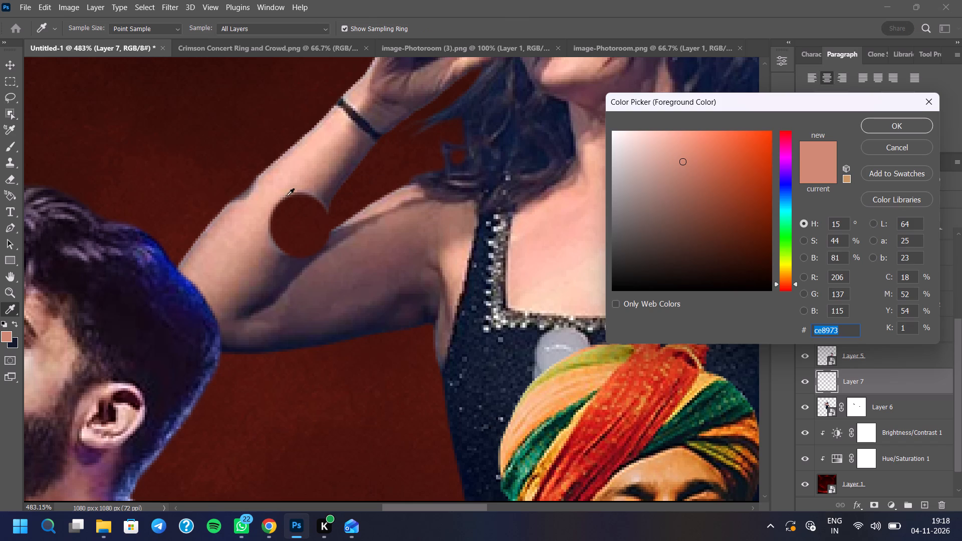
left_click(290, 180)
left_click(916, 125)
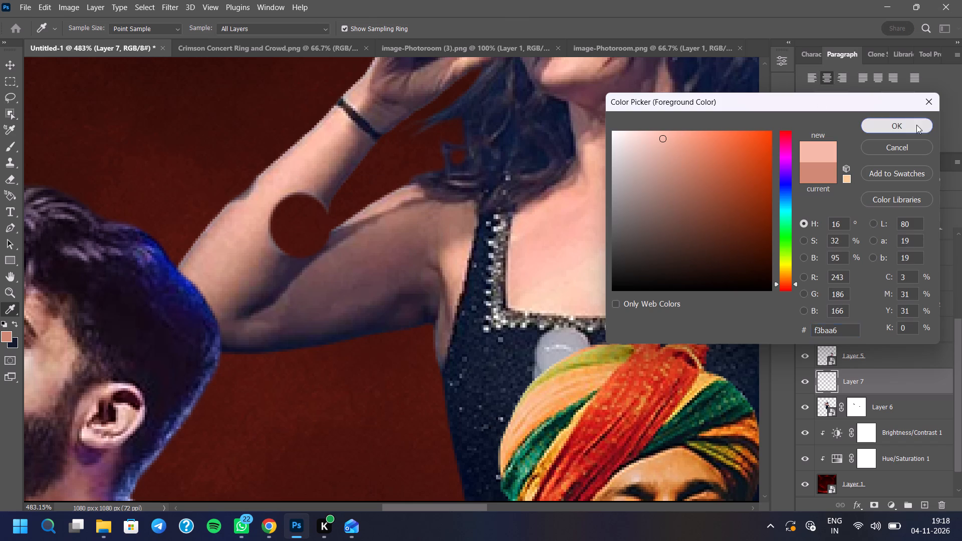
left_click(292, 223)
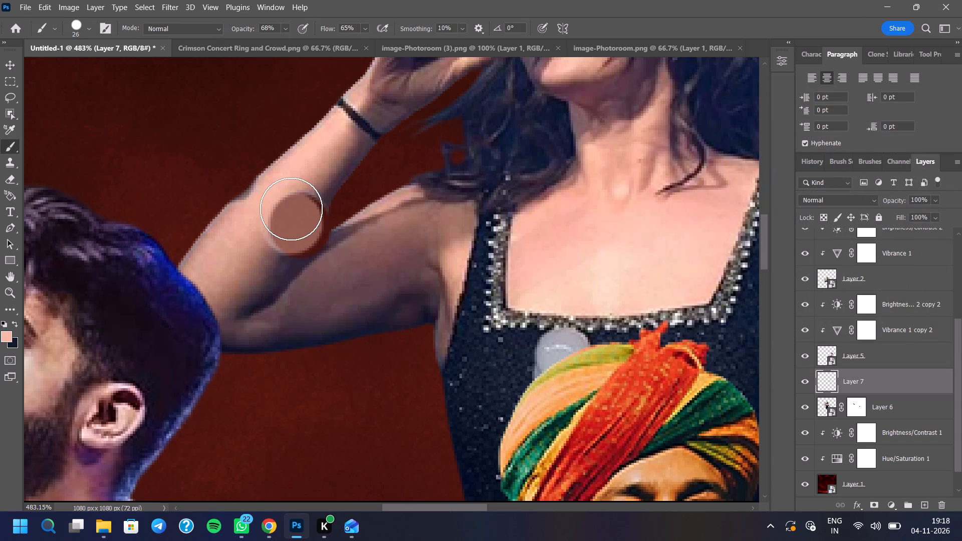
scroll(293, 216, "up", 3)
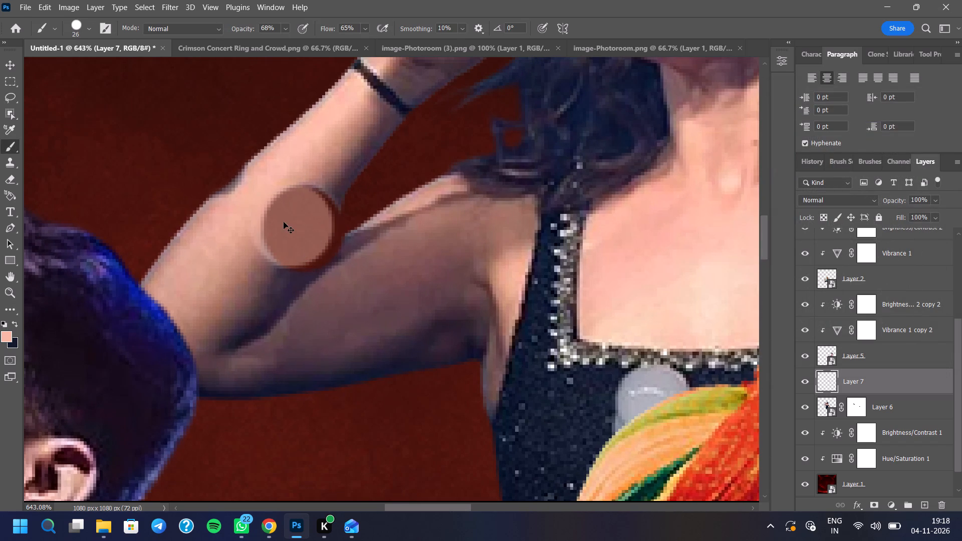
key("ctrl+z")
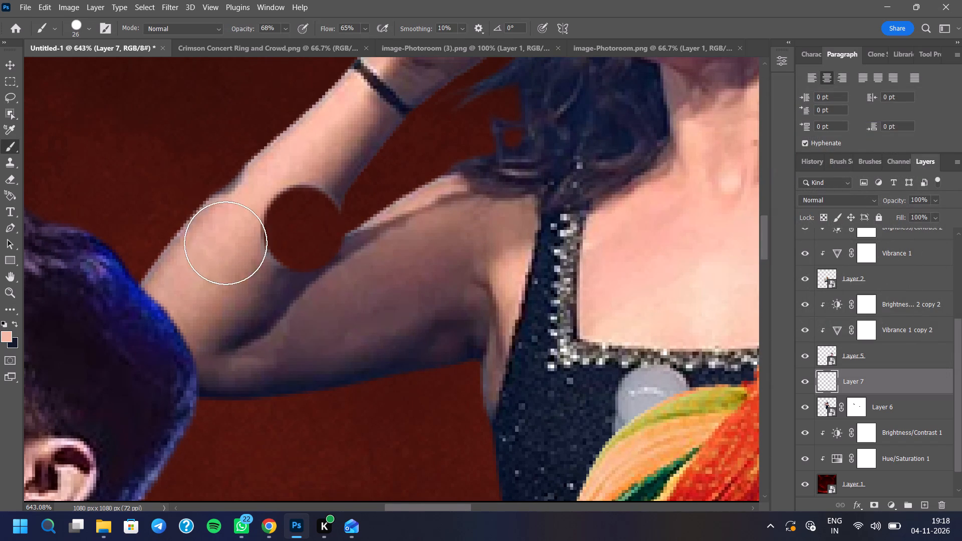
Lighten the foreground colour to pale skin tone #ffd1c1.
left_click(4, 332)
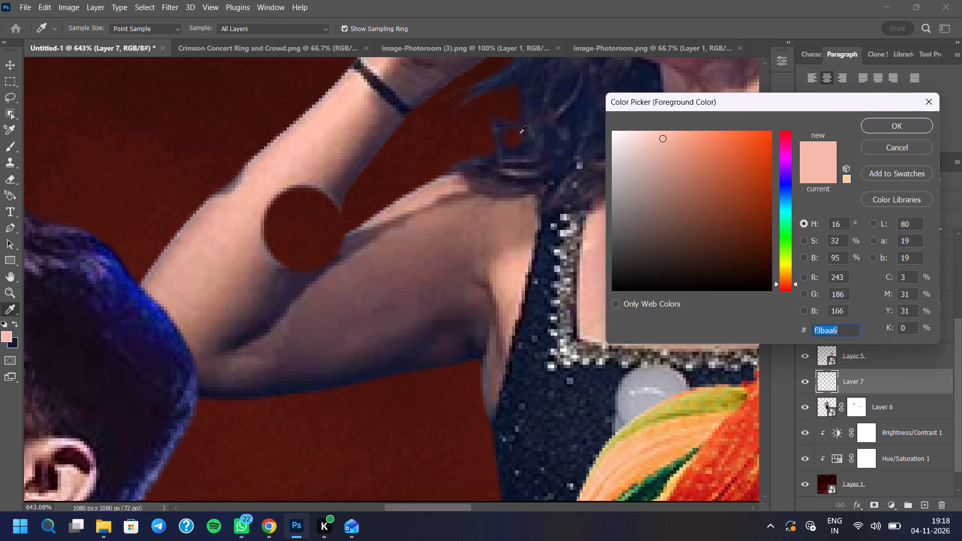
left_click_drag(659, 143, 651, 115)
left_click(873, 122)
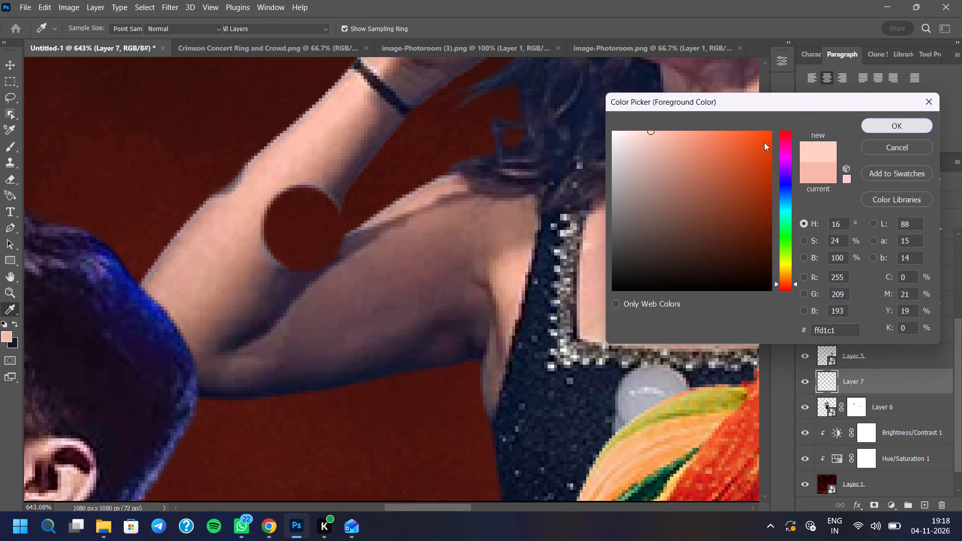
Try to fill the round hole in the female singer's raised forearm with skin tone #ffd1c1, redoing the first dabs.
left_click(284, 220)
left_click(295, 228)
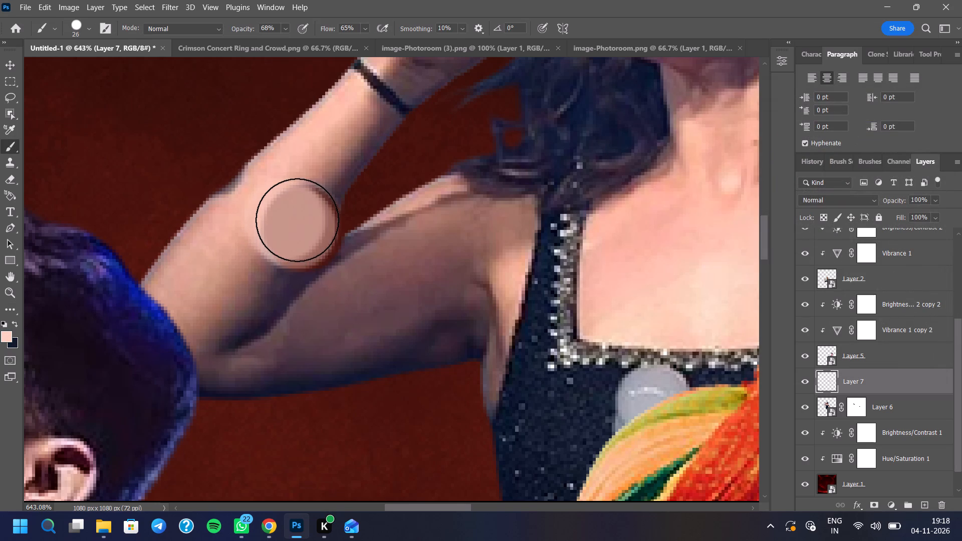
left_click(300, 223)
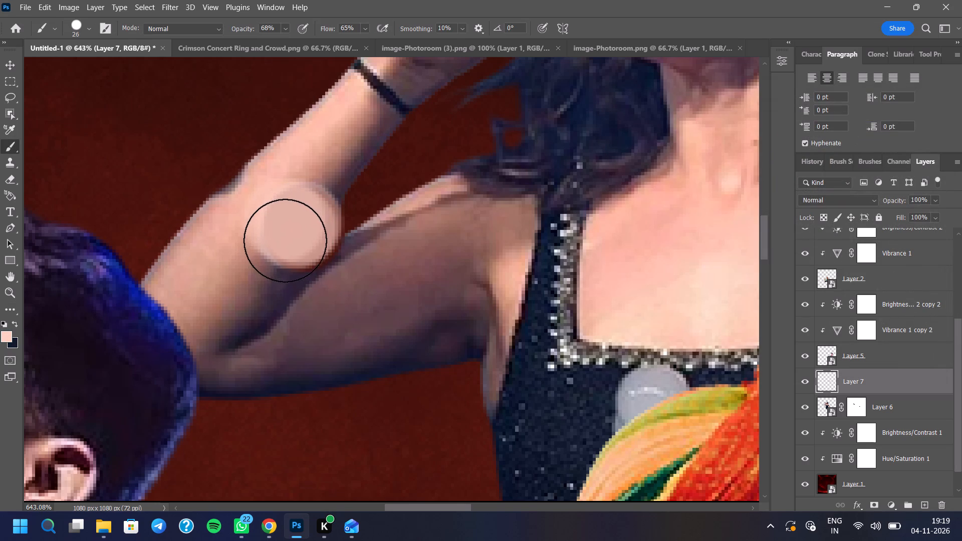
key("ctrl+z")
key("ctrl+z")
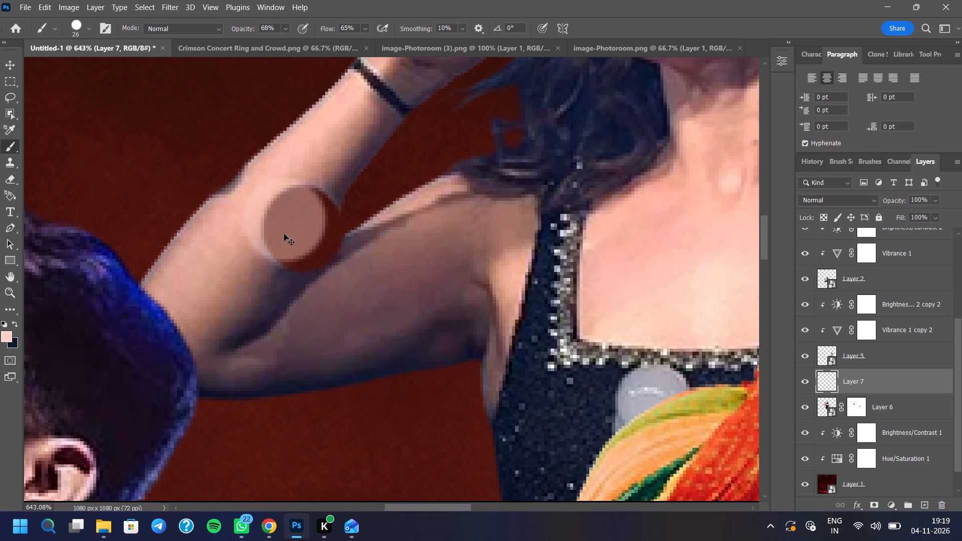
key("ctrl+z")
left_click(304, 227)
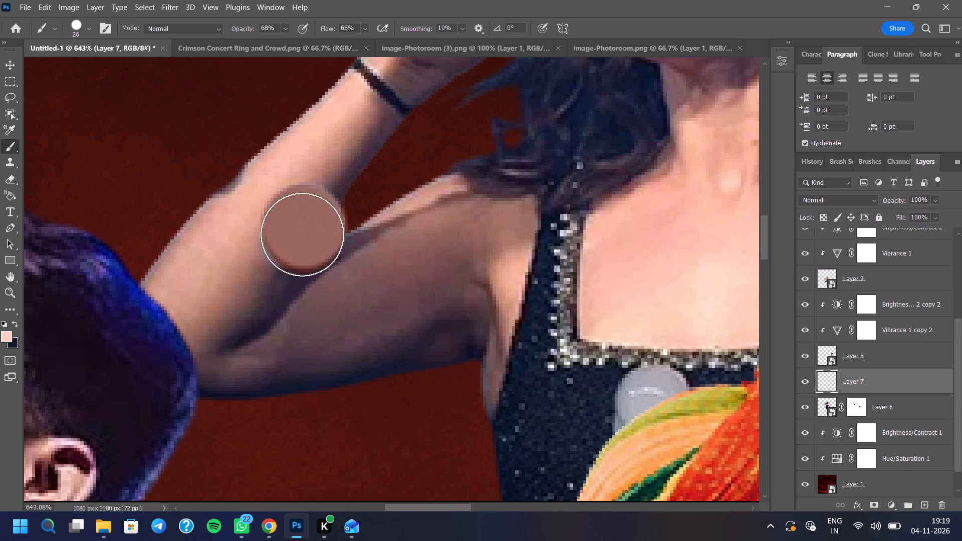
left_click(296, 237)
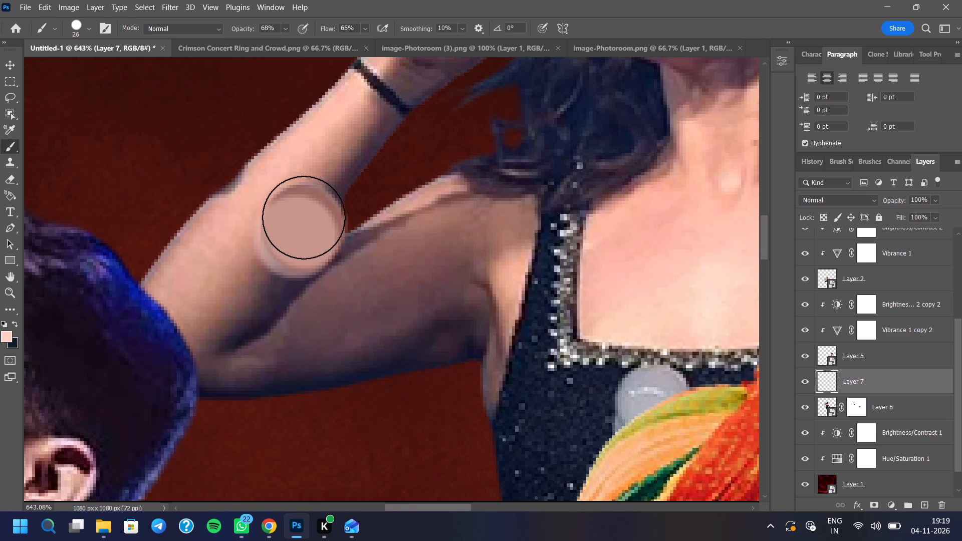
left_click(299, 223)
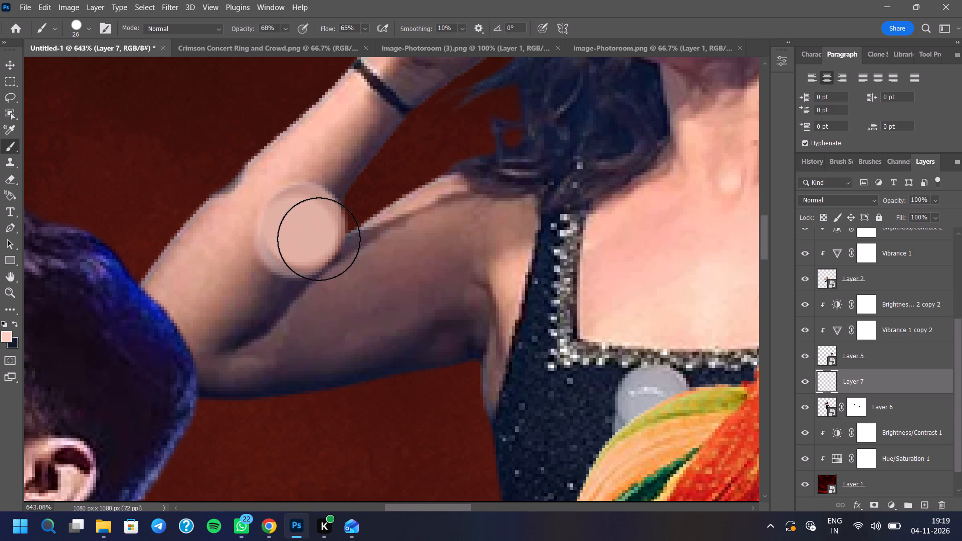
Undo the skin-tone strokes painted over the raised forearm's hole and the lowered forearm's notch.
scroll(303, 298, "down", 18)
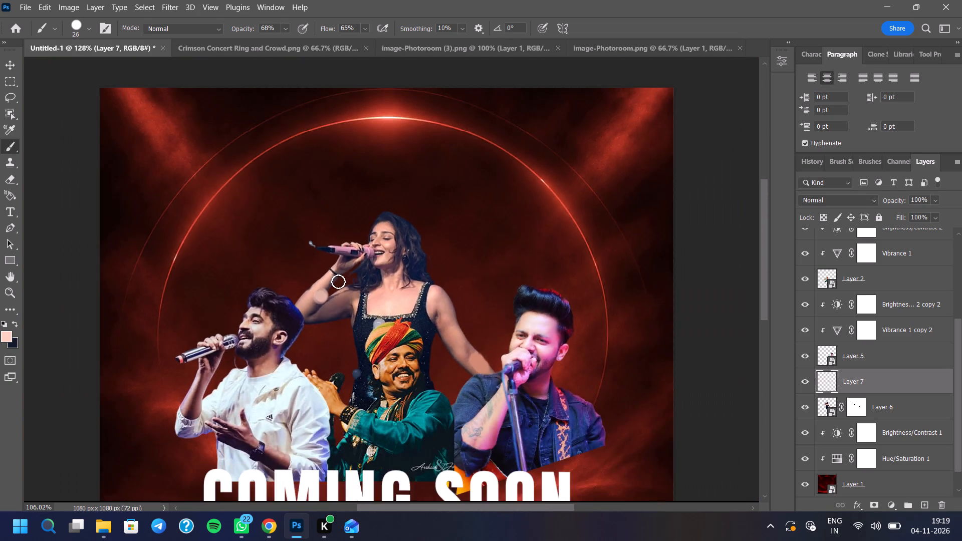
scroll(338, 282, "down", 7)
scroll(329, 303, "up", 5)
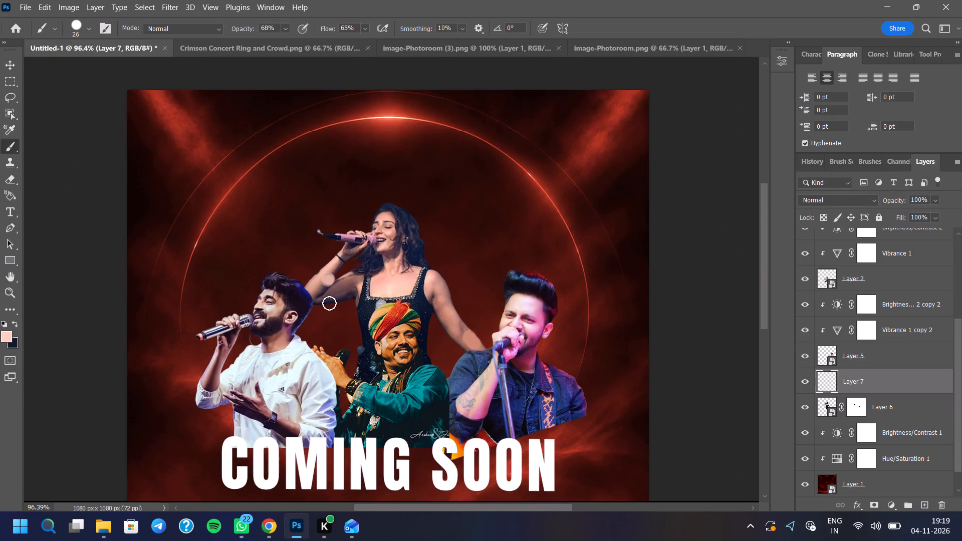
scroll(331, 307, "up", 5)
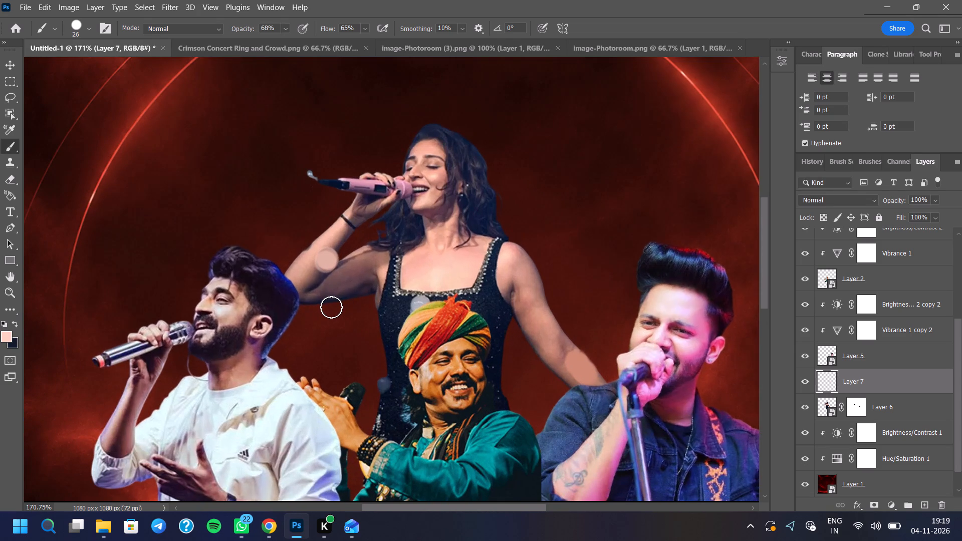
key("ctrl+z")
key("ctrl+z")
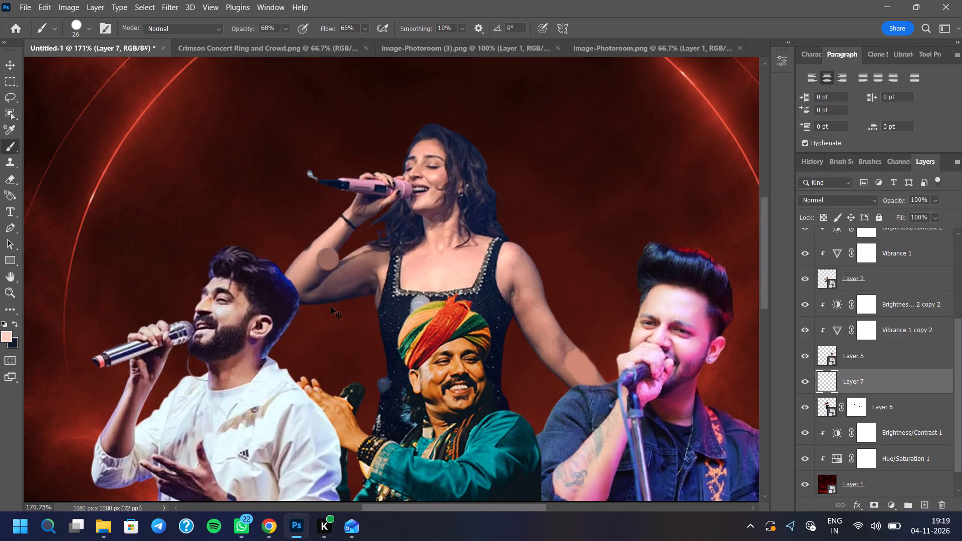
key("ctrl+z")
key("ctrl+z")
key("ctrl+z")
key("ctrl+z")
key("ctrl+z")
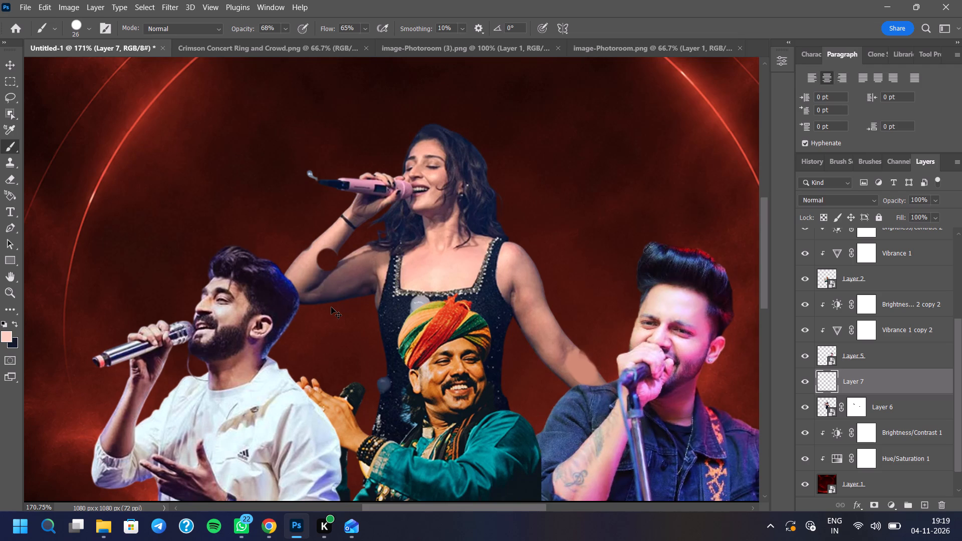
key("ctrl+z")
key("ctrl+z")
key("ctrl+z")
key("ctrl+z")
key("ctrl+z")
key("ctrl+z")
key("ctrl+z")
key("ctrl+z")
key("ctrl+z")
key("ctrl+z")
key("ctrl+z")
key("ctrl+z")
key("ctrl+z")
key("ctrl+z")
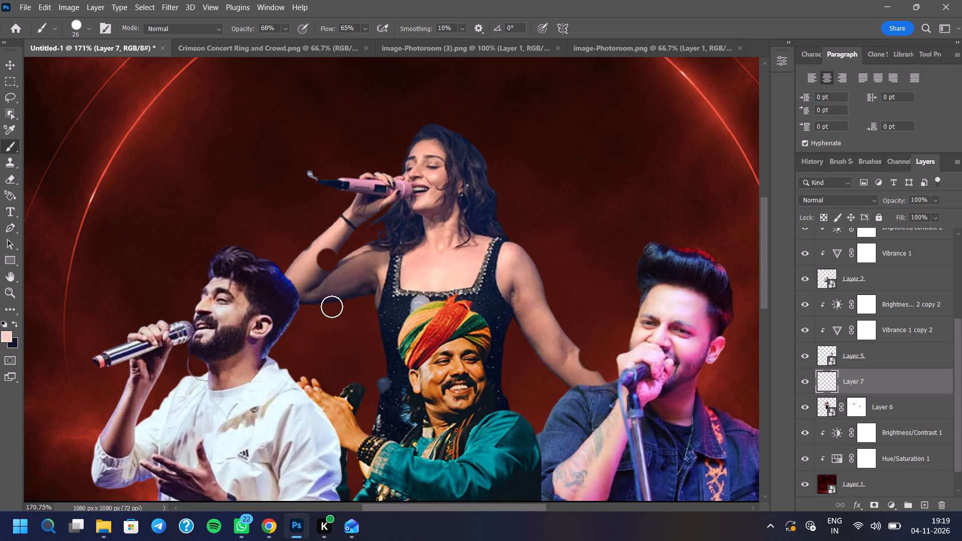
Switch to a Soft Round brush, reduce it to 14 px, and dab #ffd1c1 along the raised forearm's outer edge beside the hole.
right_click(352, 271)
left_click(424, 414)
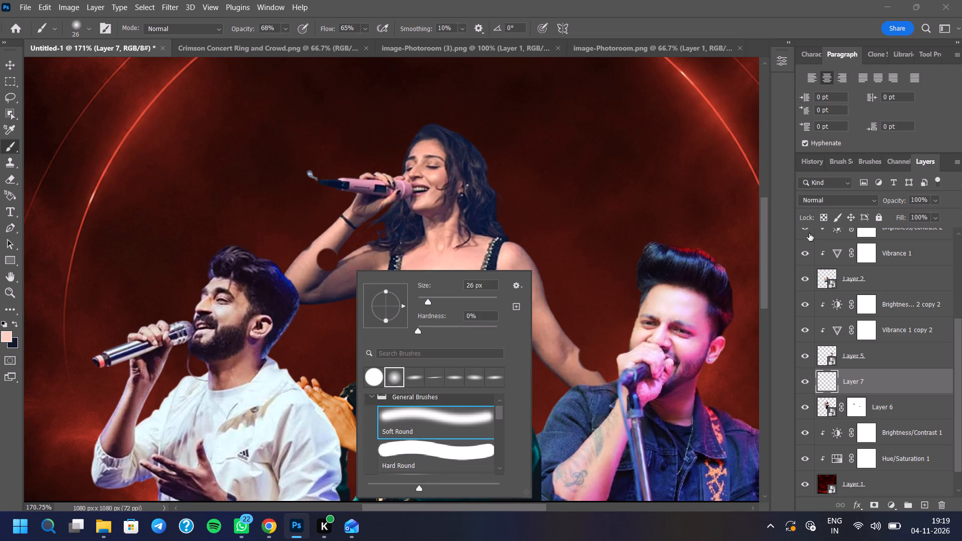
left_click(793, 244)
scroll(395, 266, "down", 3)
scroll(359, 263, "up", 9)
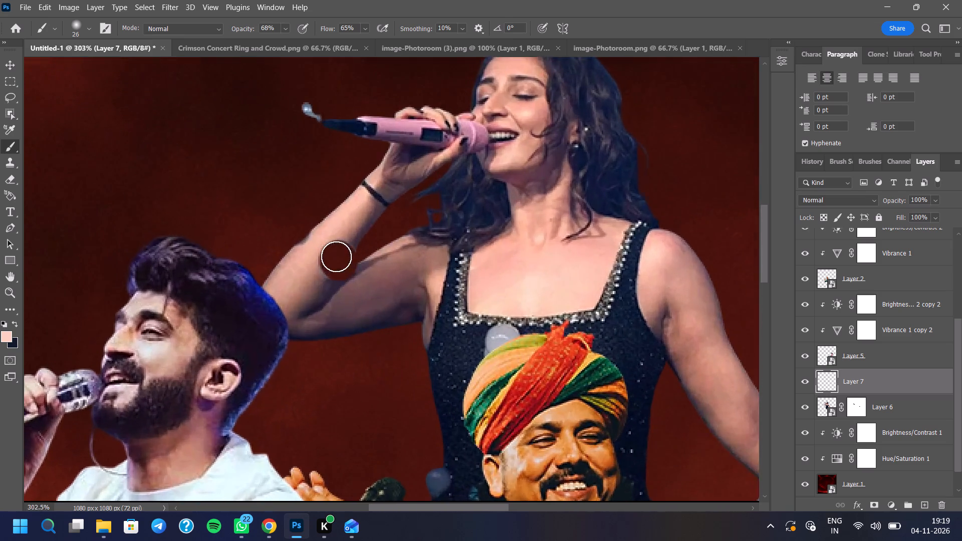
scroll(336, 256, "up", 4)
left_click(298, 244)
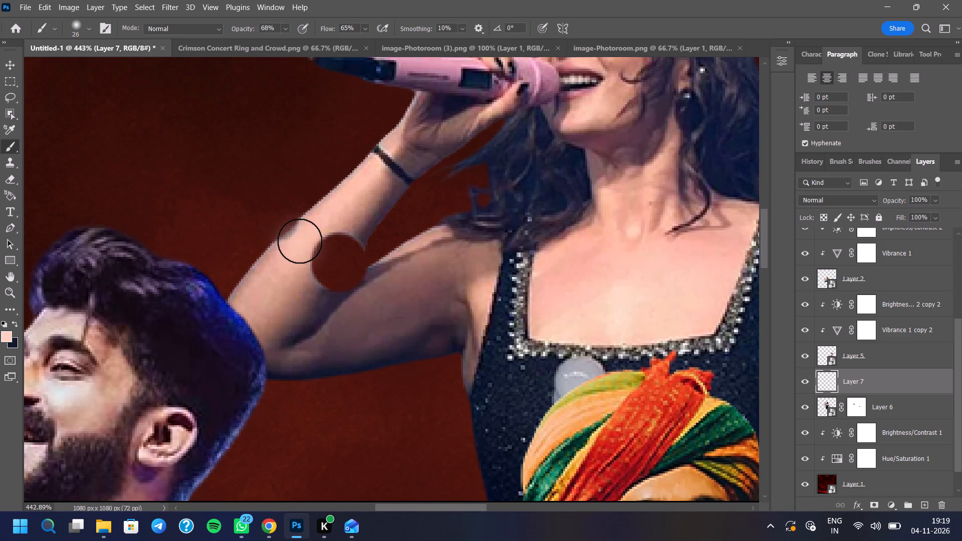
scroll(299, 240, "up", 6)
scroll(295, 238, "down", 1)
scroll(294, 238, "up", 6)
right_click(294, 235)
left_click(365, 263)
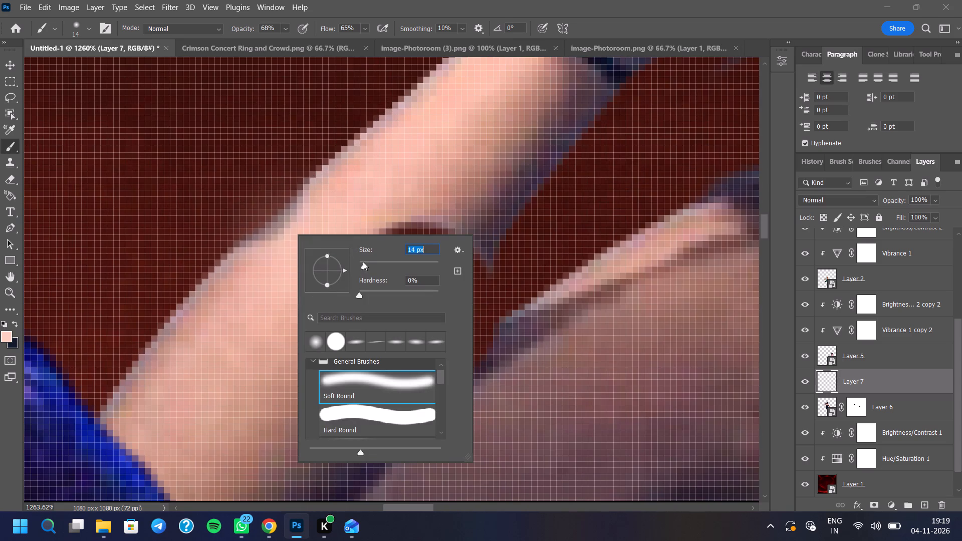
left_click(277, 255)
left_click_drag(268, 259, 274, 258)
left_click(300, 241)
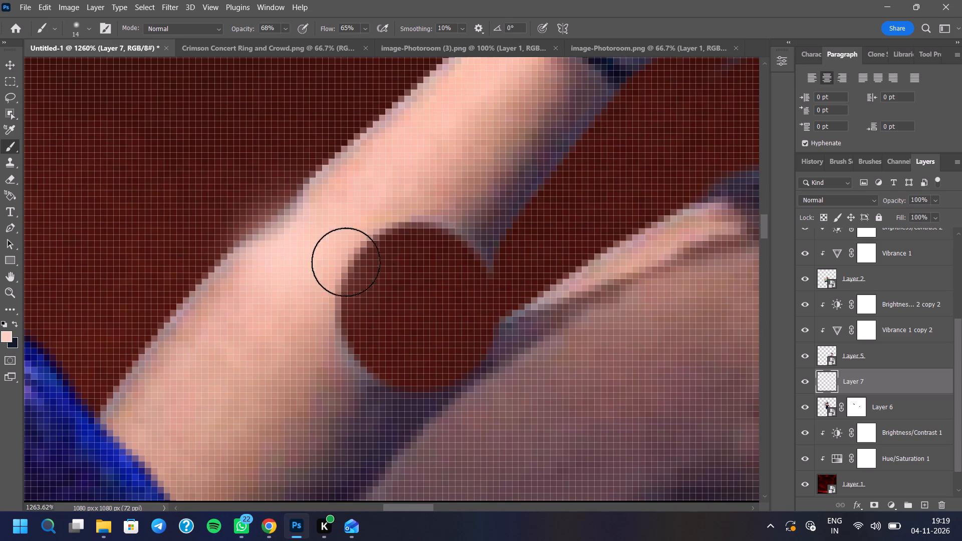
Paint #ffd1c1 into the half of the raised forearm's hole nearest the arm's outer edge with the 14 px soft brush.
left_click(392, 293)
left_click(397, 287)
left_click(398, 277)
left_click_drag(395, 274, 388, 279)
left_click(383, 281)
left_click_drag(378, 287, 376, 293)
left_click(371, 301)
left_click_drag(370, 310, 370, 319)
left_click(369, 327)
left_click(370, 333)
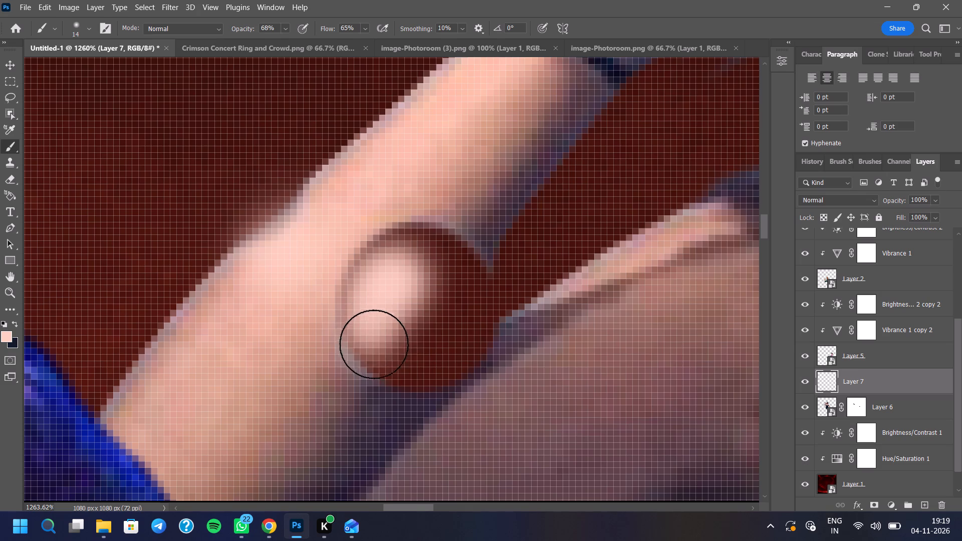
left_click(375, 345)
left_click(382, 346)
left_click(370, 315)
left_click(362, 307)
left_click_drag(363, 289, 369, 284)
left_click(379, 270)
left_click(384, 264)
left_click(389, 261)
left_click(402, 252)
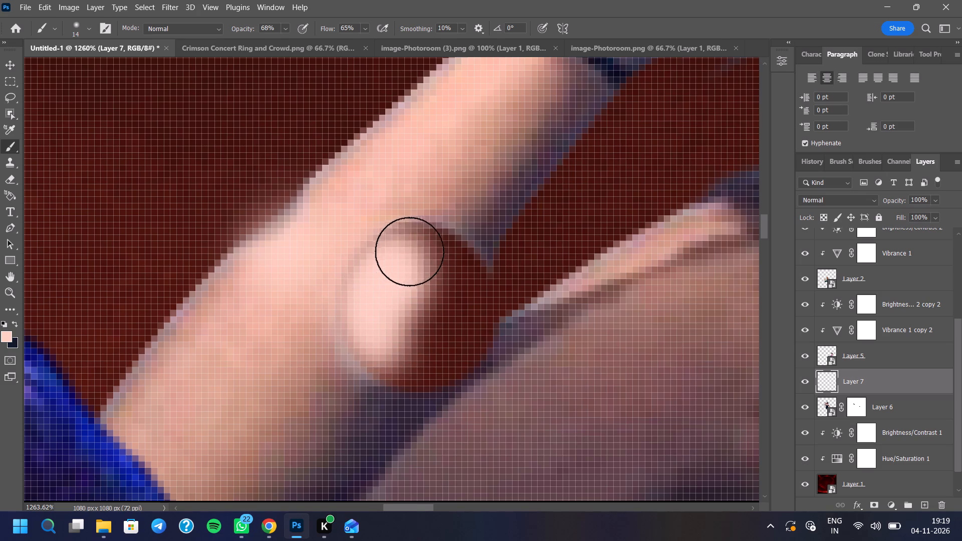
Extend the #ffd1c1 fill across the hole's wrist-side part towards the inner arm edge and blend its rim into the forearm.
left_click_drag(412, 250, 416, 250)
left_click_drag(424, 253, 429, 253)
left_click(438, 257)
left_click(446, 260)
left_click_drag(442, 267, 435, 279)
left_click_drag(427, 293, 421, 303)
left_click(416, 311)
left_click_drag(406, 323, 401, 330)
left_click_drag(392, 340, 369, 356)
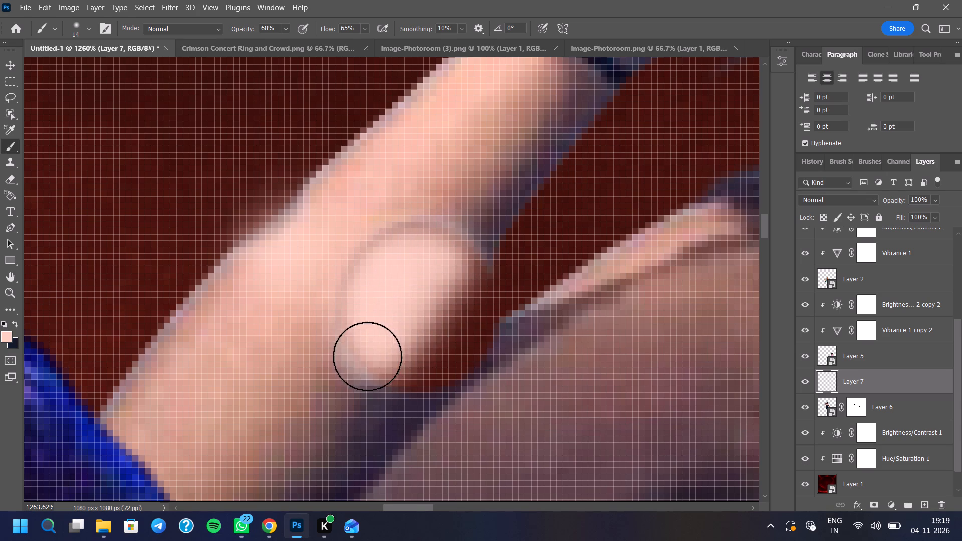
left_click(367, 356)
left_click(364, 330)
left_click(361, 292)
left_click(363, 282)
left_click(374, 266)
left_click(390, 253)
left_click(401, 251)
left_click(420, 251)
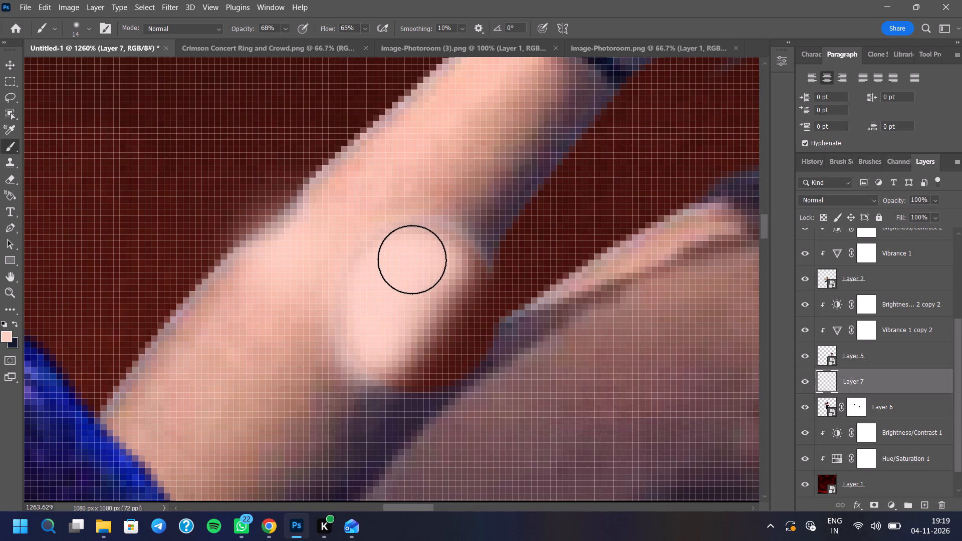
Set the foreground colour to #e8b4a2 and paint over the dark upper-arm edge and elbow crease bordering the hole.
left_click(7, 336)
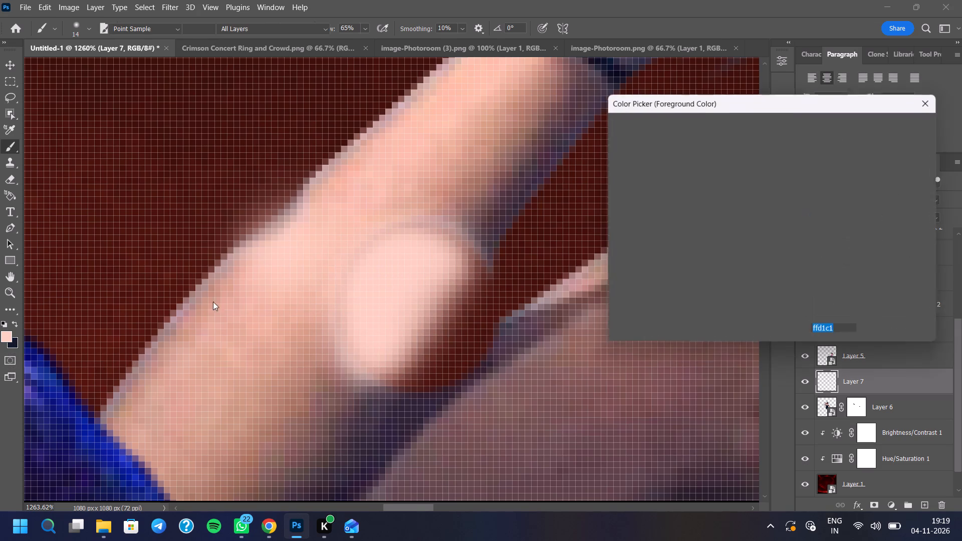
left_click(660, 145)
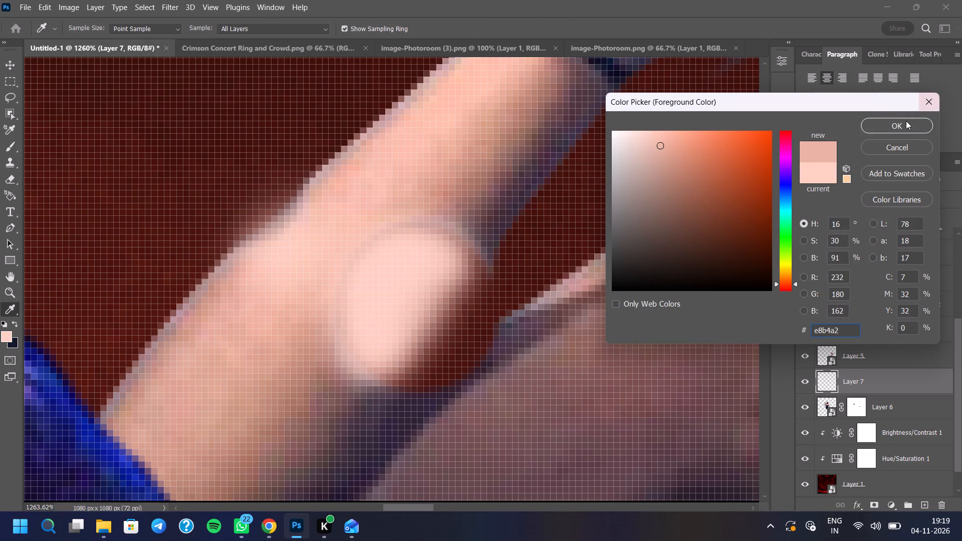
left_click(906, 116)
left_click(908, 129)
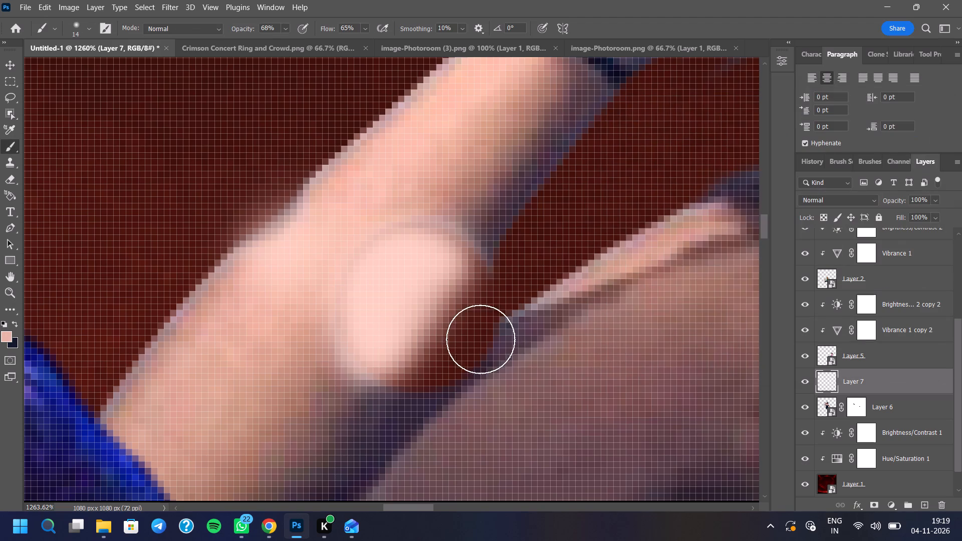
left_click(445, 417)
left_click_drag(445, 412, 453, 406)
left_click(459, 401)
left_click(493, 369)
left_click_drag(508, 358, 461, 401)
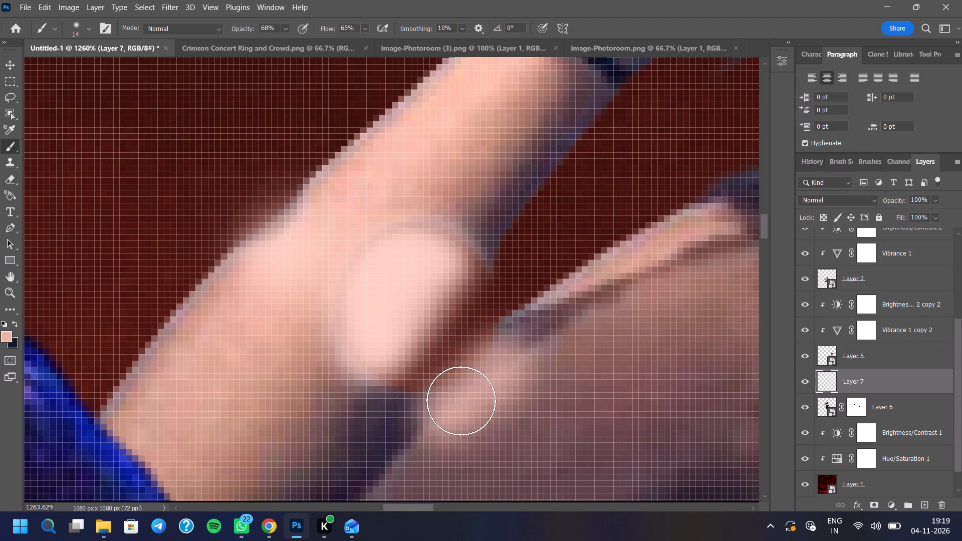
left_click_drag(461, 401, 424, 428)
left_click(397, 439)
left_click(386, 425)
left_click_drag(384, 428, 379, 436)
left_click_drag(382, 414, 368, 438)
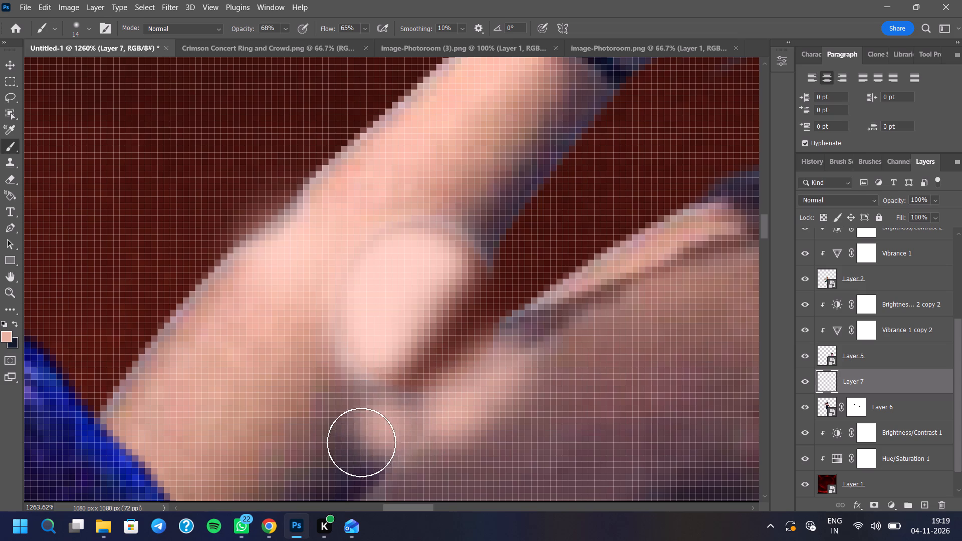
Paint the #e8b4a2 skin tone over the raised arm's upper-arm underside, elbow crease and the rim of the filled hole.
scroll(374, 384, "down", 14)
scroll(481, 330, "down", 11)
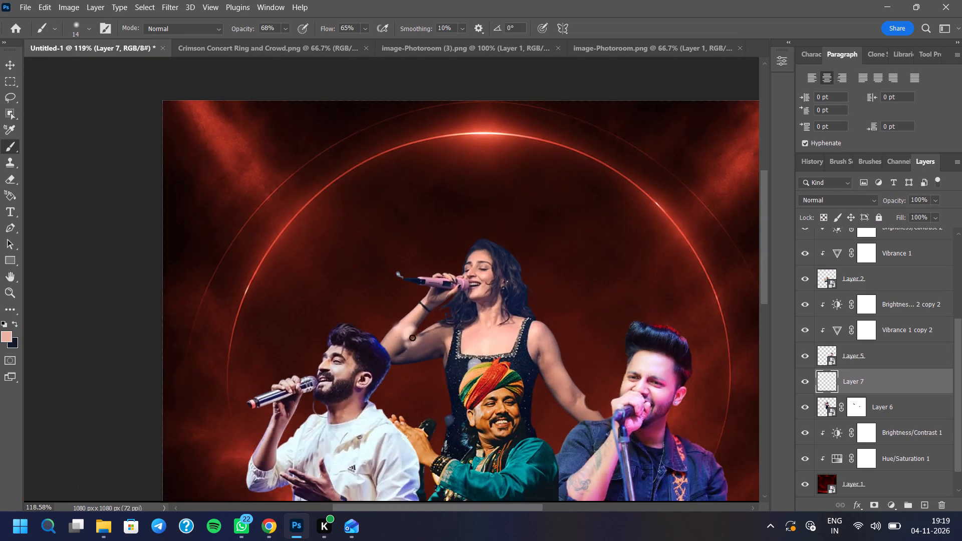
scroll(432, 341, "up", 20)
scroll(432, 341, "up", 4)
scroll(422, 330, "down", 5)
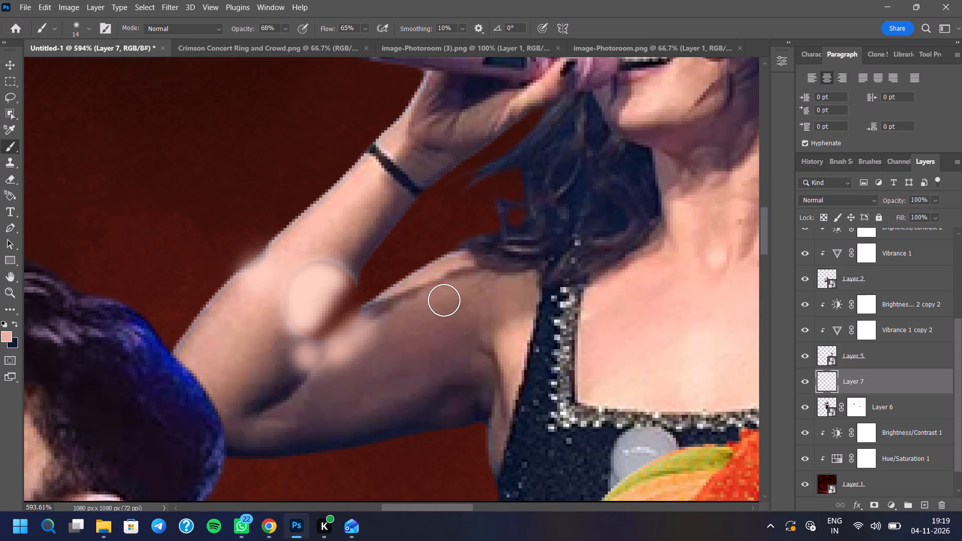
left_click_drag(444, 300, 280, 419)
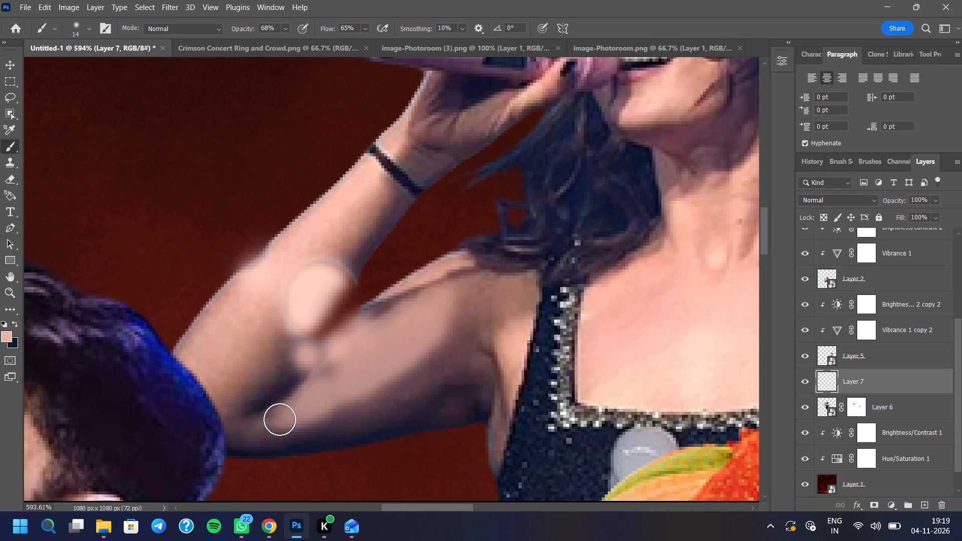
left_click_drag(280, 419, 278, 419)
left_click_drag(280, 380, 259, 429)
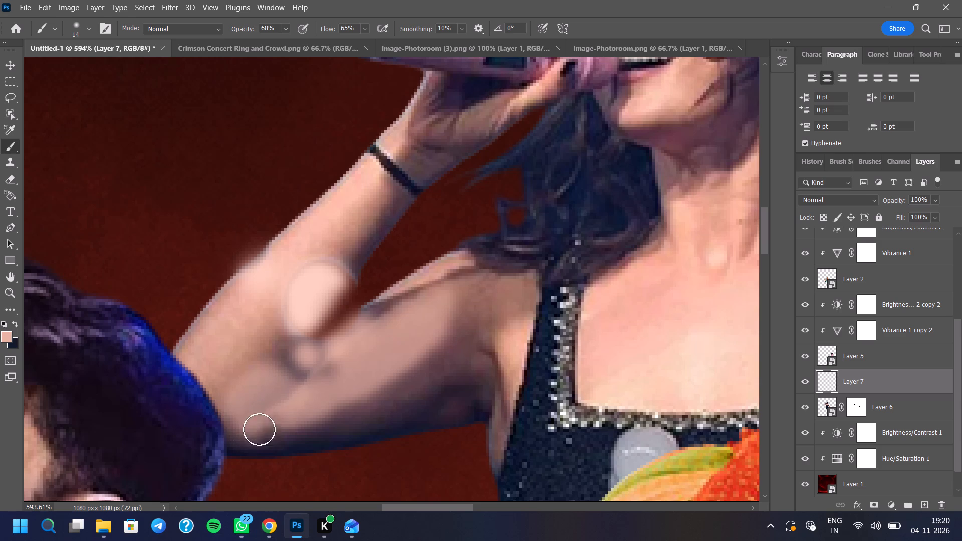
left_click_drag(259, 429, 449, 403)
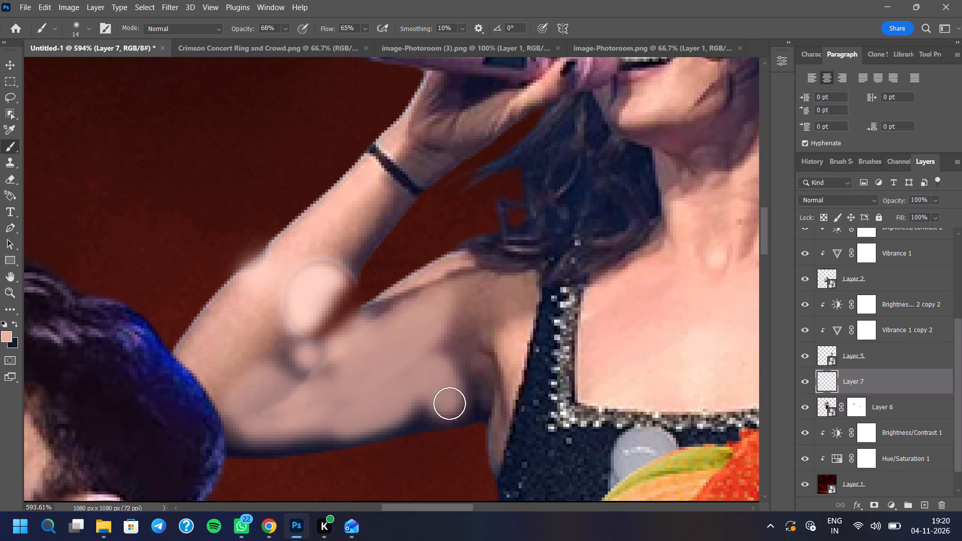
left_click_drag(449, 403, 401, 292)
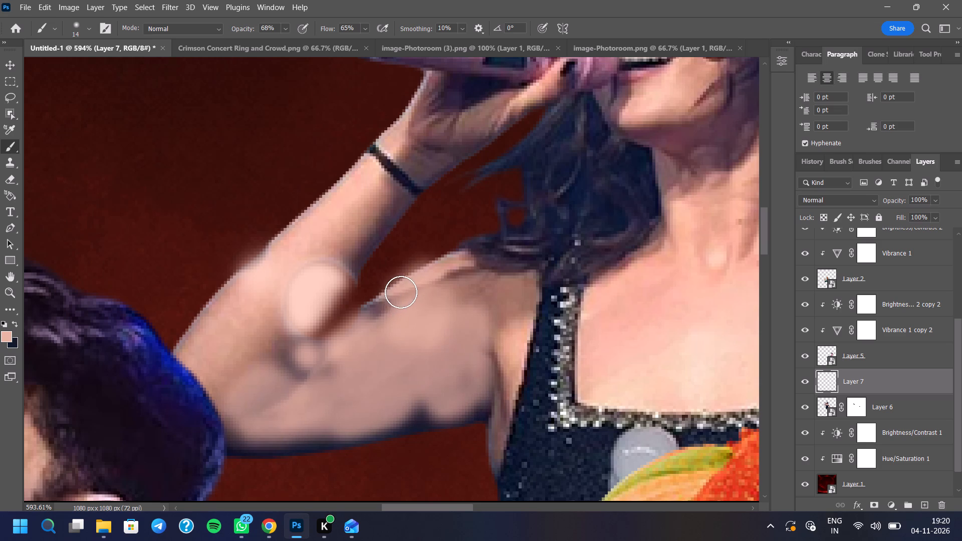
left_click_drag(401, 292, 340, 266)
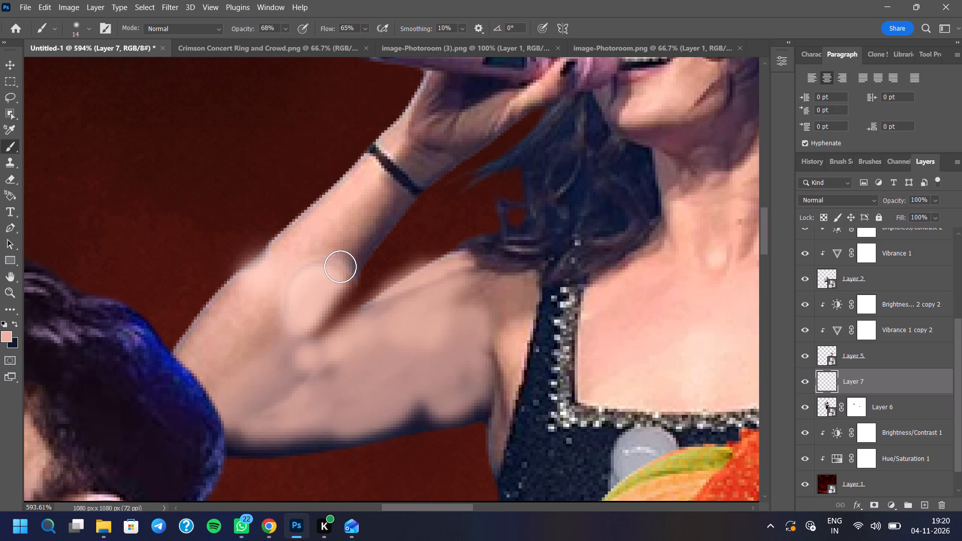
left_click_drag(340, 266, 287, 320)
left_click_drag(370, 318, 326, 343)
Erase the painted skin patches on Layer 7 from the singer's raised forearm, elbow and upper arm with a 25 px eraser.
scroll(326, 344, "down", 6)
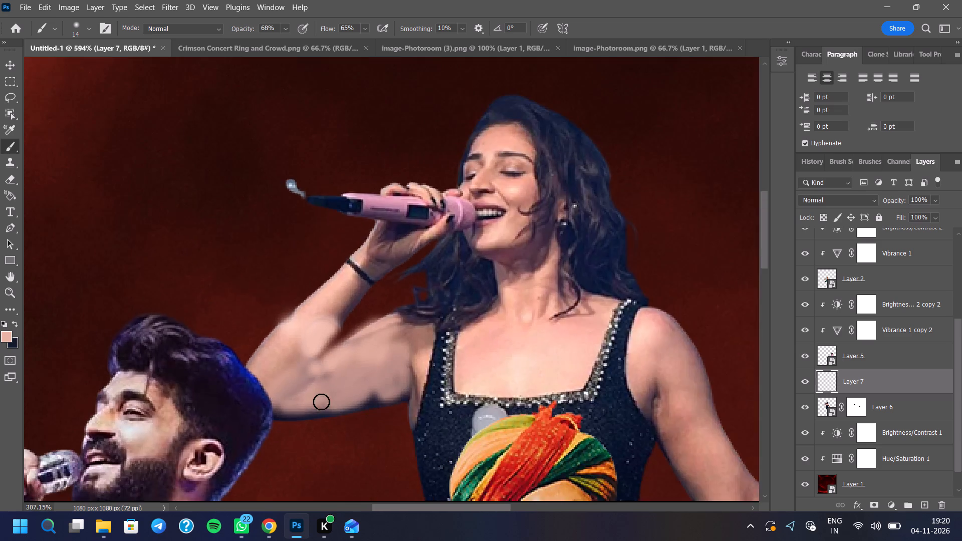
scroll(321, 402, "down", 6)
scroll(508, 262, "down", 10)
scroll(495, 268, "up", 10)
left_click(13, 177)
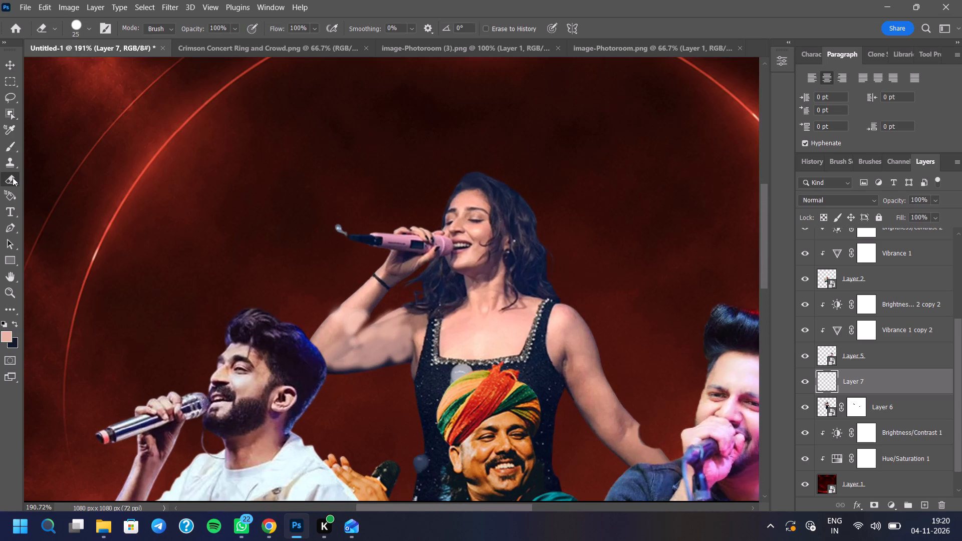
left_click_drag(404, 345, 405, 367)
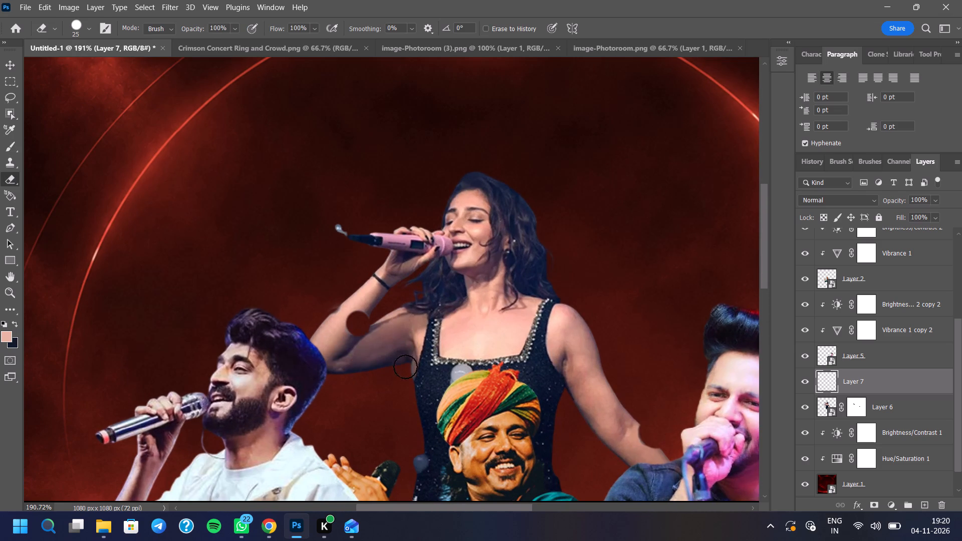
left_click_drag(405, 367, 418, 371)
left_click_drag(418, 371, 377, 333)
Sample the lowered forearm's skin tone as foreground colour and brush it along the notch in that arm's outer edge on Layer 7.
left_click(15, 153)
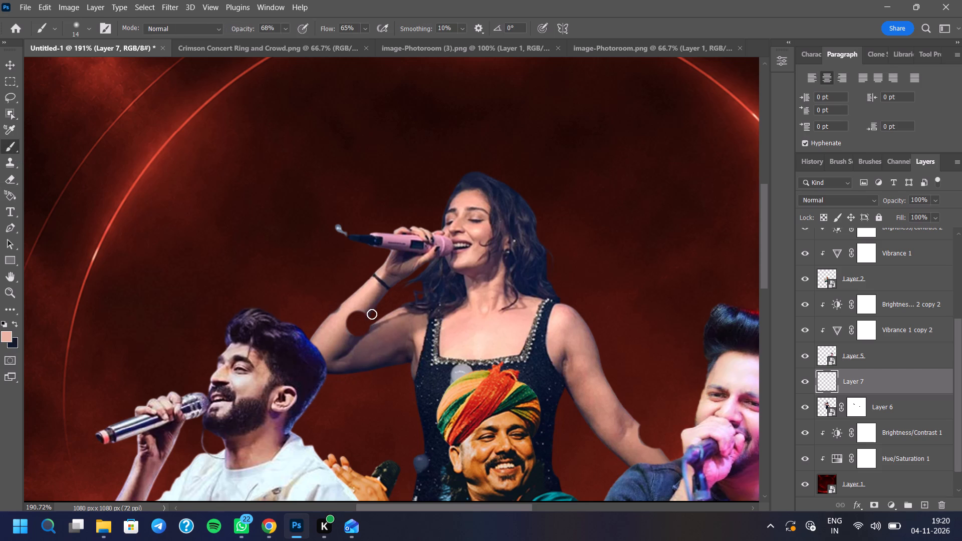
scroll(621, 474, "up", 1)
scroll(484, 323, "down", 5)
scroll(622, 417, "up", 16)
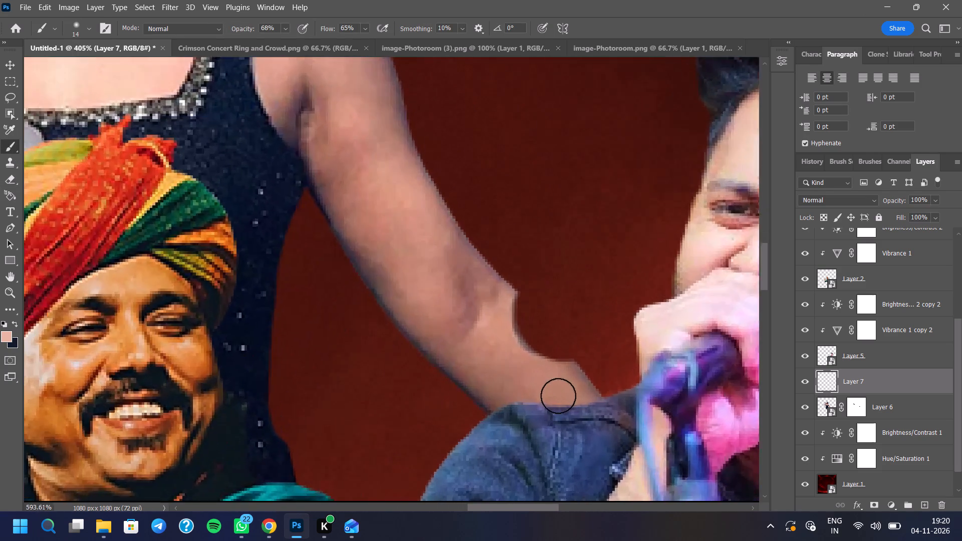
scroll(558, 396, "up", 7)
left_click(1, 329)
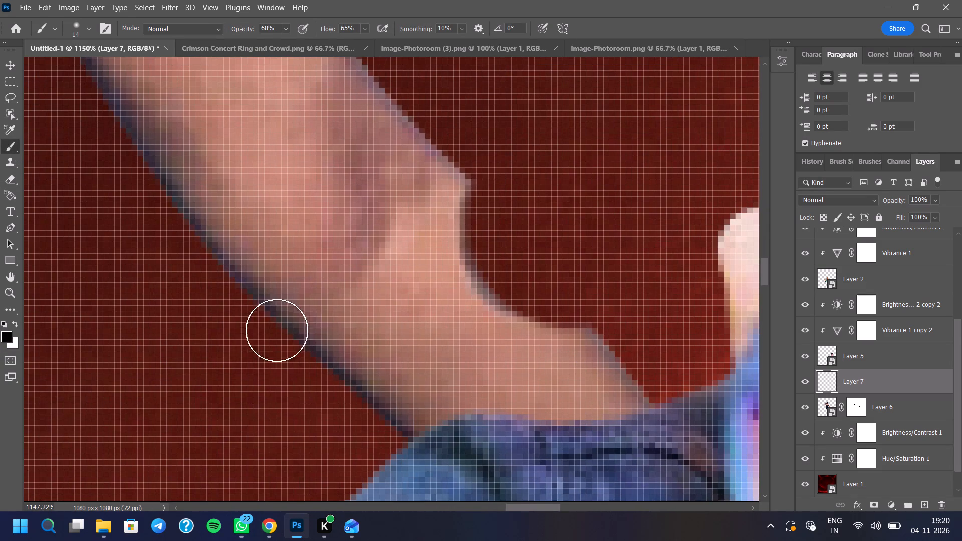
left_click(8, 338)
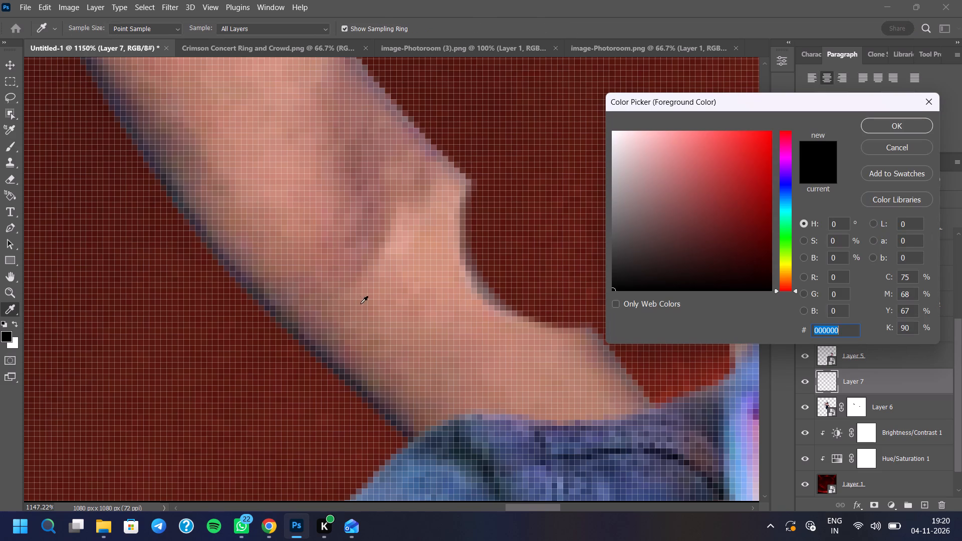
left_click(435, 310)
left_click(879, 127)
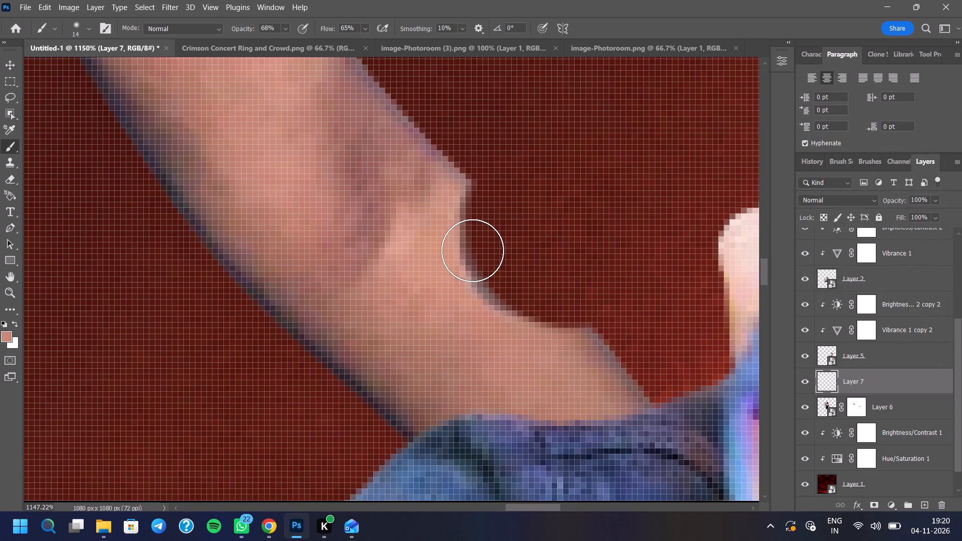
left_click(472, 250)
left_click(469, 224)
double_click(469, 224)
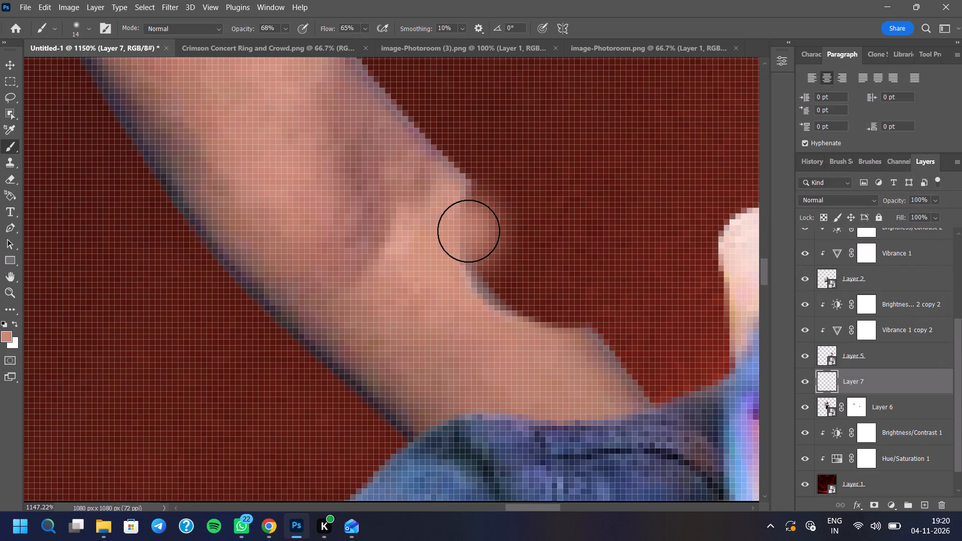
left_click_drag(468, 231, 548, 329)
left_click(549, 328)
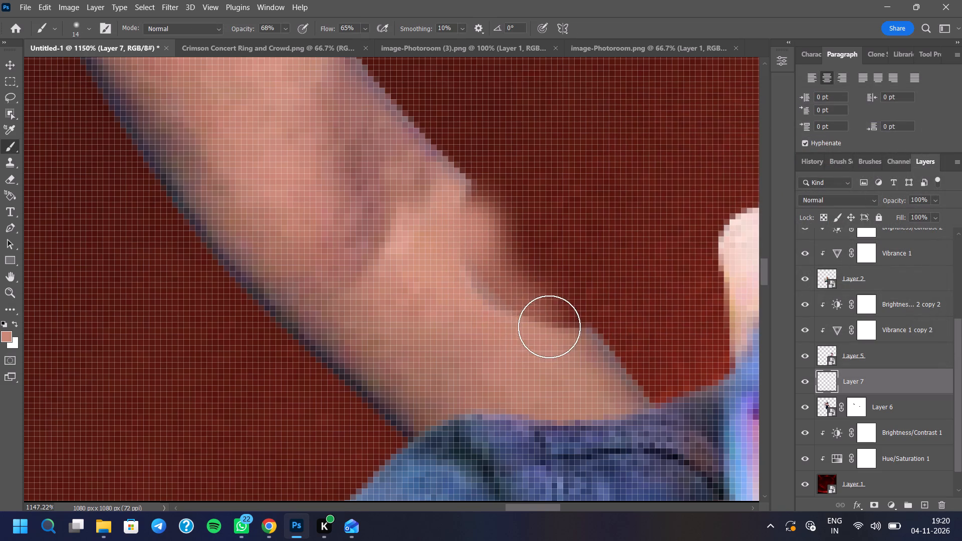
Fill the remaining gap between the new paint and the forearm inside the notch with dabs of the sampled skin tone.
left_click_drag(544, 321, 524, 317)
left_click(500, 310)
left_click(495, 305)
left_click(492, 299)
left_click(490, 295)
left_click(489, 289)
left_click(488, 285)
left_click(488, 266)
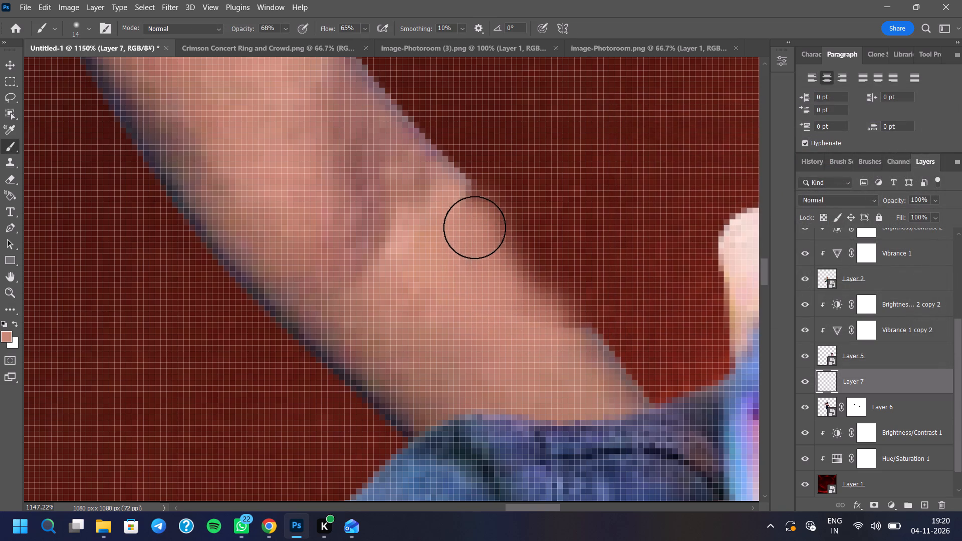
left_click(465, 214)
left_click(465, 217)
Extend the skin paint along the lowered forearm's outer edge towards the wrist to straighten the contour.
left_click_drag(470, 225, 542, 300)
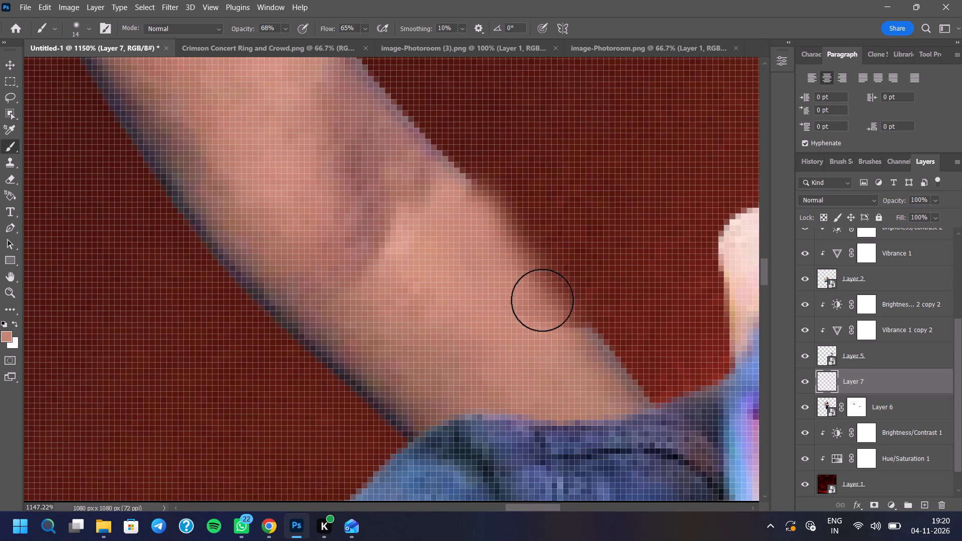
left_click_drag(542, 300, 572, 346)
left_click(572, 347)
left_click_drag(569, 342, 564, 337)
left_click_drag(558, 330, 553, 323)
left_click(547, 318)
left_click(537, 307)
left_click_drag(527, 297, 521, 290)
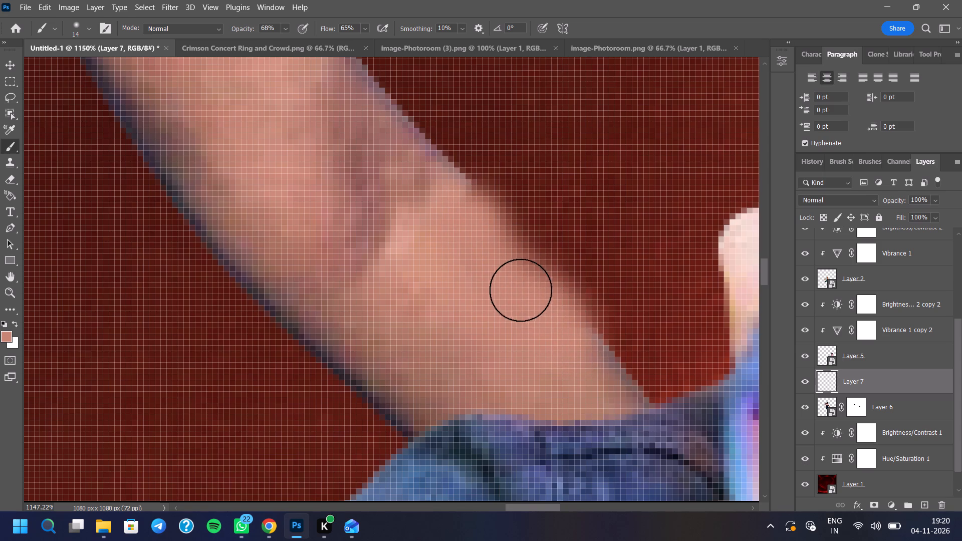
left_click_drag(521, 290, 523, 293)
left_click_drag(520, 290, 515, 288)
Blend the inner side of the filled notch into the surrounding forearm skin with further dabs of the sampled tone.
left_click(507, 284)
left_click(498, 275)
left_click(487, 263)
left_click(478, 248)
left_click(470, 240)
left_click(464, 231)
left_click(461, 227)
left_click(453, 210)
left_click_drag(456, 219, 474, 238)
left_click_drag(526, 296, 531, 313)
left_click_drag(541, 332, 561, 354)
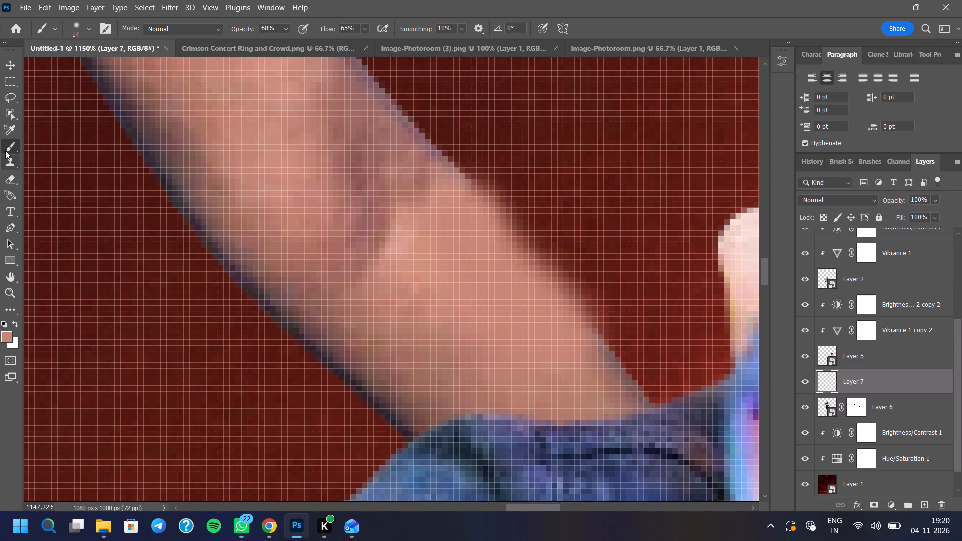
Trim the soft paint spill along the elbow-side half of the repaired outer edge with the 25 px eraser.
left_click(4, 176)
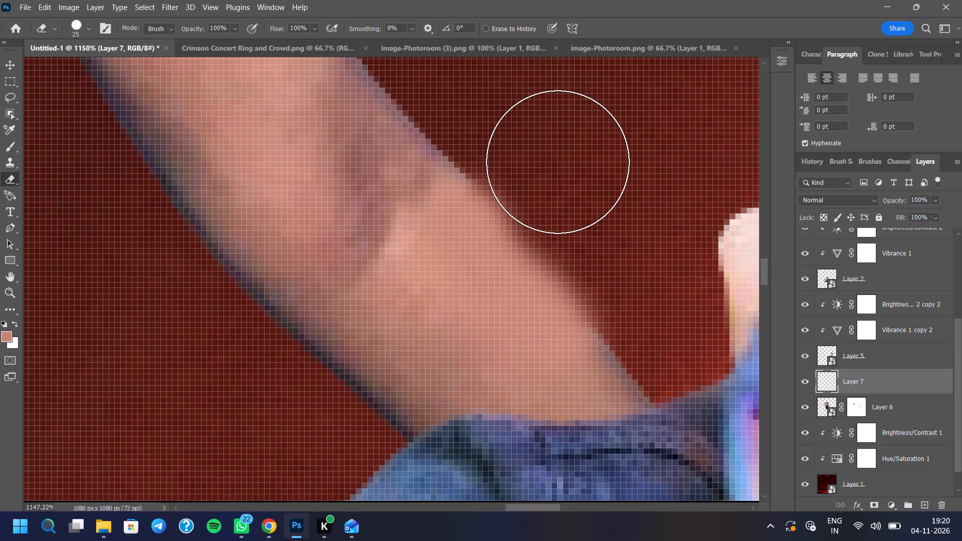
left_click(555, 161)
left_click(544, 156)
left_click(554, 167)
left_click(567, 178)
left_click(583, 191)
left_click(588, 199)
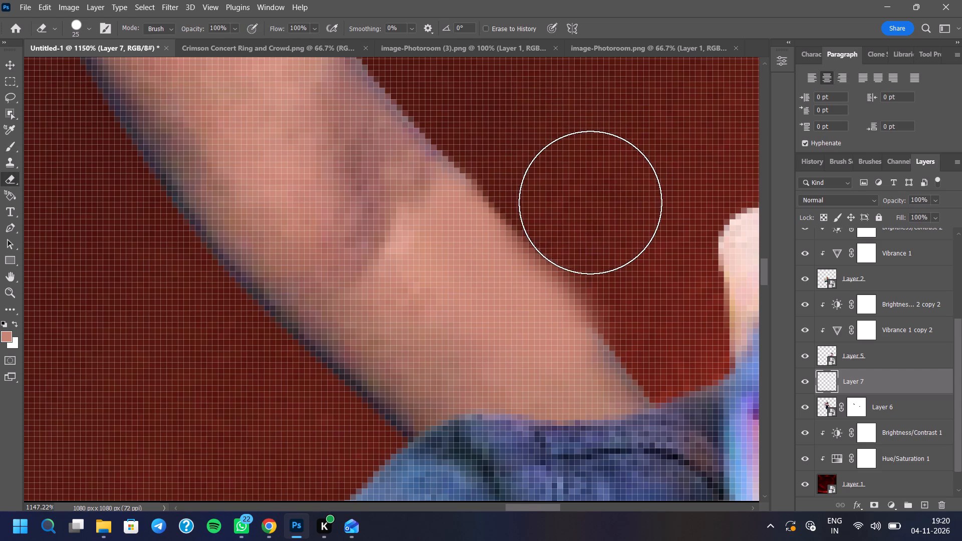
left_click_drag(592, 206, 597, 212)
left_click(601, 219)
Continue erasing the paint spill along the repaired forearm edge down towards the wrist beside the denim jacket.
left_click_drag(612, 230, 617, 234)
left_click_drag(620, 237, 626, 243)
left_click(629, 246)
left_click(633, 252)
left_click(640, 261)
left_click(643, 265)
left_click(647, 272)
left_click(654, 280)
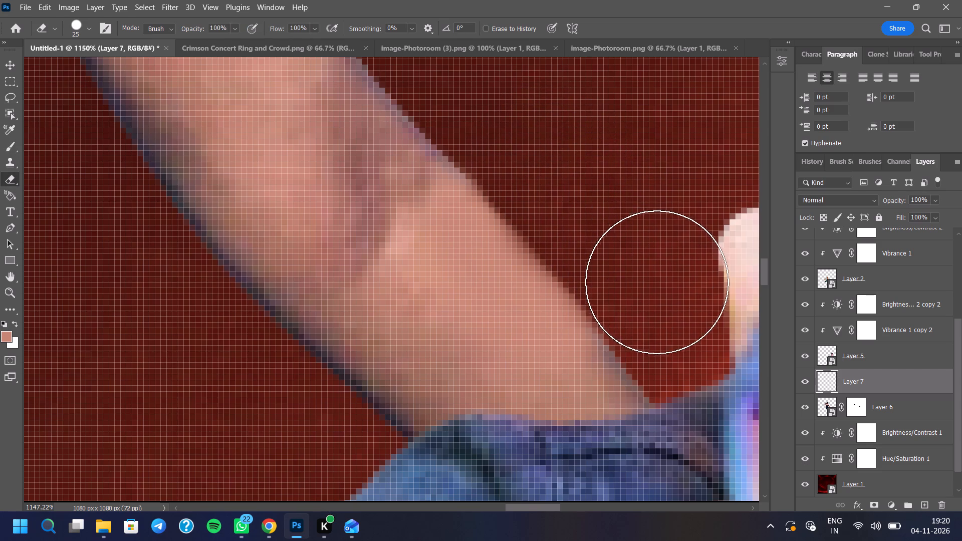
left_click(658, 284)
Copy a rectangular patch of forearm skin, about 31 × 23 px, from just below the raised arm's hole on Layer 6 to a new layer.
scroll(429, 455, "down", 13)
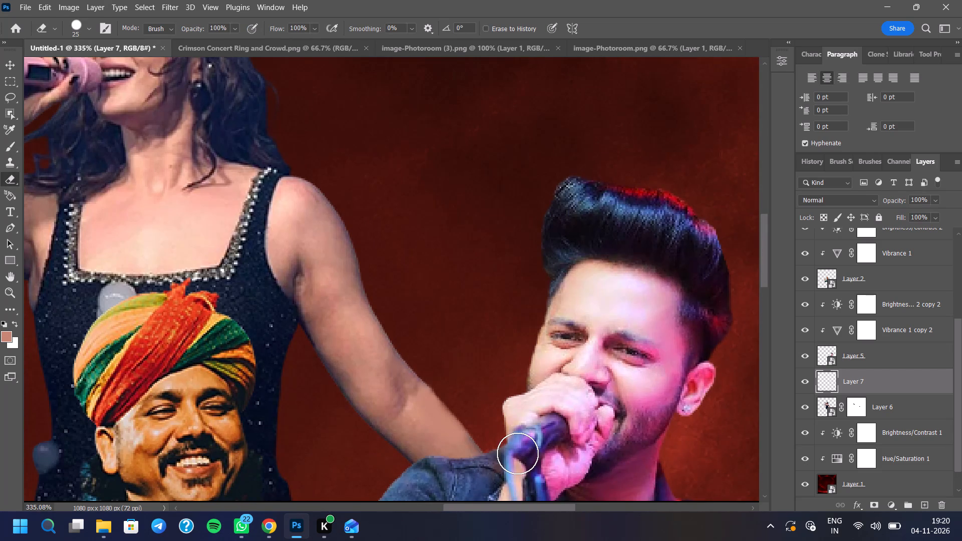
scroll(519, 434, "down", 8)
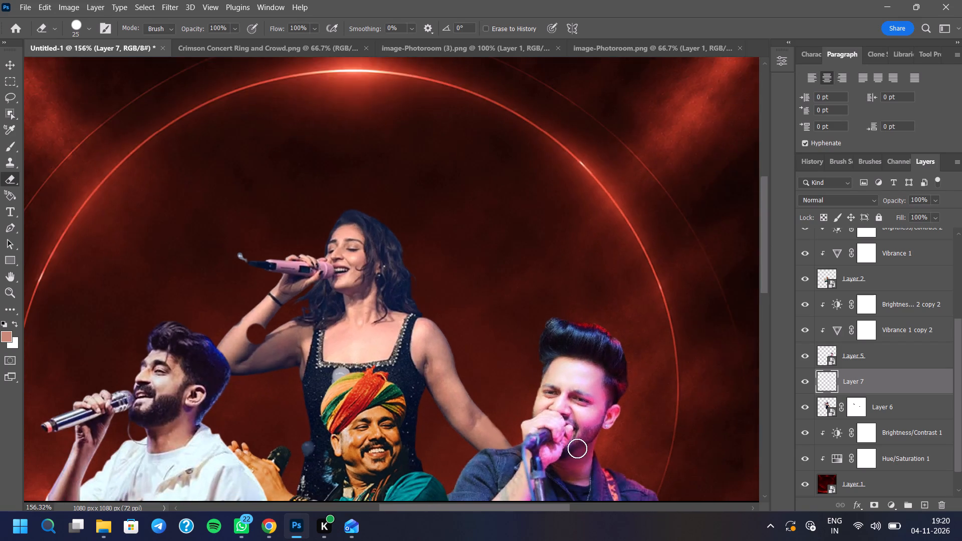
scroll(584, 441, "down", 3)
scroll(319, 377, "up", 14)
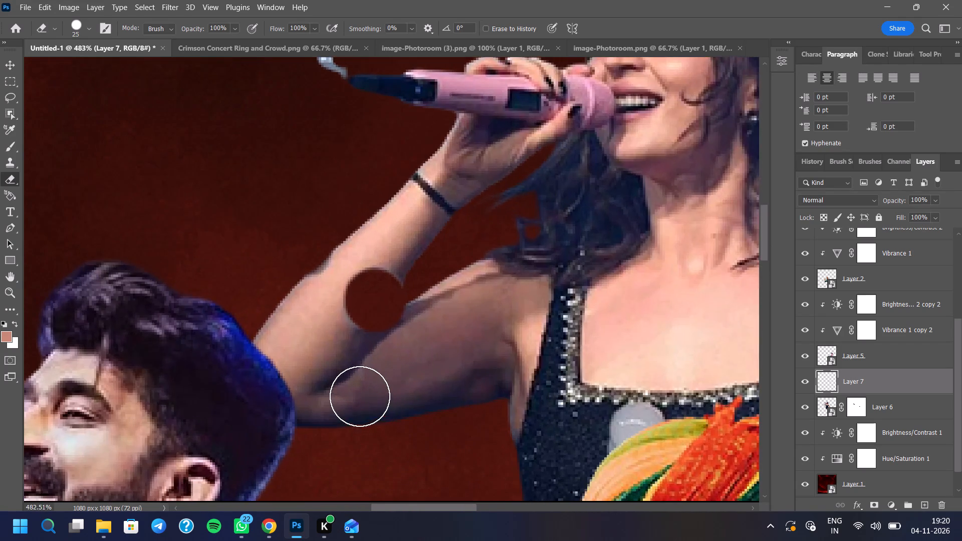
scroll(360, 396, "up", 5)
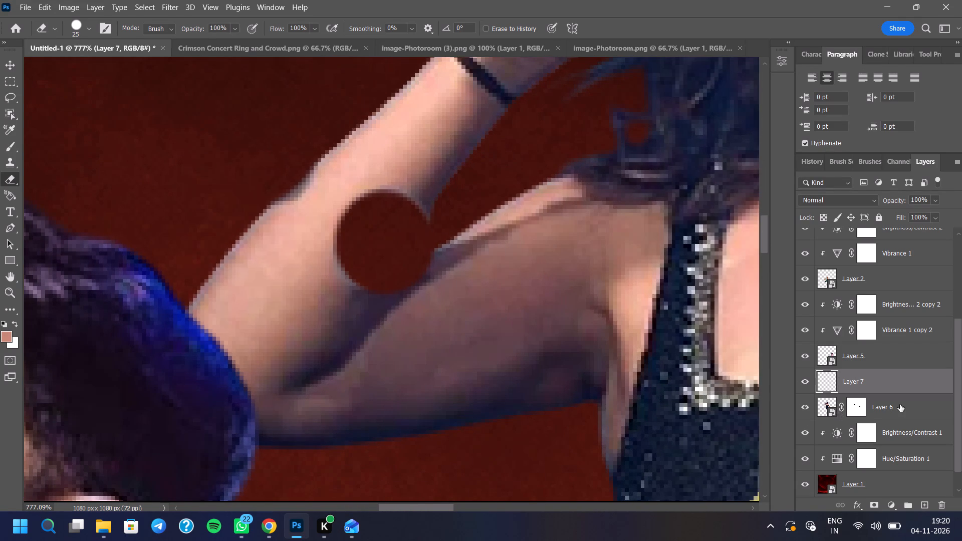
left_click(821, 408)
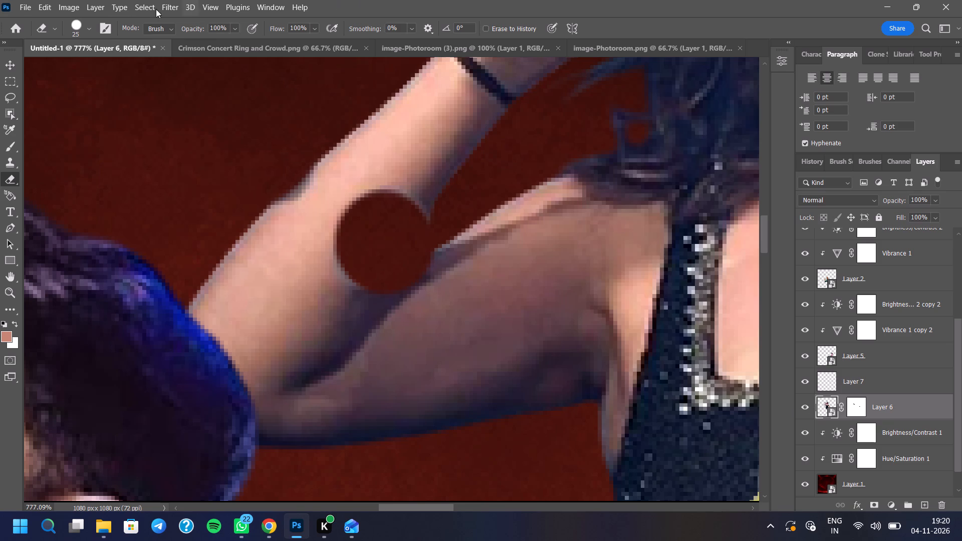
left_click(14, 80)
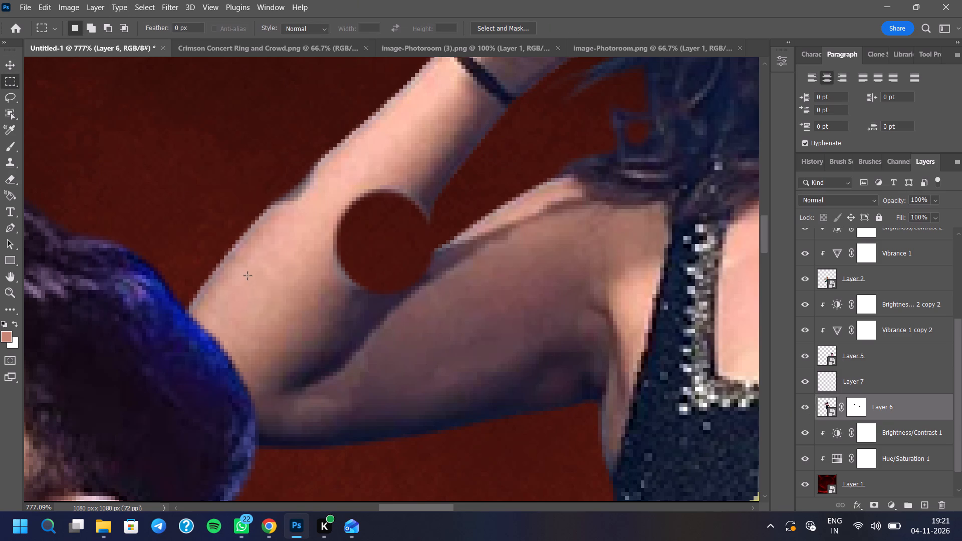
left_click_drag(231, 270, 325, 358)
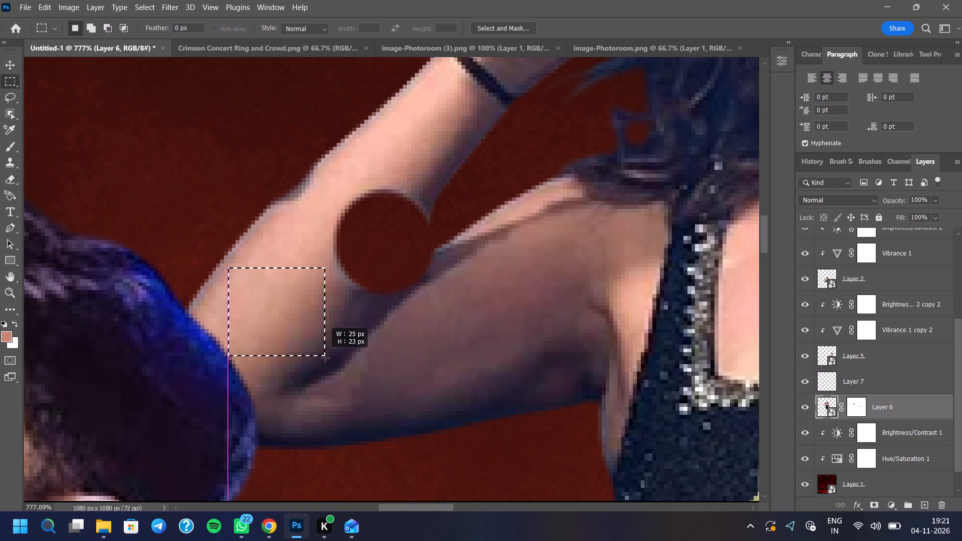
left_click_drag(325, 358, 332, 347)
left_click(300, 314)
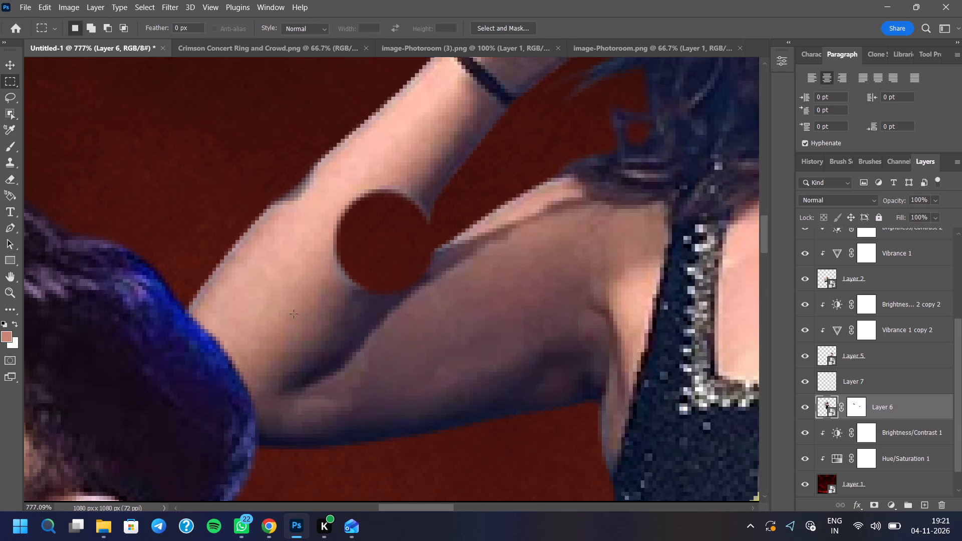
left_click_drag(239, 284, 349, 368)
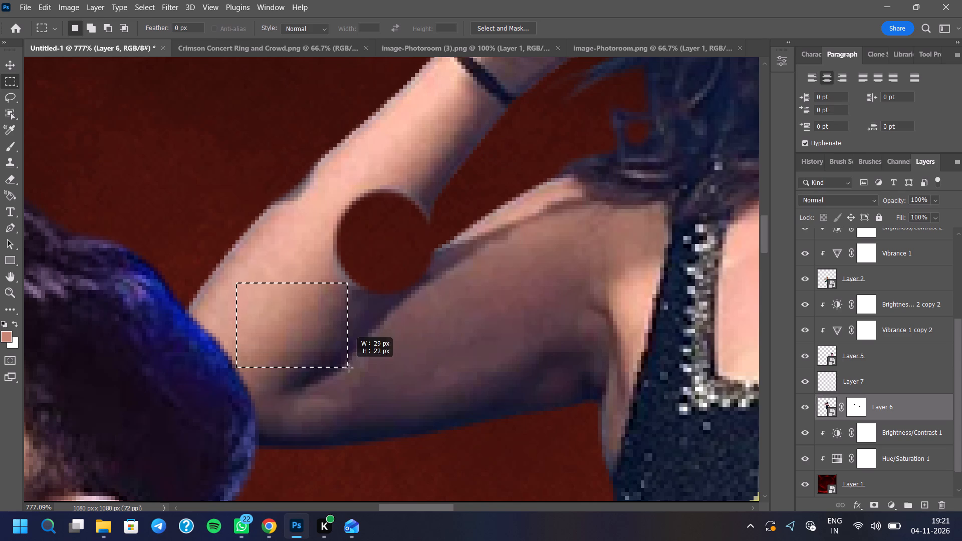
left_click_drag(349, 368, 353, 370)
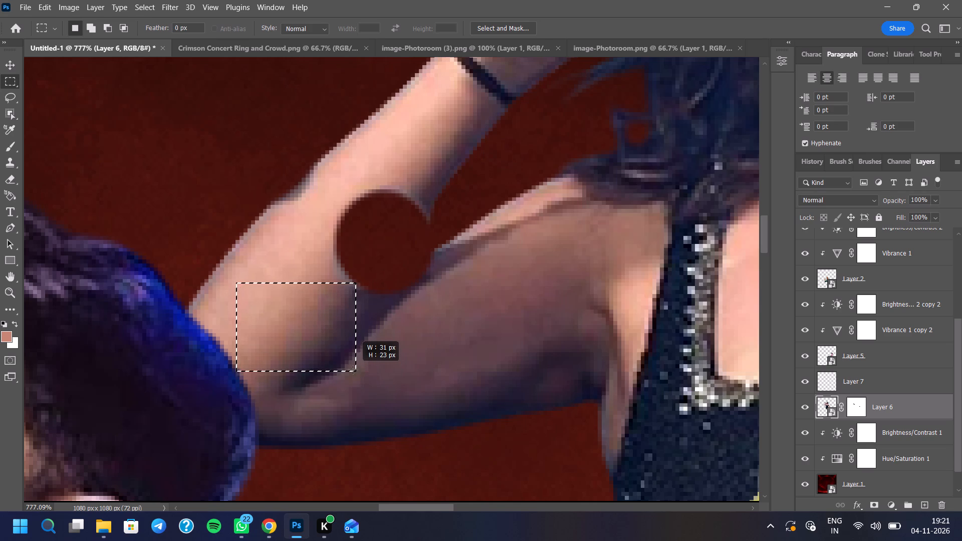
left_click_drag(353, 370, 359, 372)
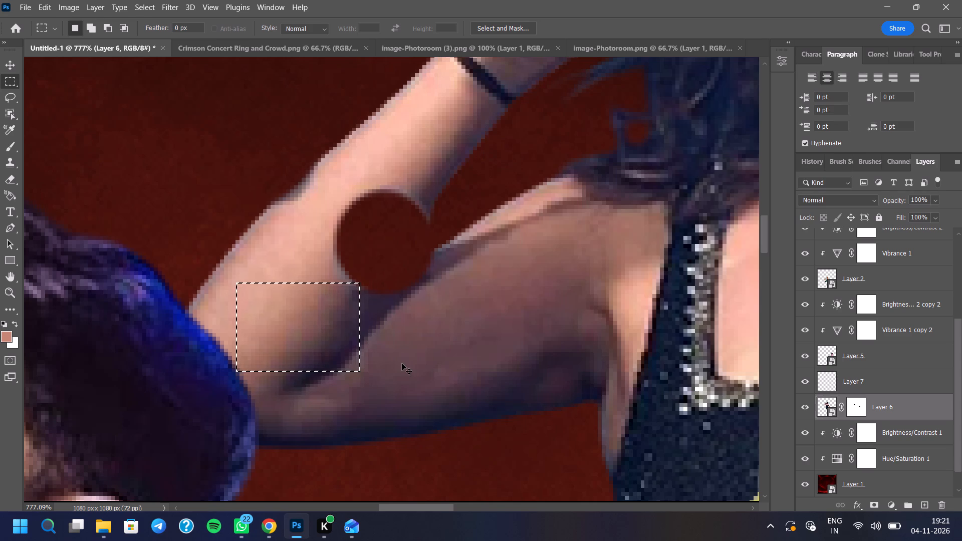
key("ctrl+j")
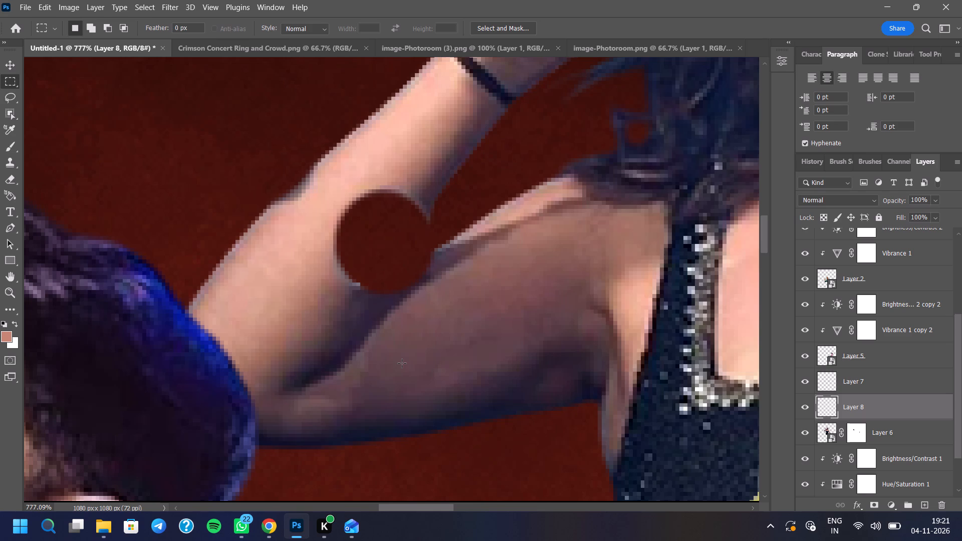
Move the copied skin patch over the round hole in the raised forearm, scaling it to about 110 × 114% and rotating it about 6.5°.
key("ctrl+t")
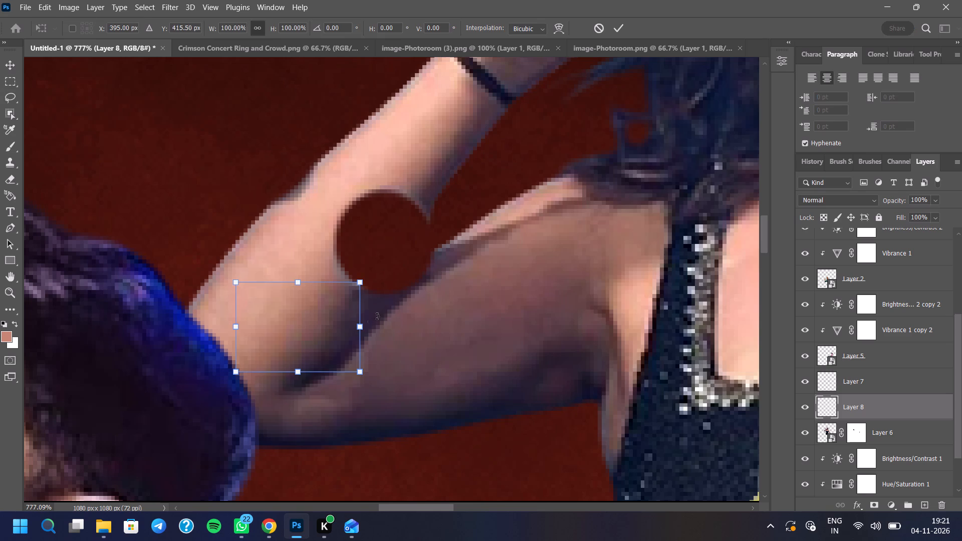
left_click_drag(258, 336, 333, 246)
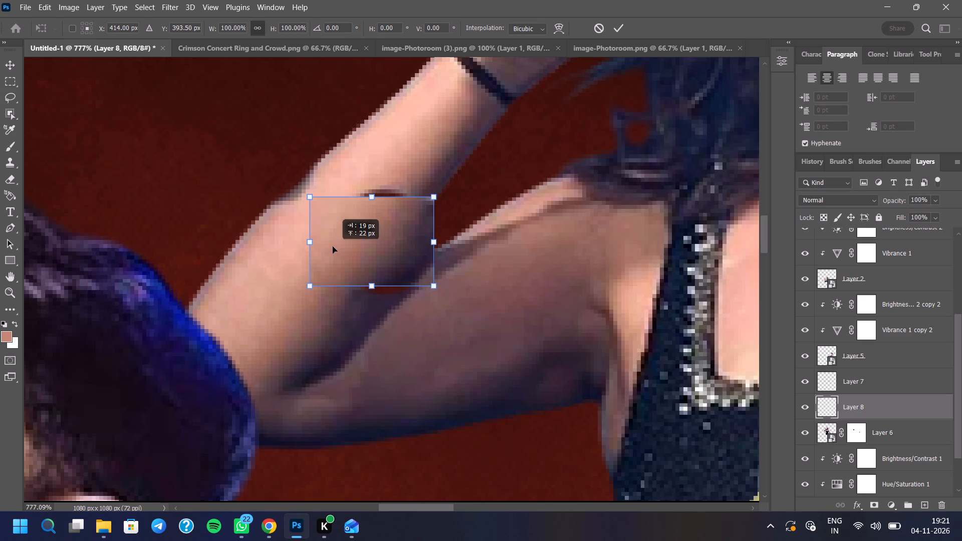
left_click_drag(333, 246, 336, 241)
left_click_drag(379, 172, 359, 168)
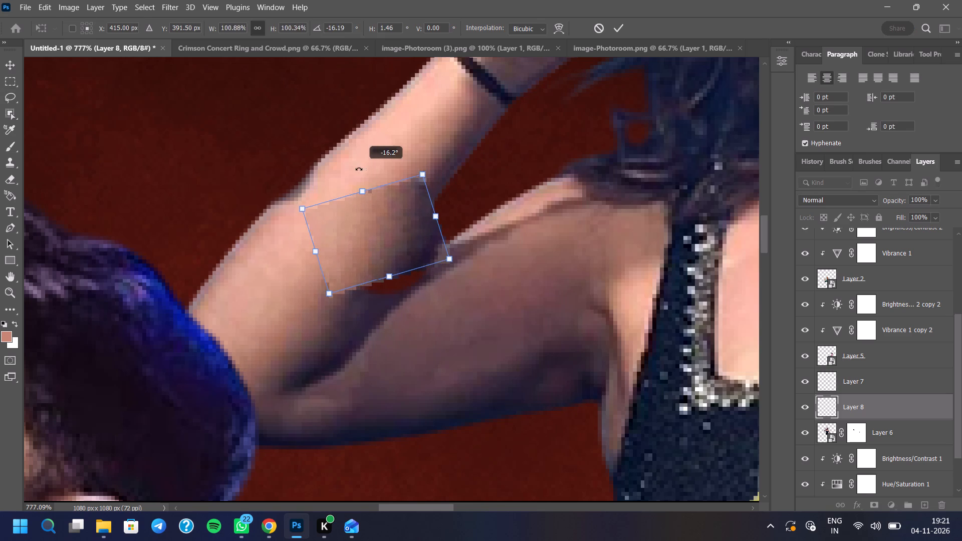
left_click_drag(359, 168, 348, 144)
left_click_drag(421, 166, 431, 154)
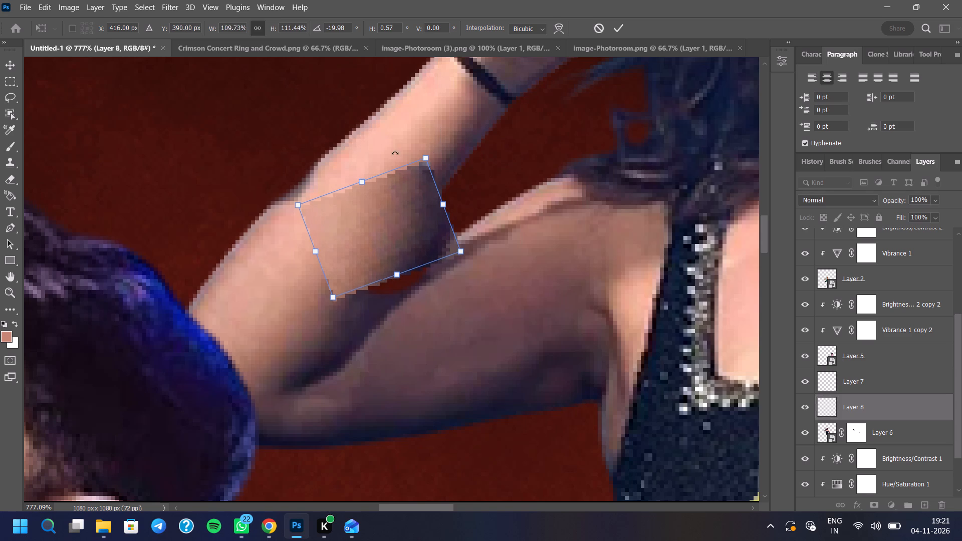
left_click_drag(394, 151, 423, 158)
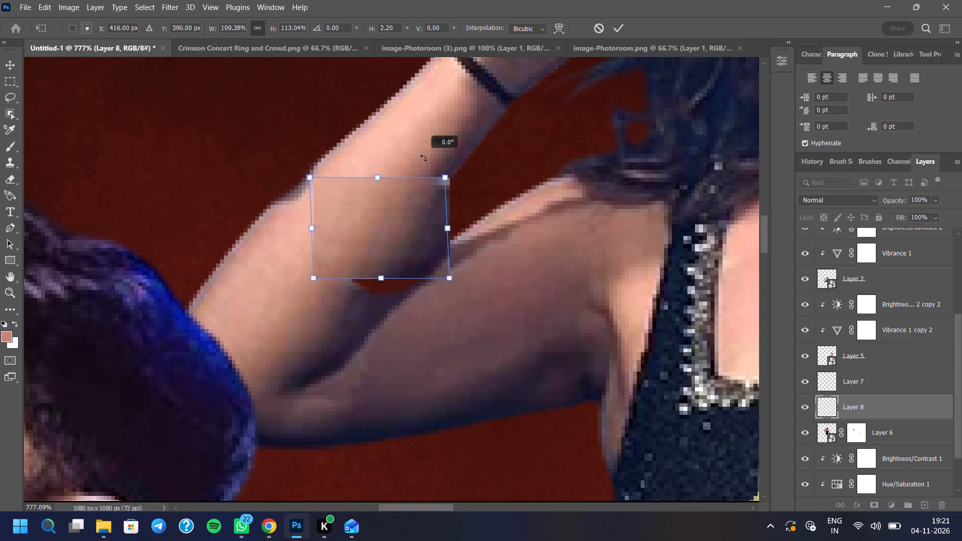
left_click_drag(423, 158, 432, 158)
left_click_drag(406, 200, 404, 211)
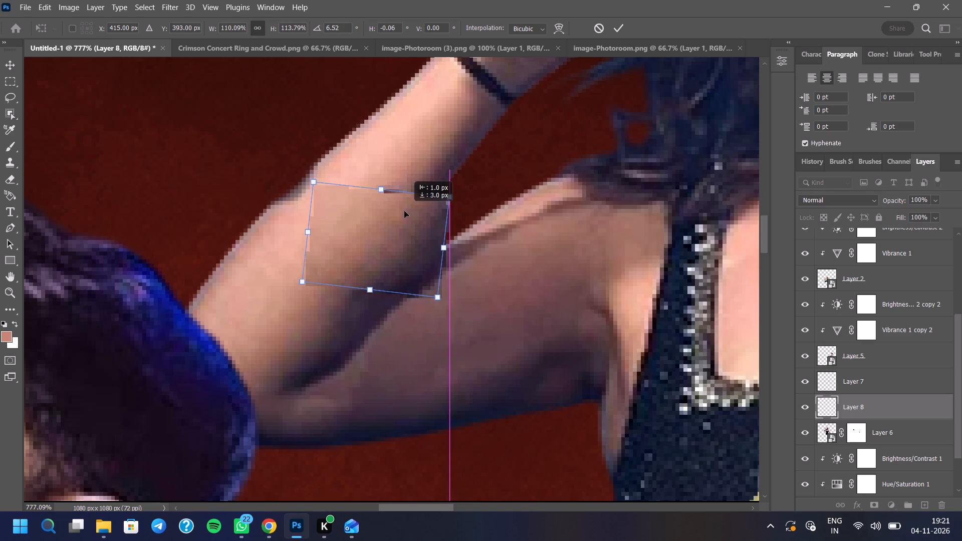
left_click_drag(404, 211, 377, 203)
Refit the skin patch over the hole, enlarging it to about 118 × 125% and rotating it to about 17° along the forearm.
left_click_drag(346, 278, 344, 284)
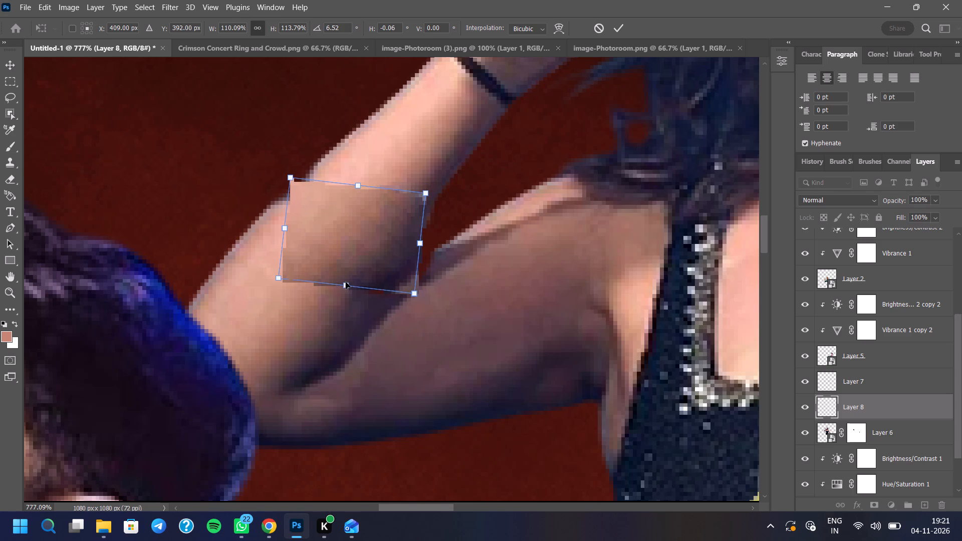
left_click_drag(344, 291, 337, 298)
left_click_drag(351, 266, 341, 253)
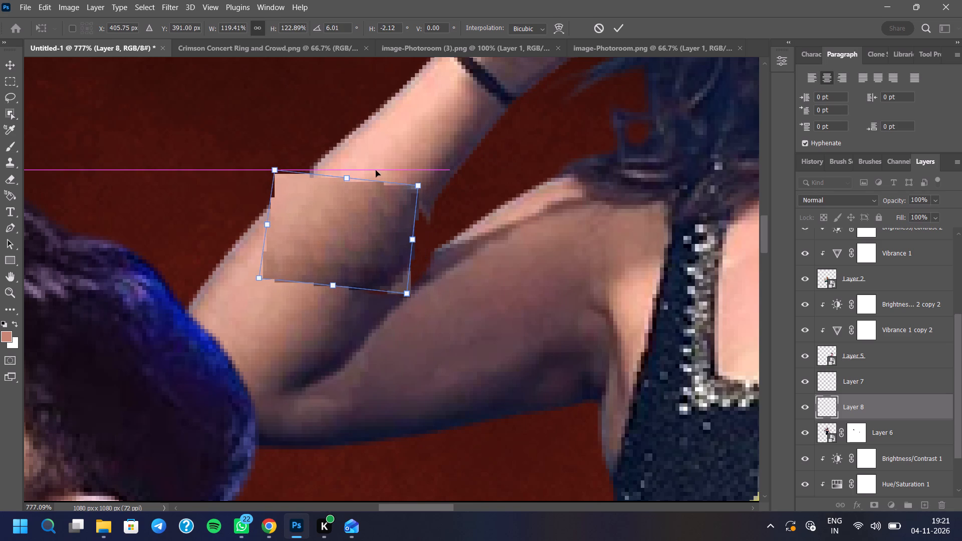
left_click_drag(377, 160, 400, 165)
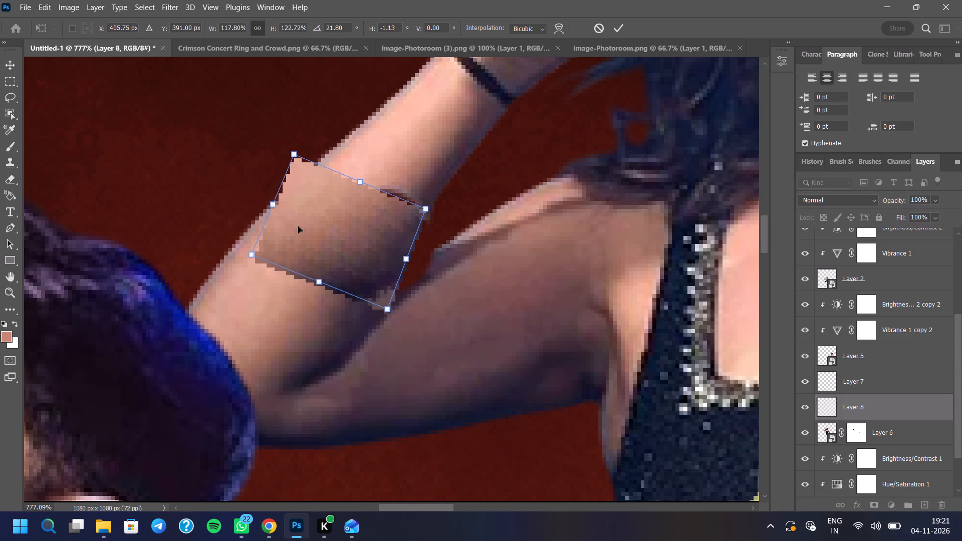
left_click_drag(299, 226, 314, 218)
left_click_drag(261, 168, 269, 155)
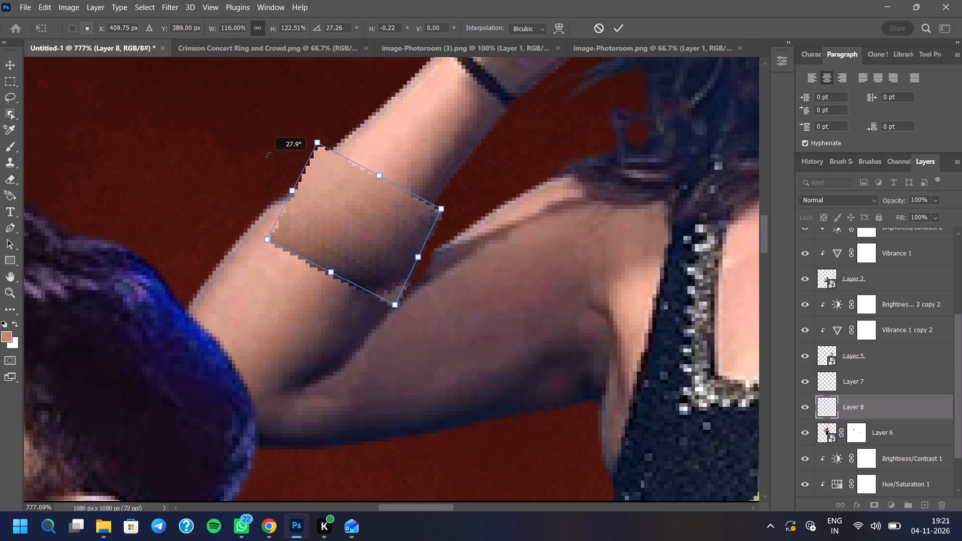
left_click_drag(269, 155, 275, 146)
left_click_drag(264, 165, 233, 191)
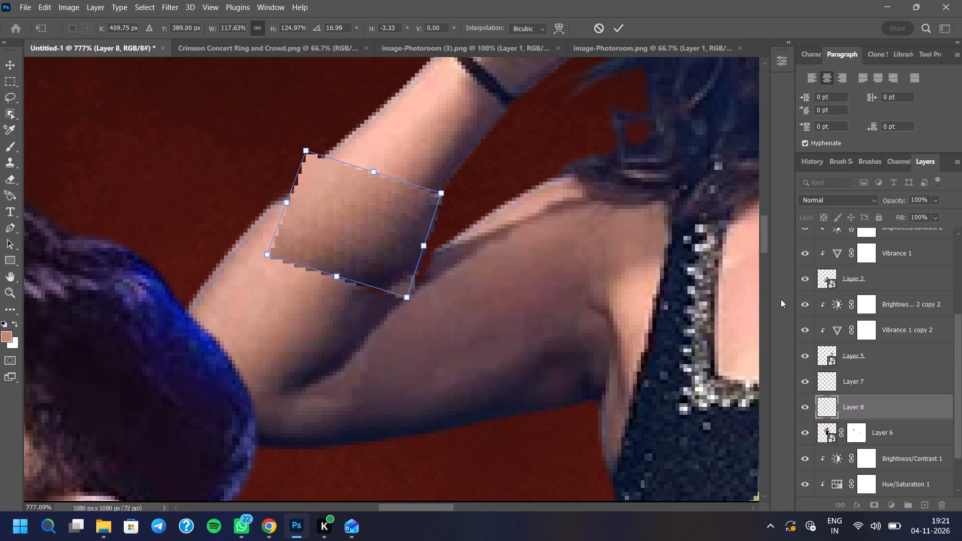
Nudge the skin patch 1 px down and 2 px towards the forearm's outer edge, and apply the transform.
left_click_drag(766, 247, 766, 265)
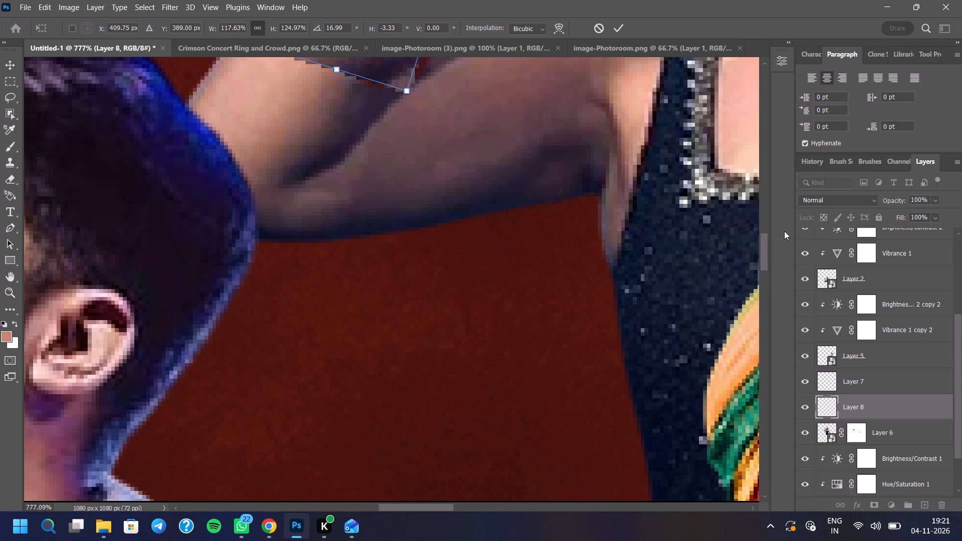
scroll(441, 317, "down", 6)
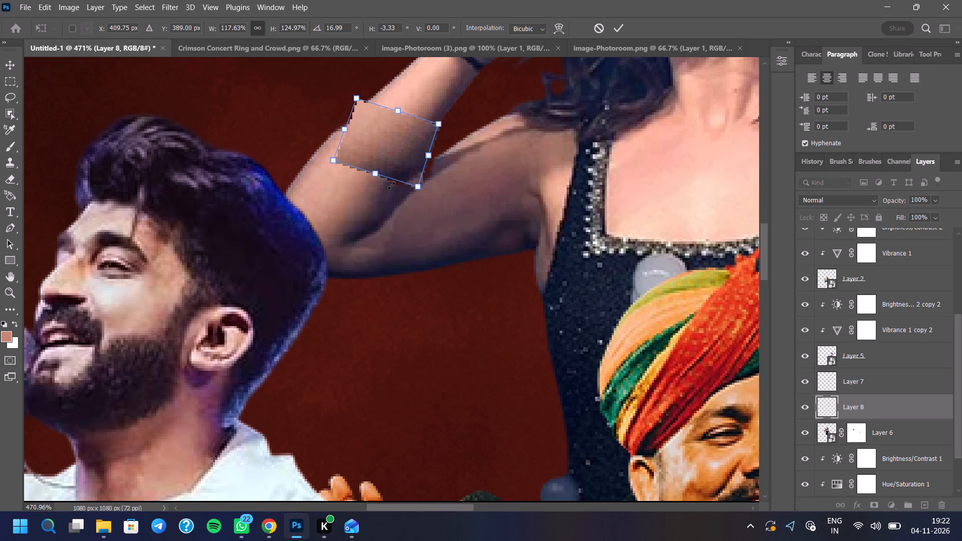
key("Down")
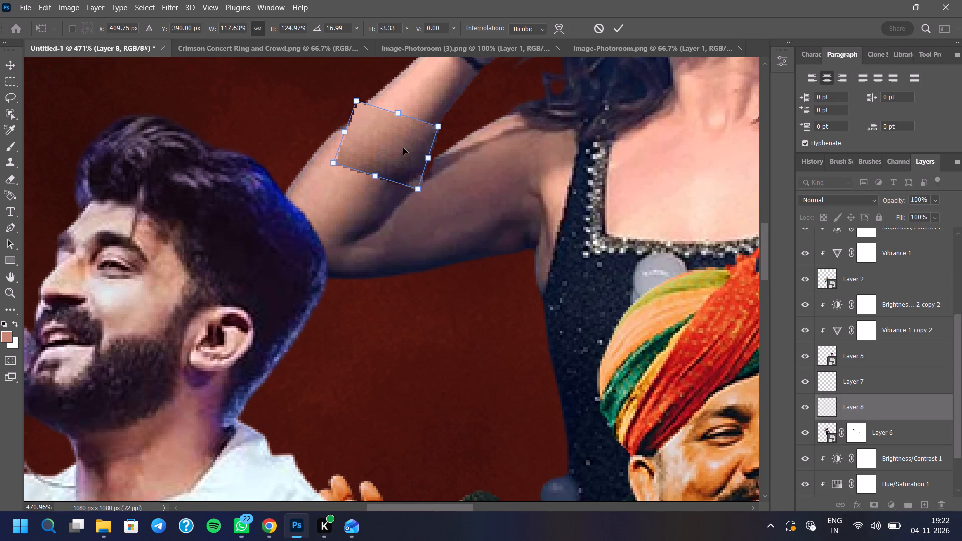
key("Left")
key("Left")
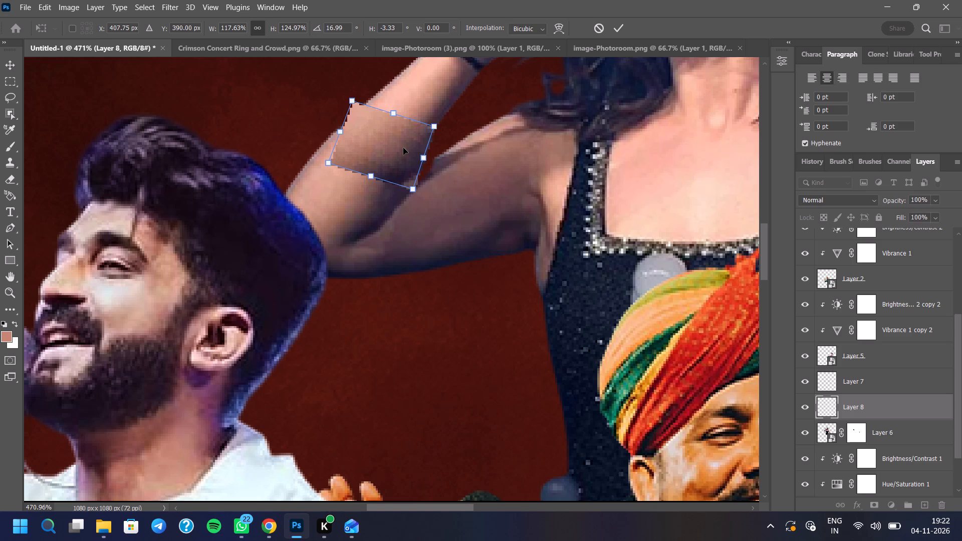
left_click(622, 27)
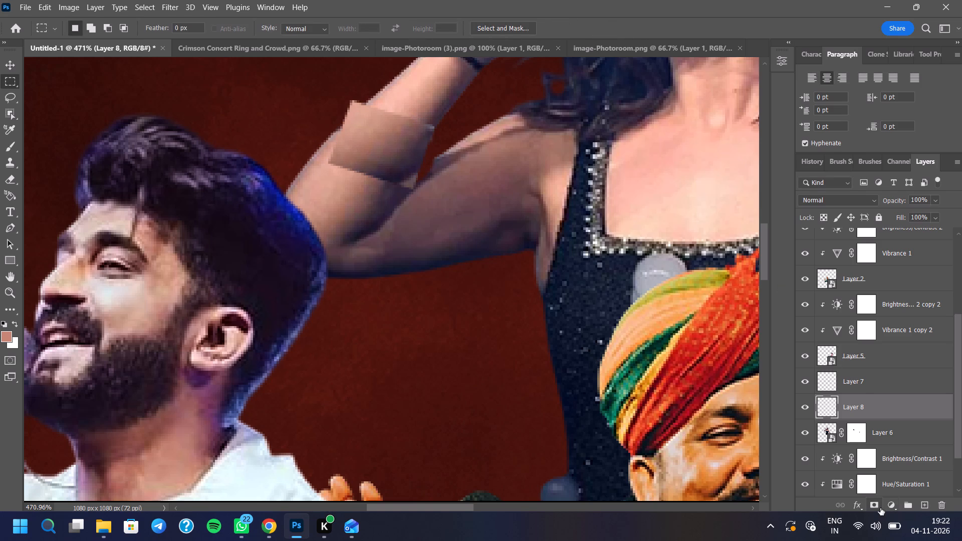
Add a layer mask to the skin patch and hide its spill past the forearm's outer edge with the 25 px Hard Round eraser.
left_click(880, 508)
left_click(4, 179)
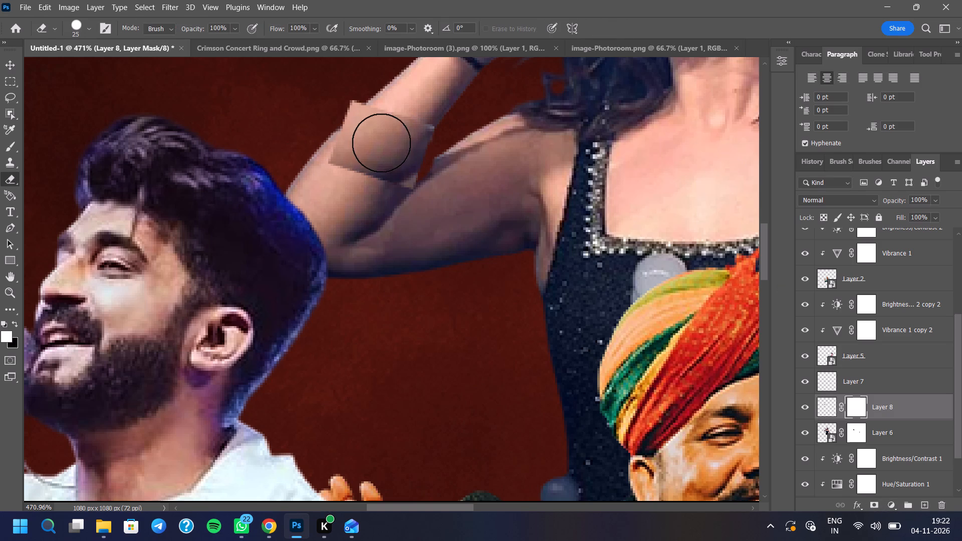
scroll(361, 341, "down", 5)
right_click(340, 161)
left_click(436, 344)
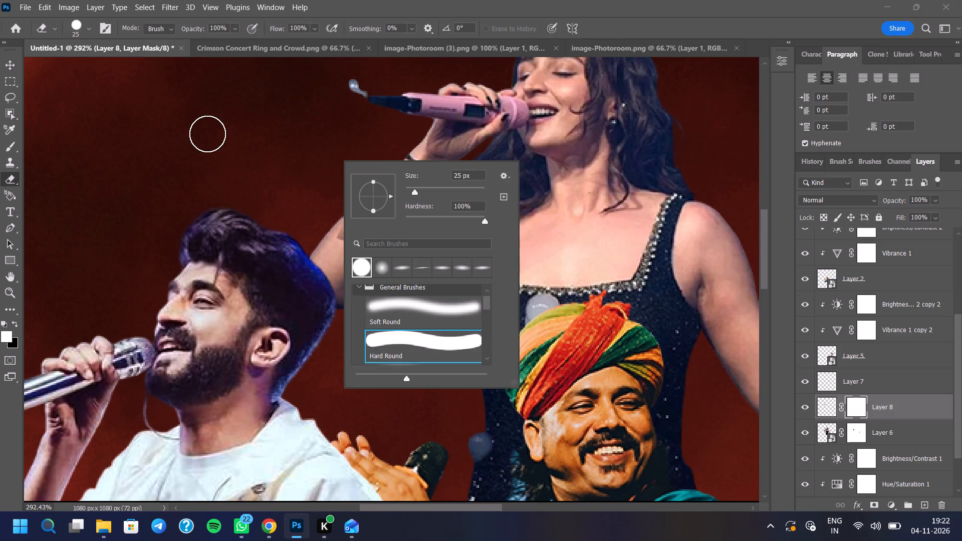
left_click(211, 129)
scroll(313, 193, "up", 4)
left_click(354, 208)
double_click(361, 209)
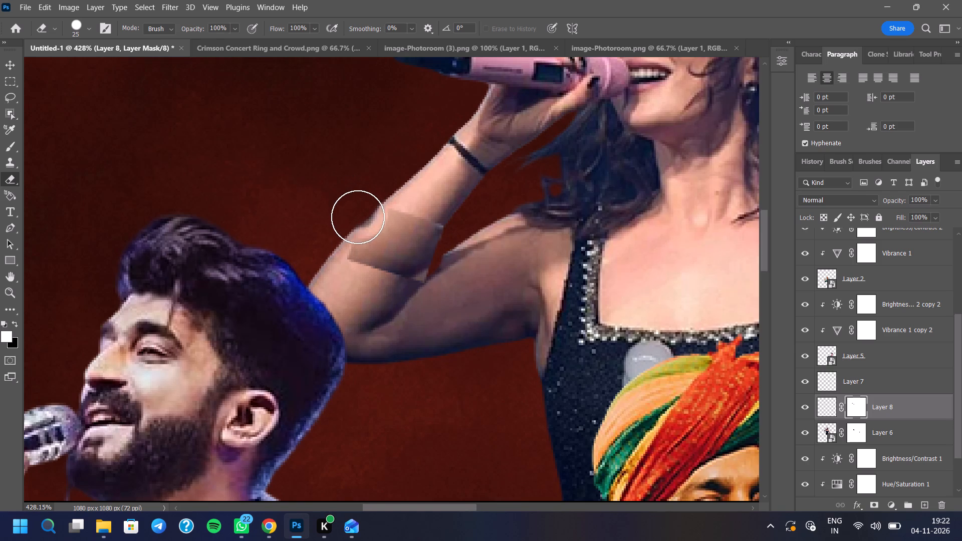
left_click(354, 232)
left_click(349, 233)
Mask away more of the patch's outer side over the intact forearm skin, leaving the part covering the hole.
left_click(381, 201)
left_click(372, 215)
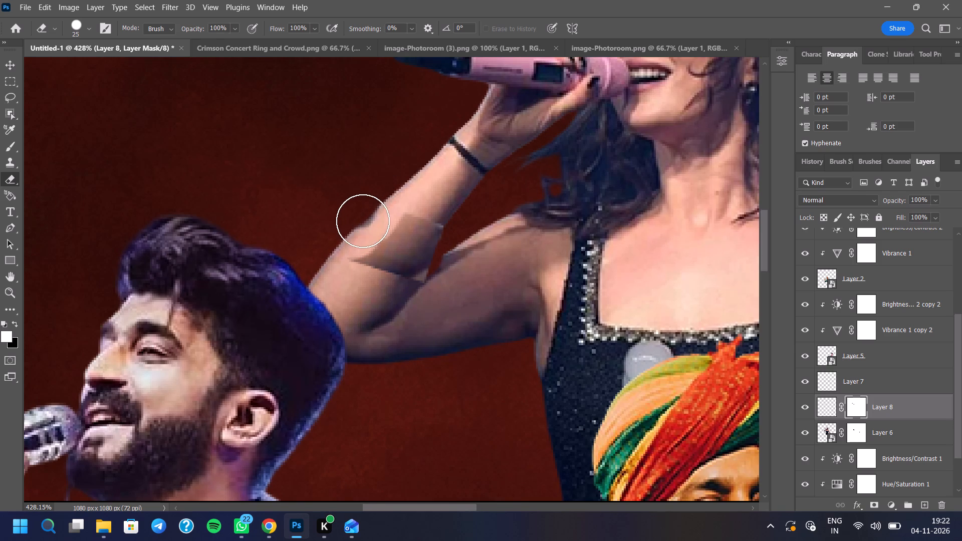
left_click(362, 222)
left_click(356, 232)
left_click(350, 238)
left_click(348, 245)
Switch the 25 px eraser to the Soft Round brush for work on the skin patch's mask.
right_click(328, 192)
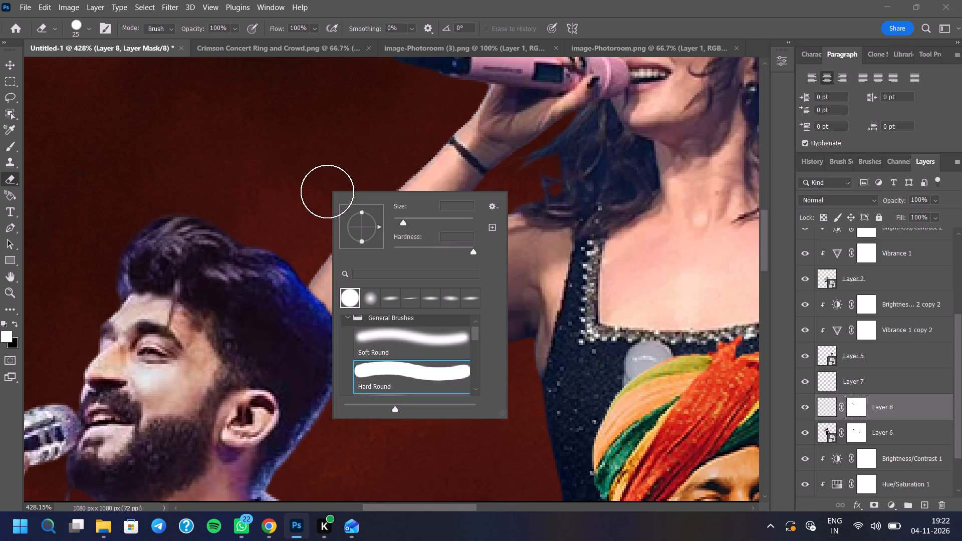
left_click(385, 335)
left_click(291, 124)
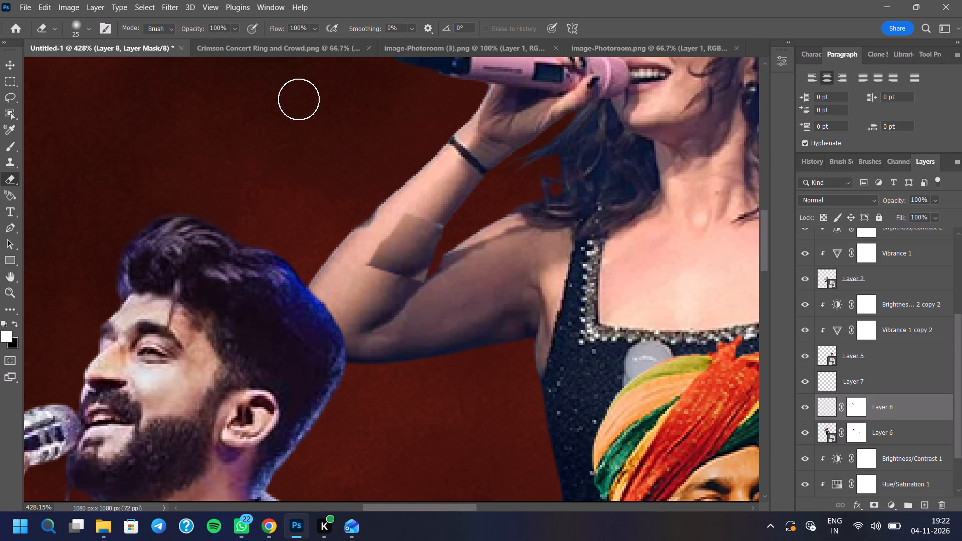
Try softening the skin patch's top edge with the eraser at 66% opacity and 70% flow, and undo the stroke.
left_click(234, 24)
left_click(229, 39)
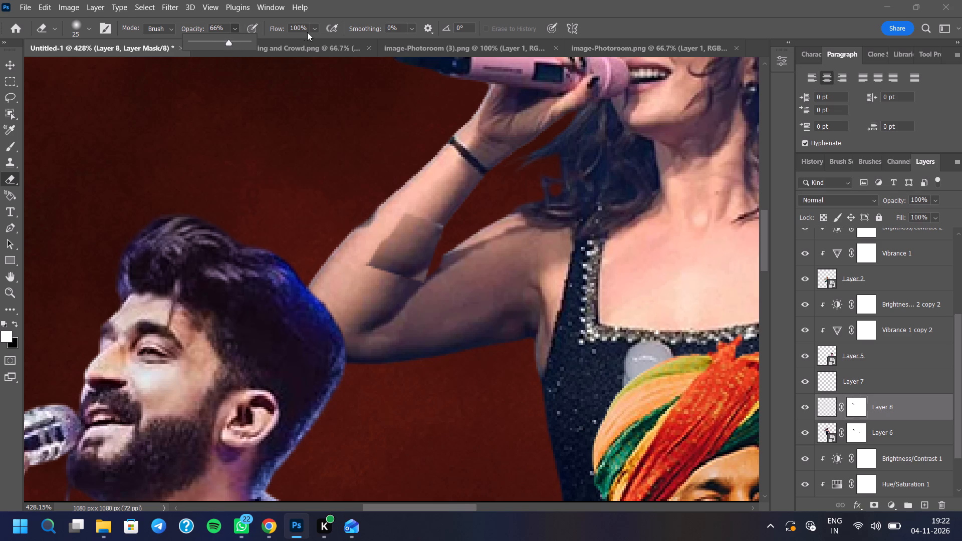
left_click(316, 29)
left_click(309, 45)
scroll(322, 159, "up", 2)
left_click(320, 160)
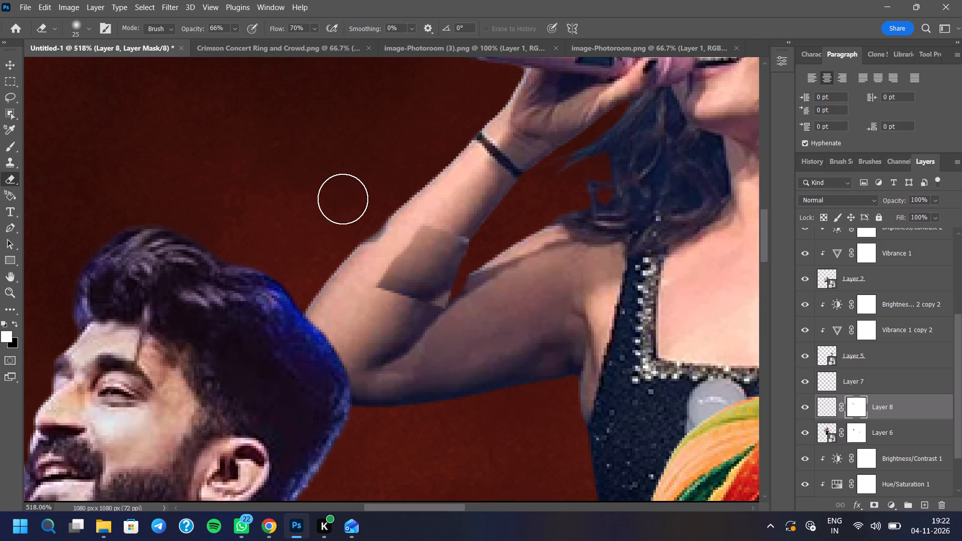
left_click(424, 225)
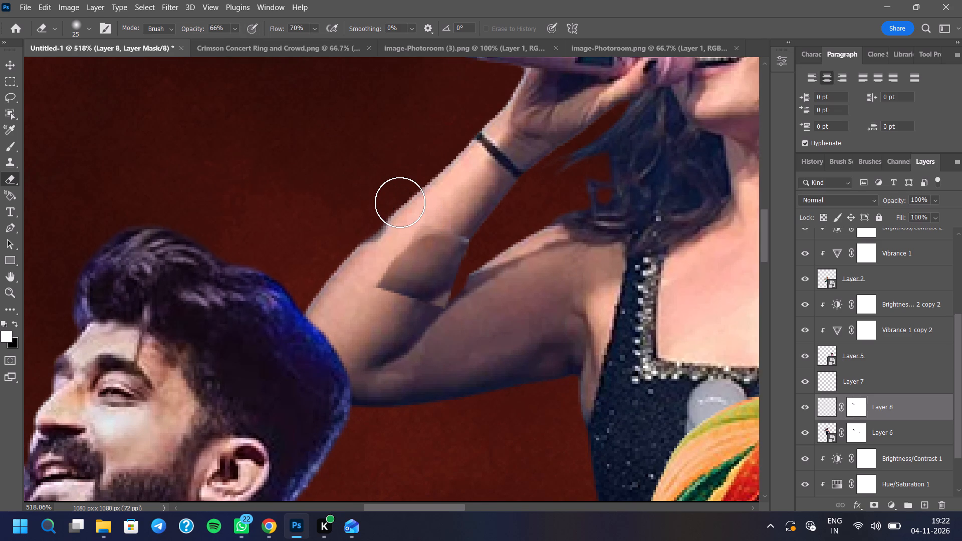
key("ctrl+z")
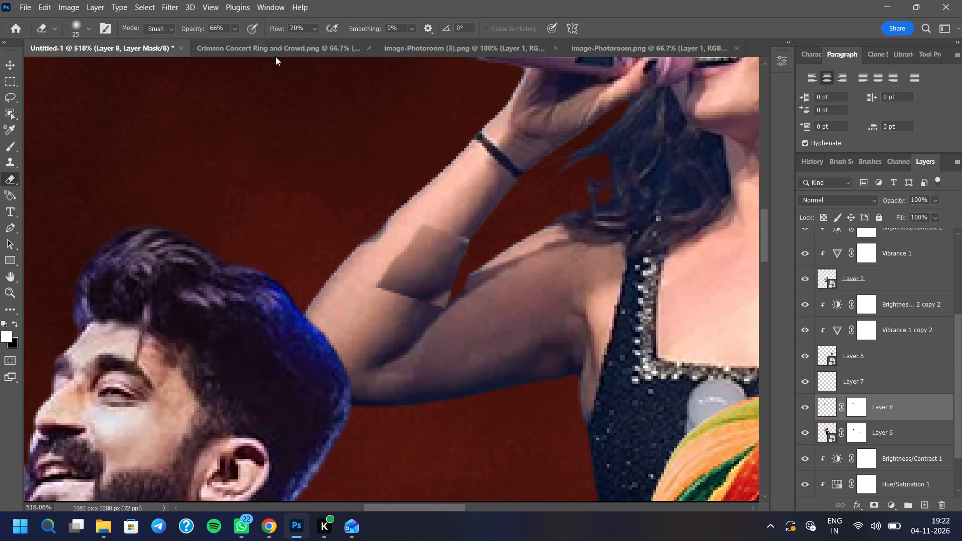
Set the eraser to 48% opacity and 55% flow, and fade the patch's outer edge on its mask.
left_click(233, 29)
left_click(234, 42)
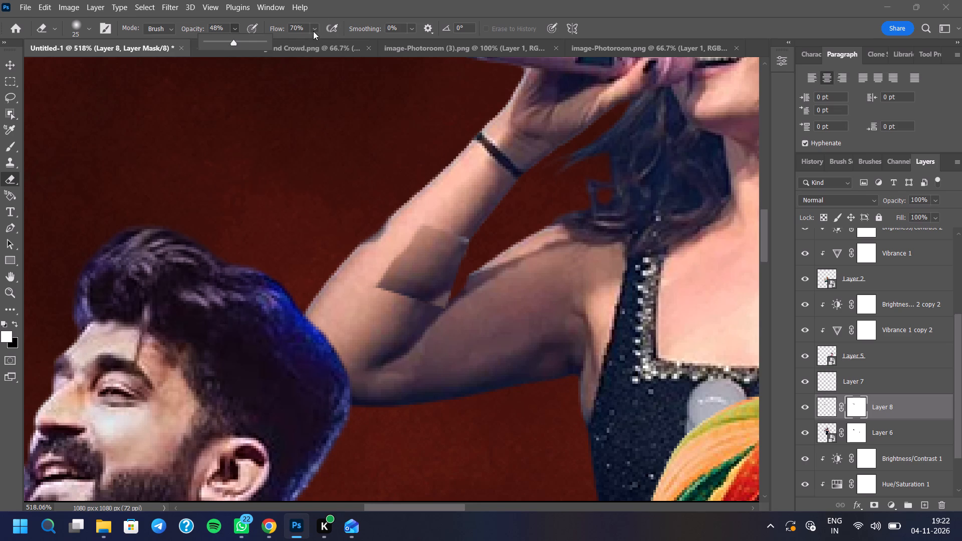
left_click(313, 31)
left_click(316, 42)
right_click(258, 132)
left_click(219, 131)
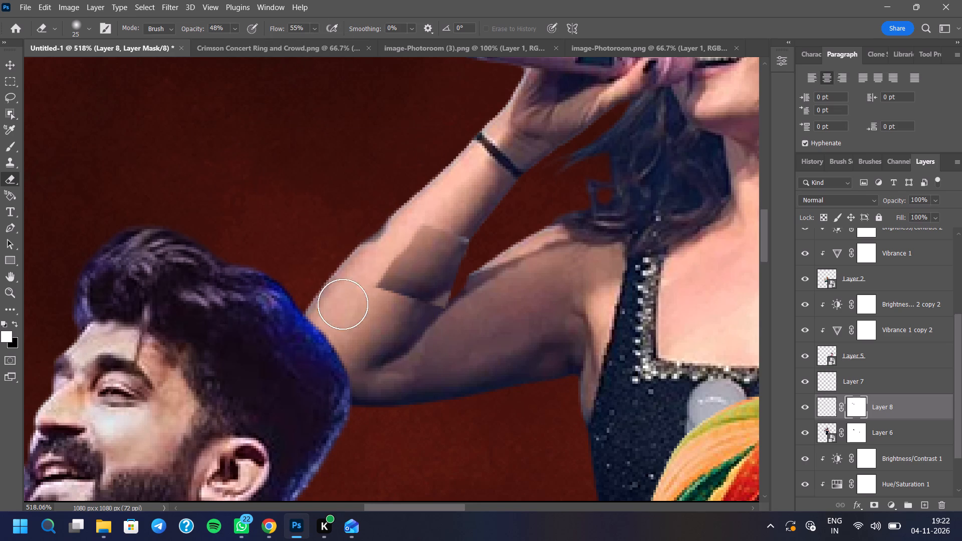
triple_click(376, 276)
left_click(375, 271)
left_click(384, 263)
left_click(393, 254)
left_click(399, 243)
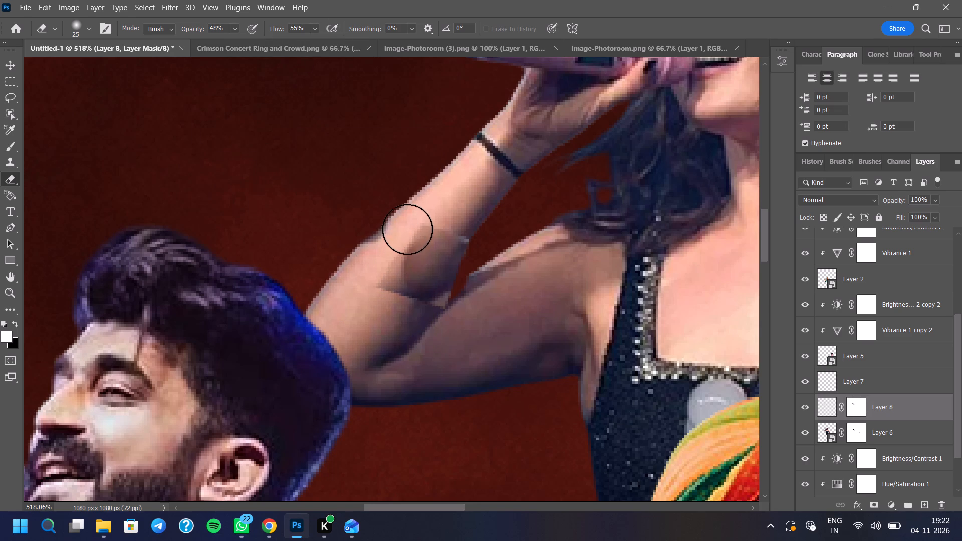
left_click(411, 219)
left_click(415, 216)
Fade the rest of the patch's outer side down to its lower corner towards the elbow.
left_click_drag(382, 247, 375, 256)
left_click(373, 261)
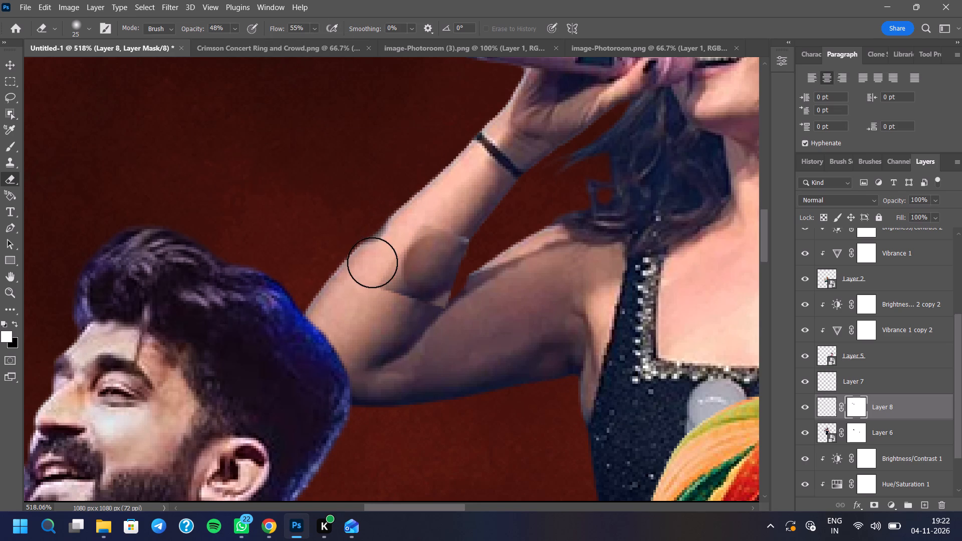
left_click(370, 267)
left_click(369, 277)
left_click(371, 280)
double_click(372, 284)
Soften the patch's inner and lower edges around the elbow crease, comparing the arm with Layer 7 hidden and shown.
left_click(491, 252)
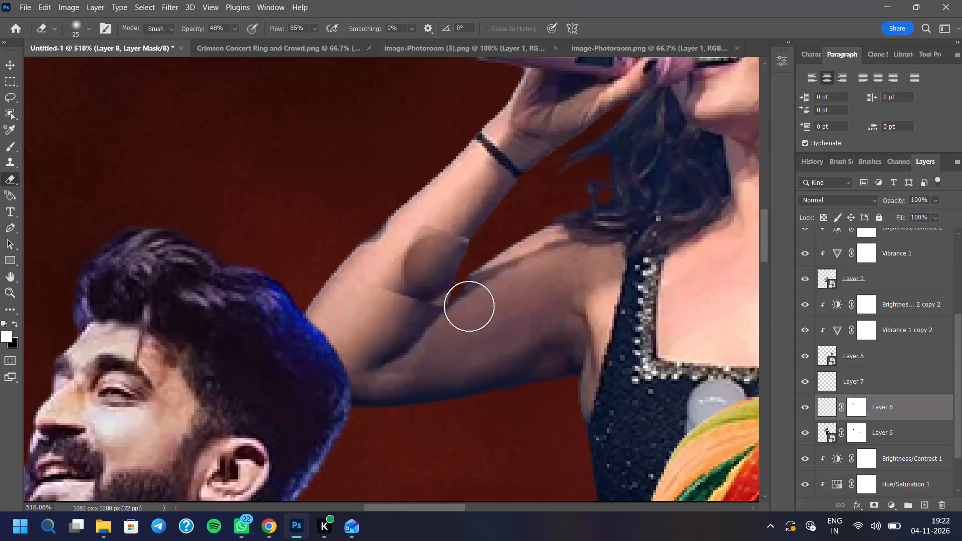
double_click(459, 317)
double_click(451, 322)
left_click(801, 383)
scroll(337, 275, "down", 12)
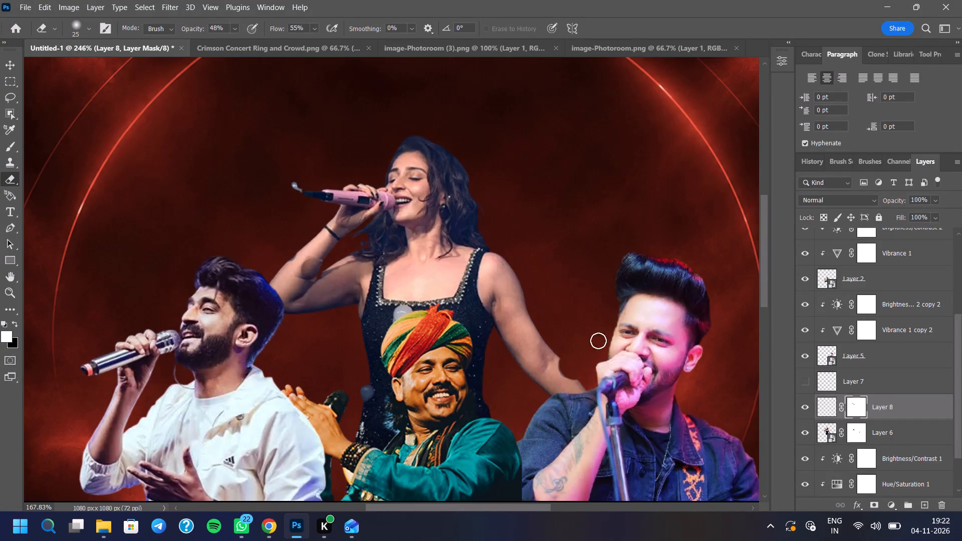
left_click(804, 382)
scroll(292, 280, "up", 9)
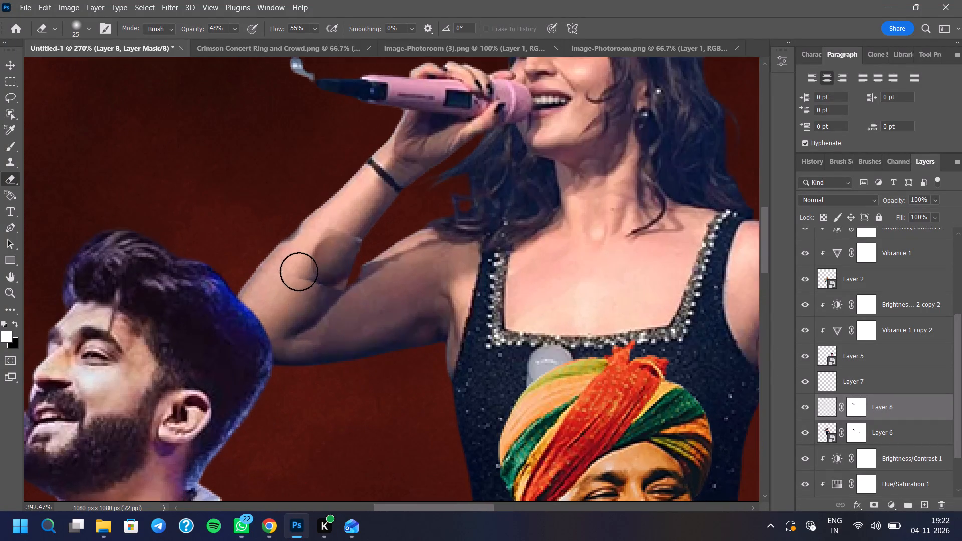
scroll(299, 272, "up", 5)
triple_click(368, 318)
triple_click(370, 317)
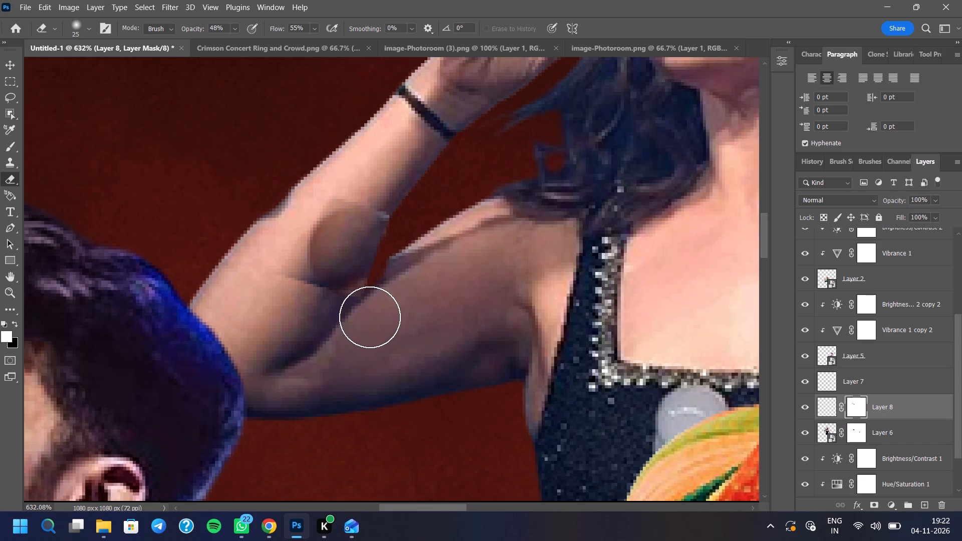
left_click(372, 315)
left_click(378, 309)
left_click_drag(364, 316, 374, 315)
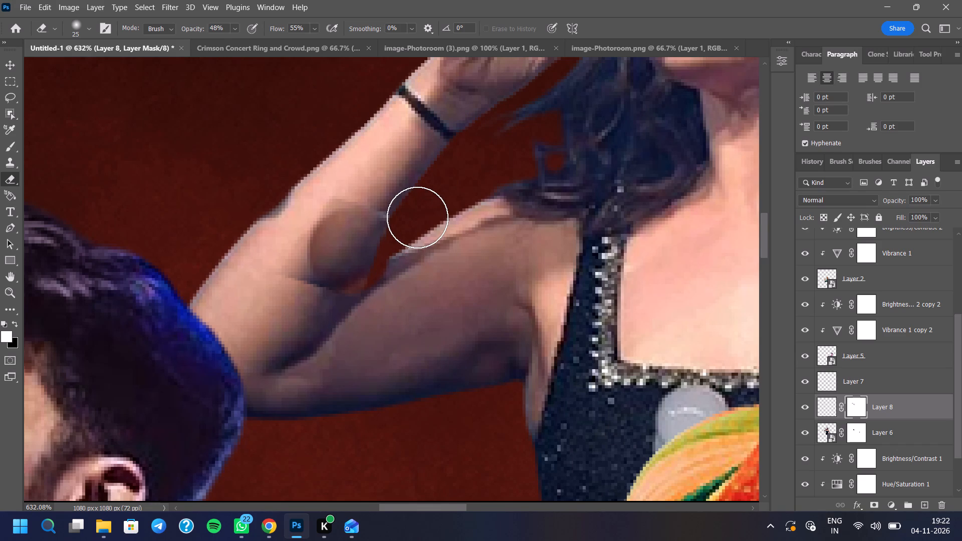
left_click(417, 217)
left_click(422, 220)
Blend the patch's lower outer corner and its upper edge towards the wrist with more soft dabs on the mask.
left_click(274, 280)
double_click(276, 277)
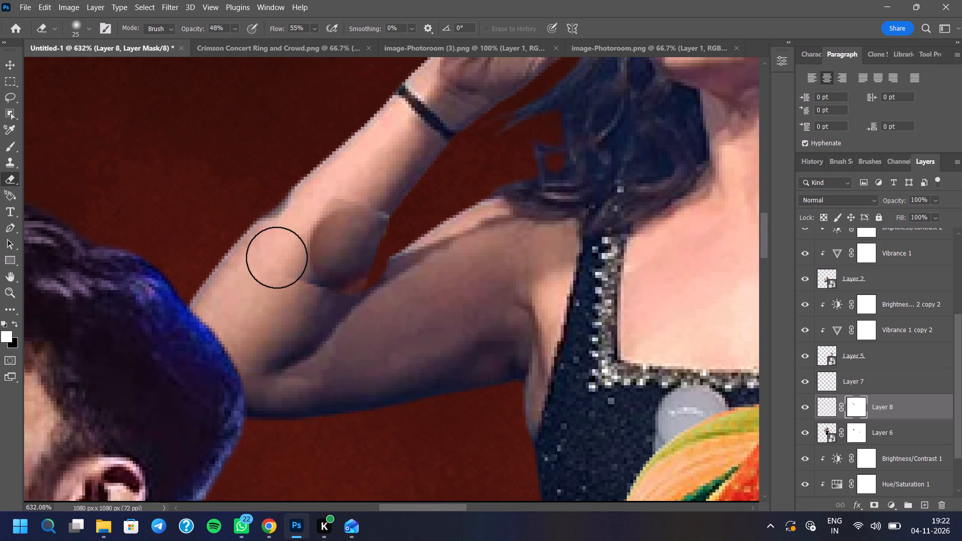
left_click(277, 257)
left_click_drag(281, 242, 283, 237)
left_click(290, 224)
left_click(295, 214)
left_click(309, 203)
left_click(319, 197)
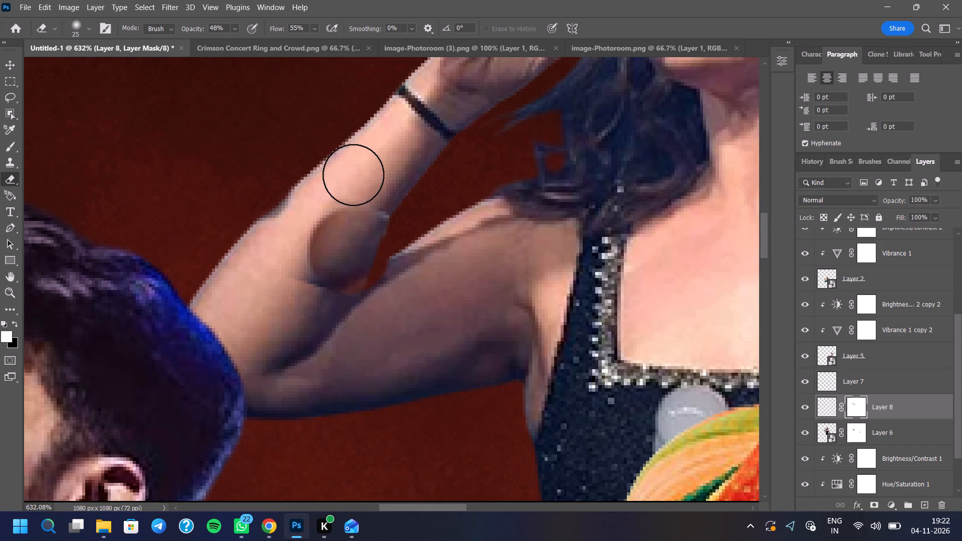
left_click(354, 173)
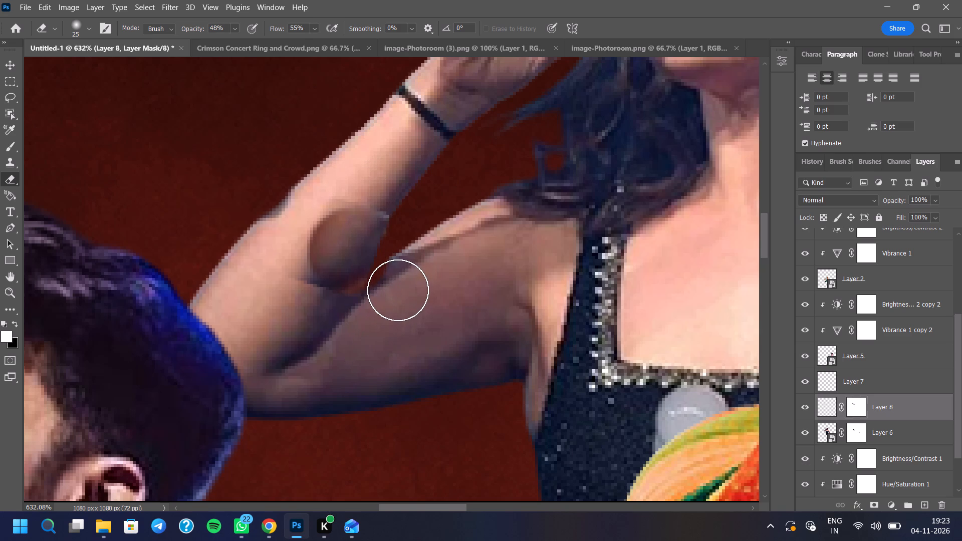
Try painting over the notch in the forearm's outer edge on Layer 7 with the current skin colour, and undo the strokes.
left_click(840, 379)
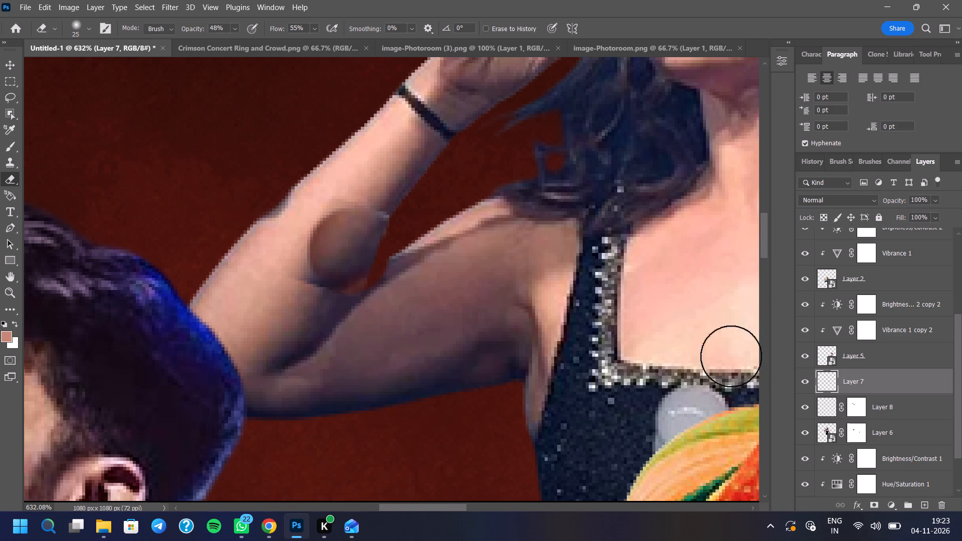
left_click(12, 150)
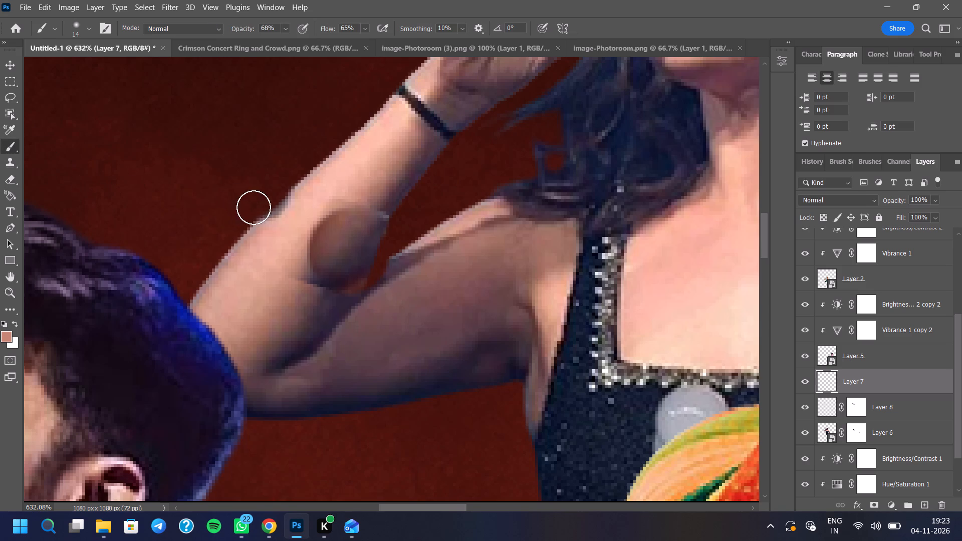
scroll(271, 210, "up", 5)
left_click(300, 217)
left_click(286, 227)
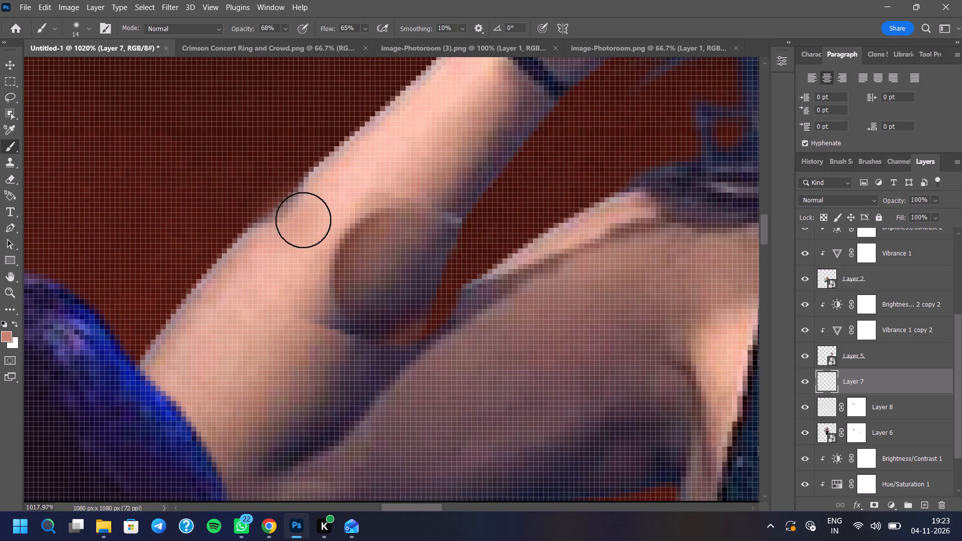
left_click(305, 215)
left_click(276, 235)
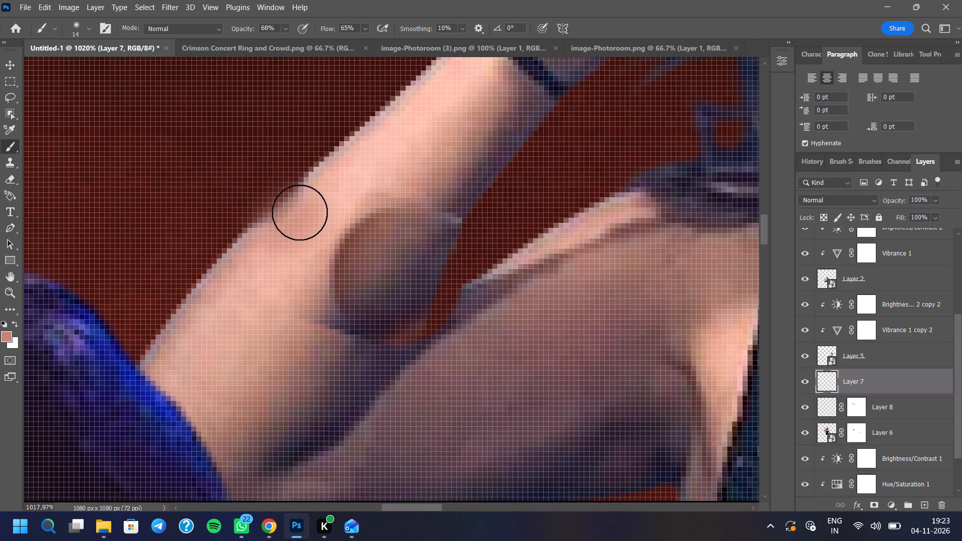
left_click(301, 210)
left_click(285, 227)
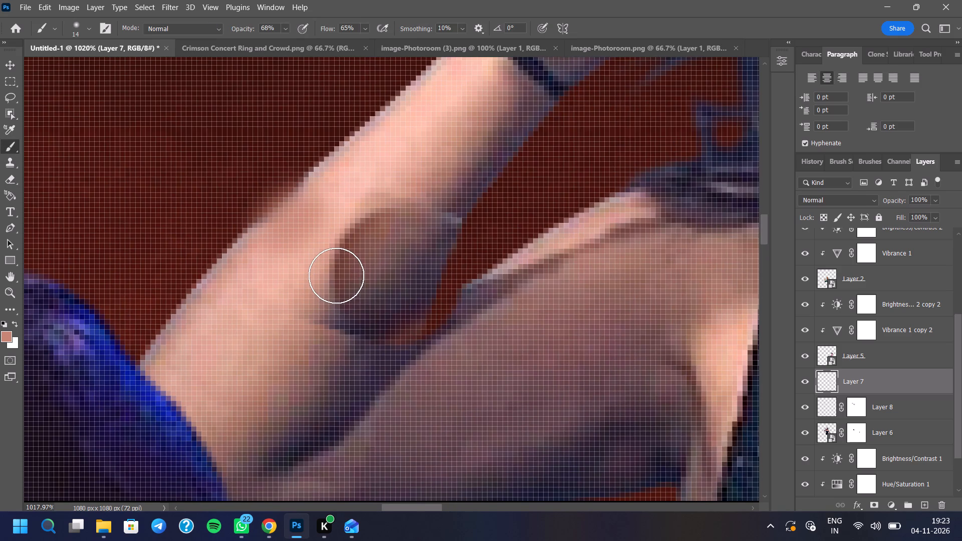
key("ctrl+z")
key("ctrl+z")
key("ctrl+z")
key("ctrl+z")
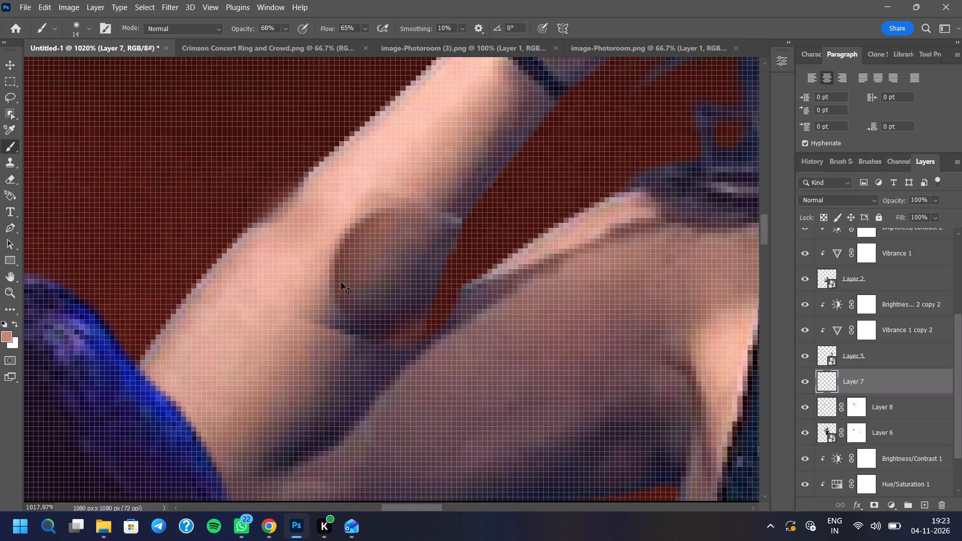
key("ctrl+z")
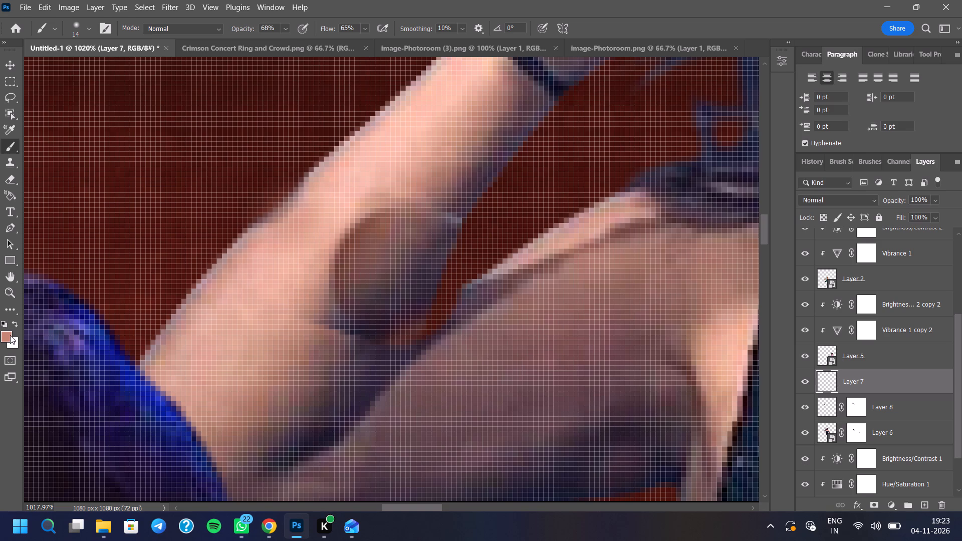
Sample the lighter forearm skin tone #ebb39f and brush it over the notch in the forearm's outer edge on Layer 7.
left_click(5, 335)
left_click(352, 154)
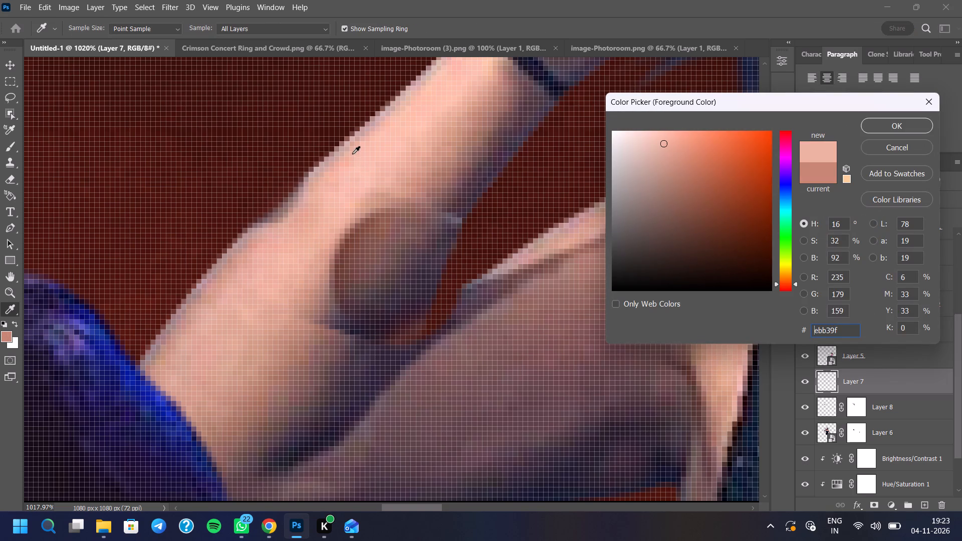
left_click(876, 122)
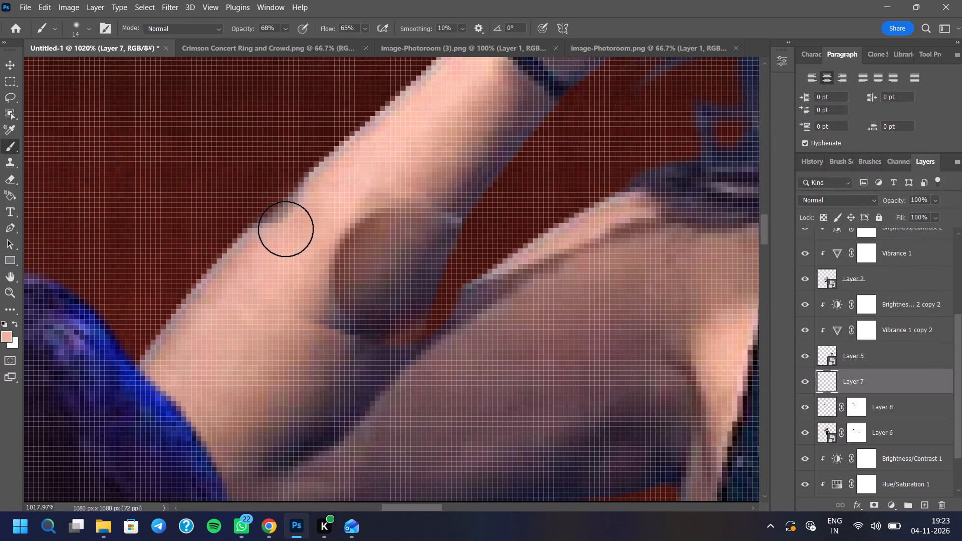
left_click(286, 229)
left_click(307, 220)
left_click_drag(310, 218, 304, 222)
left_click(294, 229)
left_click(284, 234)
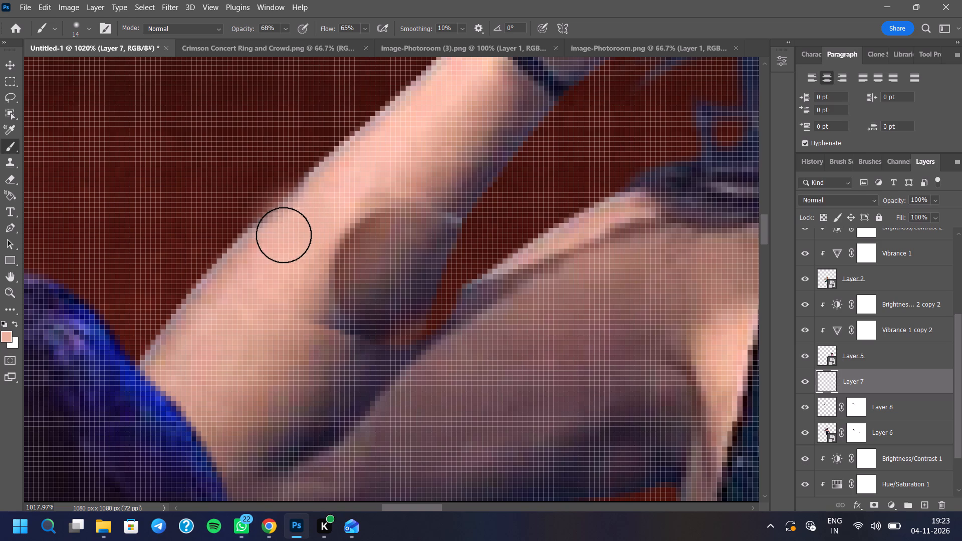
left_click_drag(300, 225, 305, 220)
left_click(312, 215)
left_click(315, 212)
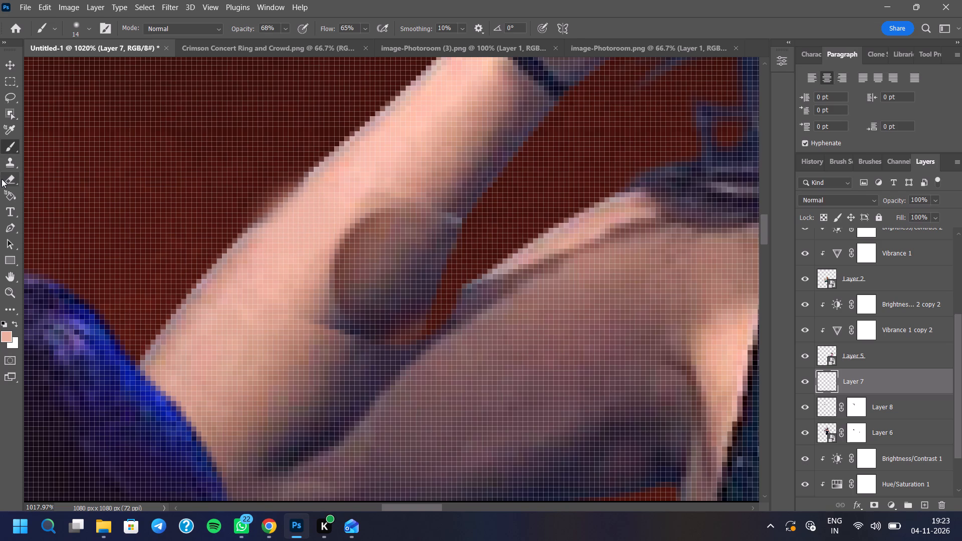
Trim the paint spilling past the forearm's outer edge on Layer 7 with the 25 px Hard Round eraser.
left_click(3, 179)
right_click(155, 163)
left_click(206, 349)
left_click(92, 169)
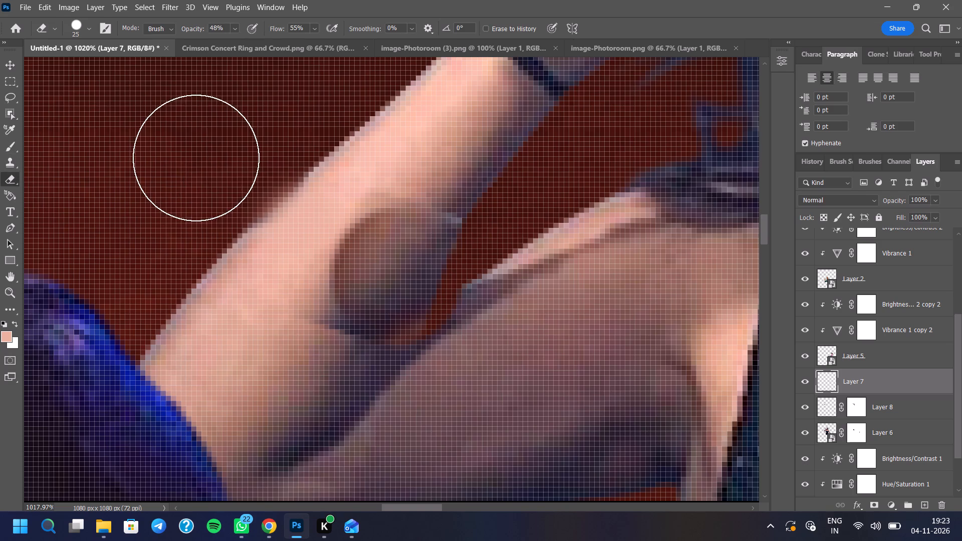
left_click(229, 160)
left_click(242, 146)
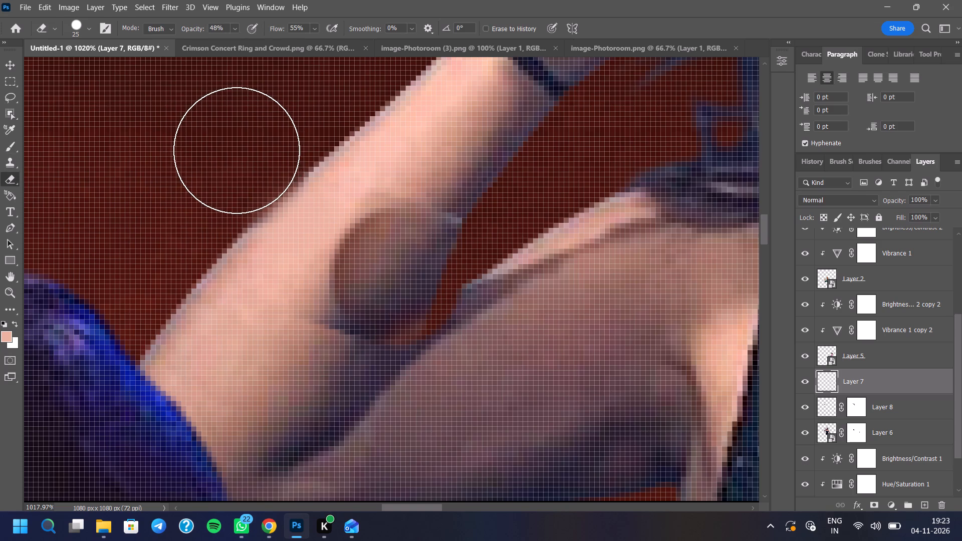
left_click(236, 150)
left_click(223, 155)
Switch the eraser to the 25 px Soft Round brush.
right_click(123, 147)
left_click(193, 294)
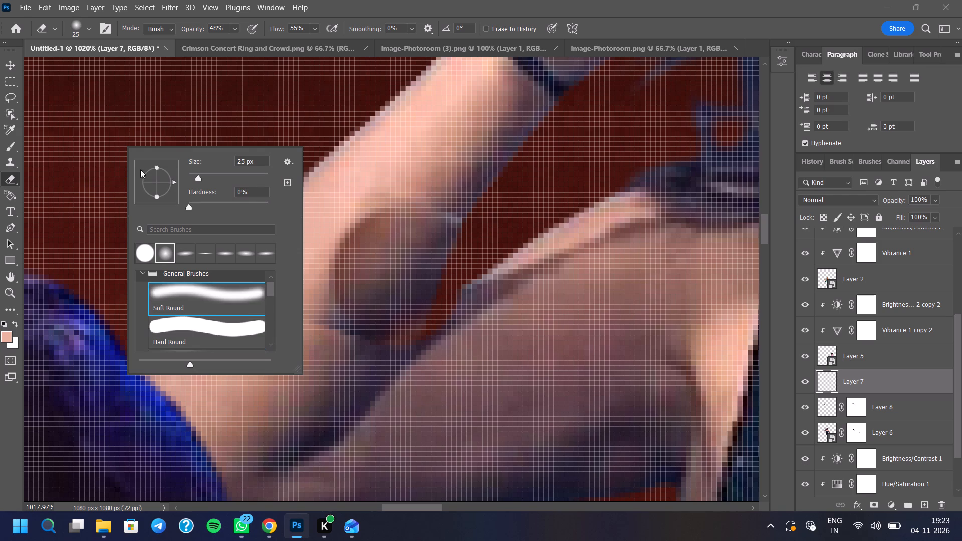
left_click(76, 154)
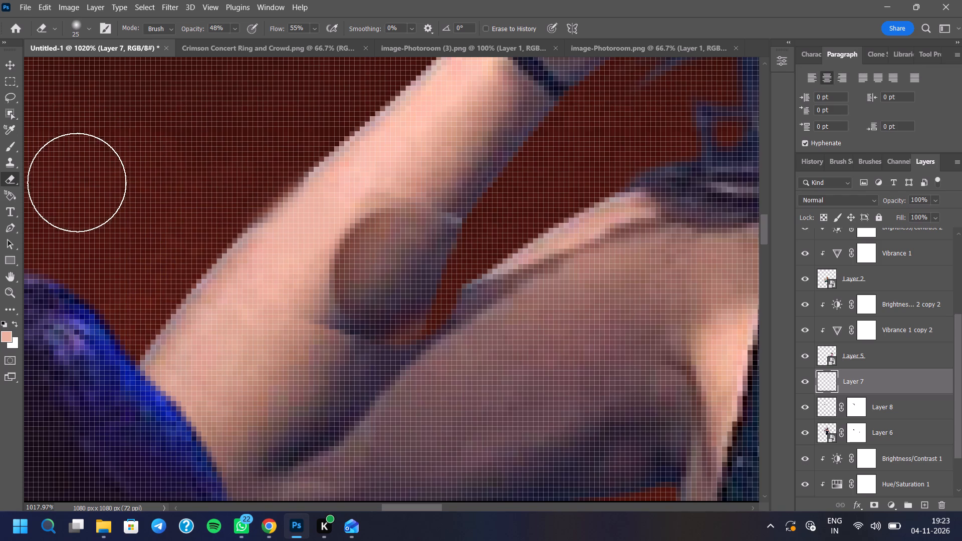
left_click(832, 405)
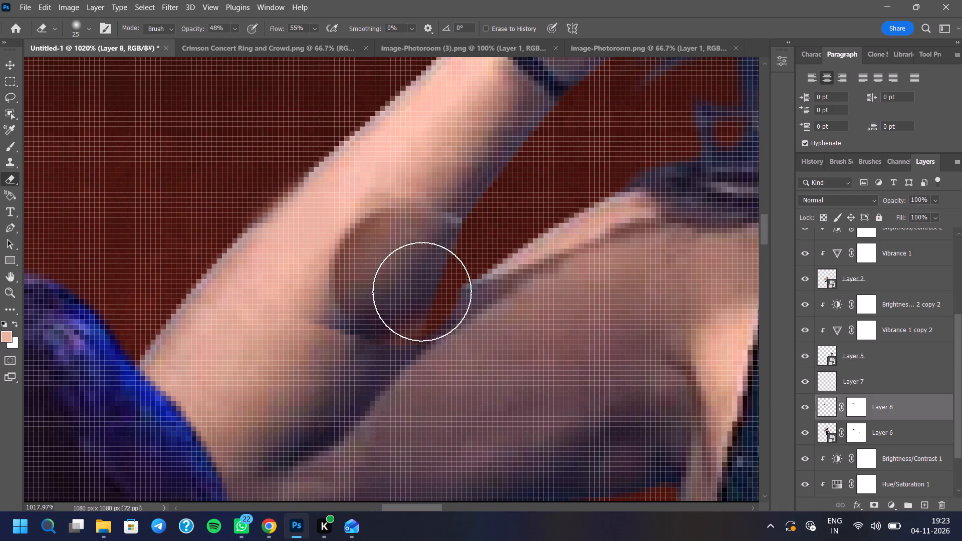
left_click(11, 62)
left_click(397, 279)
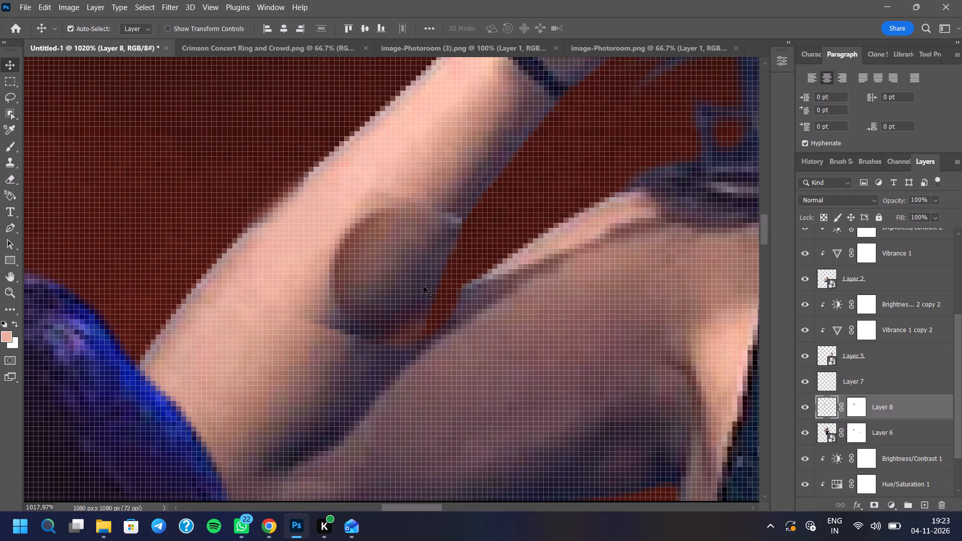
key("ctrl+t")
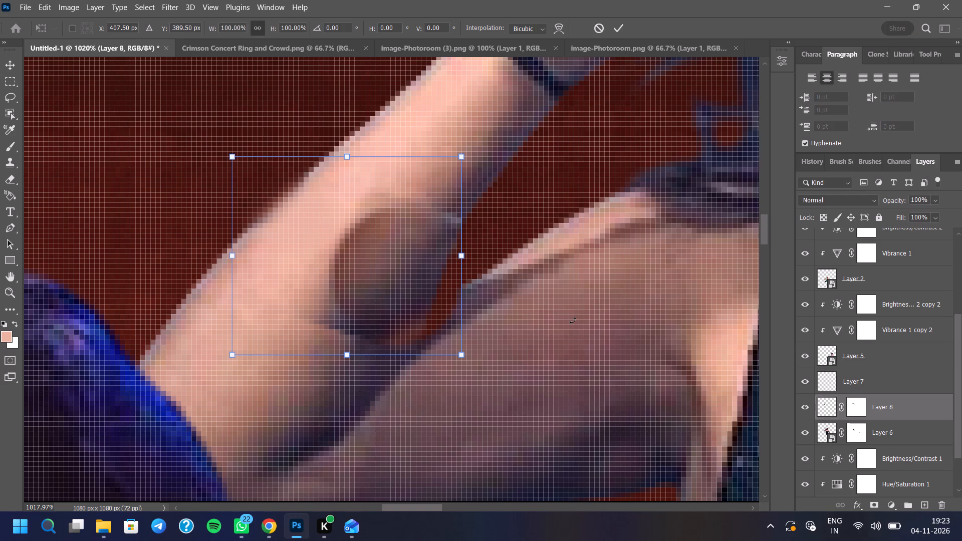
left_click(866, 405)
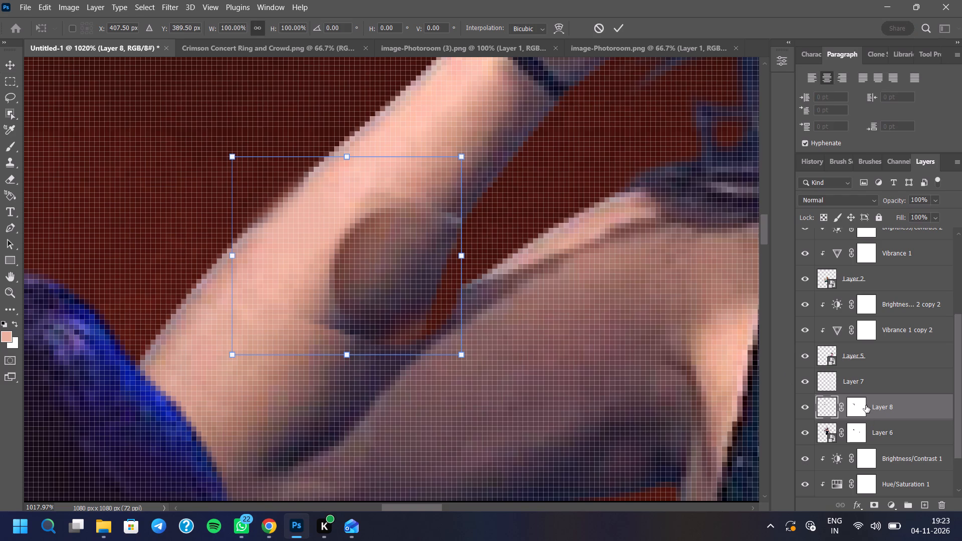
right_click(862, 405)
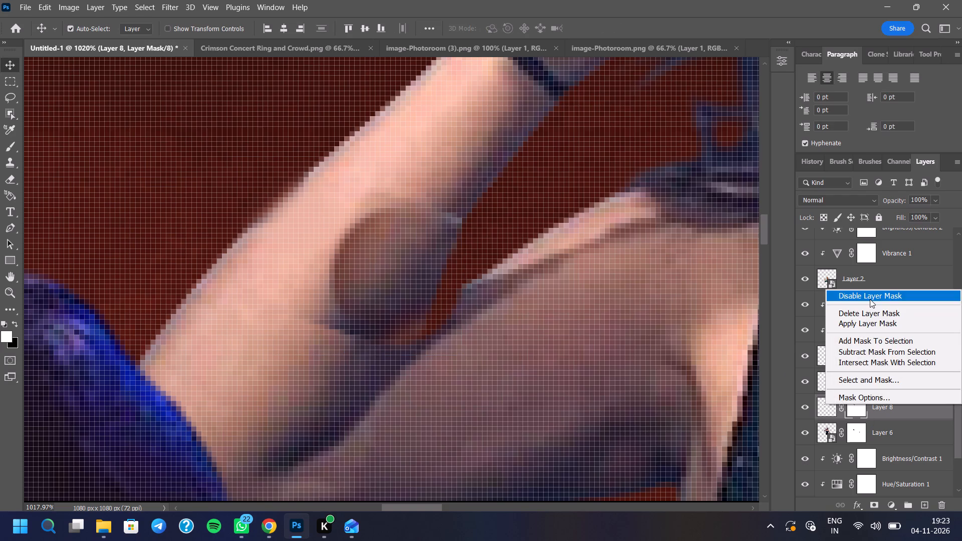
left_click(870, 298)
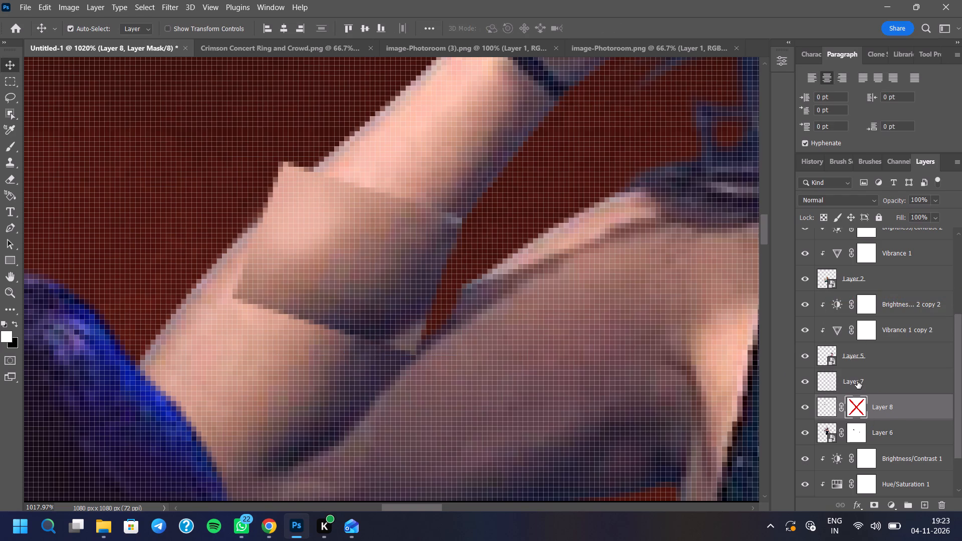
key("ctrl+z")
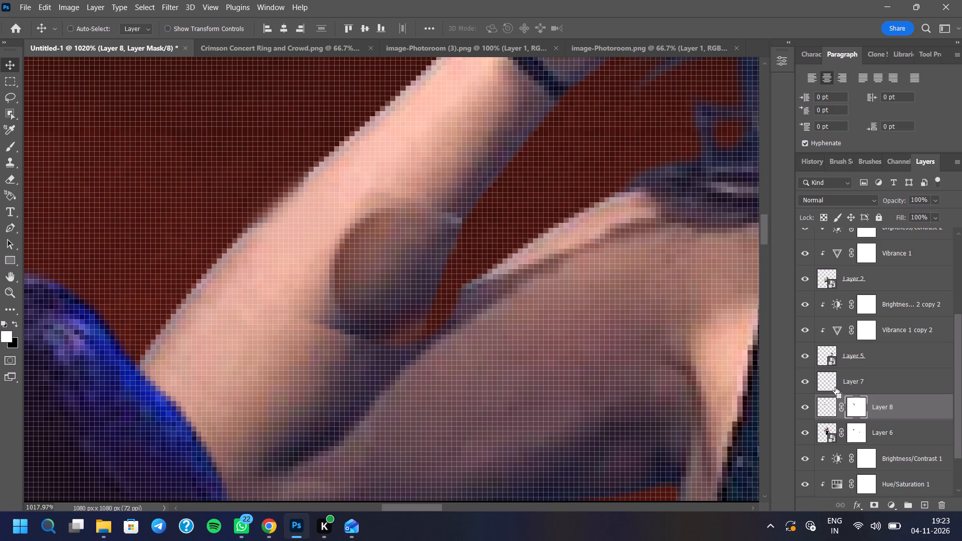
Discard Layer 8's existing layer mask and replace it with a fresh blank one.
right_click(860, 405)
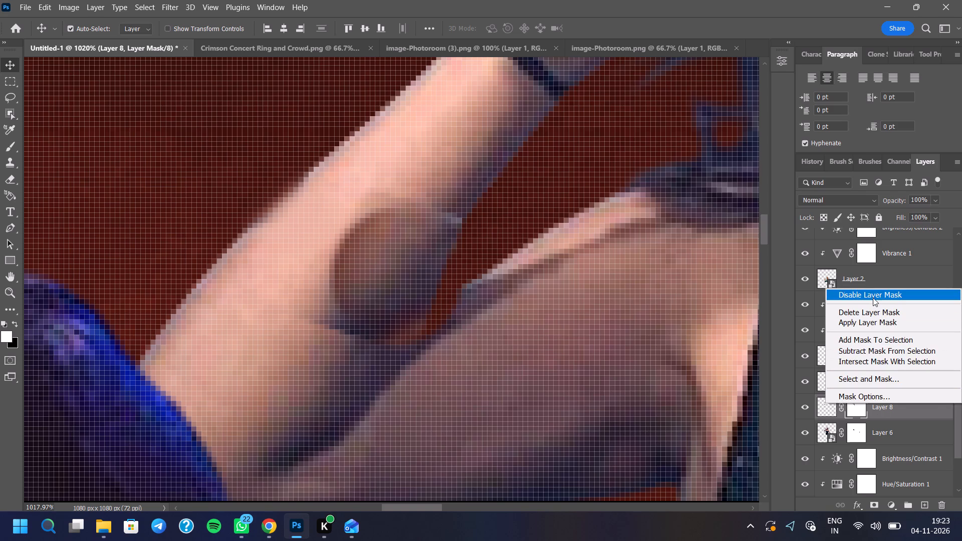
left_click(873, 294)
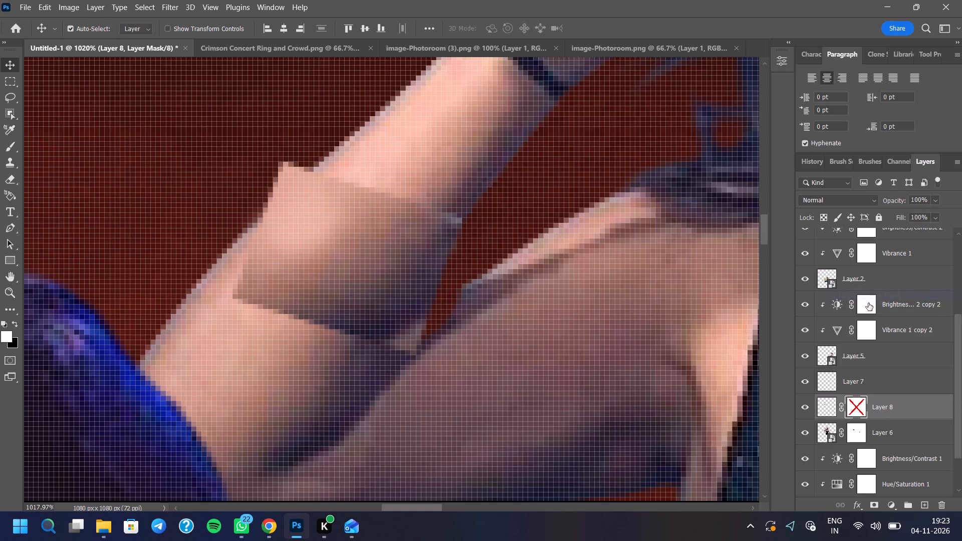
right_click(861, 406)
left_click(869, 317)
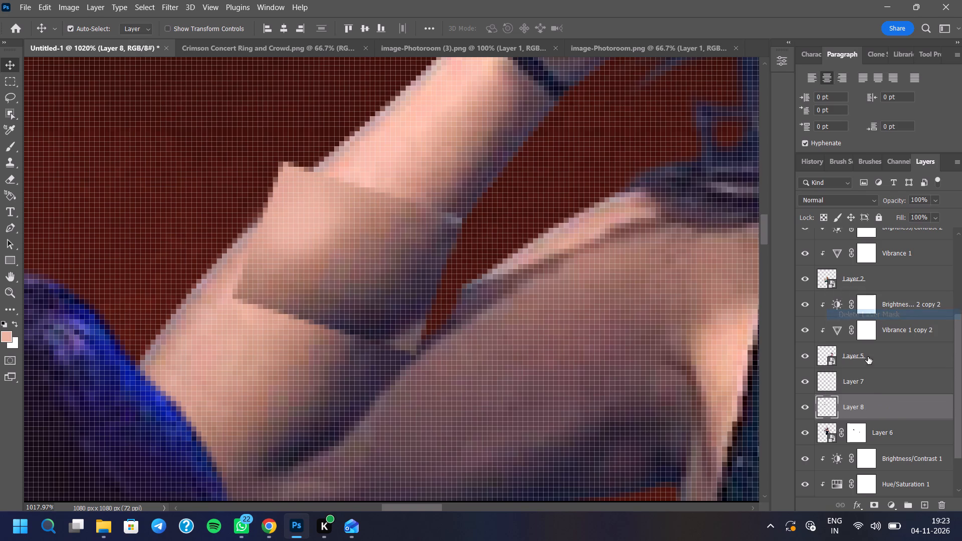
left_click(871, 502)
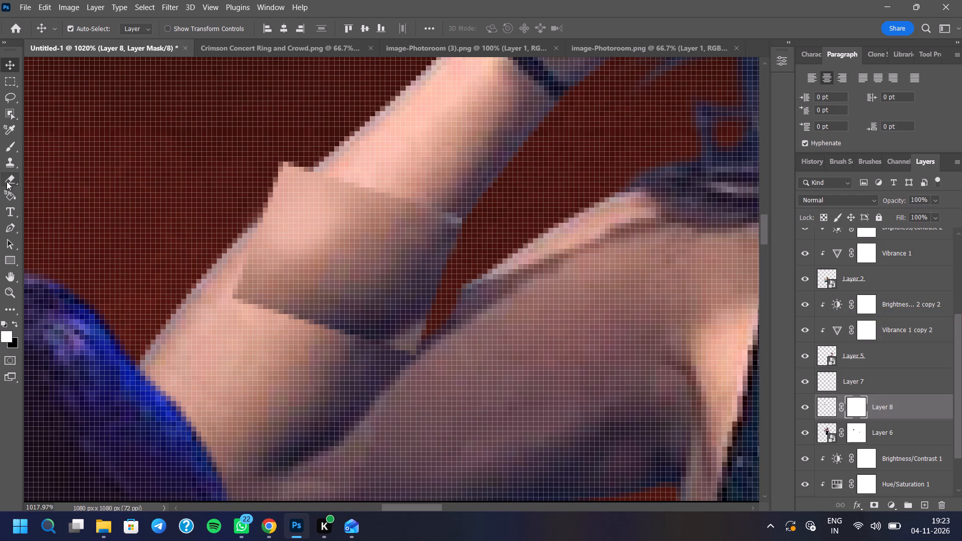
Fade out the skin patch's protruding upper outer corner on Layer 8's mask with the 25 px soft eraser.
left_click(8, 179)
left_click(250, 156)
triple_click(270, 152)
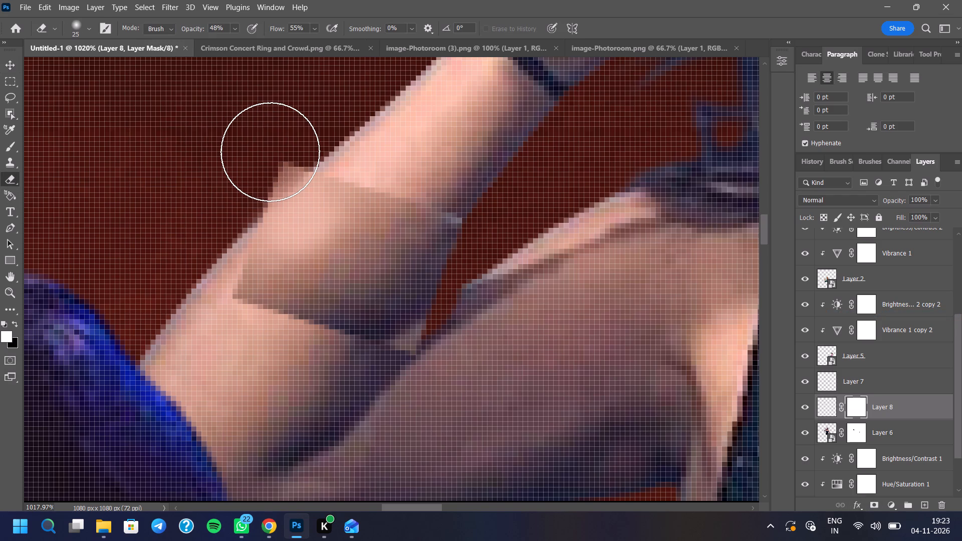
triple_click(270, 152)
triple_click(270, 152)
double_click(270, 152)
double_click(269, 156)
right_click(266, 163)
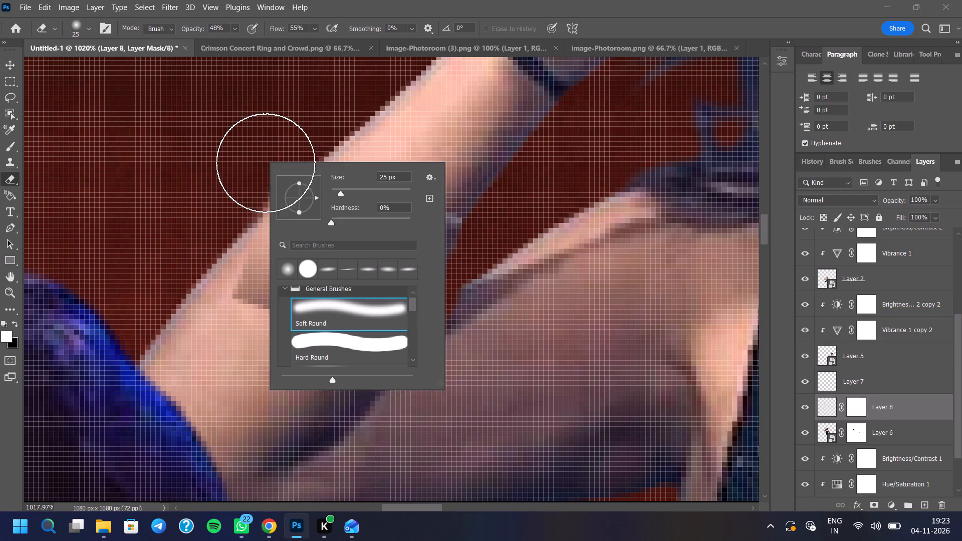
left_click(205, 158)
Set the eraser opacity to 64% and blend the patch's outer edge and lower outer corner on Layer 8's mask.
left_click(234, 27)
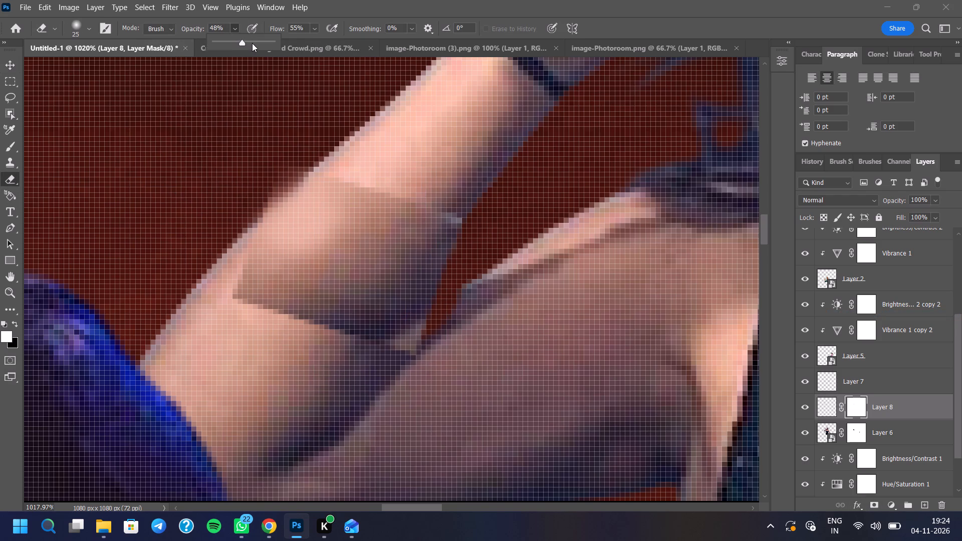
left_click(252, 43)
left_click(229, 198)
left_click(255, 172)
left_click(261, 167)
left_click(269, 162)
double_click(275, 160)
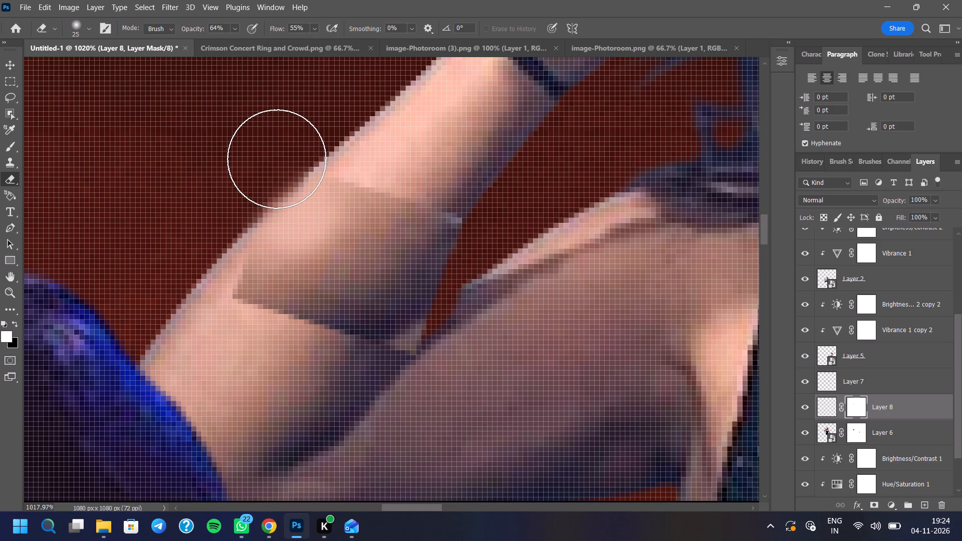
left_click_drag(277, 159, 217, 255)
double_click(213, 284)
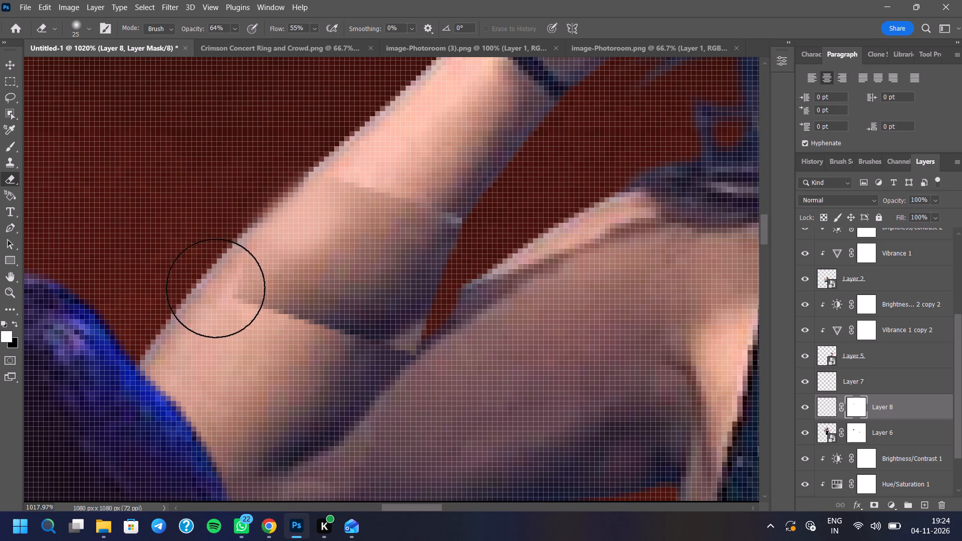
triple_click(215, 289)
double_click(217, 290)
Blend the wrist-side end of the patch and its outer edge down to the lower corner on Layer 8's mask.
left_click(301, 145)
double_click(328, 148)
left_click(330, 151)
left_click(327, 156)
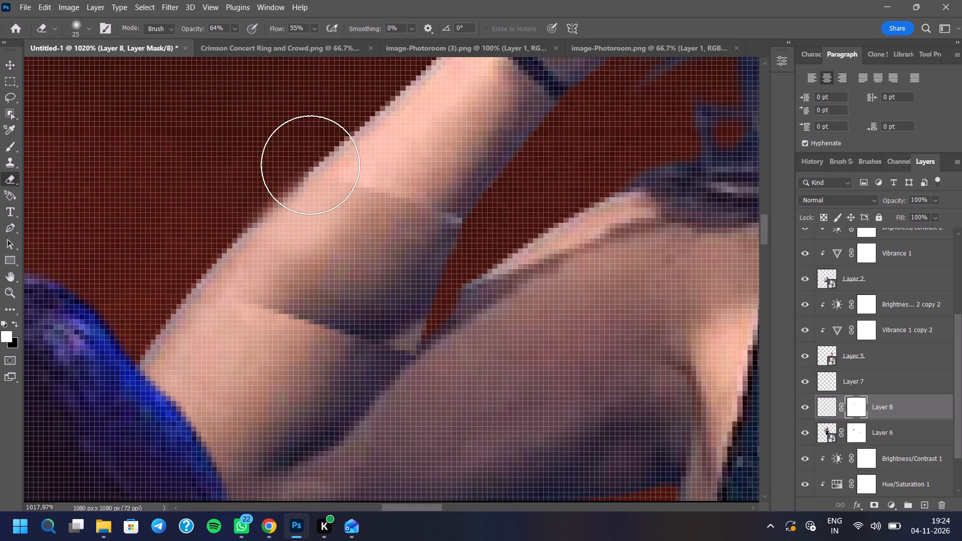
left_click_drag(306, 168, 301, 171)
left_click_drag(283, 184, 275, 187)
left_click(261, 197)
left_click_drag(226, 229, 219, 238)
left_click_drag(217, 253, 215, 262)
left_click_drag(214, 278, 212, 285)
left_click(210, 295)
left_click(208, 305)
left_click(207, 318)
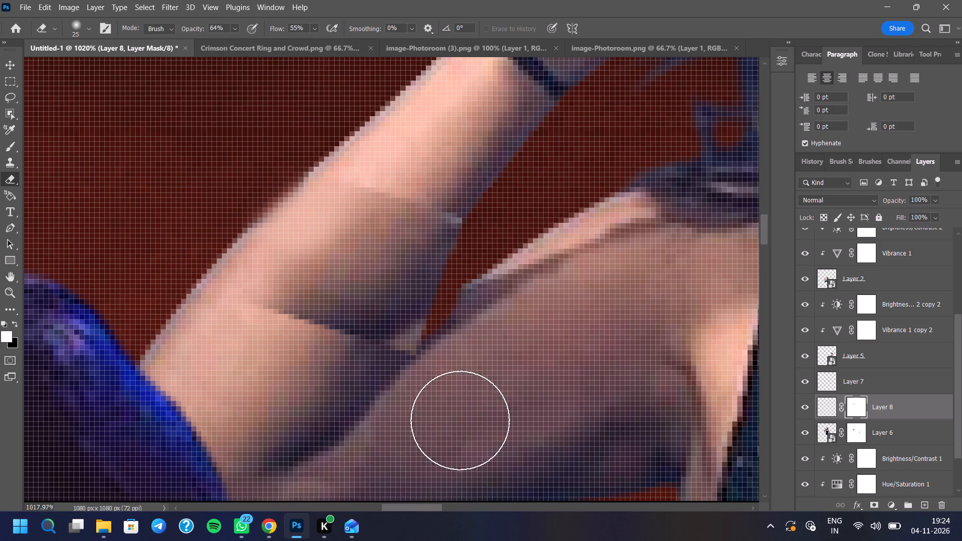
Erase the leftover skin tint at the patch's lower outer corner, by the elbow crook, on Layer 8's mask.
left_click(426, 369)
left_click(429, 375)
left_click(431, 380)
double_click(429, 385)
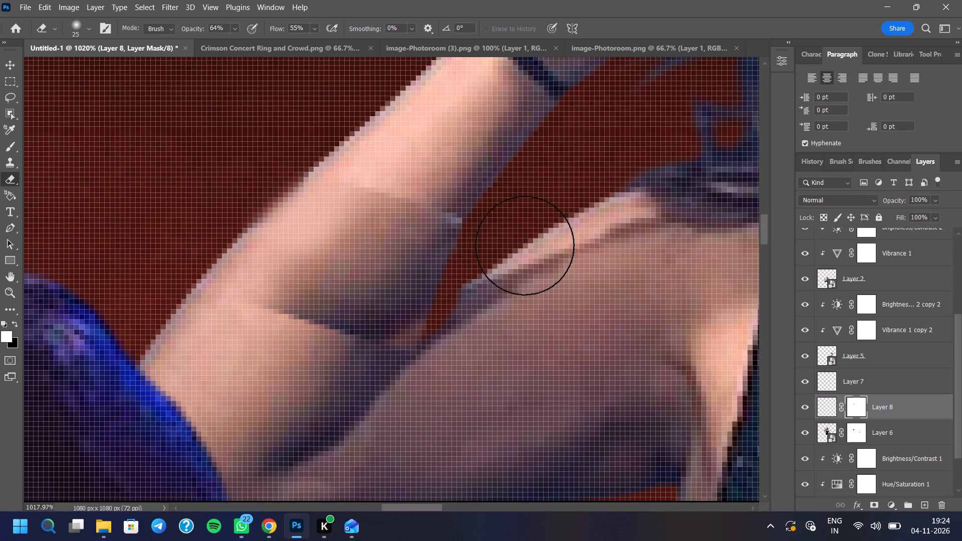
Fade the light fringe at the patch's upper outer corner on Layer 8's mask.
left_click(508, 218)
left_click(506, 208)
left_click(496, 200)
left_click(495, 194)
left_click(492, 184)
left_click(490, 181)
double_click(486, 179)
left_click_drag(490, 183, 495, 186)
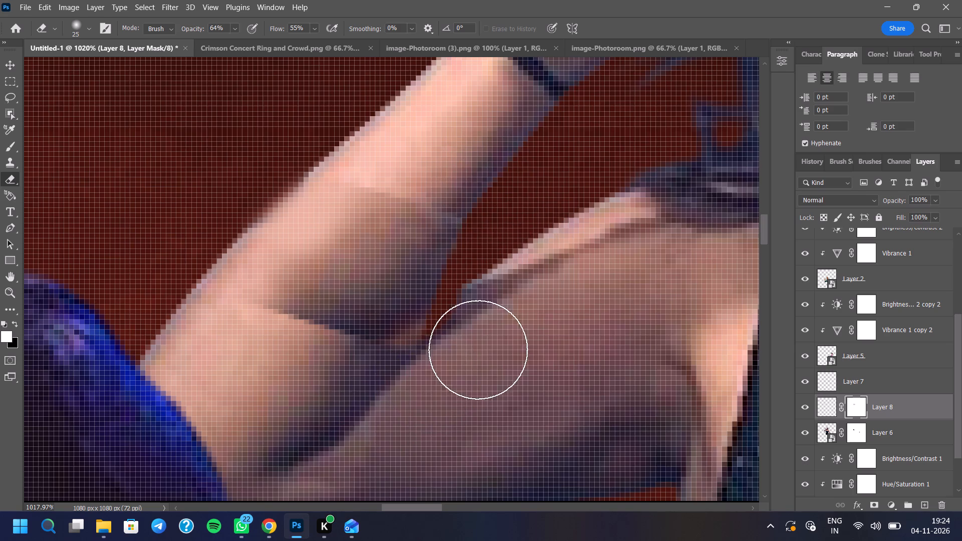
Clear the remaining spill in the elbow crook below the patch on Layer 8's mask.
left_click(444, 376)
double_click(434, 377)
left_click(427, 380)
double_click(416, 387)
left_click_drag(422, 380, 431, 376)
left_click(440, 369)
left_click(454, 356)
left_click_drag(462, 339, 467, 335)
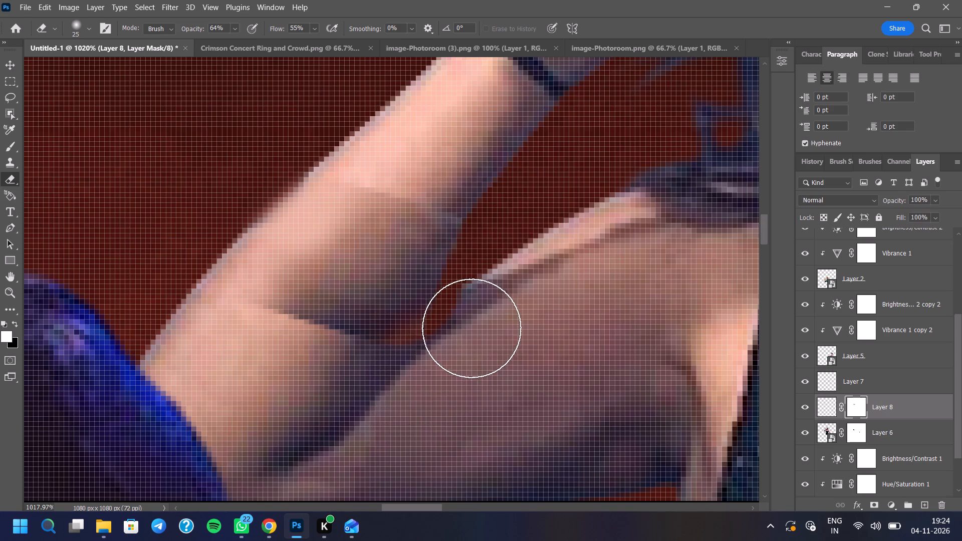
Trim the patch's outer edge on Layer 8's mask along the gap between forearm and upper arm, up and back down to the crook.
left_click_drag(472, 328, 475, 323)
left_click_drag(480, 315, 482, 310)
left_click(486, 296)
left_click(490, 290)
left_click(496, 281)
left_click_drag(501, 263, 502, 256)
left_click(504, 248)
left_click(510, 238)
left_click_drag(508, 257, 498, 284)
left_click_drag(496, 288, 490, 295)
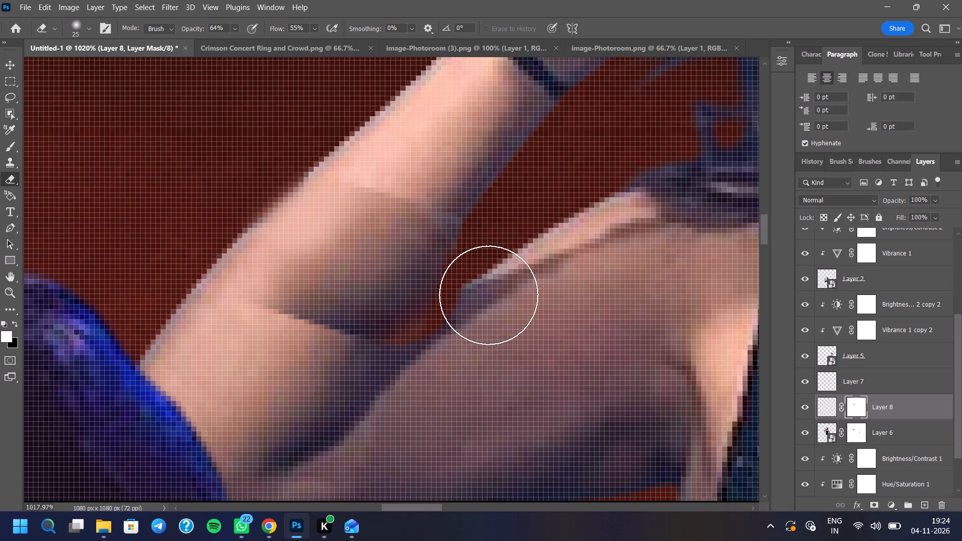
left_click(484, 302)
left_click_drag(474, 311, 459, 327)
left_click_drag(457, 330, 452, 338)
left_click_drag(442, 348, 434, 357)
left_click_drag(431, 359, 426, 365)
left_click_drag(417, 375, 408, 384)
left_click(400, 392)
Erase closer into the patch's outer edge on Layer 8's mask, from the upper corner down to the elbow crook.
left_click(479, 281)
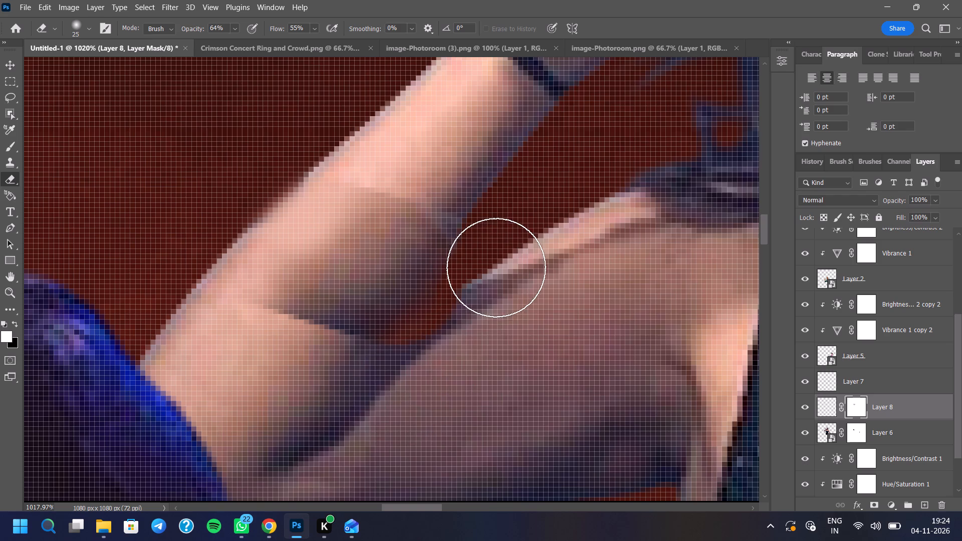
left_click(496, 267)
left_click(500, 261)
left_click(503, 256)
left_click(506, 247)
left_click_drag(508, 236, 502, 245)
left_click_drag(491, 261, 477, 285)
left_click_drag(475, 289, 469, 297)
left_click(461, 308)
left_click_drag(456, 324, 427, 349)
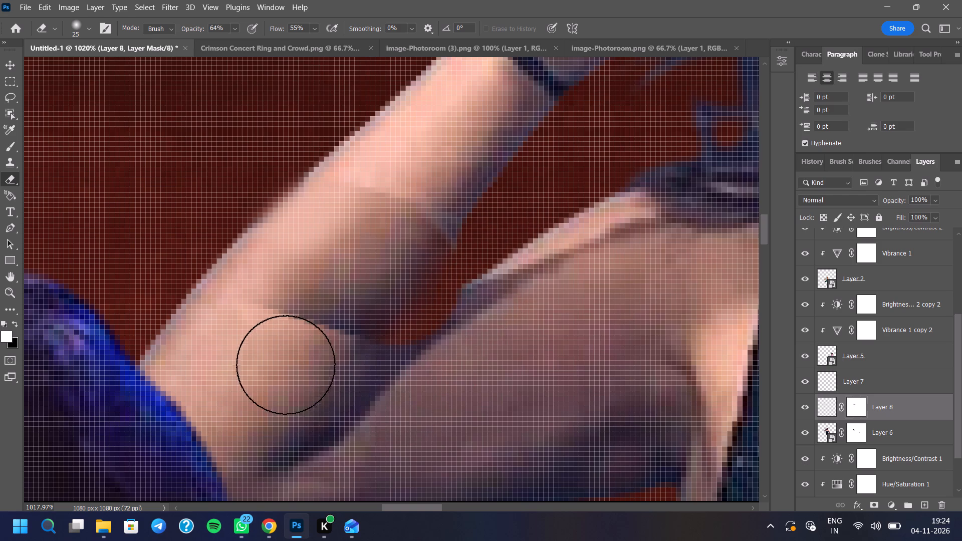
Soften the patch's lower edge where it meets the forearm near the elbow on Layer 8's mask.
triple_click(292, 356)
double_click(299, 360)
left_click(301, 370)
left_click_drag(297, 372, 272, 374)
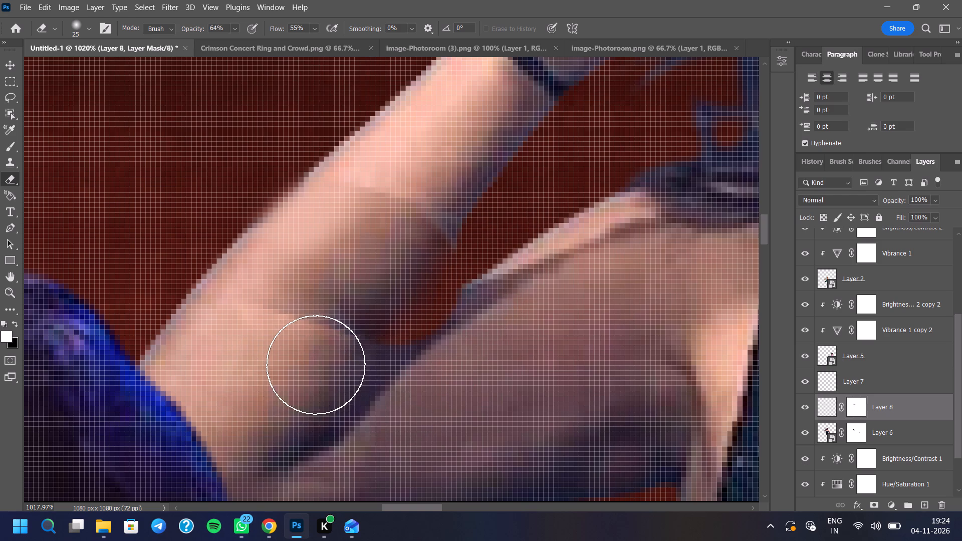
left_click_drag(316, 365, 306, 368)
Add a new blank layer directly above Layer 8.
scroll(450, 358, "down", 8)
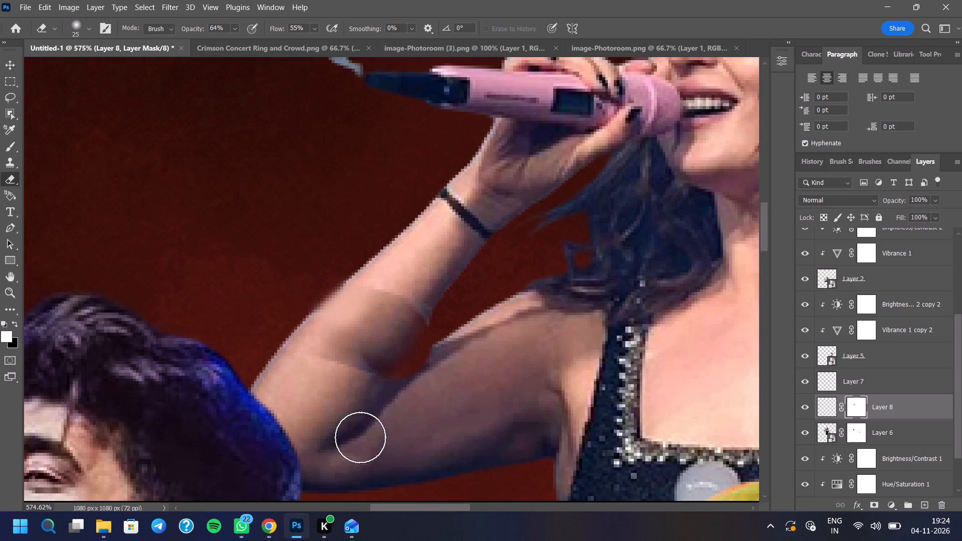
scroll(360, 437, "down", 3)
scroll(379, 318, "down", 4)
scroll(331, 410, "up", 13)
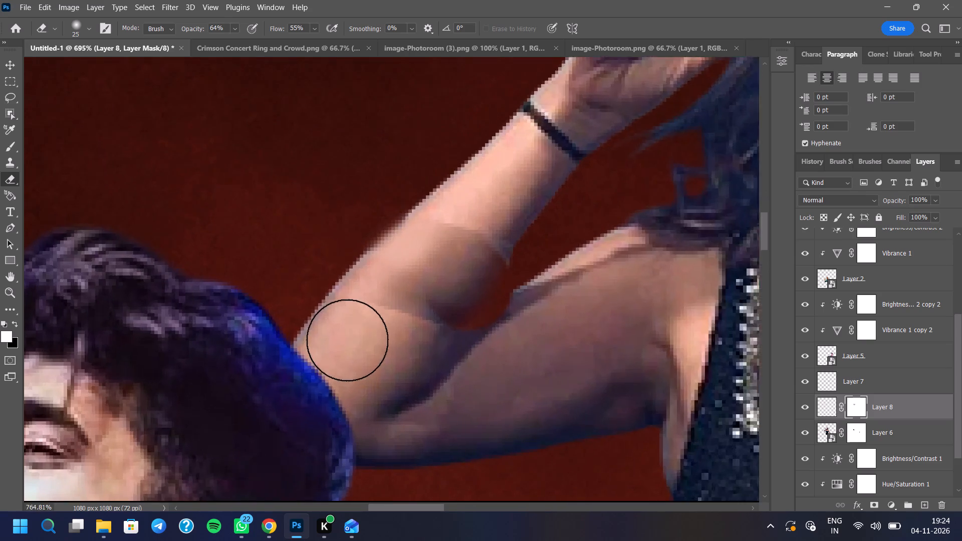
scroll(347, 340, "up", 1)
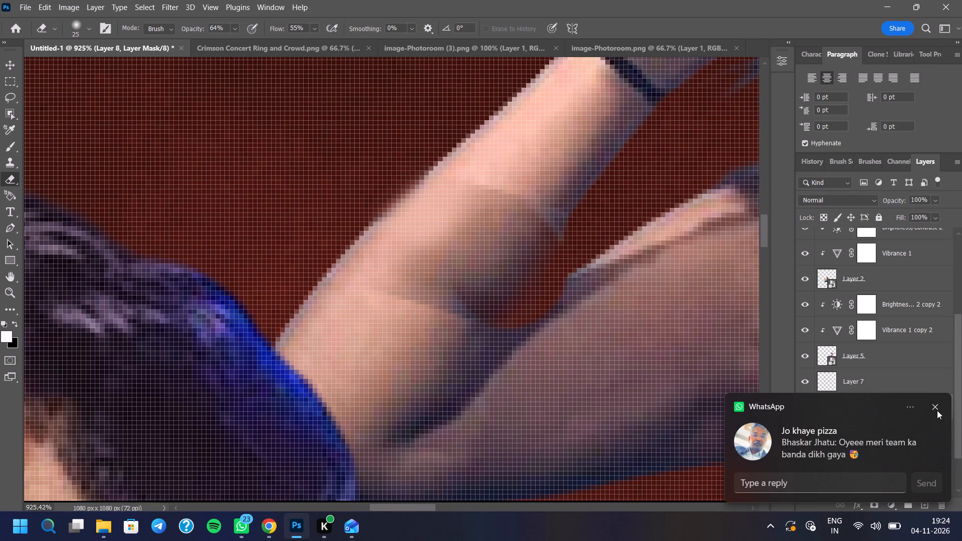
left_click(937, 410)
left_click(924, 503)
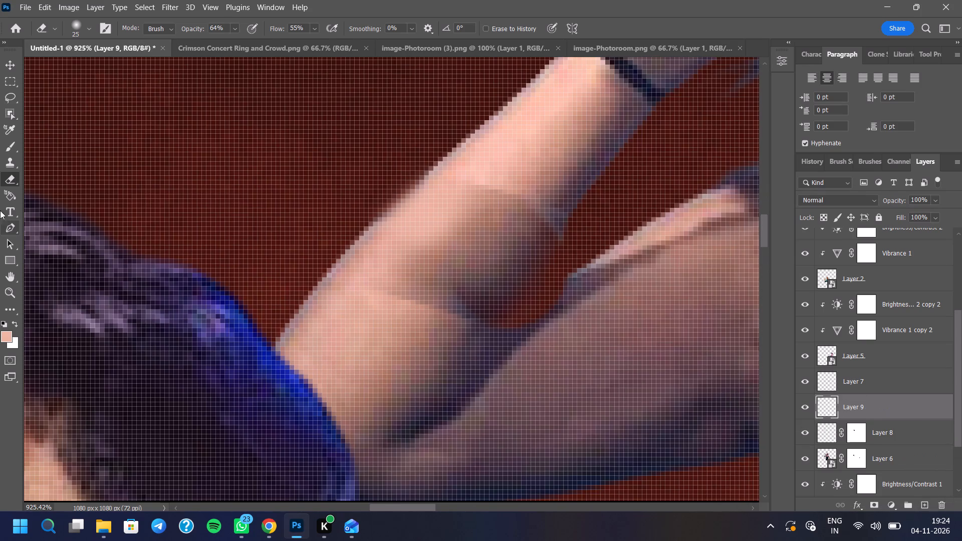
Switch to the Brush tool and open the foreground colour for editing.
left_click(13, 152)
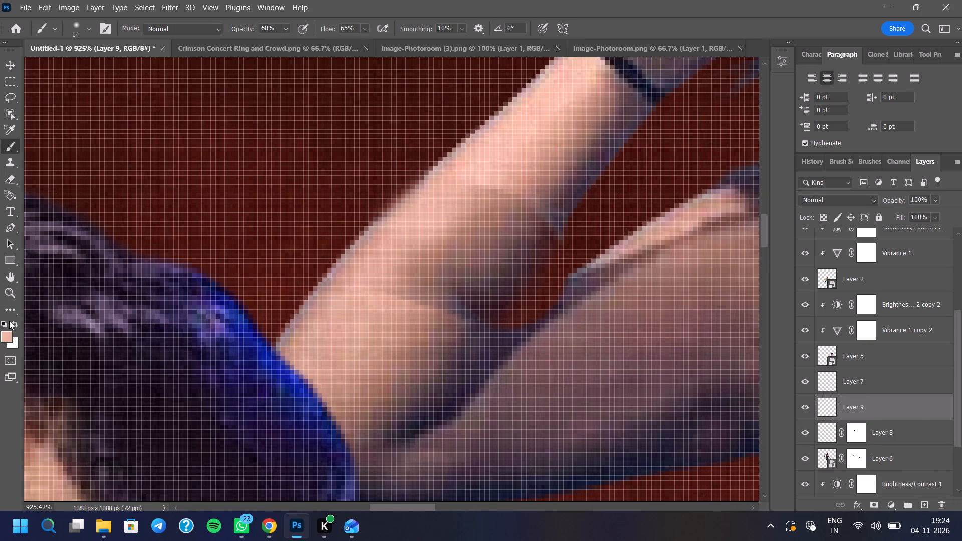
left_click(6, 336)
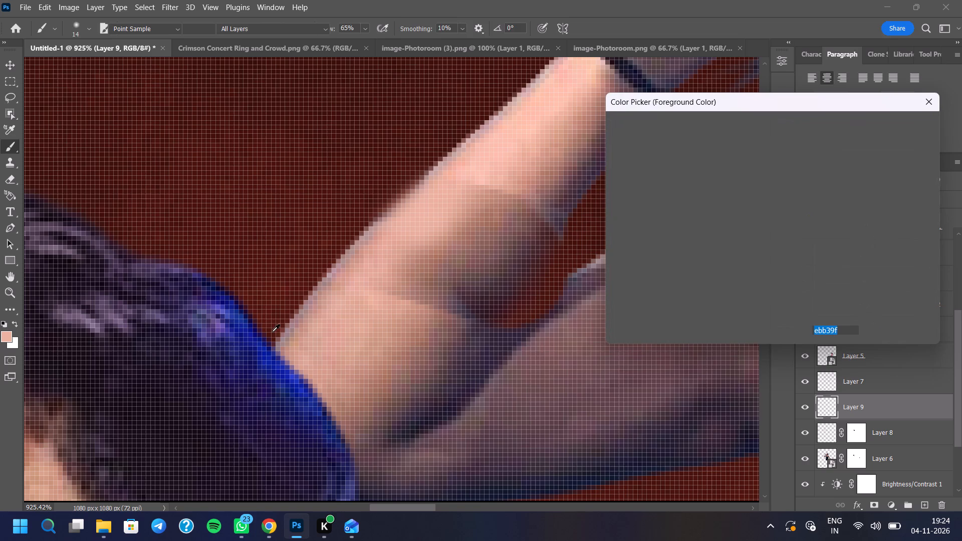
Sample the forearm skin tone #d9a28c and dab it over the patch's lower seam on Layer 9 with the 14 px soft brush.
left_click(382, 317)
left_click(872, 127)
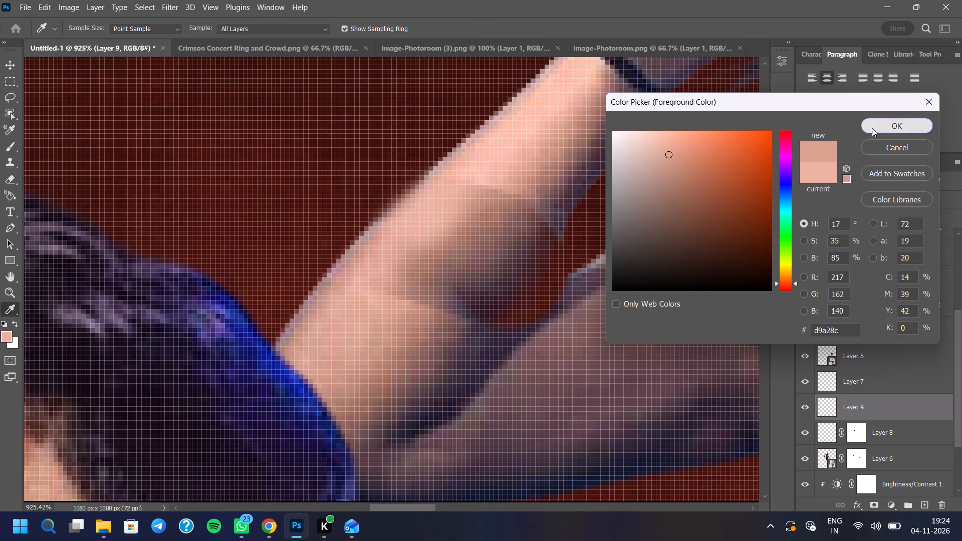
right_click(225, 184)
left_click(203, 162)
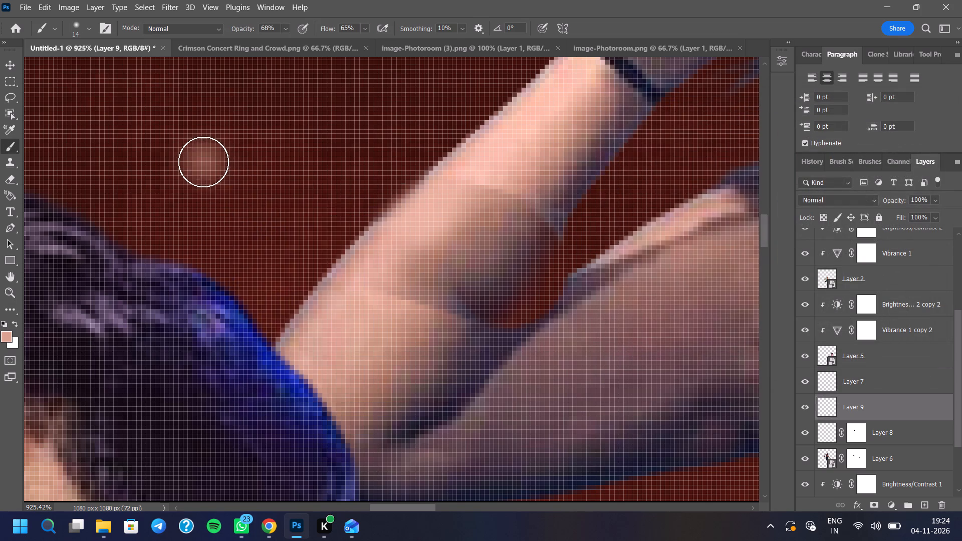
key("ctrl+z")
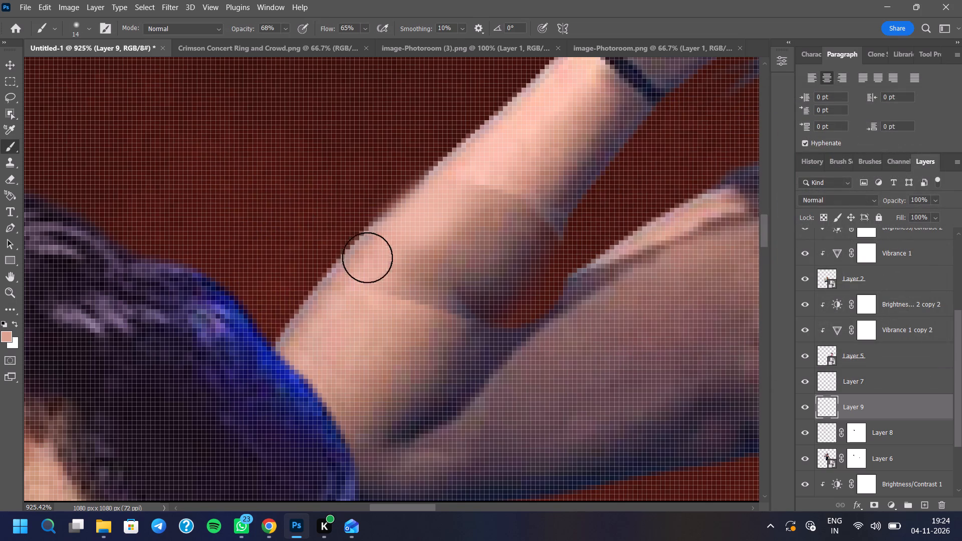
double_click(389, 289)
left_click(409, 297)
left_click(416, 300)
left_click(419, 301)
left_click(436, 307)
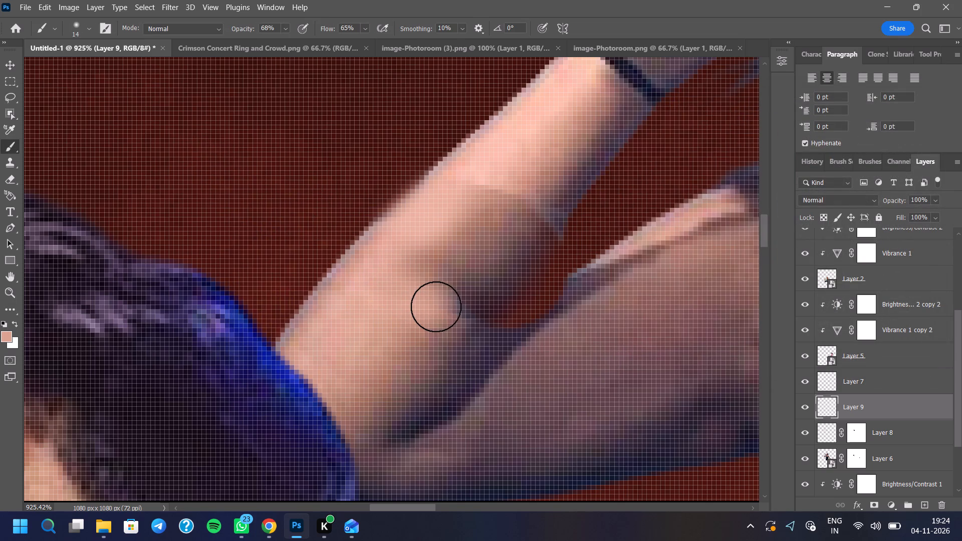
Brush the sampled skin tone up the middle of the forearm and over the patch's upper seam on Layer 9.
left_click(416, 264)
left_click_drag(419, 250, 422, 244)
left_click_drag(431, 228, 436, 220)
left_click(449, 200)
left_click(460, 190)
left_click(451, 202)
left_click(491, 180)
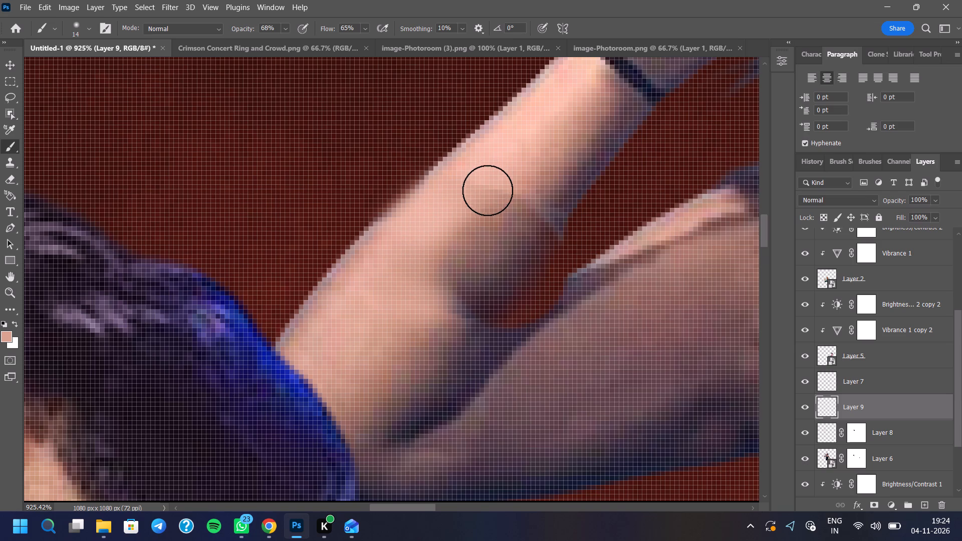
left_click_drag(485, 193, 493, 193)
left_click(498, 194)
left_click(507, 194)
Dab the skin tone down along the border of the patch's dark shading to even out the forearm on Layer 9.
left_click_drag(508, 206, 503, 207)
left_click(488, 217)
left_click(477, 224)
left_click(468, 230)
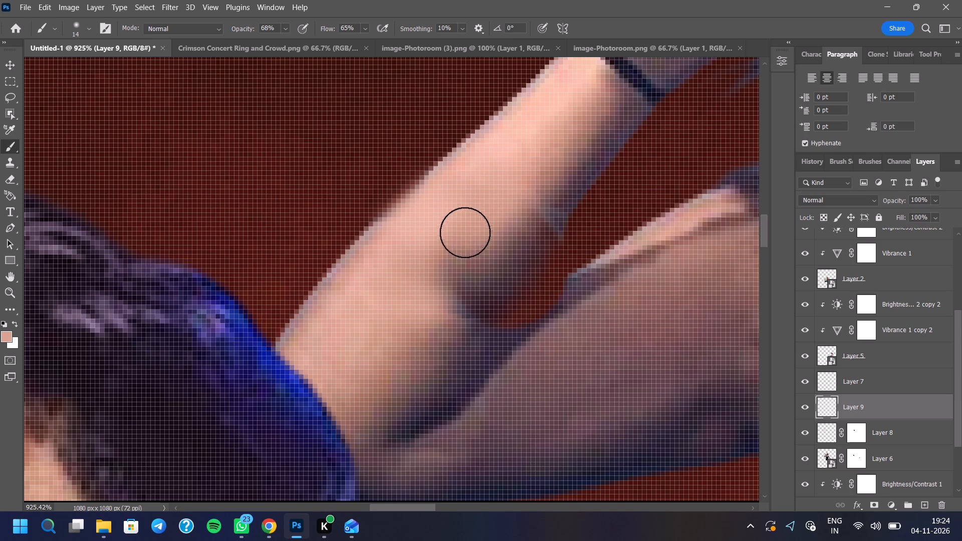
left_click(457, 238)
left_click_drag(451, 253, 449, 258)
left_click(452, 274)
left_click(452, 283)
left_click(453, 289)
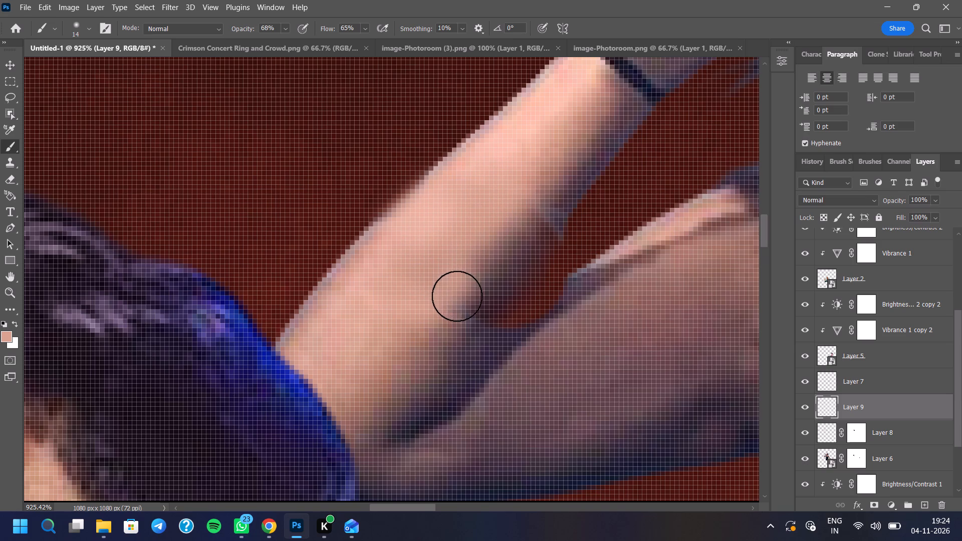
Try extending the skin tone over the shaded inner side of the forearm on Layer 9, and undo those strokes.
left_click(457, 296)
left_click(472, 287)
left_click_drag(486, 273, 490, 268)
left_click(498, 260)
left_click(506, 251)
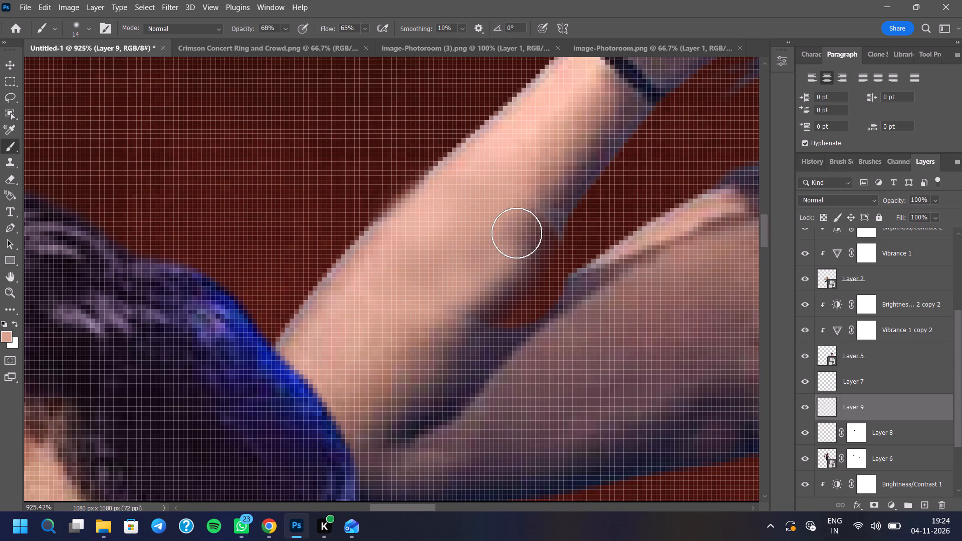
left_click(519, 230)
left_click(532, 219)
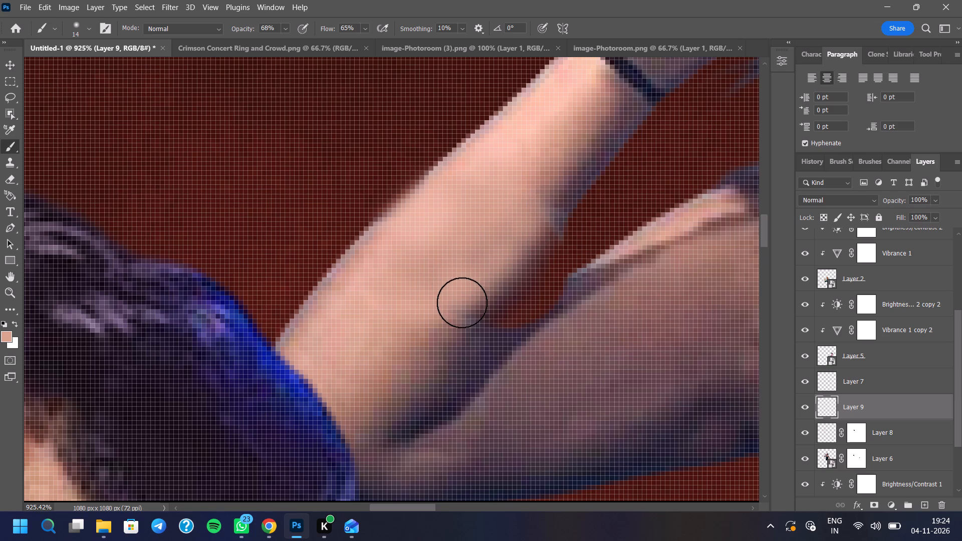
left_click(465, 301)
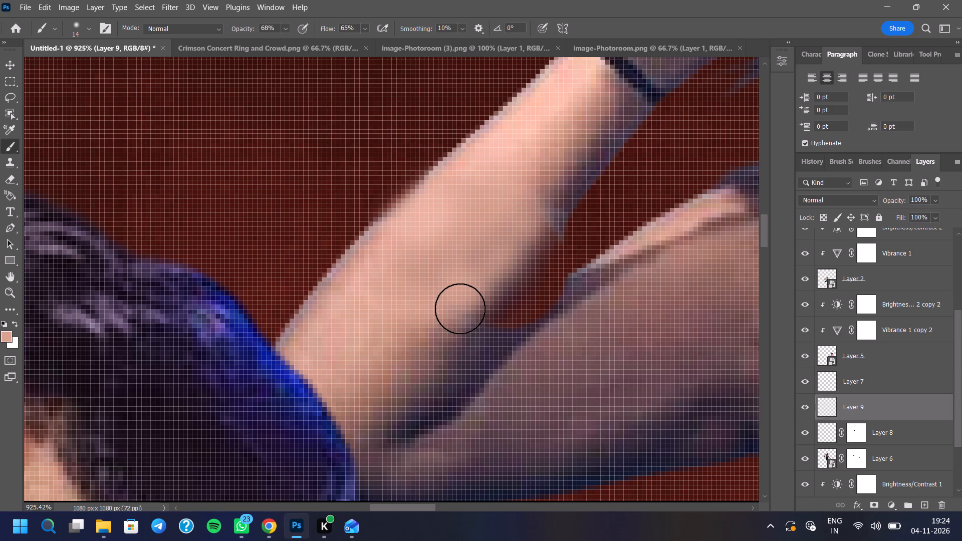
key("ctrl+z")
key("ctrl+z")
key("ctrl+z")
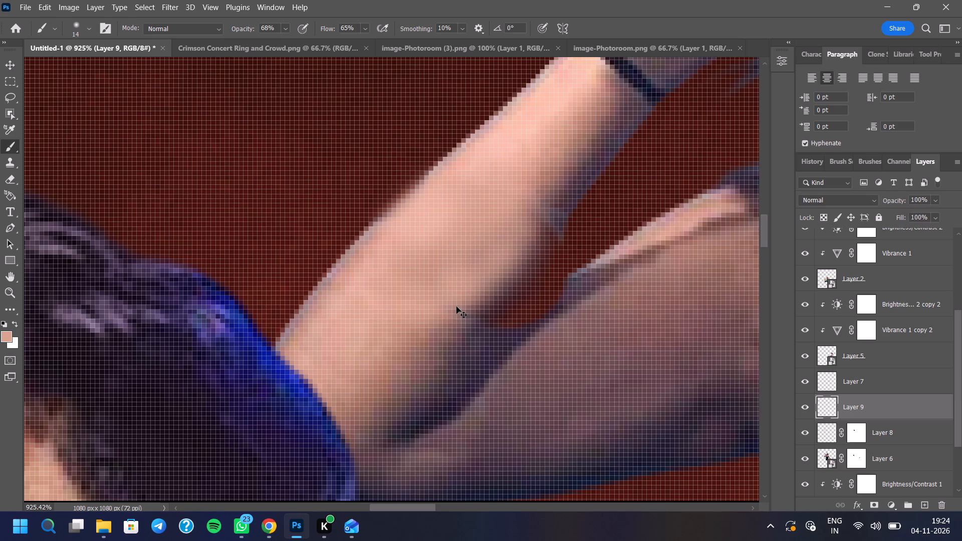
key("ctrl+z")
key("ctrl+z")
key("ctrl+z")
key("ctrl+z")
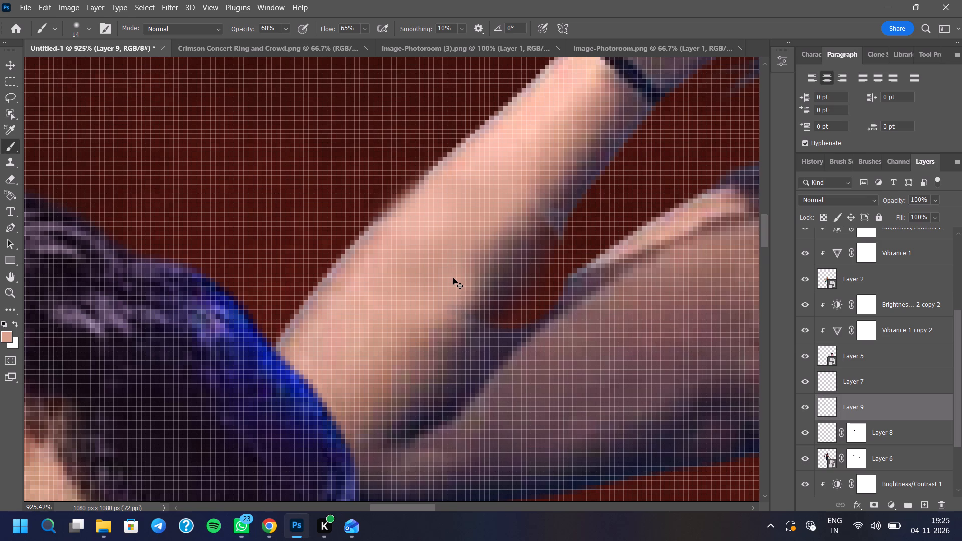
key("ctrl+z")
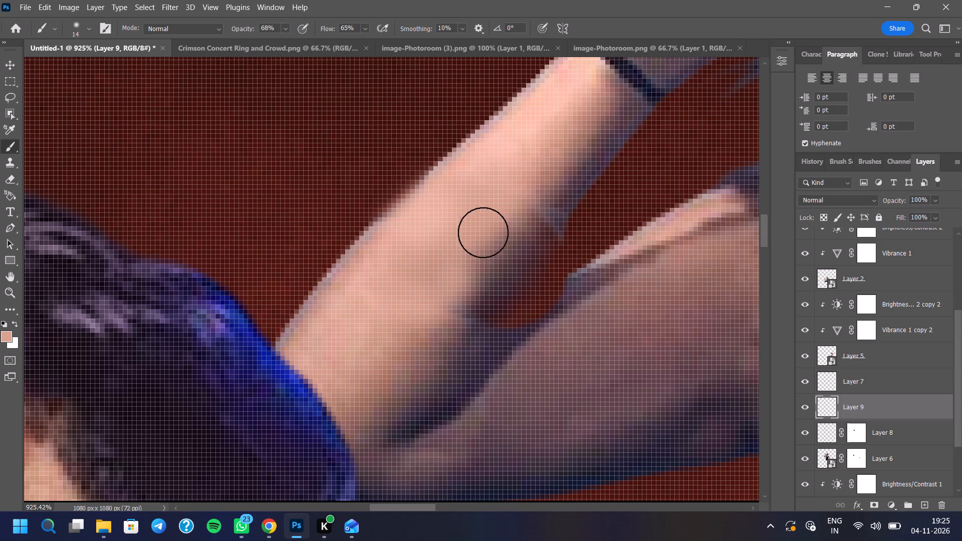
Reduce the soft round brush to 7 px for detail work on the singer's inner forearm edge.
scroll(332, 355, "down", 8)
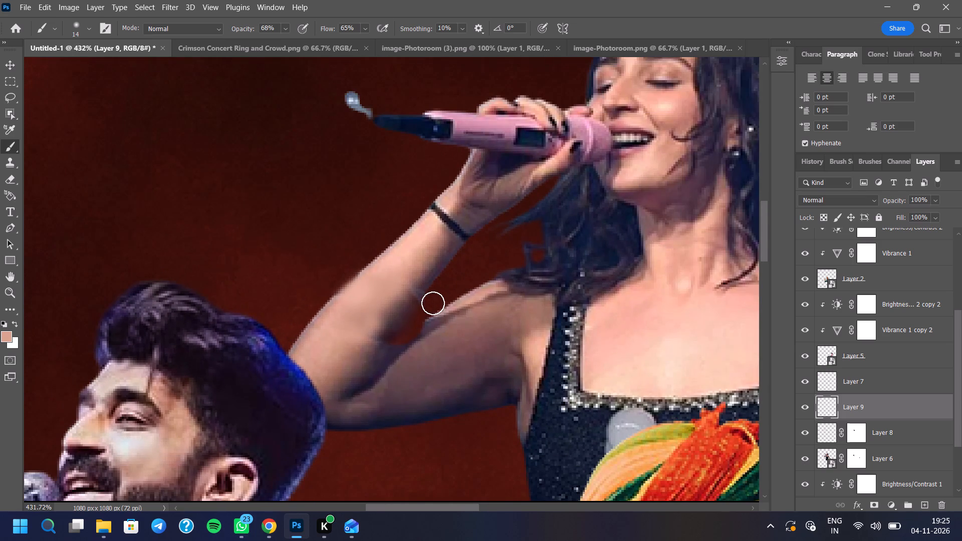
scroll(433, 297, "up", 16)
scroll(371, 265, "down", 1)
scroll(371, 265, "up", 2)
right_click(368, 262)
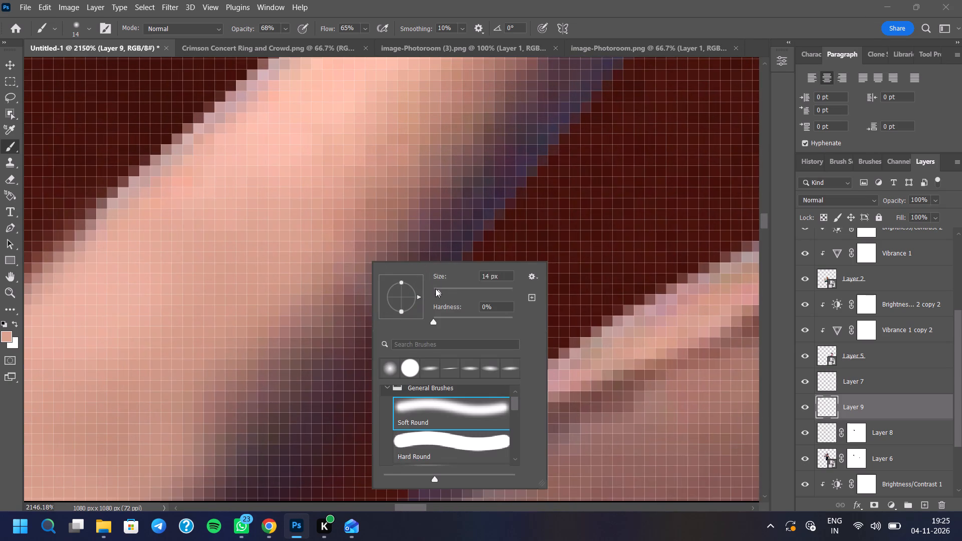
left_click(436, 289)
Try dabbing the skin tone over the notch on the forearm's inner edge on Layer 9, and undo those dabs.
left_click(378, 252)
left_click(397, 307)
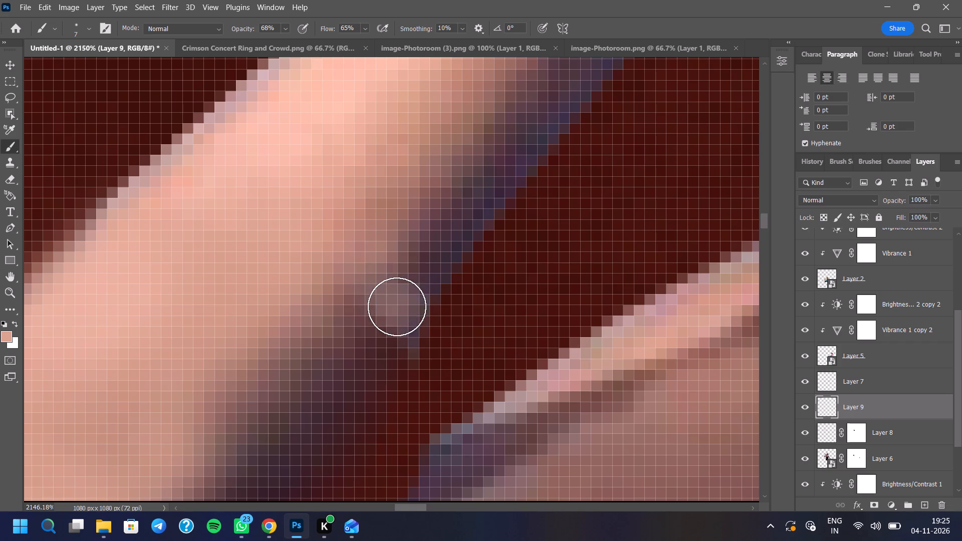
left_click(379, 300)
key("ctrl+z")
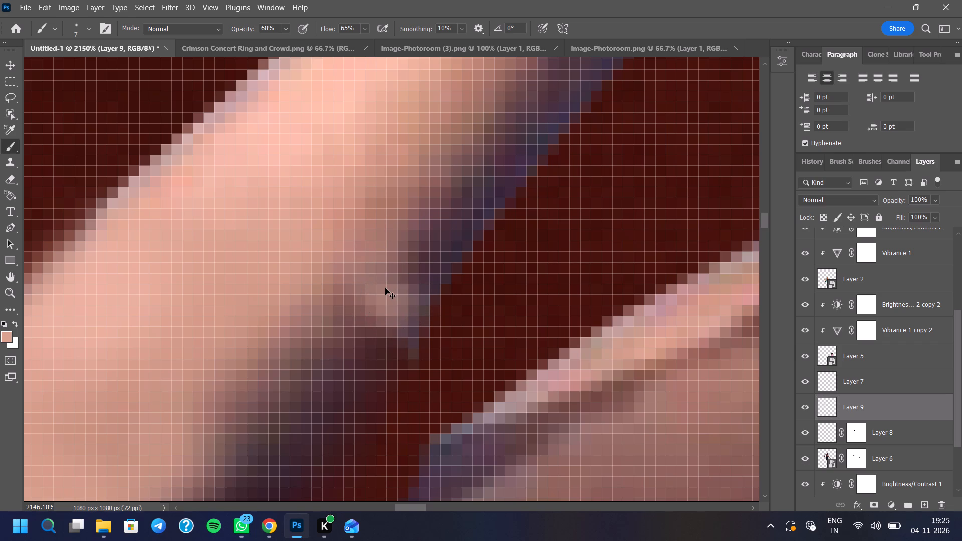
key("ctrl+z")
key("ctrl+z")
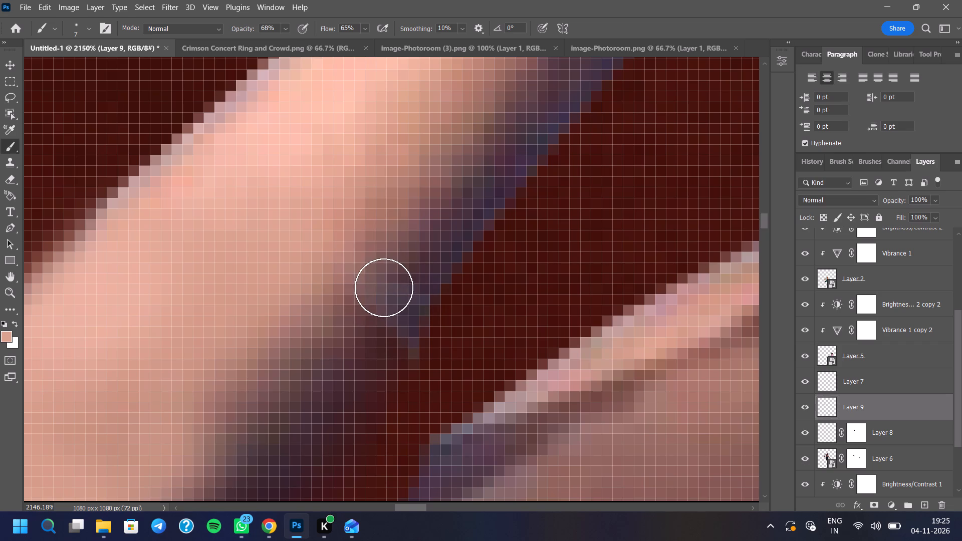
Lower the brush opacity to 17% and dab the skin tone over the inner-edge notch on Layer 9.
left_click(283, 28)
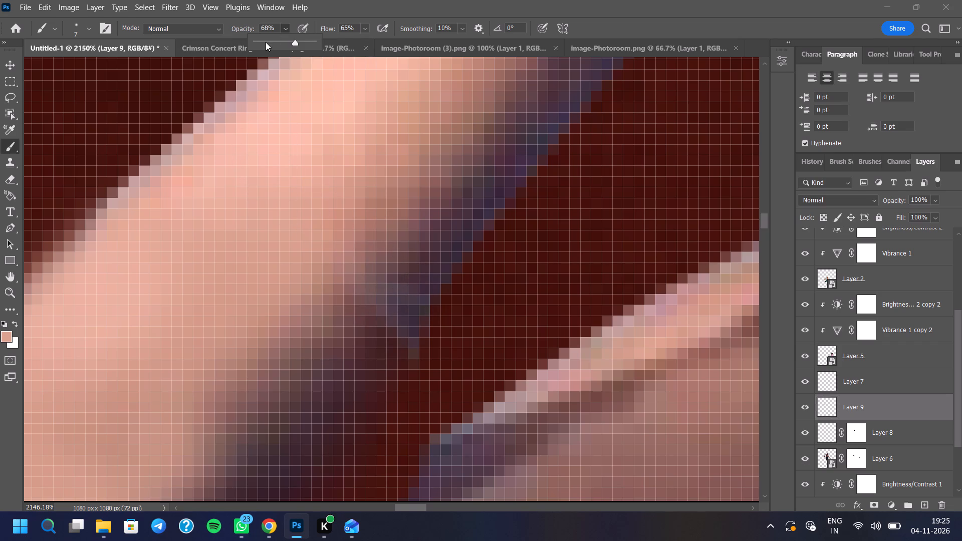
left_click(266, 42)
left_click(391, 298)
left_click(397, 308)
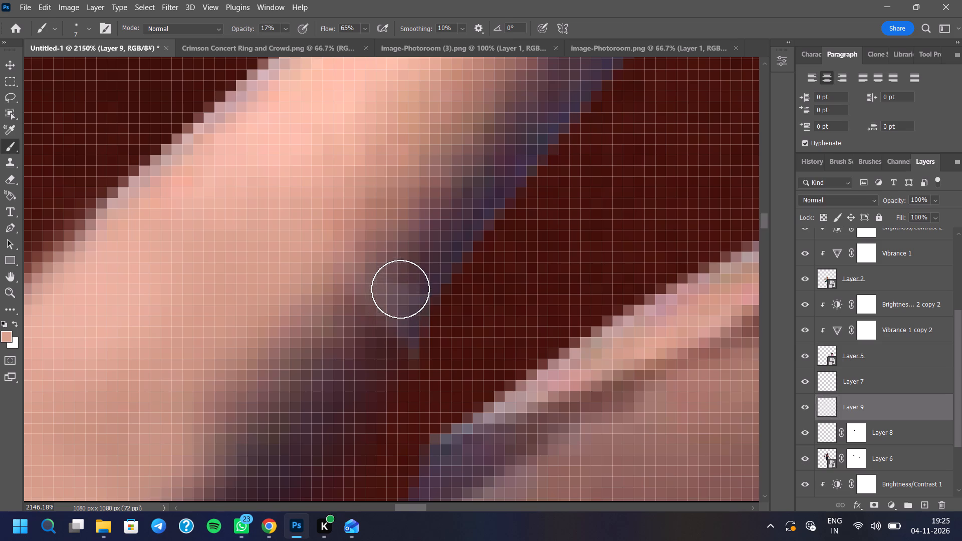
Sample the dark shading tone #43242a from the forearm and dab it over the lighter bluish spot at the inner-edge notch on Layer 9.
scroll(398, 287, "down", 6)
scroll(400, 237, "down", 4)
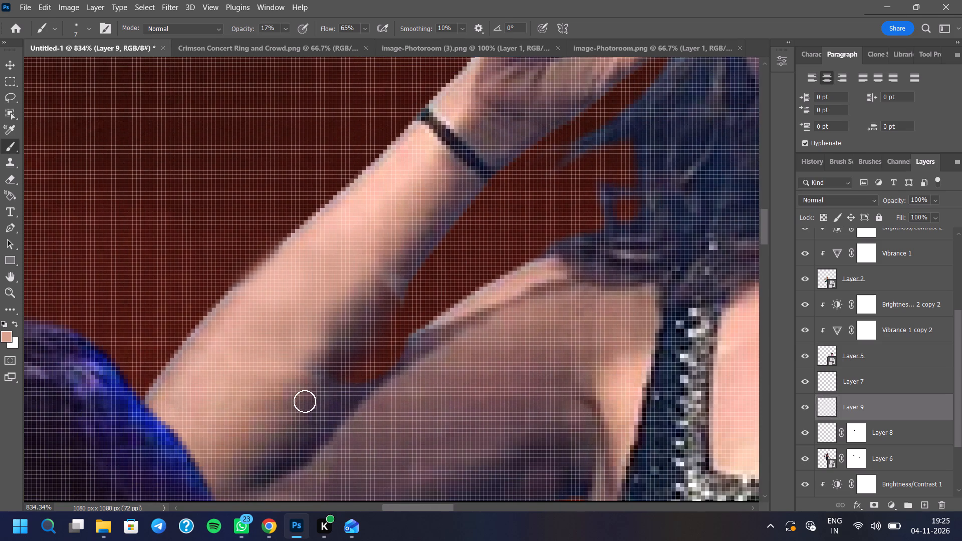
scroll(307, 396, "up", 3)
scroll(308, 390, "down", 10)
scroll(307, 323, "down", 6)
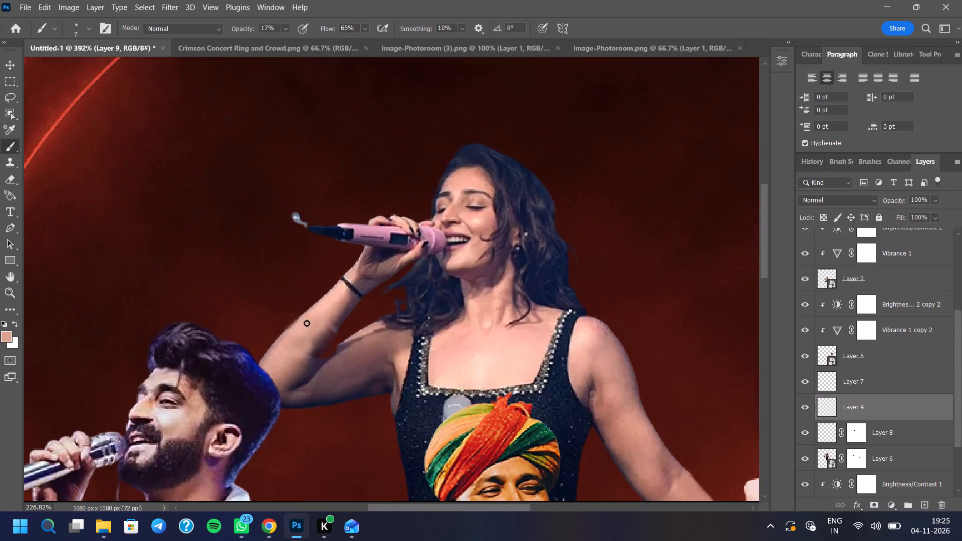
scroll(312, 320, "down", 4)
scroll(327, 335, "up", 20)
scroll(327, 335, "up", 4)
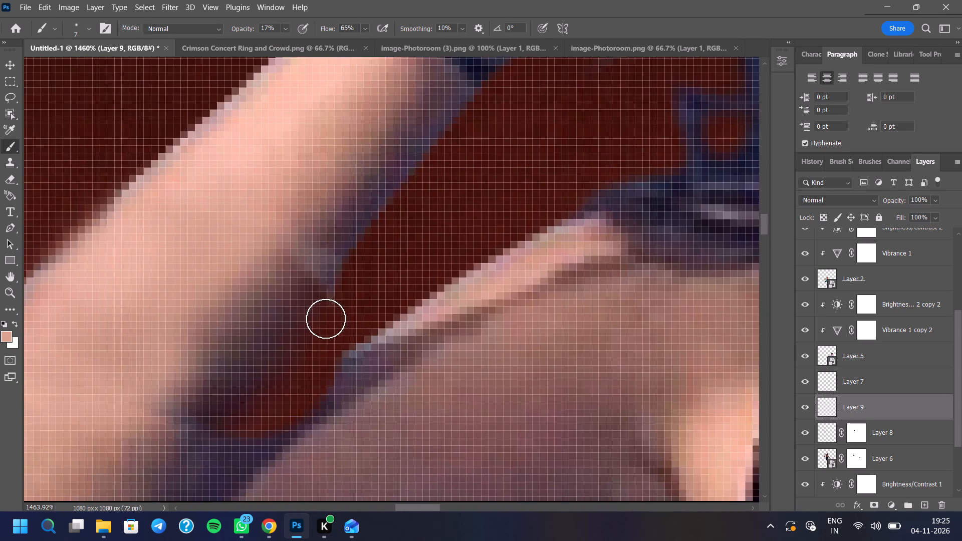
scroll(326, 319, "up", 5)
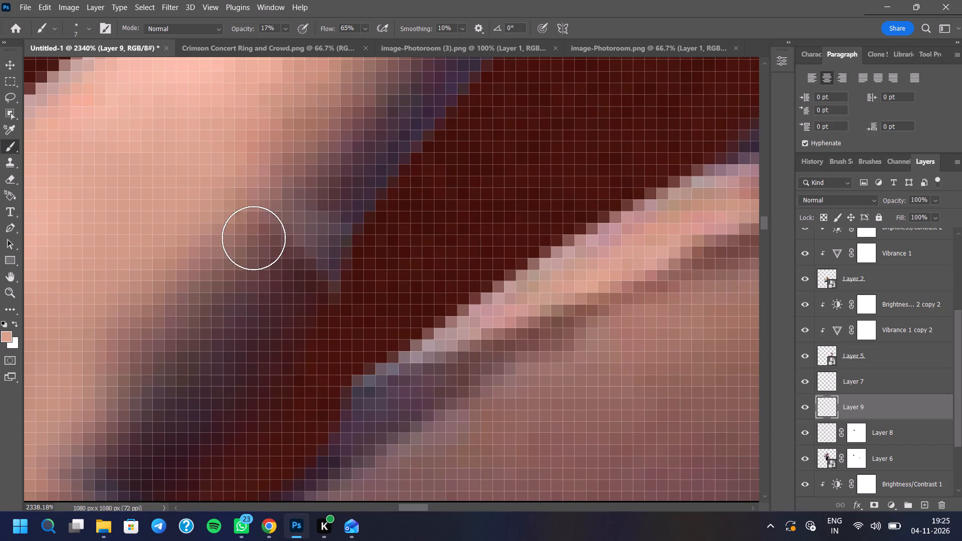
left_click(3, 332)
left_click(277, 308)
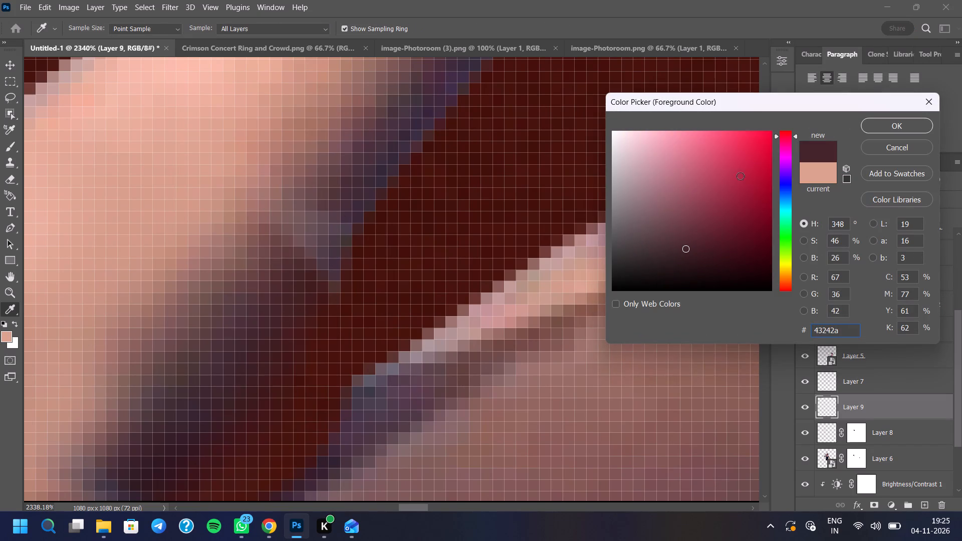
left_click(887, 132)
left_click(318, 235)
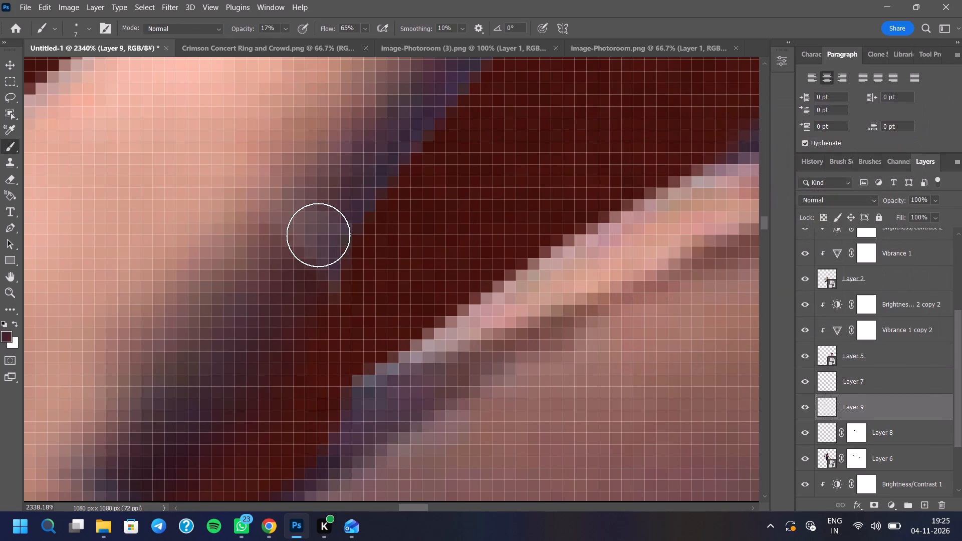
triple_click(317, 237)
triple_click(316, 235)
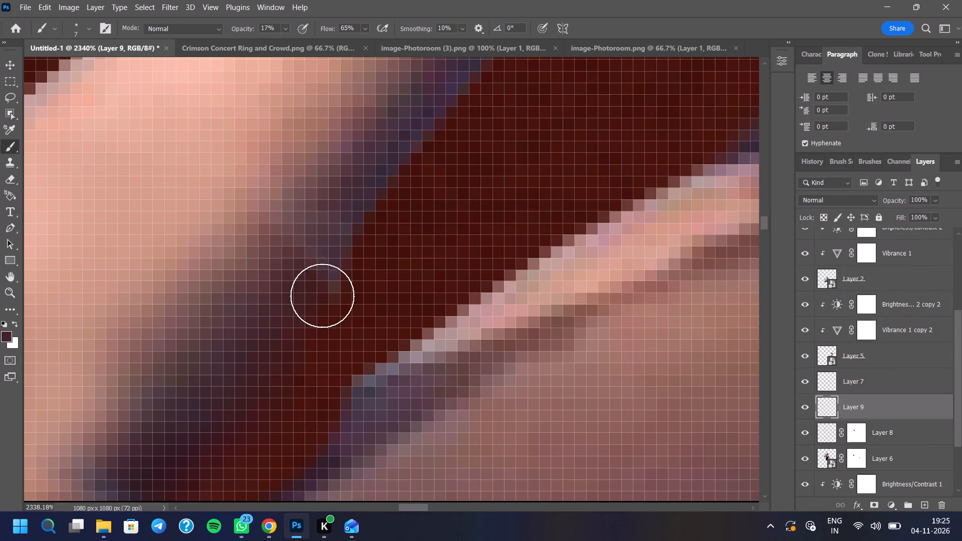
Dab the dark shading tone around the tip of the inner-edge notch to smooth the forearm's shaded contour on Layer 9.
scroll(330, 335, "down", 5)
left_click(327, 287)
triple_click(325, 276)
left_click(325, 276)
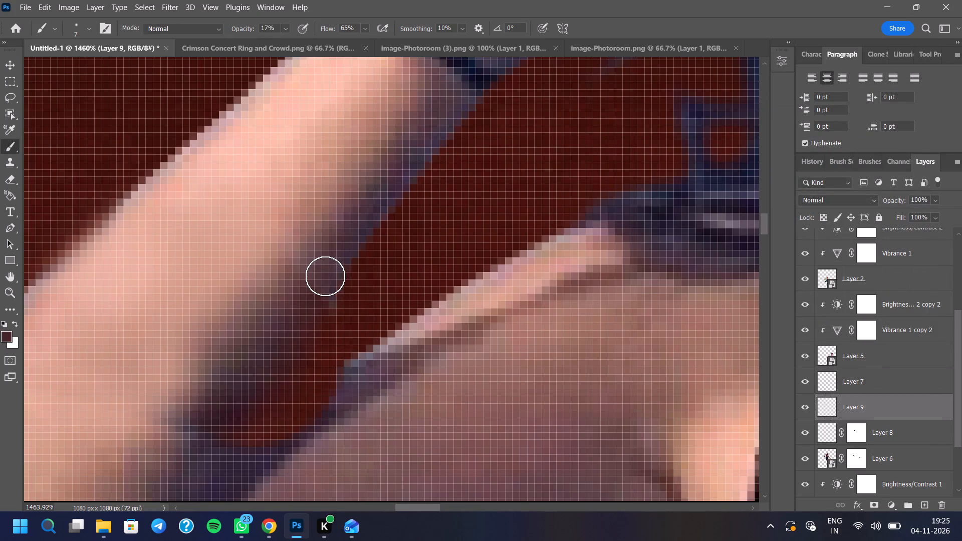
scroll(351, 349, "down", 7)
left_click(338, 313)
left_click_drag(338, 313, 335, 321)
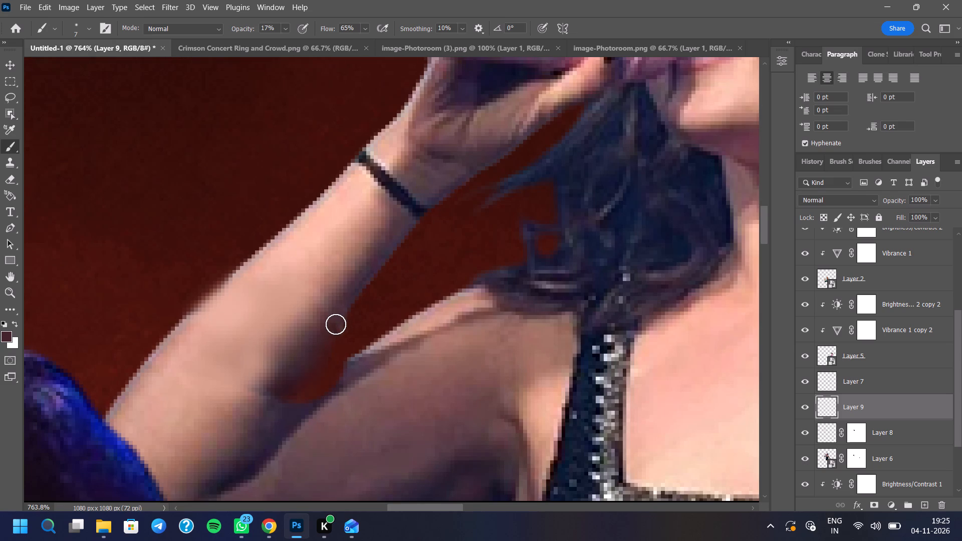
left_click(332, 313)
left_click(331, 308)
triple_click(337, 324)
left_click(337, 326)
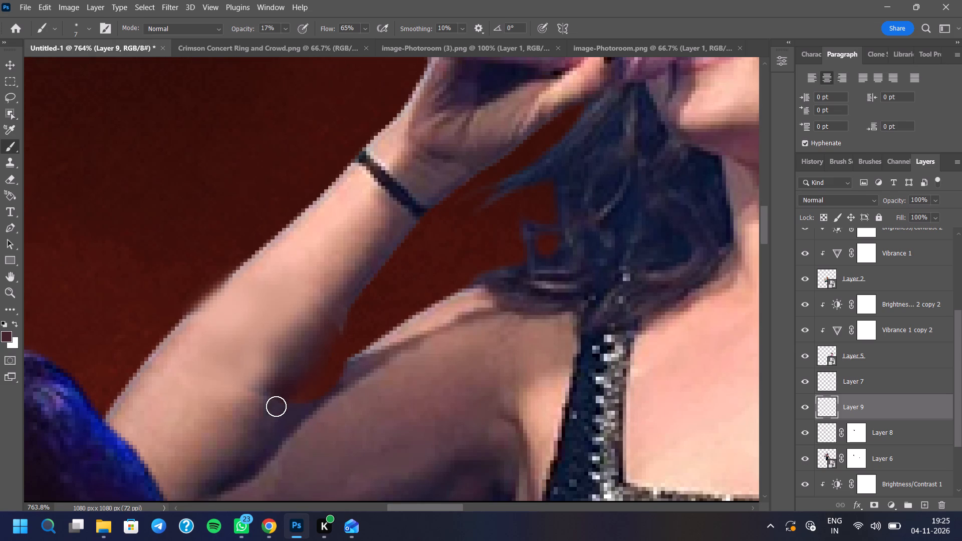
Dab the dark shading tone on the shaded area below the crook of the elbow on Layer 9.
left_click(274, 418)
left_click(269, 426)
scroll(304, 362, "down", 13)
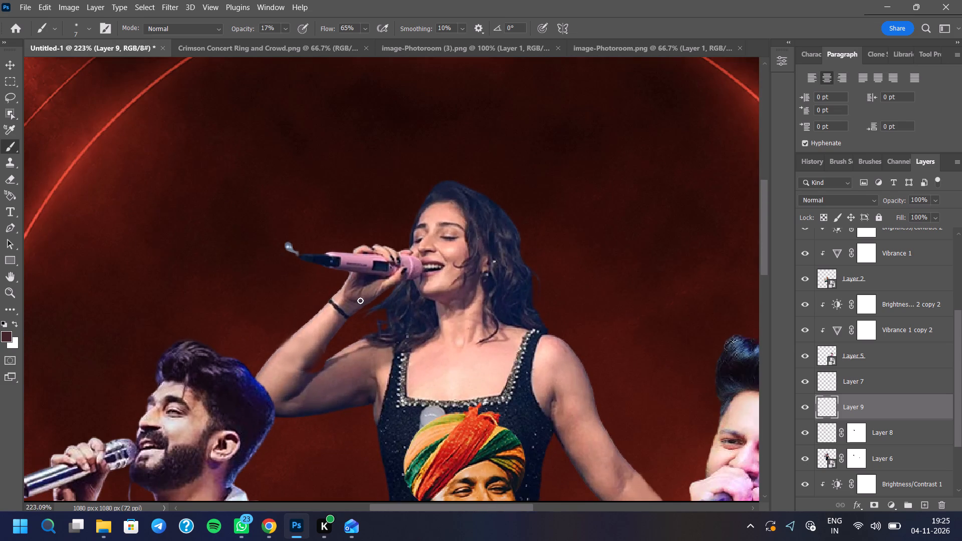
scroll(360, 300, "down", 6)
scroll(433, 277, "down", 9)
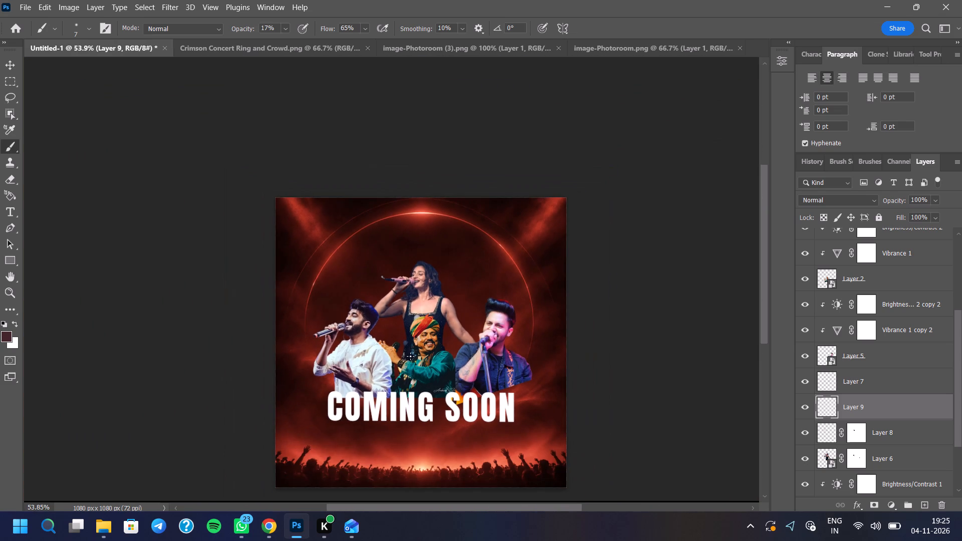
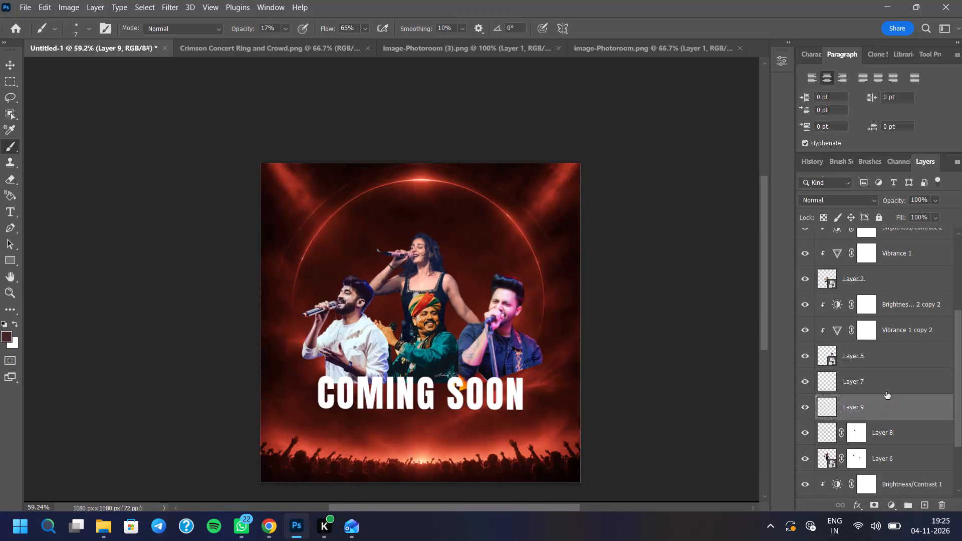
Group Layers 7, 9, 8 and 6 of the female singer, and toggle the group's visibility to check its contents.
left_click(885, 381, "ctrl")
left_click(886, 430, "ctrl")
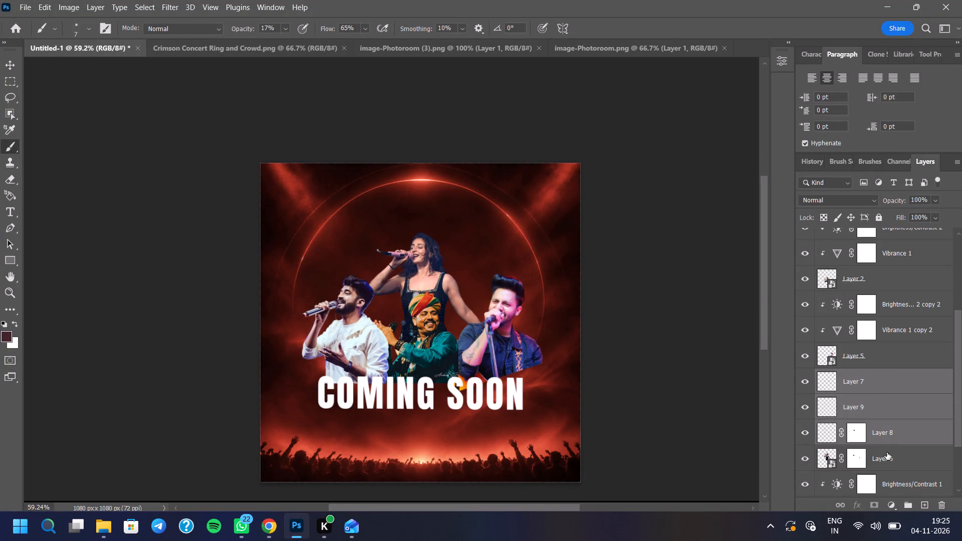
left_click(887, 452, "ctrl")
left_click(905, 508)
left_click(807, 388)
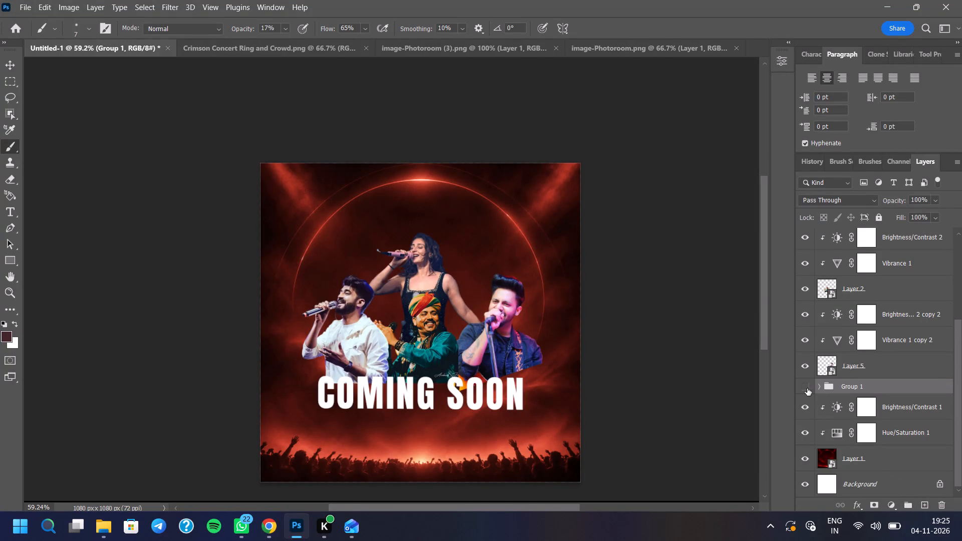
left_click(807, 388)
On Layer 6's mask inside Group 1, erase at the pale bluish spot beside the female singer's waist.
scroll(435, 328, "up", 5)
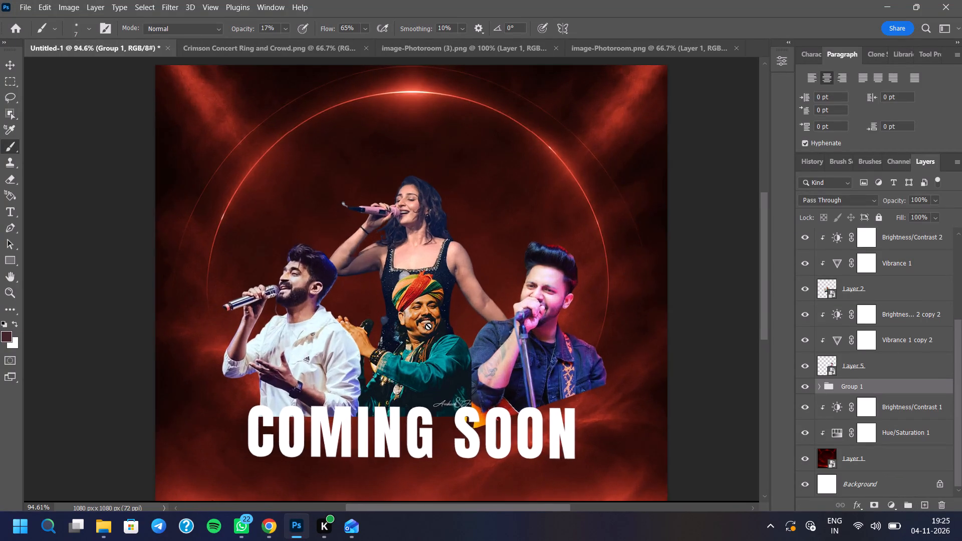
scroll(428, 326, "up", 9)
scroll(360, 314, "up", 4)
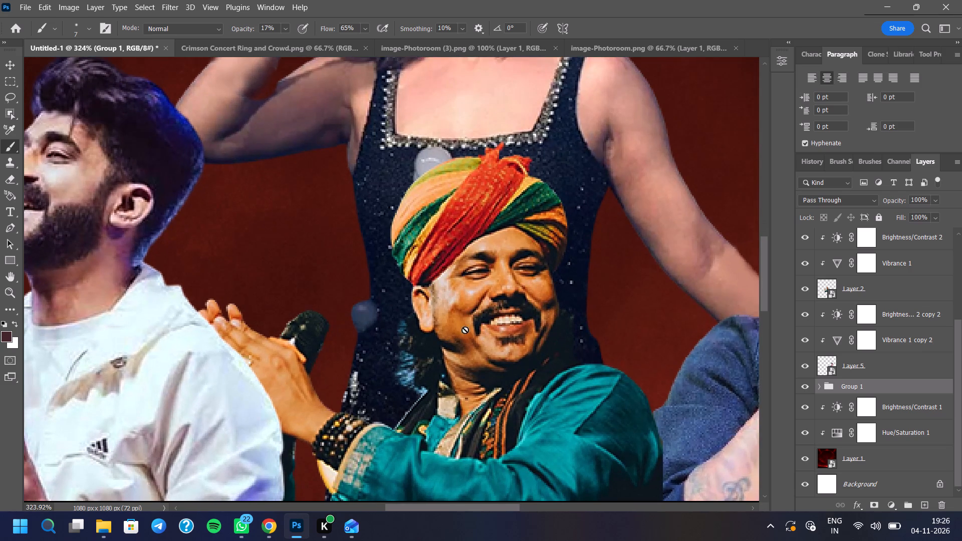
left_click(819, 387)
scroll(860, 441, "down", 3)
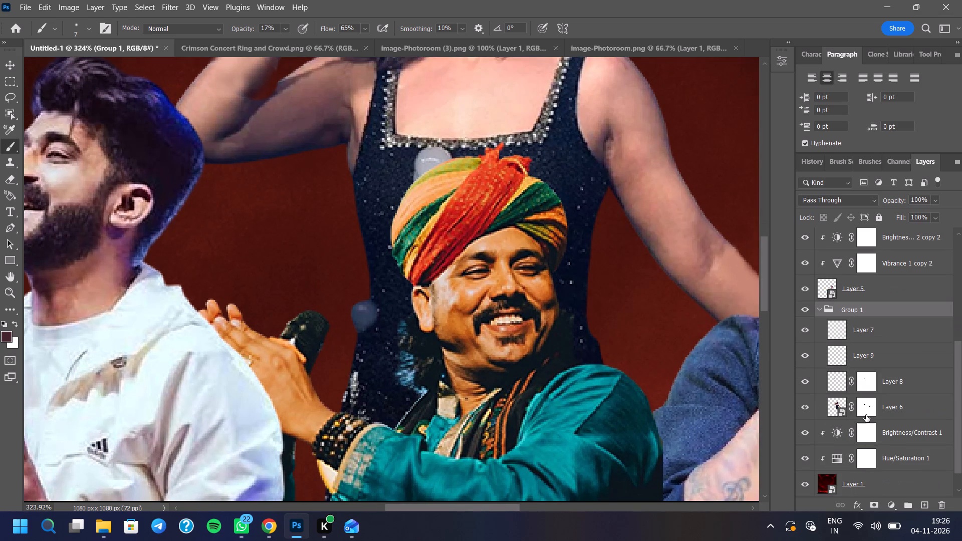
left_click(866, 415)
left_click(10, 177)
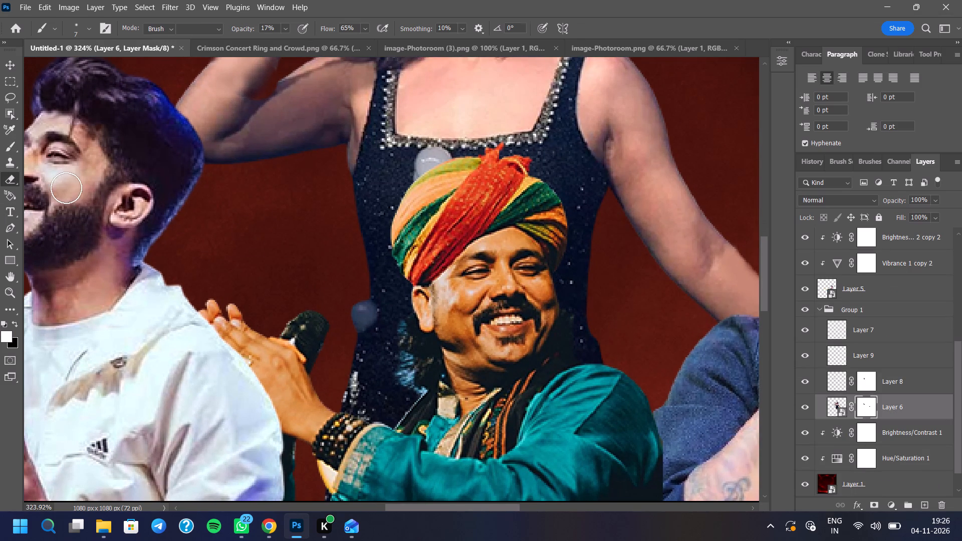
scroll(323, 303, "up", 3)
left_click(363, 313)
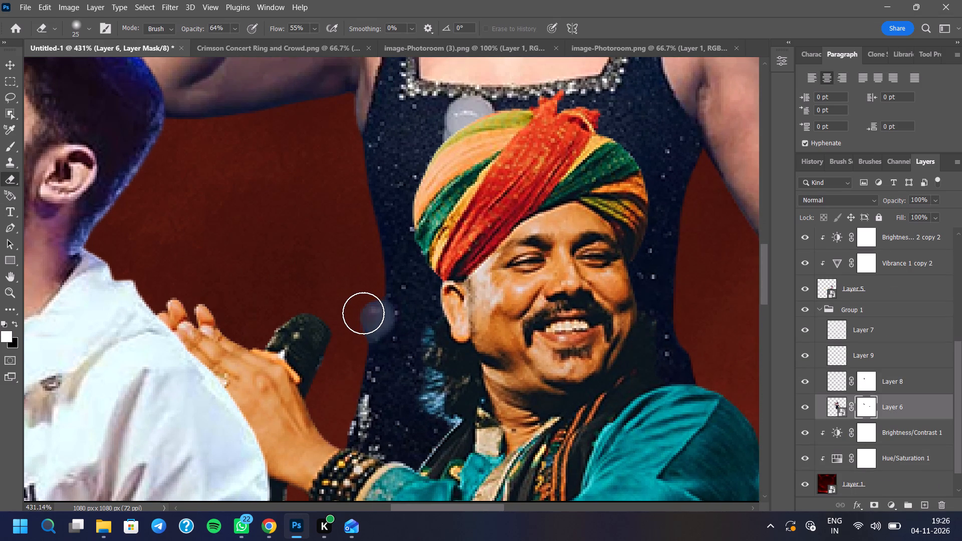
Switch the Eraser to a hard round tip at 100% opacity and flow, and mask out the bluish spill outside the dress's waist edge.
right_click(360, 288)
left_click(407, 458)
left_click(285, 176)
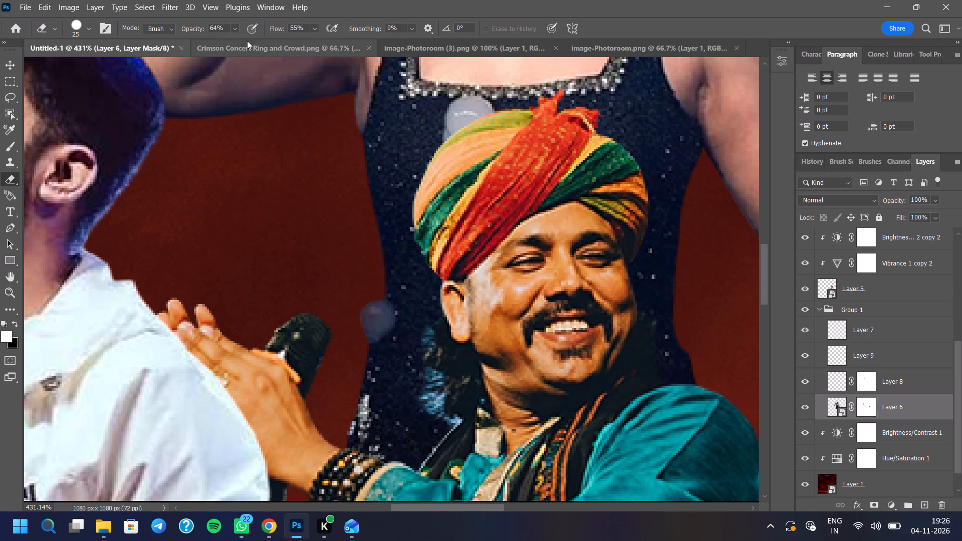
left_click(232, 28)
left_click_drag(251, 44, 279, 44)
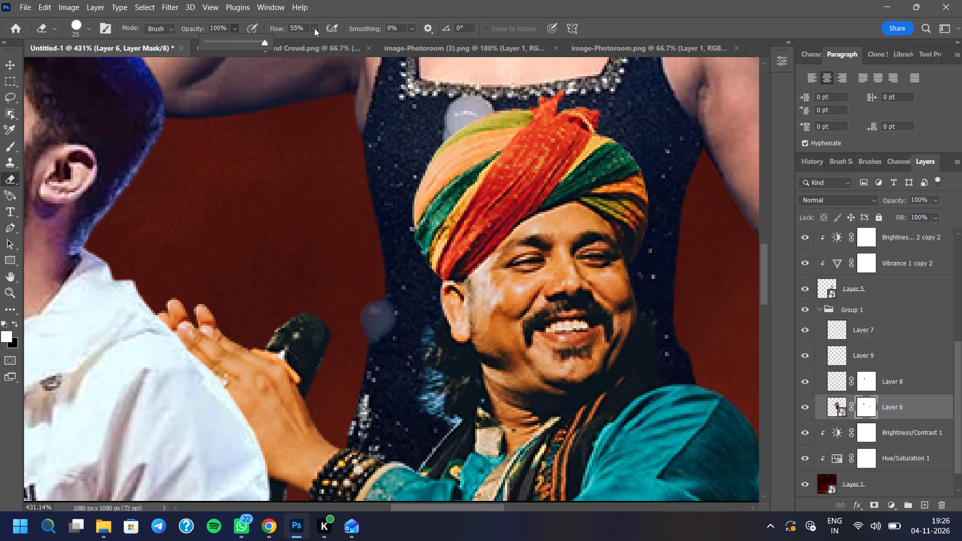
left_click(314, 28)
left_click_drag(333, 42, 356, 44)
left_click(358, 304)
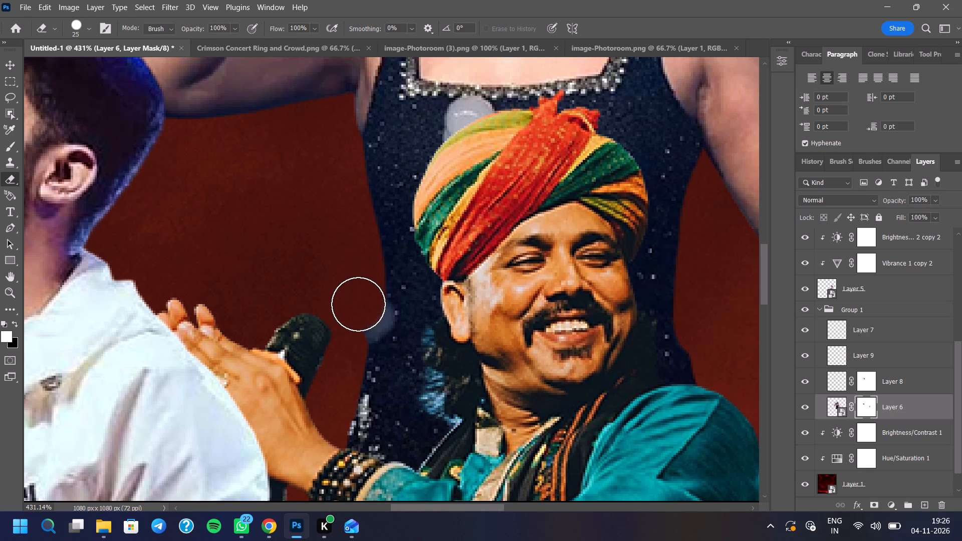
left_click(358, 311)
left_click(354, 323)
left_click(352, 325)
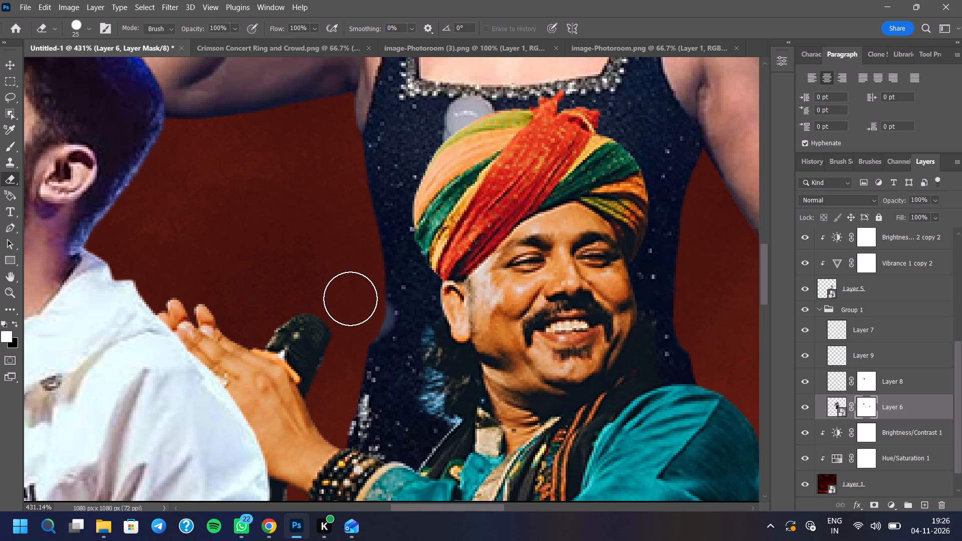
left_click(353, 333)
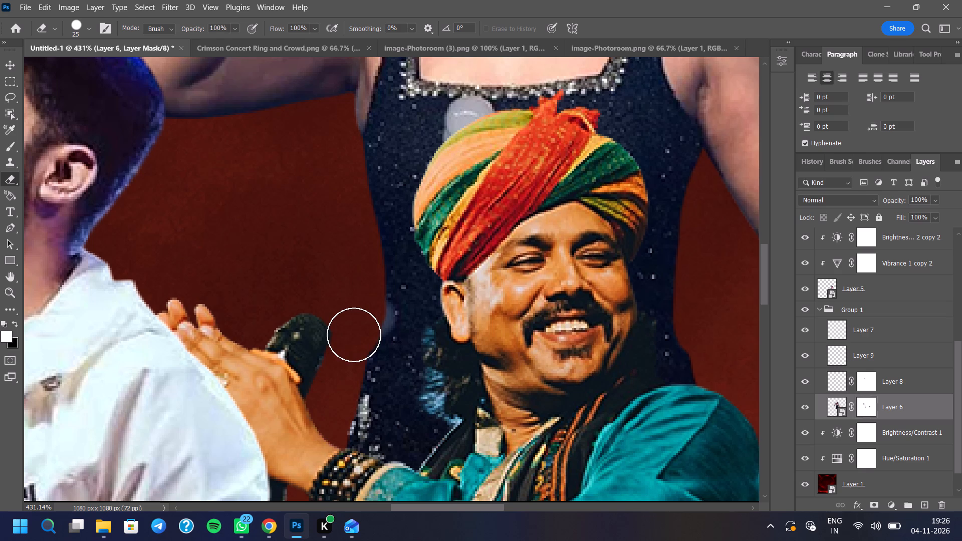
left_click(347, 343)
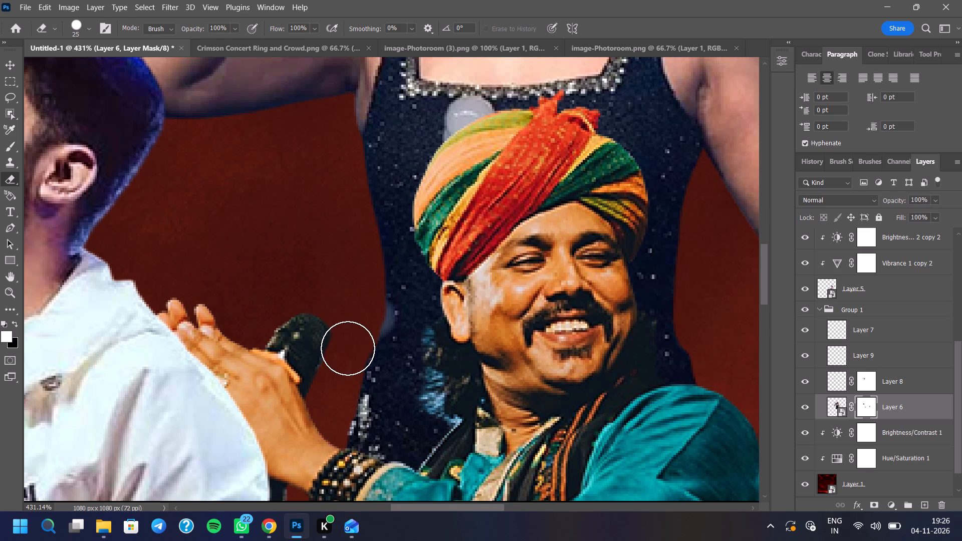
left_click(348, 348)
Collapse Group 1 and add a new empty layer directly above it.
scroll(315, 378, "down", 10)
scroll(357, 371, "down", 3)
scroll(425, 262, "down", 2)
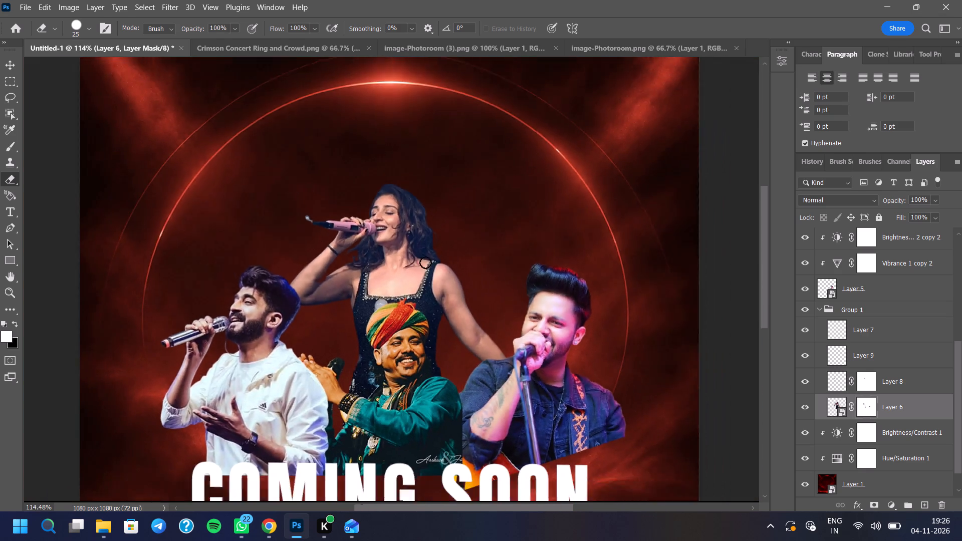
scroll(425, 262, "down", 6)
scroll(449, 227, "down", 1)
scroll(441, 242, "up", 2)
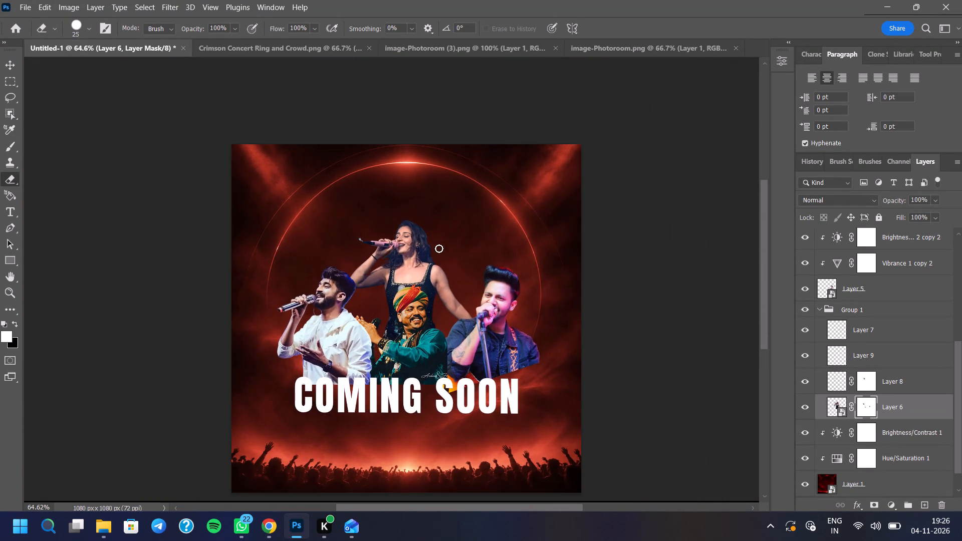
left_click(819, 309)
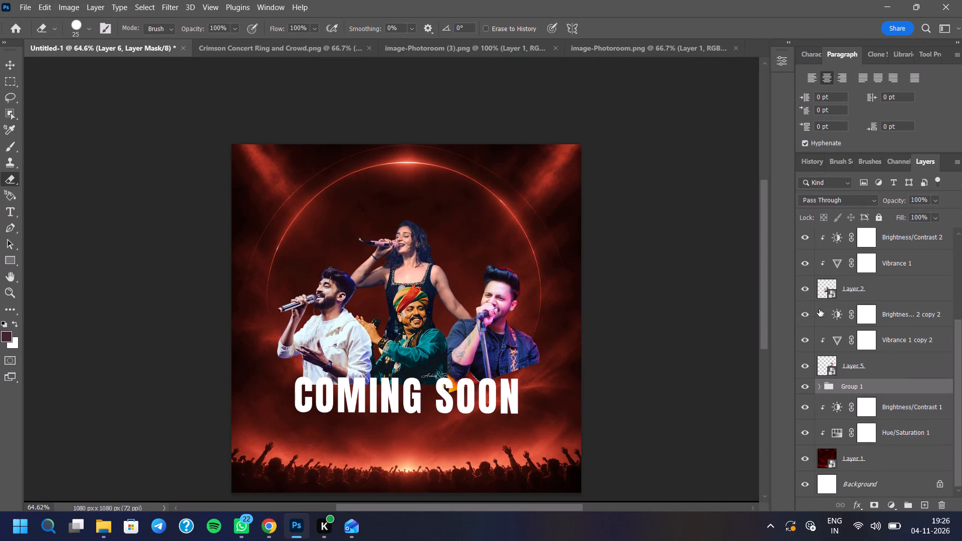
scroll(878, 373, "up", 10)
scroll(876, 370, "down", 1)
scroll(876, 370, "up", 4)
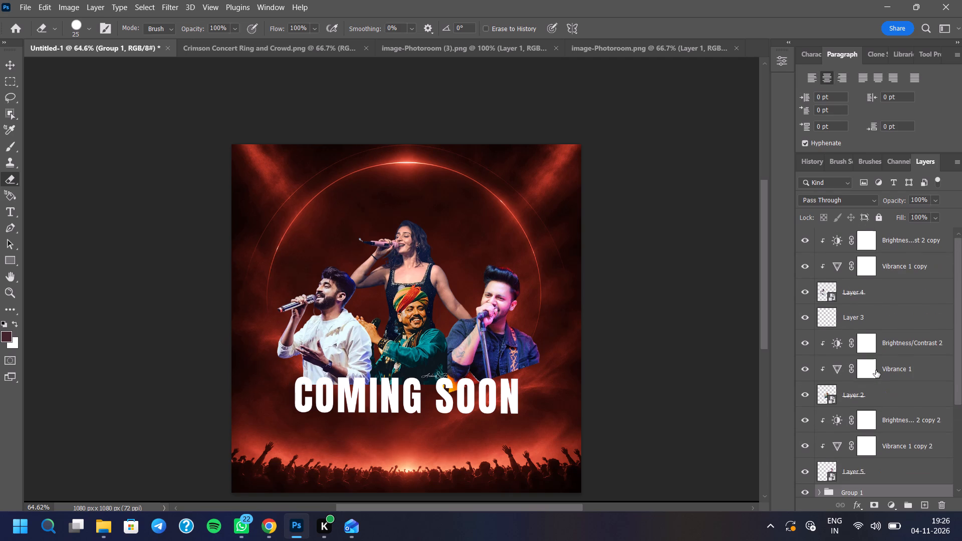
scroll(875, 371, "down", 5)
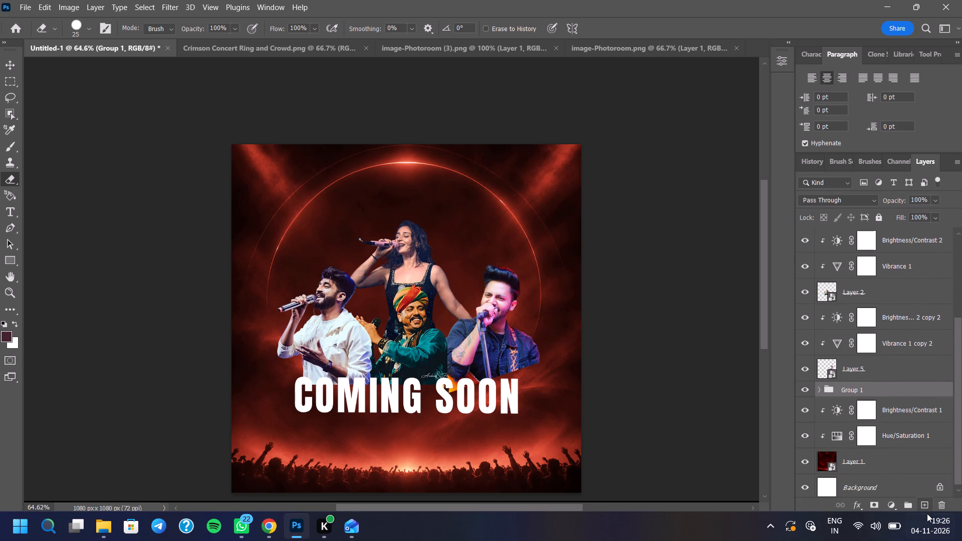
left_click(925, 503)
Open image-Photoroom (4) from the bgs folder and bring its turbaned guitarist layer into the Untitled-1 poster.
left_click(18, 1)
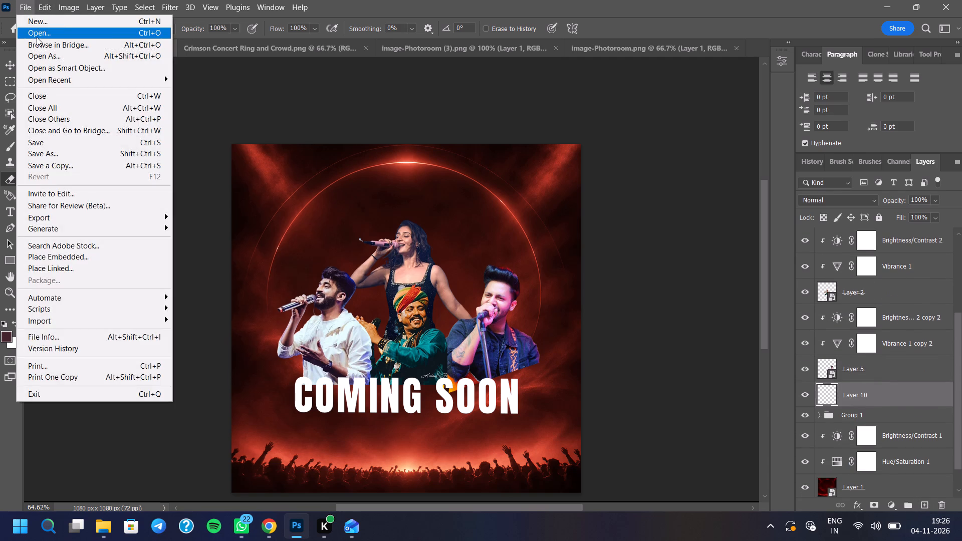
left_click(37, 37)
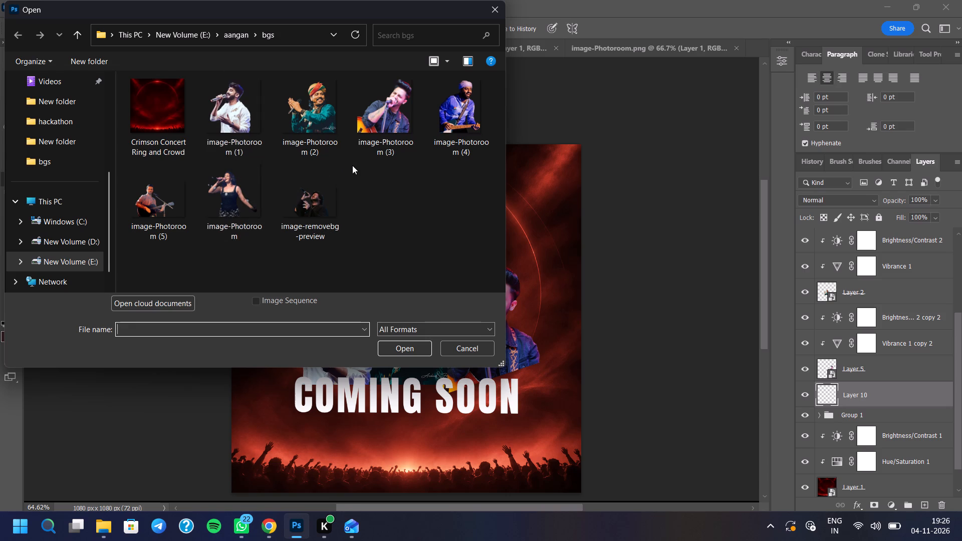
double_click(455, 104)
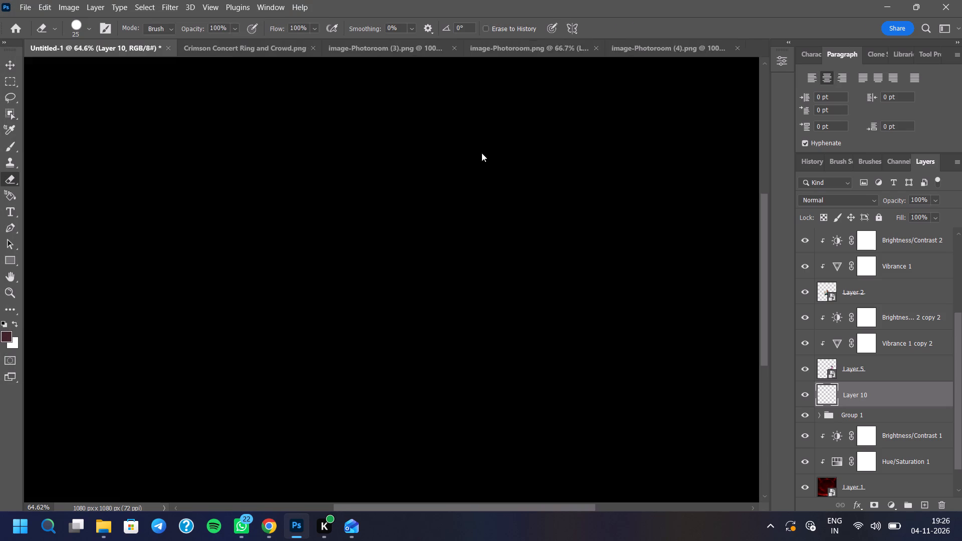
left_click_drag(846, 236, 64, 47)
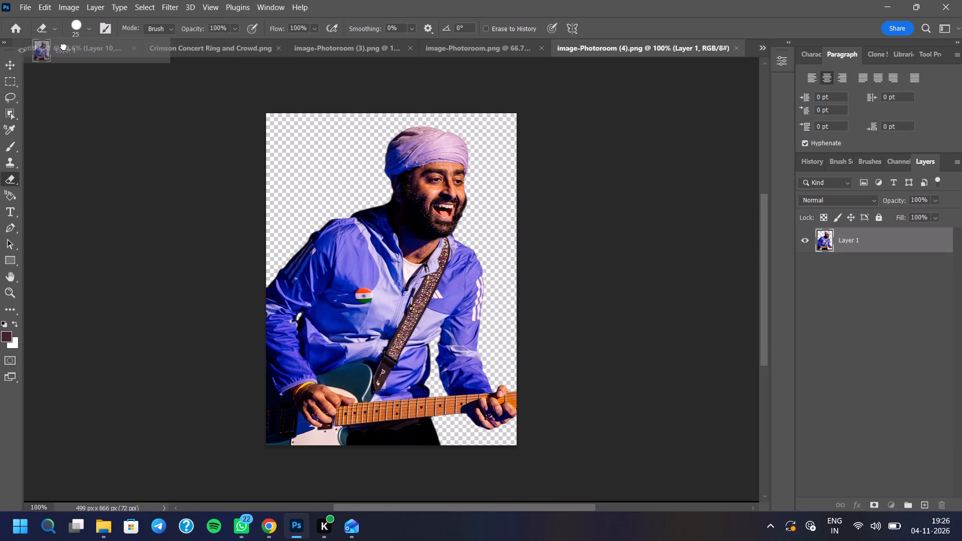
left_click_drag(64, 47, 350, 255)
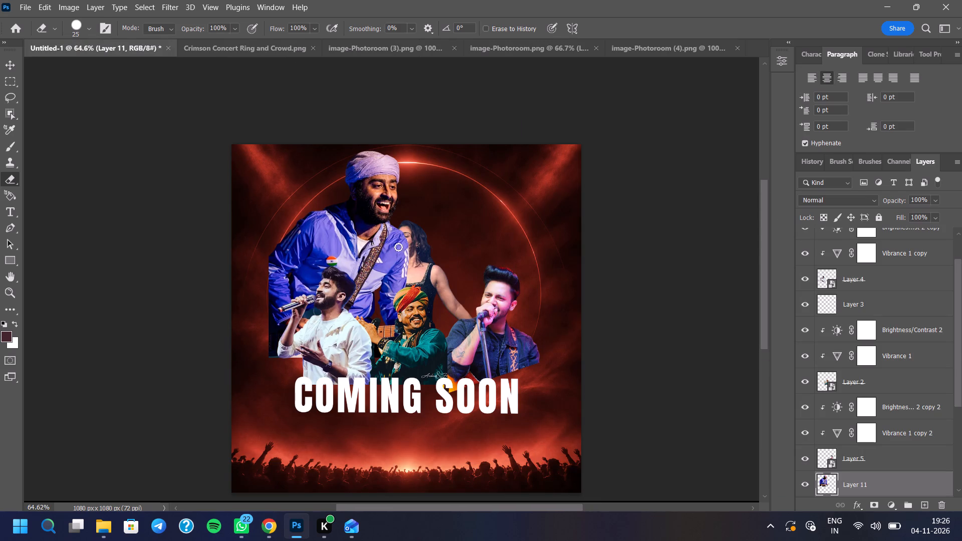
Convert the guitarist's Layer 11 to a smart object.
scroll(634, 281, "down", 2)
scroll(501, 286, "up", 3)
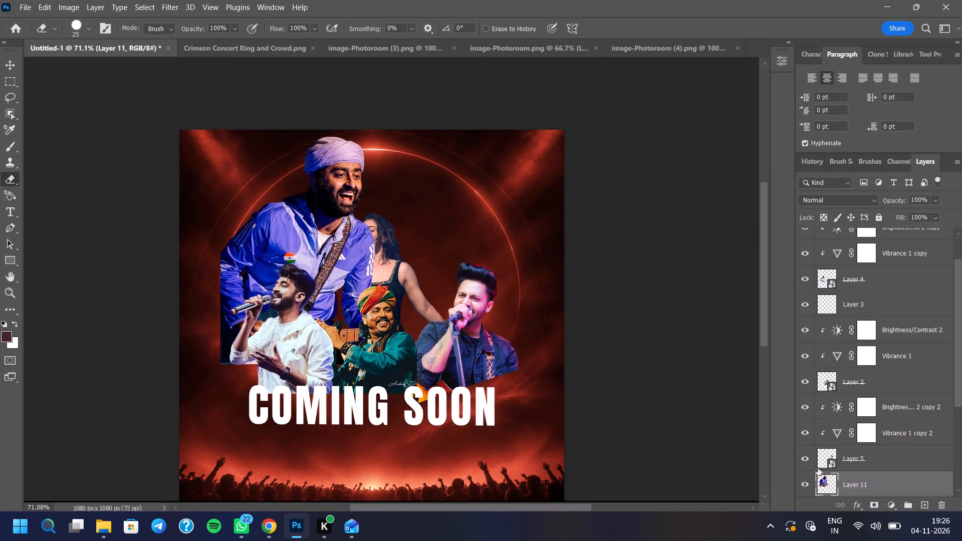
right_click(859, 489)
left_click(758, 181)
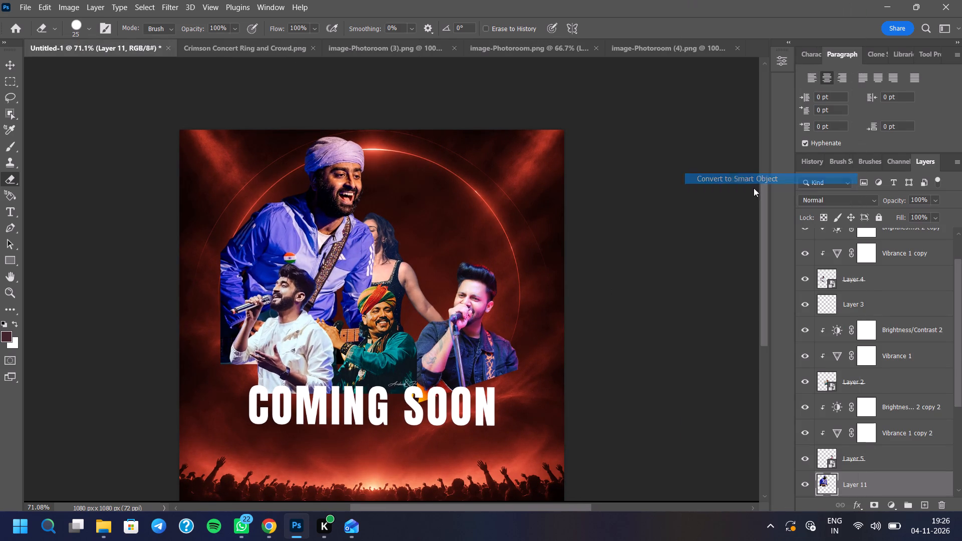
Move Layer 11 below Group 1 in the layer stack so the guitarist sits behind the female singer.
key("ctrl+t")
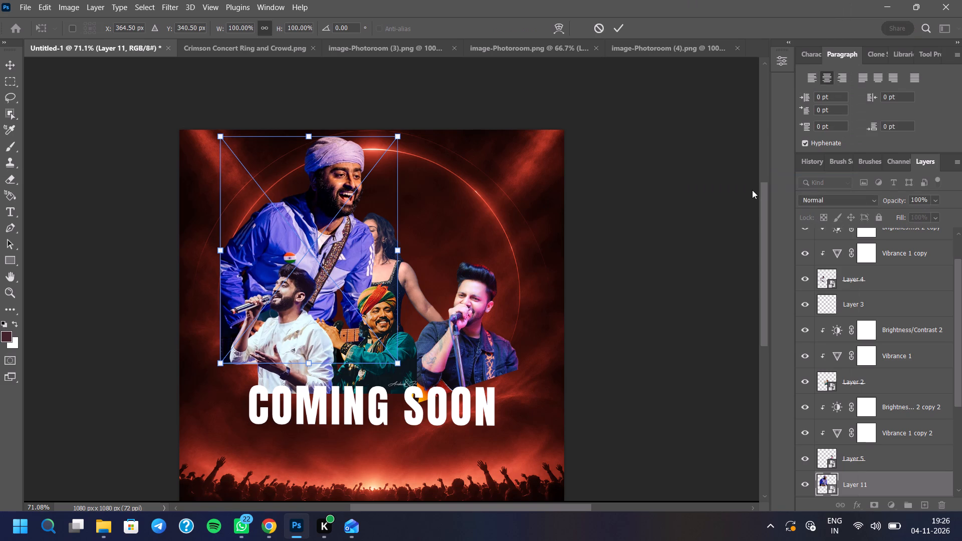
scroll(812, 294, "down", 9)
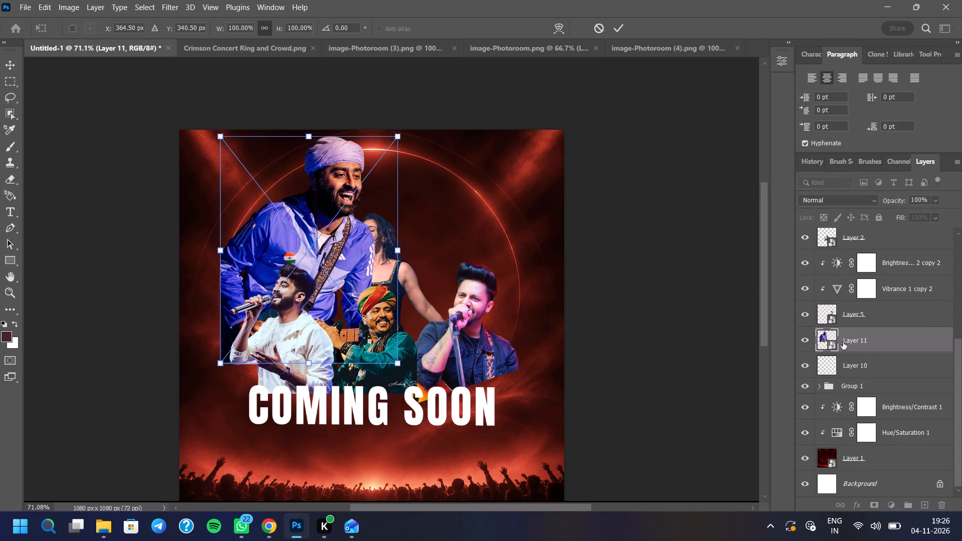
left_click_drag(875, 338, 876, 372)
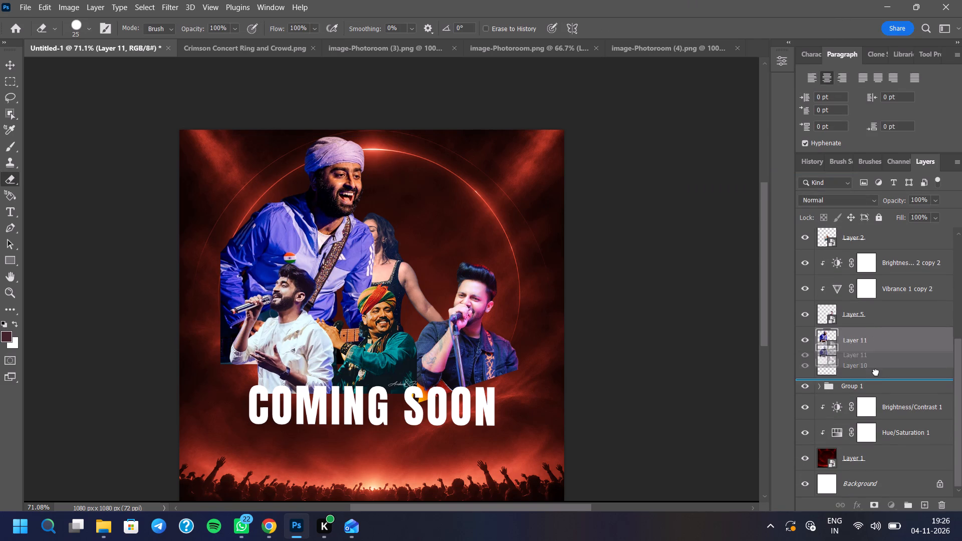
left_click_drag(876, 372, 876, 392)
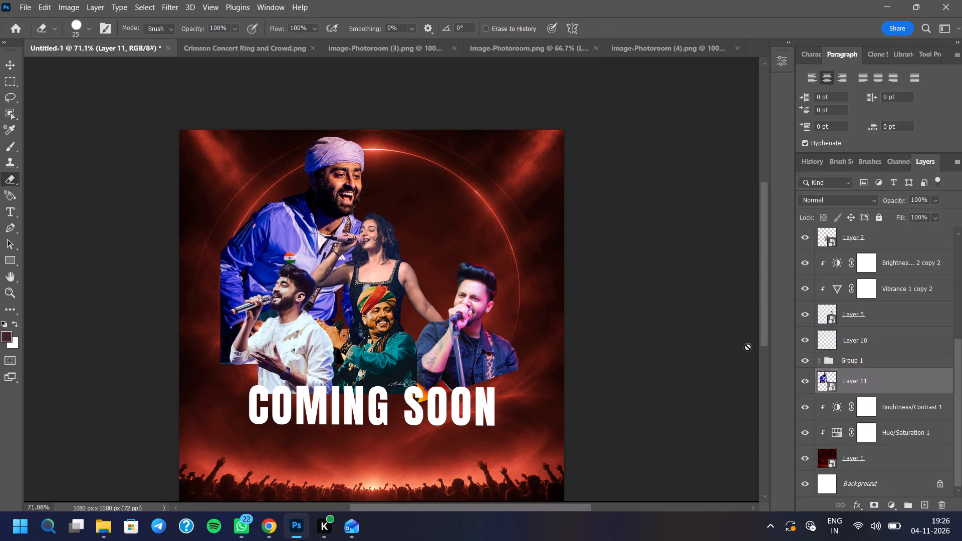
Flip the guitarist horizontally with Free Transform and move him to the right side of the poster.
key("ctrl+t")
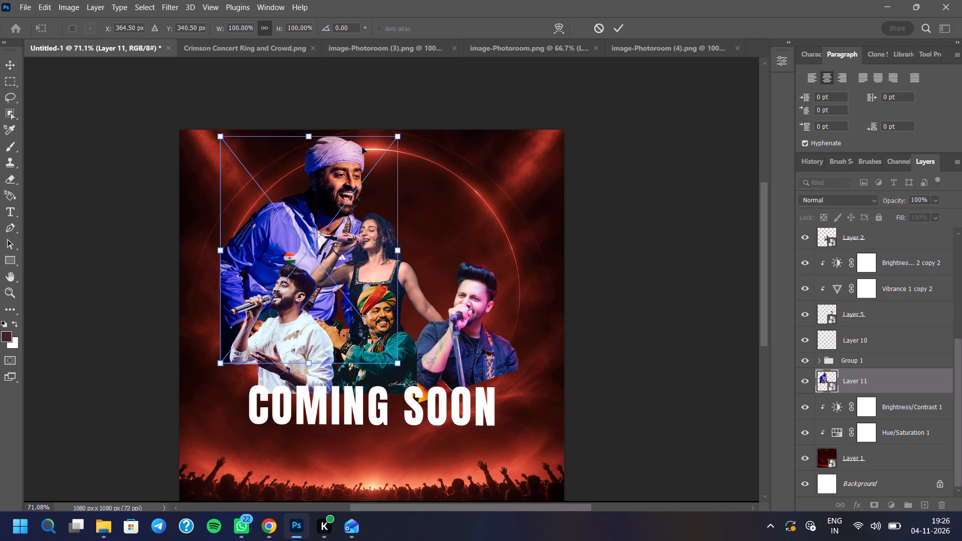
right_click(345, 197)
left_click(378, 421)
left_click_drag(329, 228, 488, 224)
Scale the turbaned guitarist down to about 63.5% and place him behind the denim-jacketed singer, beside the female singer.
left_click_drag(556, 129, 491, 176)
left_click_drag(476, 244, 498, 218)
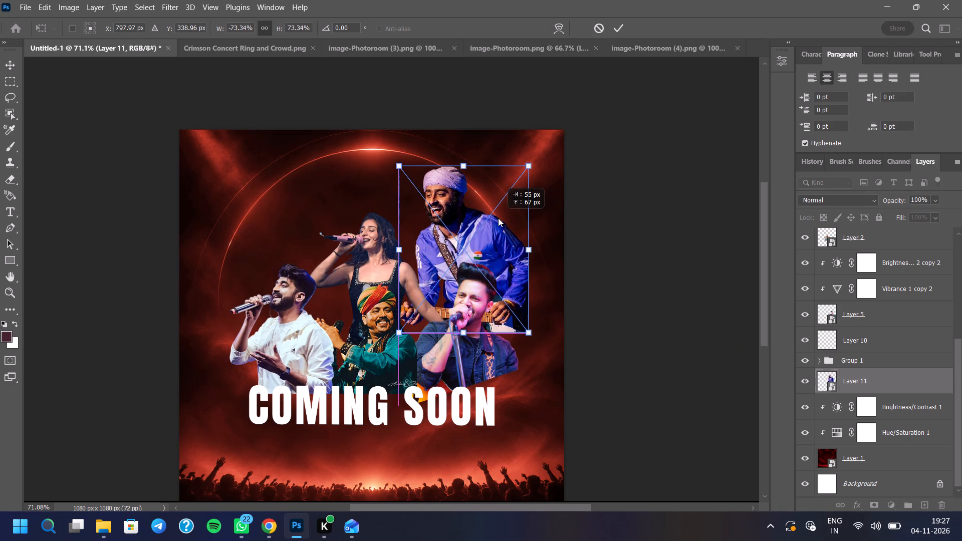
left_click_drag(498, 218, 490, 207)
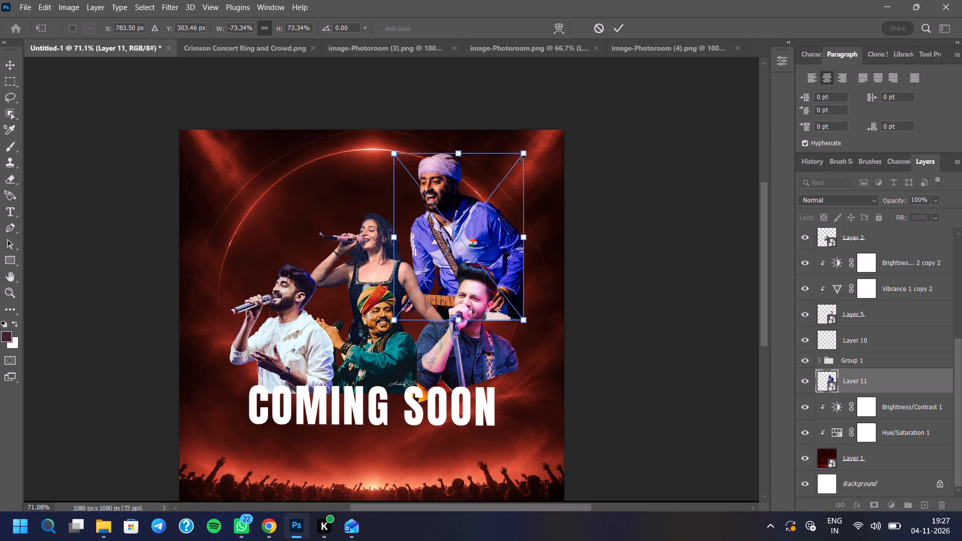
left_click_drag(497, 171, 492, 192)
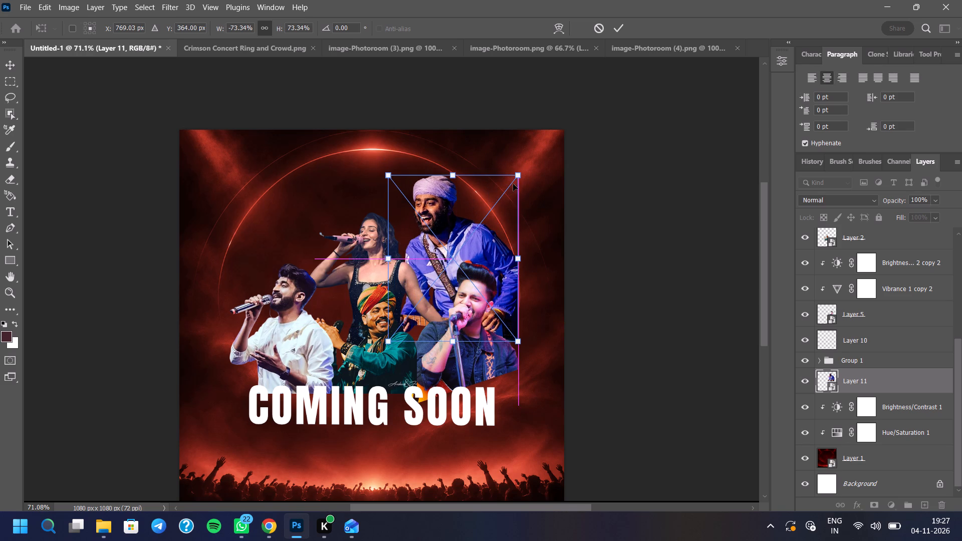
left_click_drag(523, 174, 497, 190)
left_click_drag(469, 233, 483, 223)
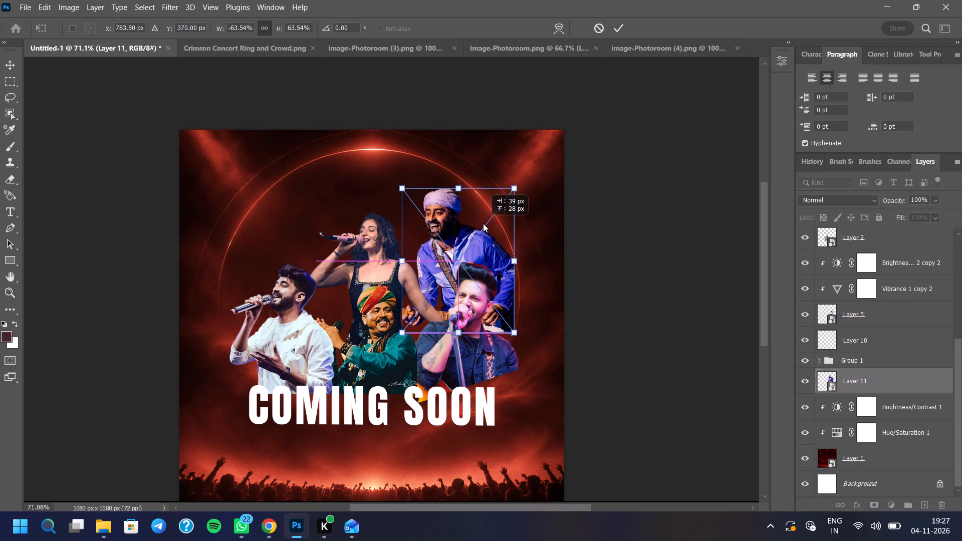
left_click_drag(483, 223, 466, 224)
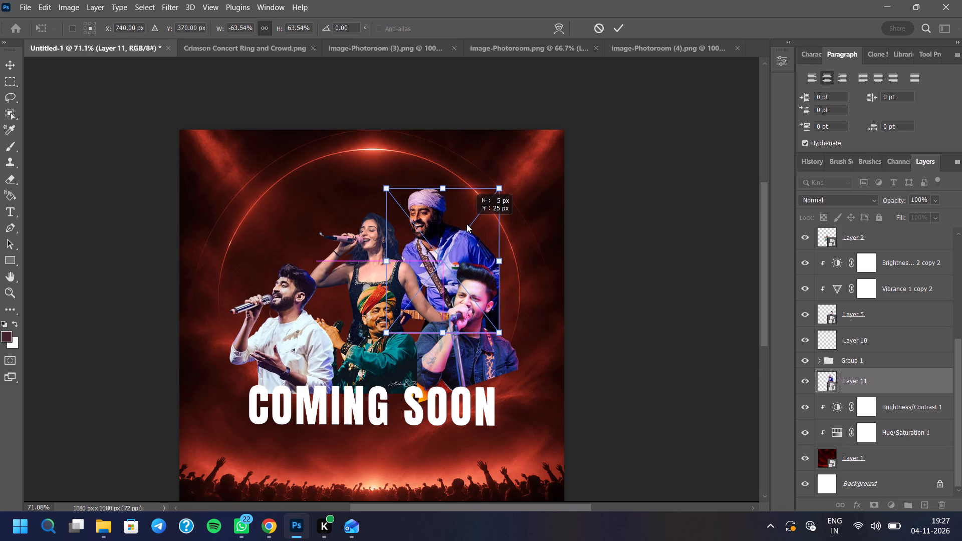
left_click_drag(466, 224, 473, 227)
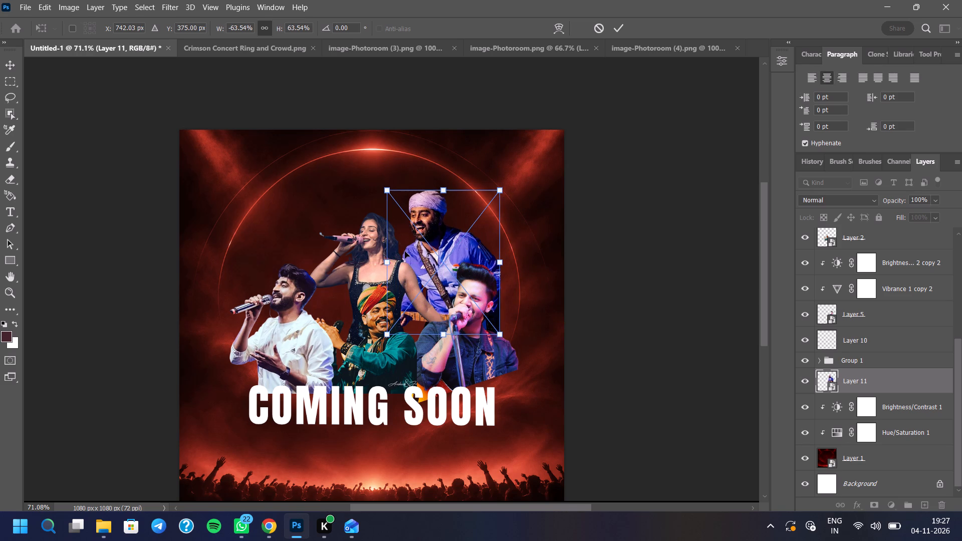
scroll(404, 251, "up", 4)
scroll(465, 245, "up", 2)
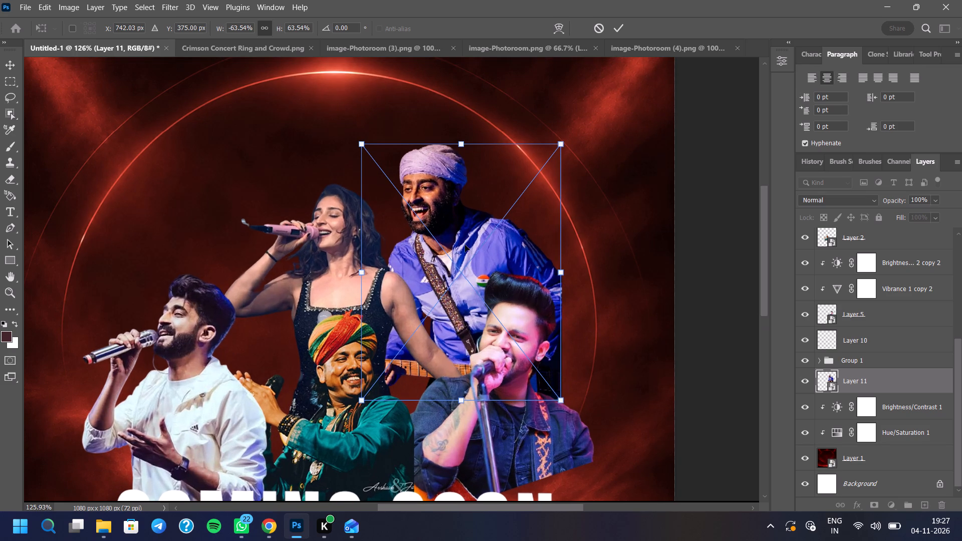
left_click_drag(477, 234, 481, 234)
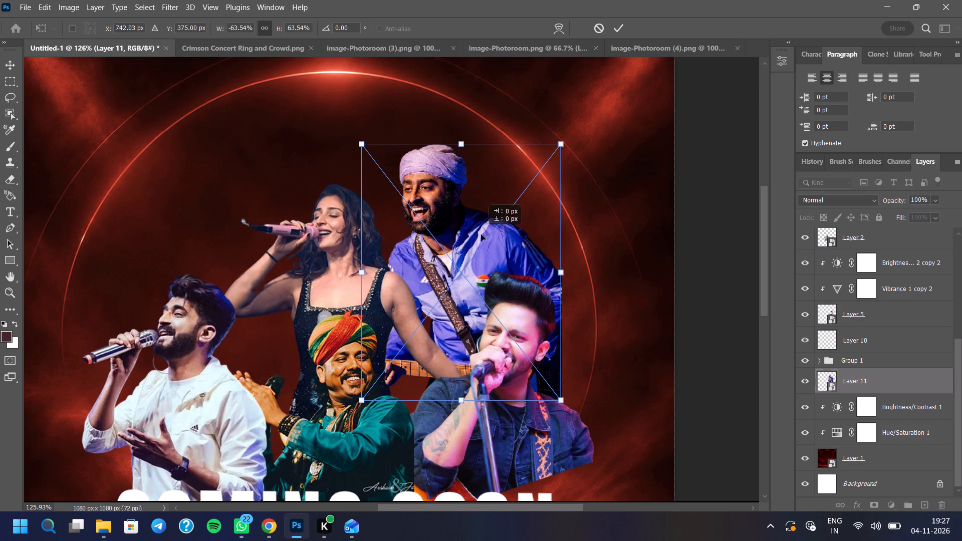
left_click_drag(481, 234, 507, 238)
left_click(623, 27)
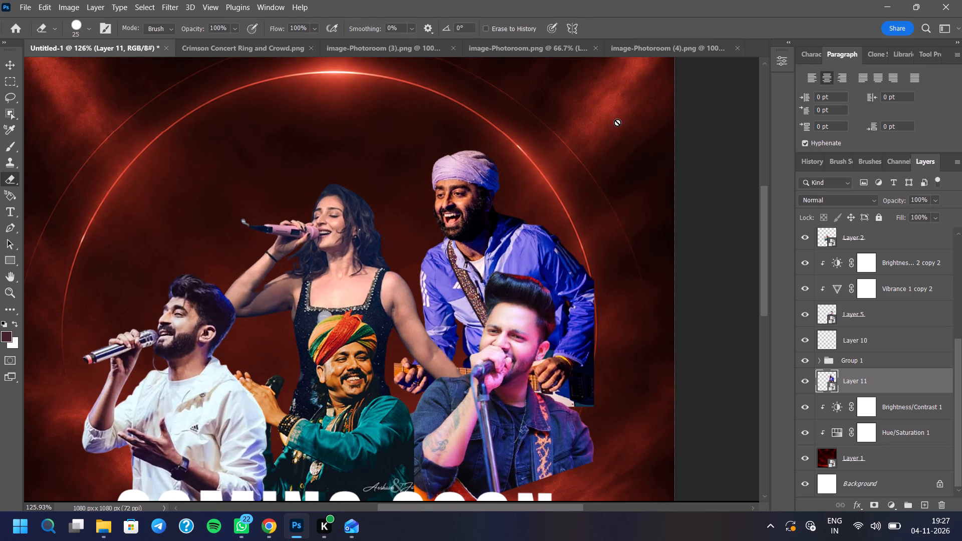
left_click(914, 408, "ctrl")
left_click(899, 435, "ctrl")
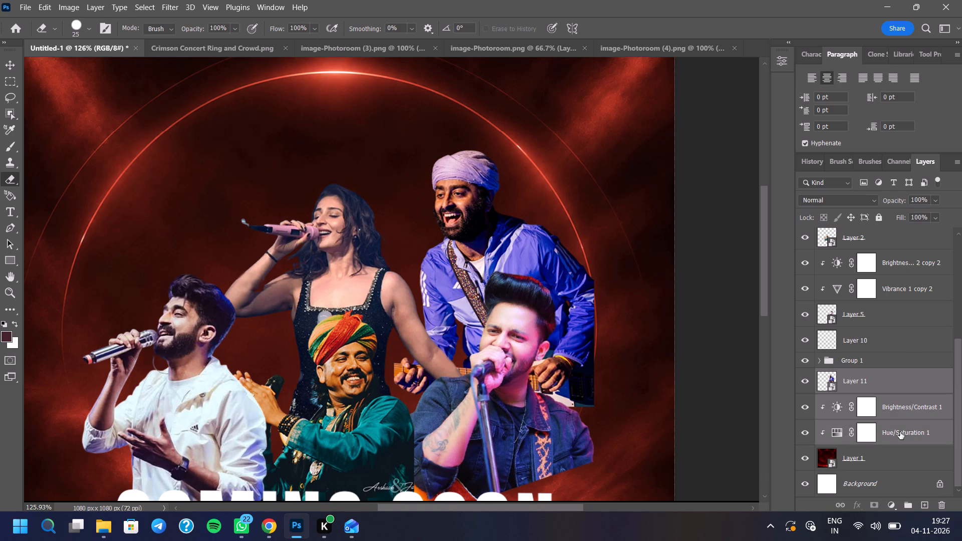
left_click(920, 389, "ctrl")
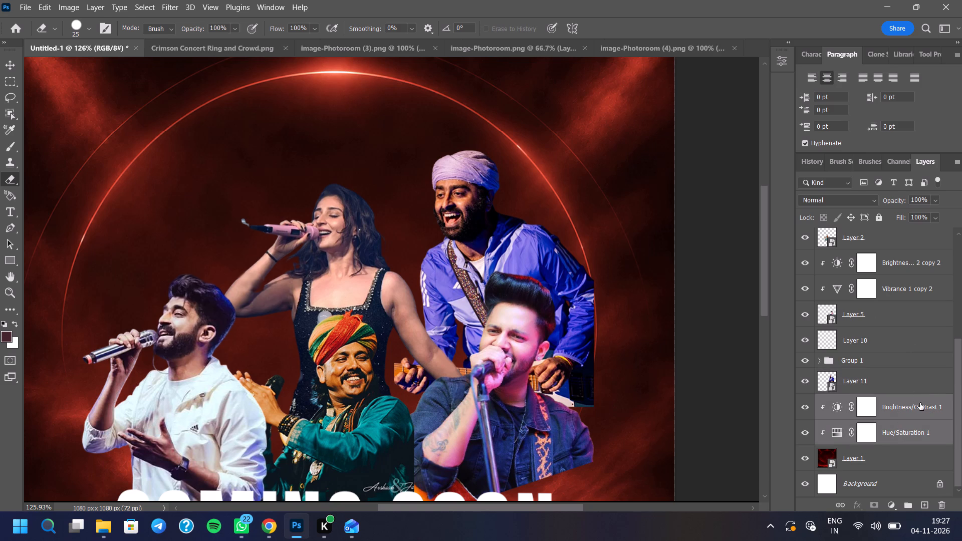
Duplicate Brightness/Contrast 2 copy 2 and Vibrance 1 copy 2, move the duplicates directly above Layer 11, and clip them to it.
left_click(919, 298)
left_click(925, 266, "ctrl")
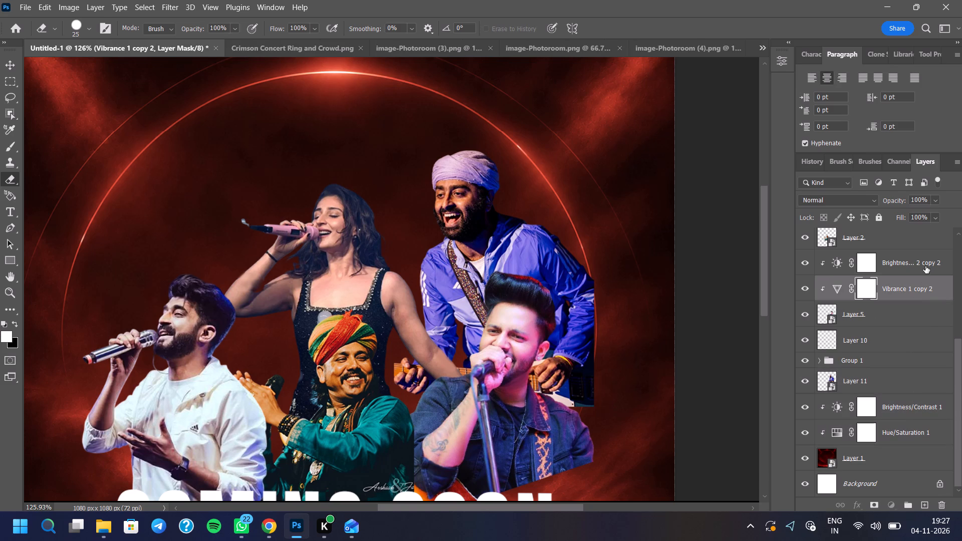
key("ctrl+j")
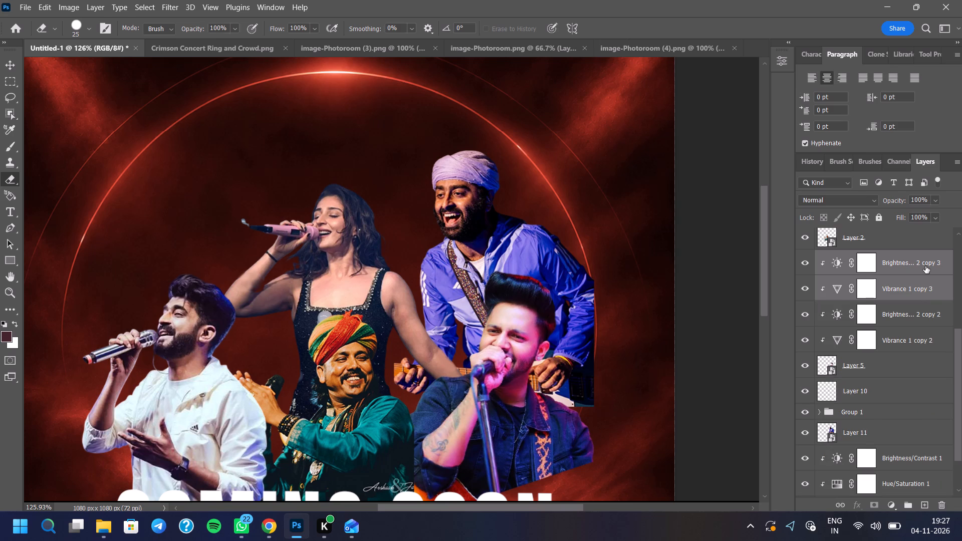
left_click_drag(917, 266, 922, 409)
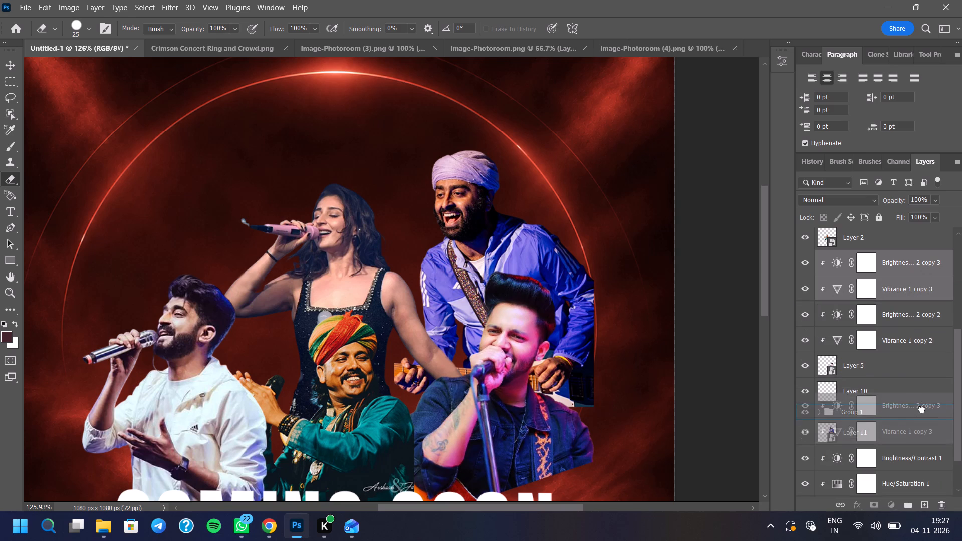
left_click_drag(922, 409, 922, 420)
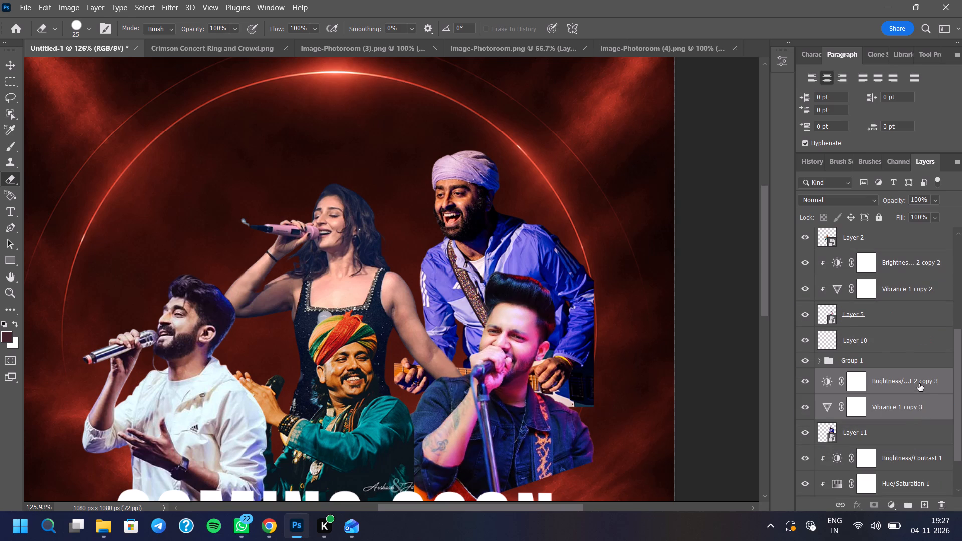
left_click(912, 418, "alt")
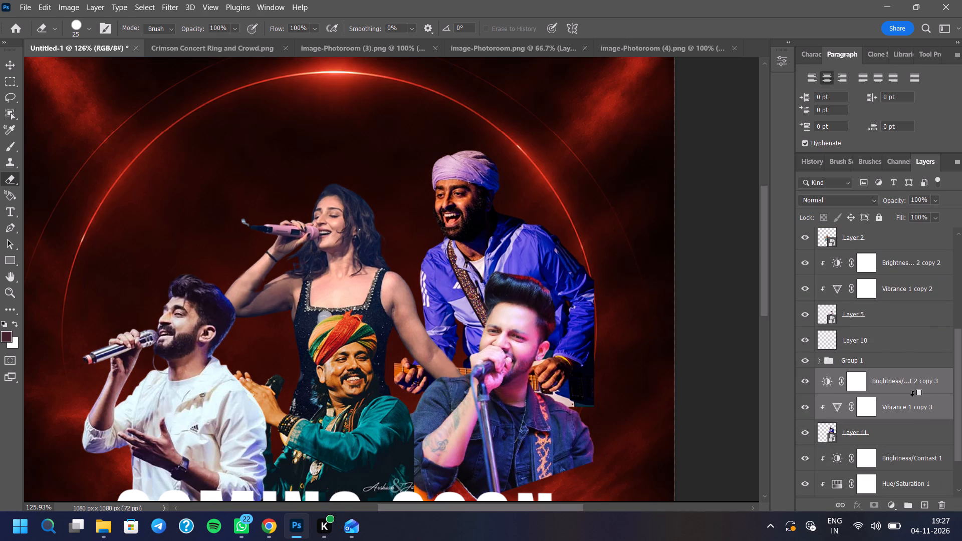
left_click(912, 396, "alt")
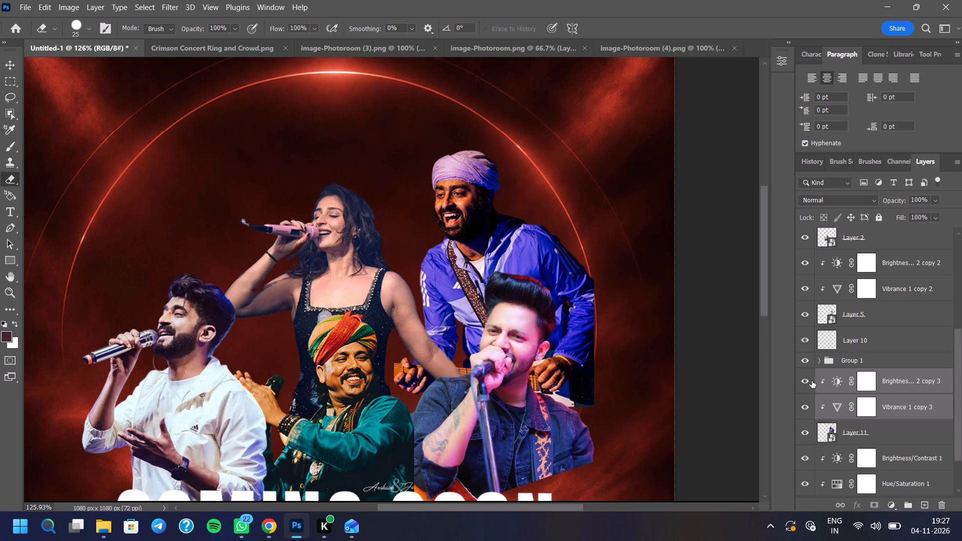
Compare the turbaned guitarist with and without the copied adjustments, then check his look against the whole poster.
left_click(808, 381)
left_click(805, 401)
left_click(805, 401)
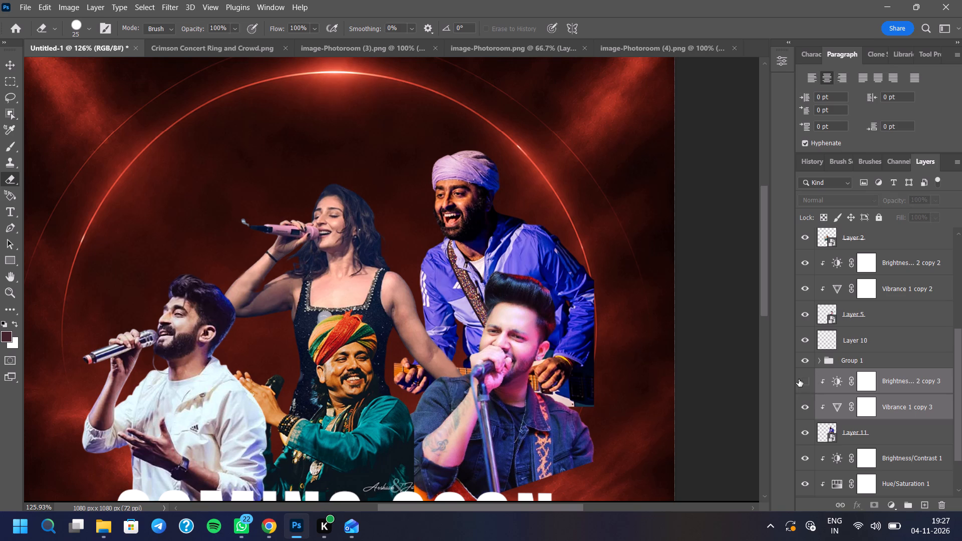
left_click(799, 379)
scroll(534, 319, "down", 6)
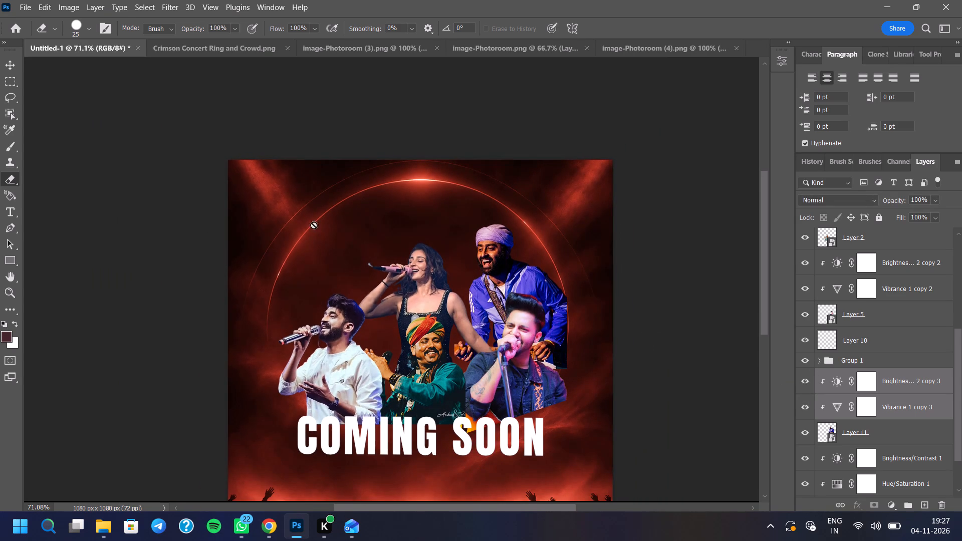
left_click(4, 59)
scroll(285, 199, "down", 3)
scroll(429, 267, "up", 2)
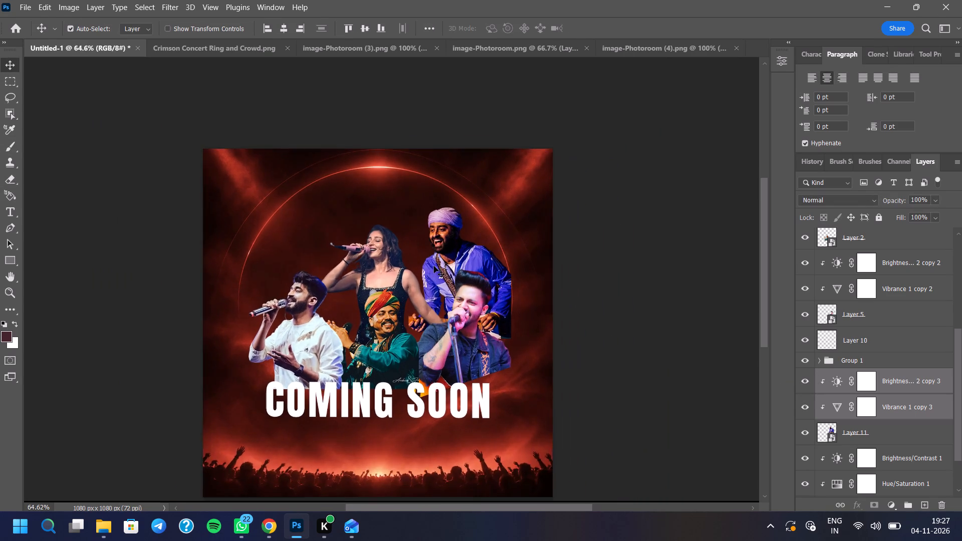
scroll(434, 266, "up", 3)
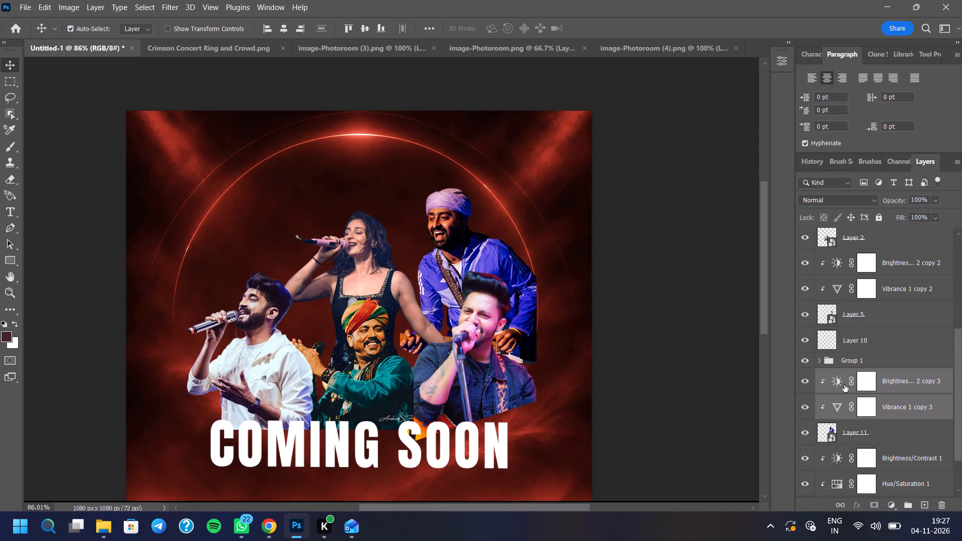
Set the guitarist's Brightness/Contrast 2 copy 3 adjustment to Brightness 14 and Contrast -8.
double_click(836, 381)
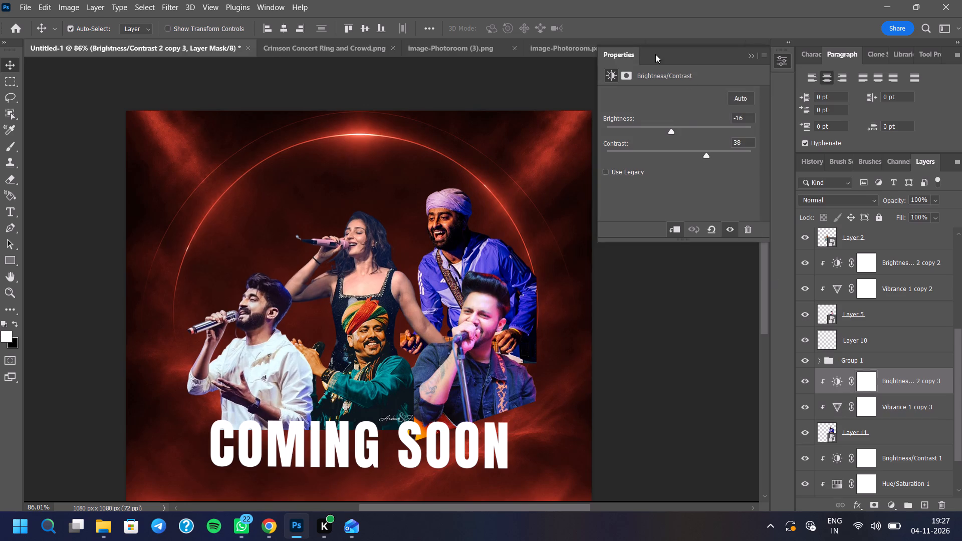
left_click_drag(668, 128, 710, 131)
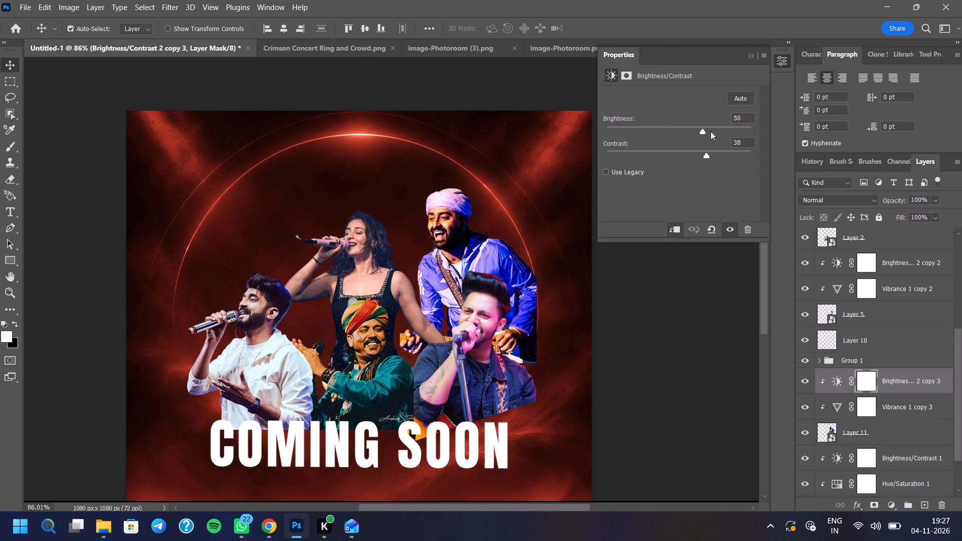
left_click_drag(710, 131, 686, 132)
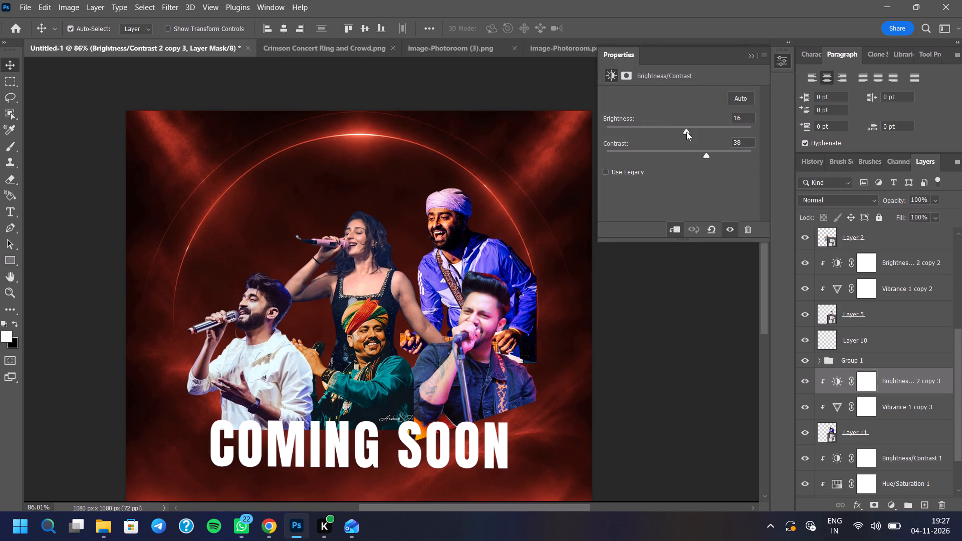
left_click_drag(686, 132, 674, 130)
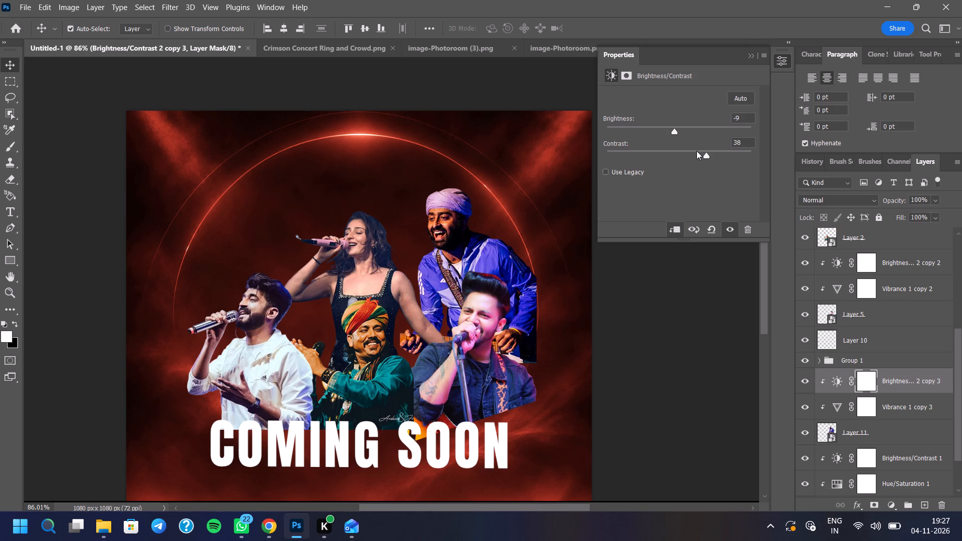
left_click_drag(696, 151, 667, 153)
left_click(678, 132)
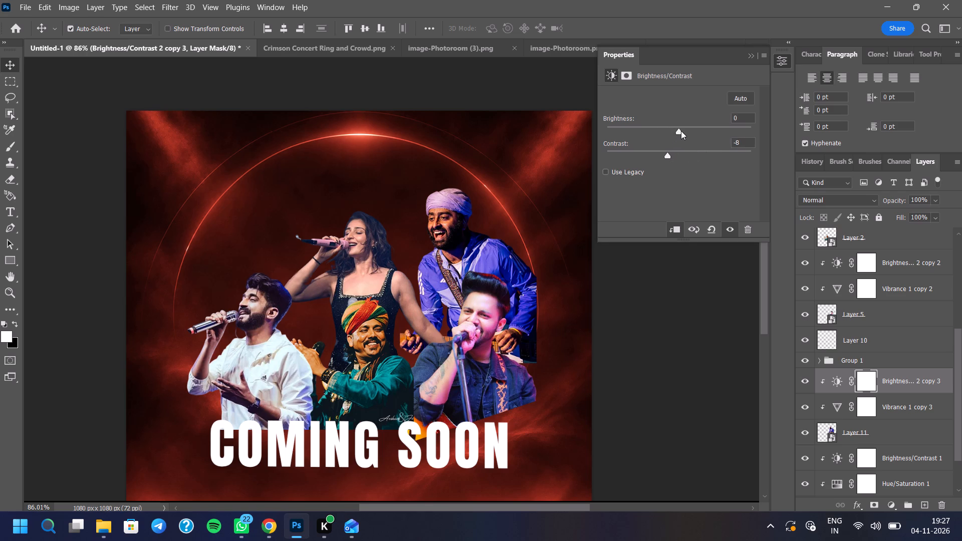
left_click(682, 131)
left_click(683, 129)
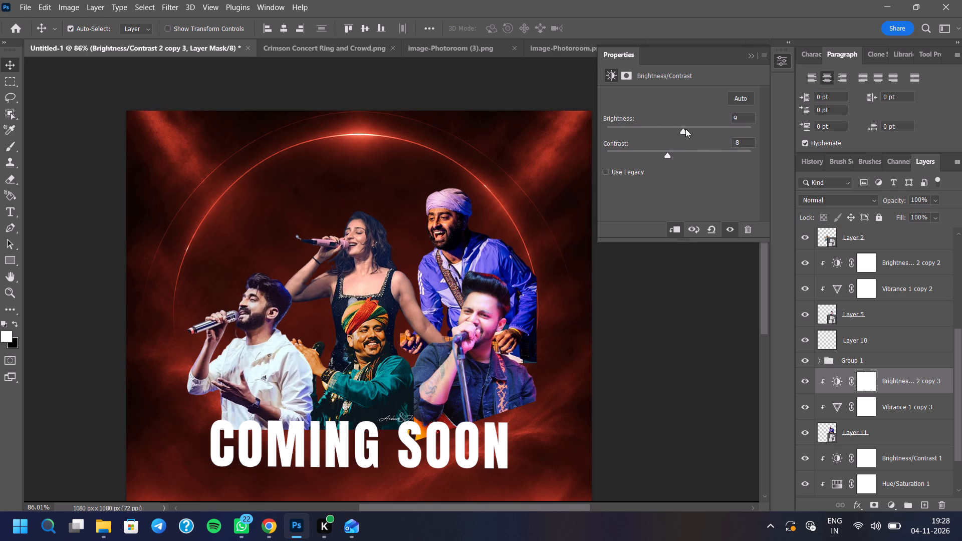
left_click(685, 129)
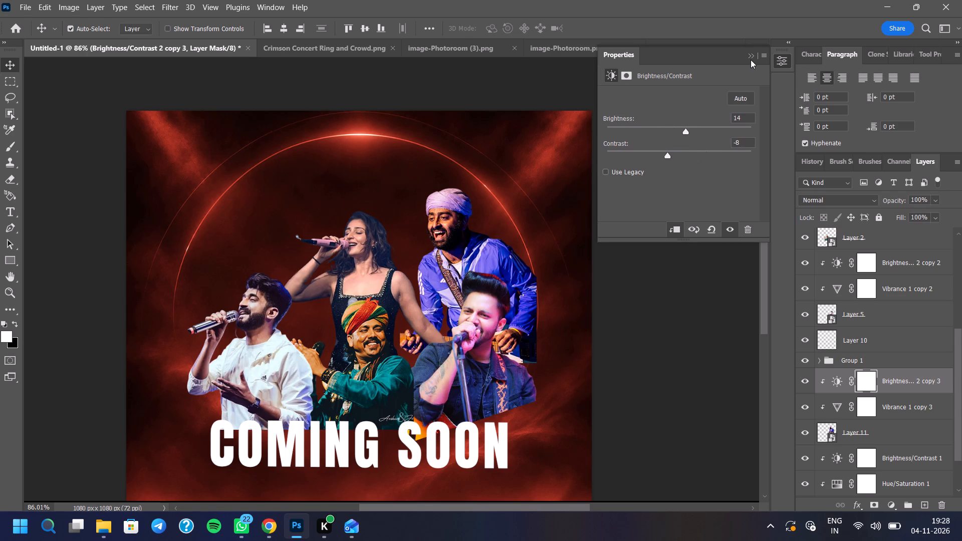
left_click(751, 60)
left_click(751, 58)
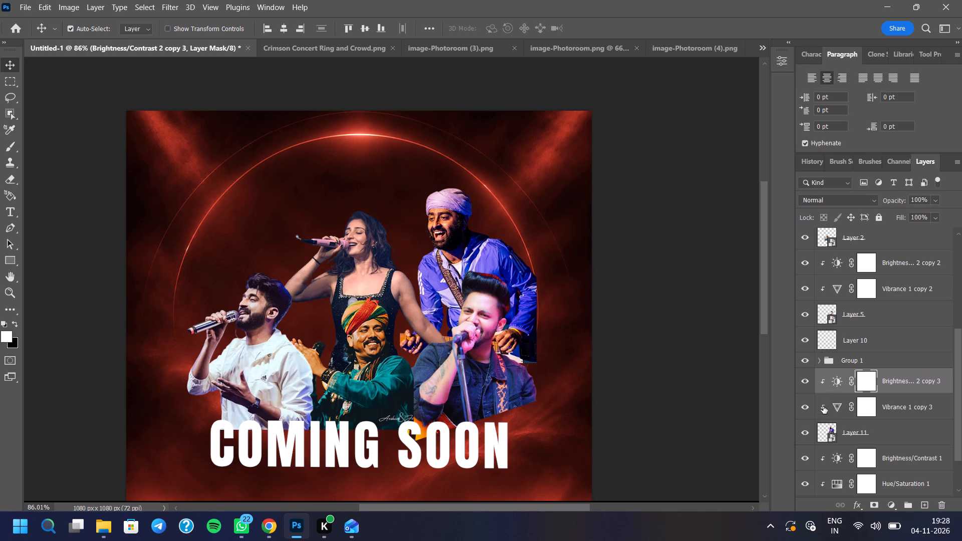
Add a new empty layer between Layer 11 and the Brightness/Contrast 1 adjustment.
left_click(898, 457)
left_click(924, 503)
scroll(877, 401, "down", 1)
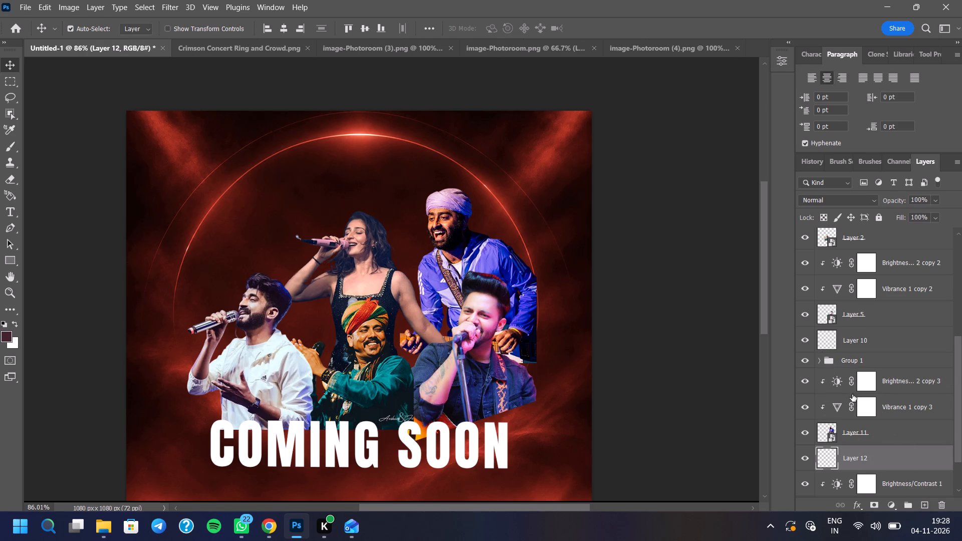
Open image-Photoroom (5) from the bgs folder.
left_click(28, 0)
left_click(32, 37)
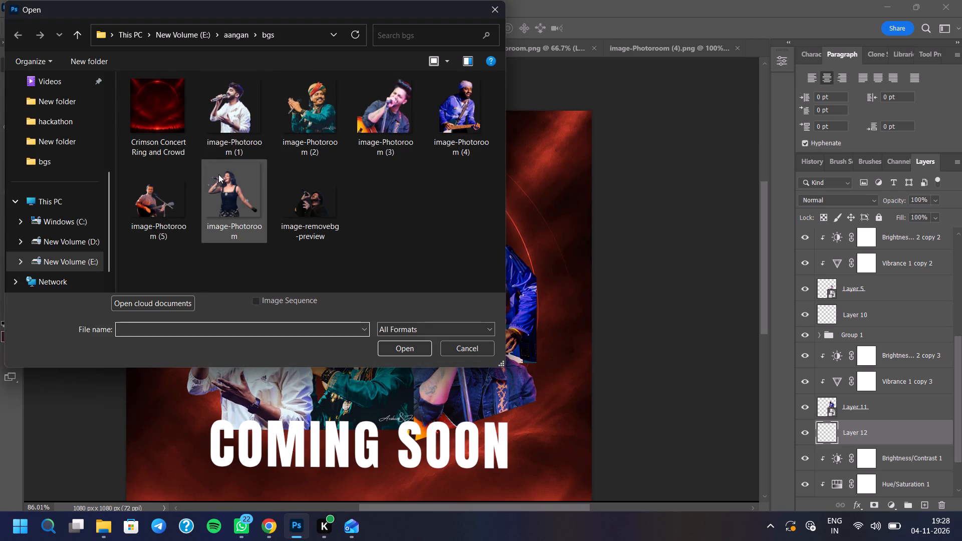
double_click(152, 184)
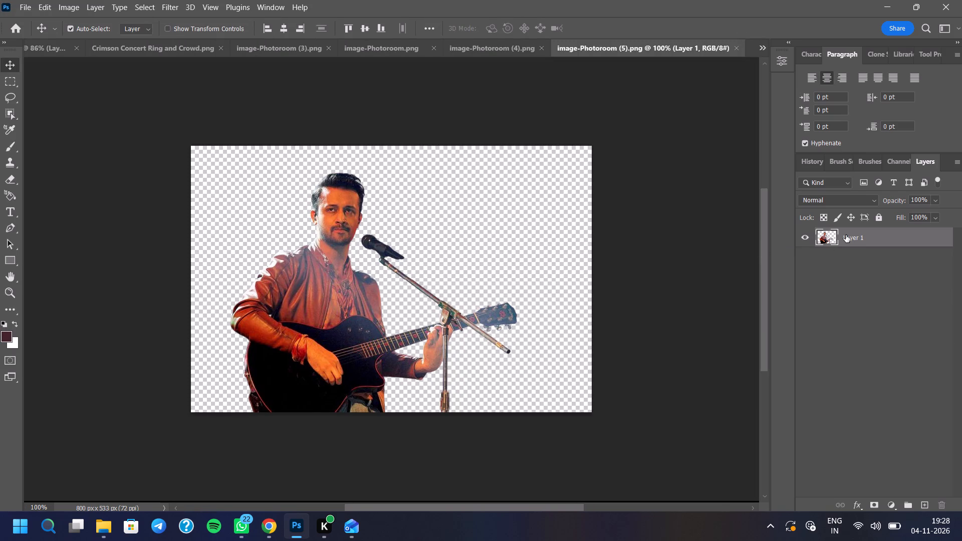
Copy a rectangular area of about 370 by 480 px around the guitarist's head, body and guitar to a new layer.
left_click(116, 158)
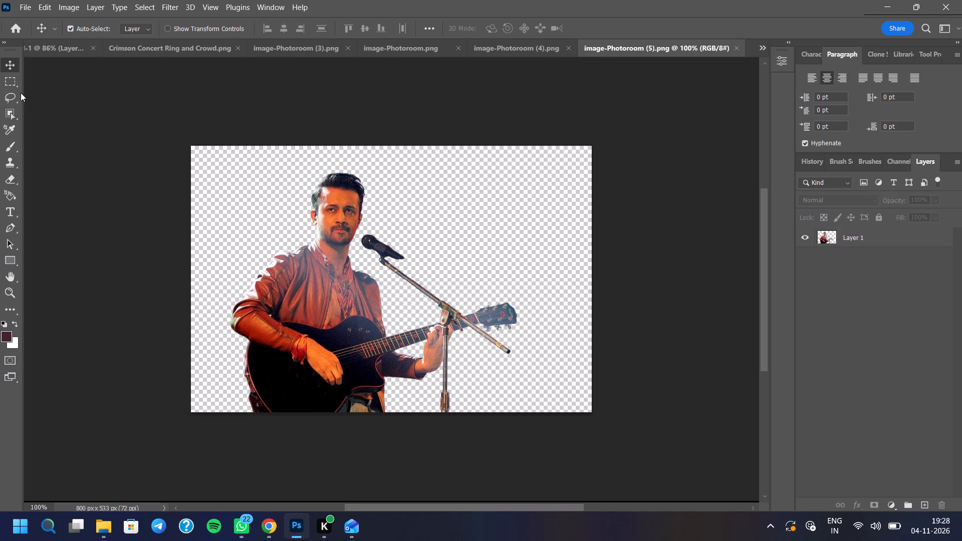
left_click(16, 84)
left_click_drag(216, 172, 338, 379)
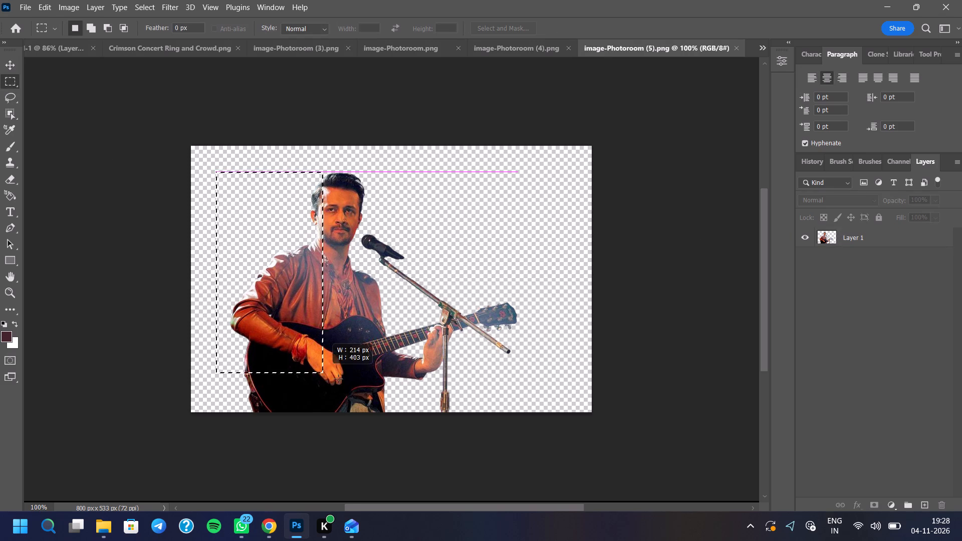
left_click_drag(338, 379, 403, 421)
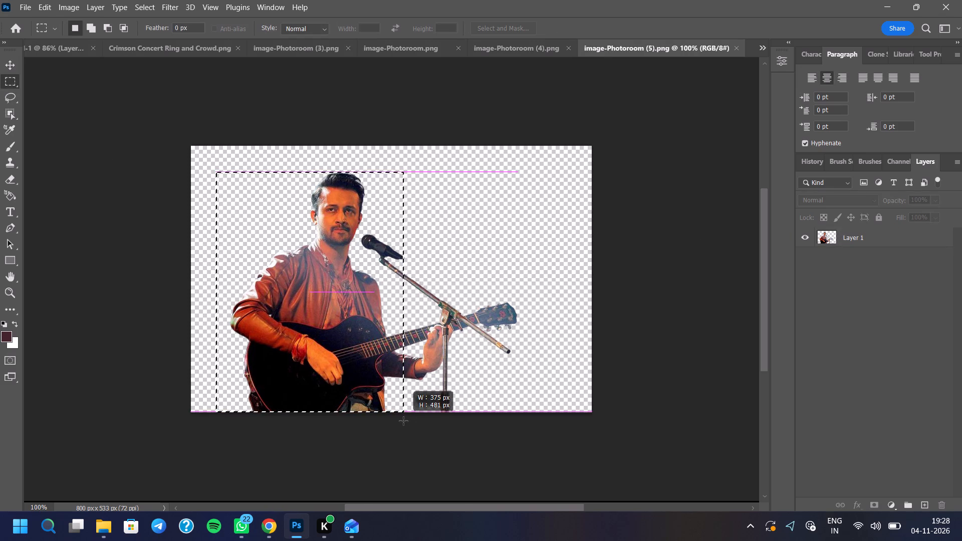
left_click_drag(403, 421, 399, 421)
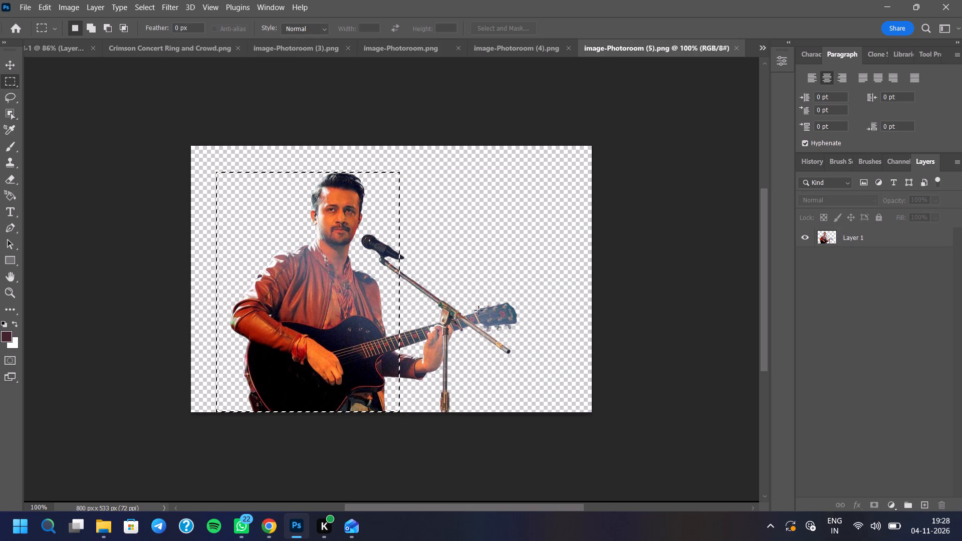
key("ctrl+j")
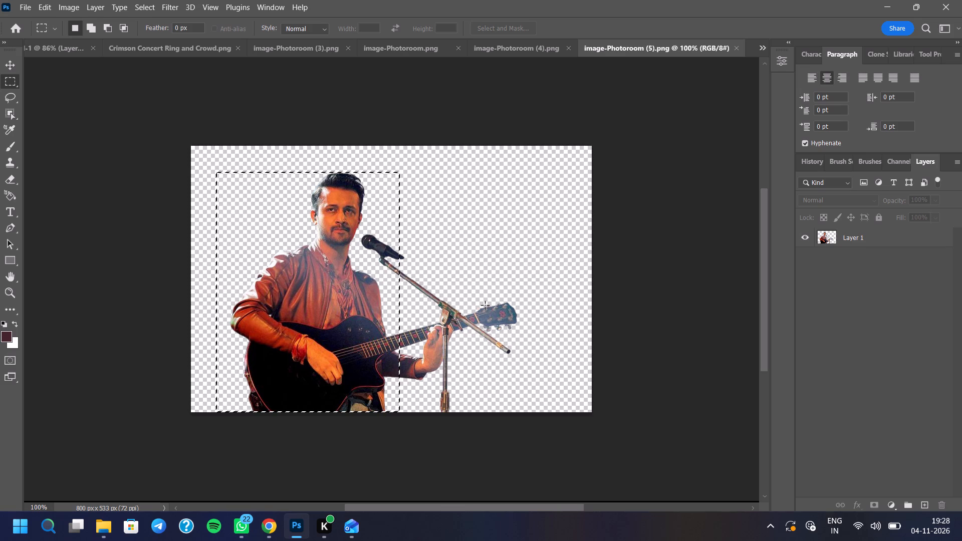
key("ctrl+j")
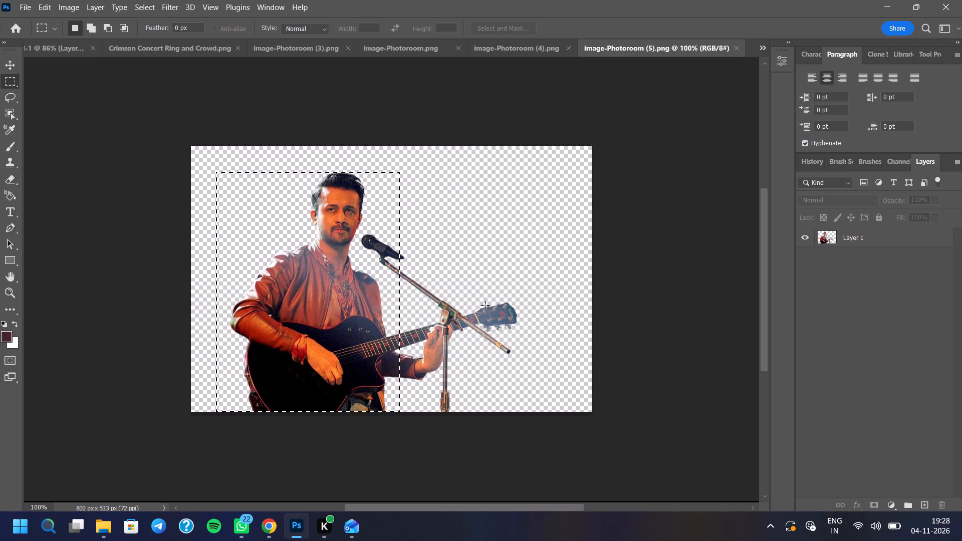
left_click(886, 243)
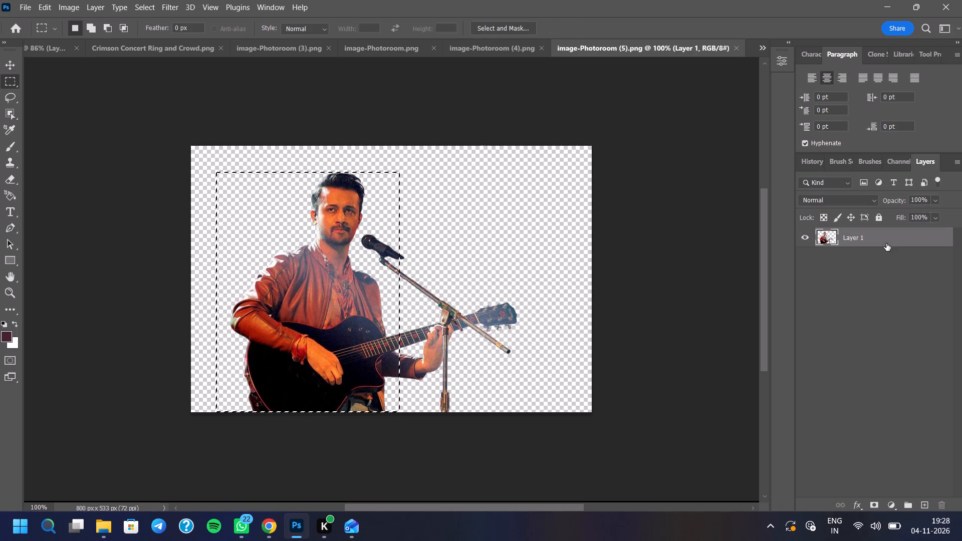
key("ctrl+j")
Bring the copied guitarist layer into the Untitled-1 poster behind the female singer and the white-shirted singer.
left_click_drag(873, 240, 159, 0)
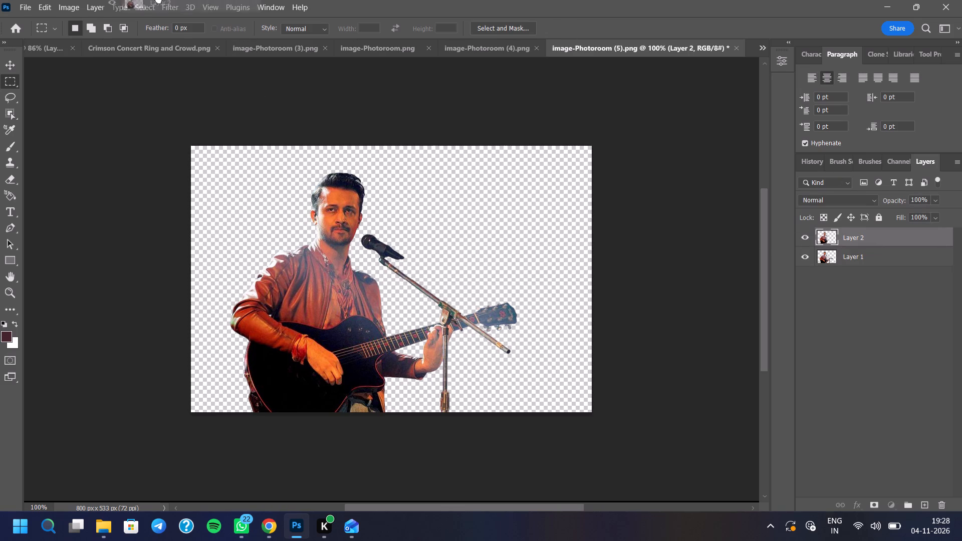
left_click_drag(159, 0, 294, 224)
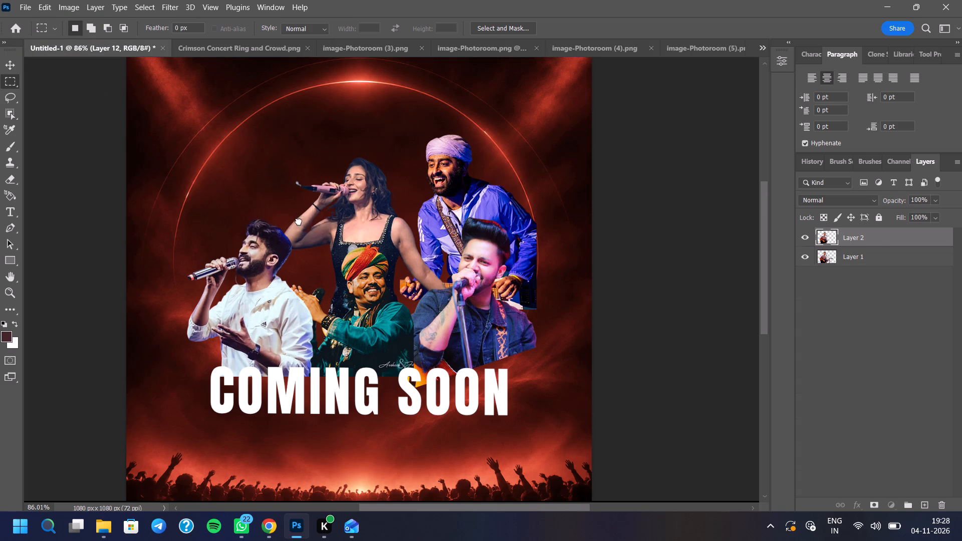
Close the image-Photoroom.png and image-Photoroom (3).png source documents.
left_click(538, 46)
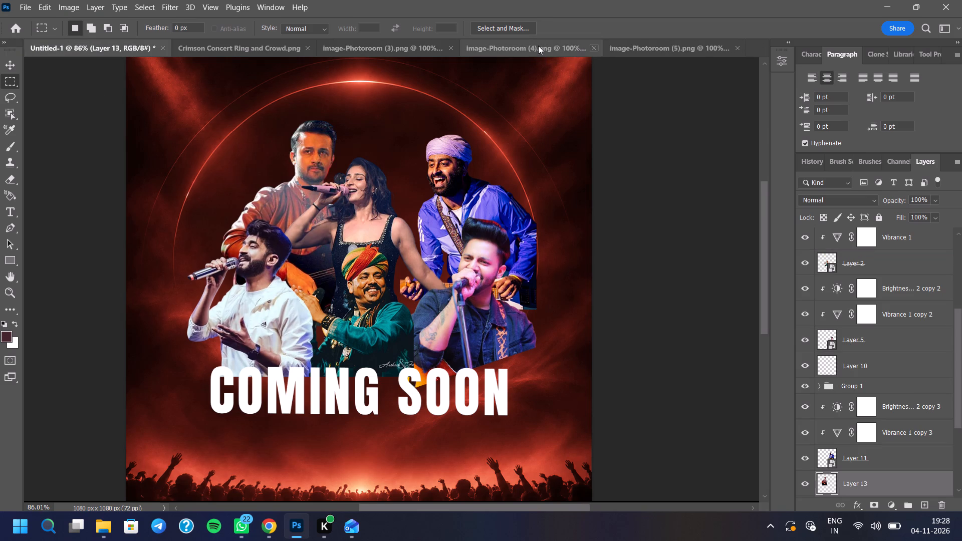
left_click(444, 46)
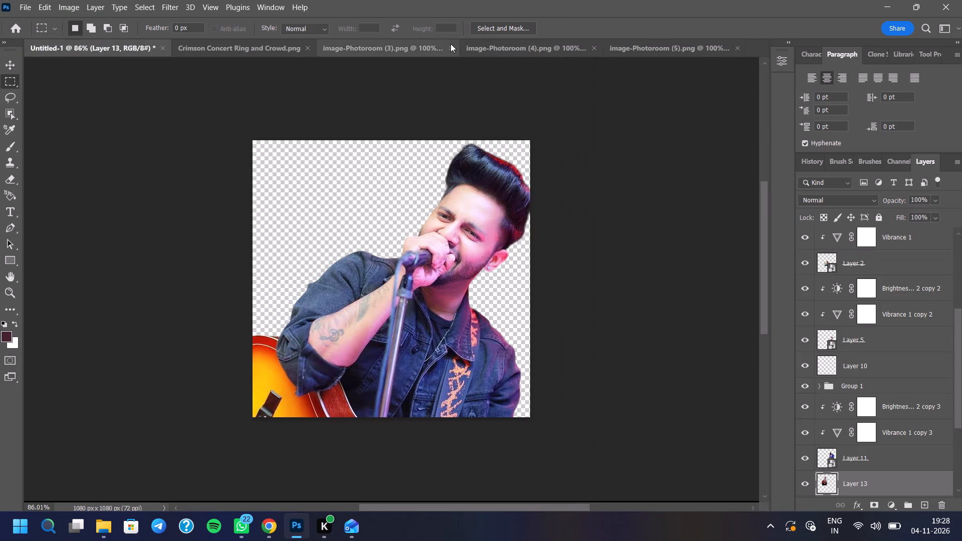
left_click(483, 47)
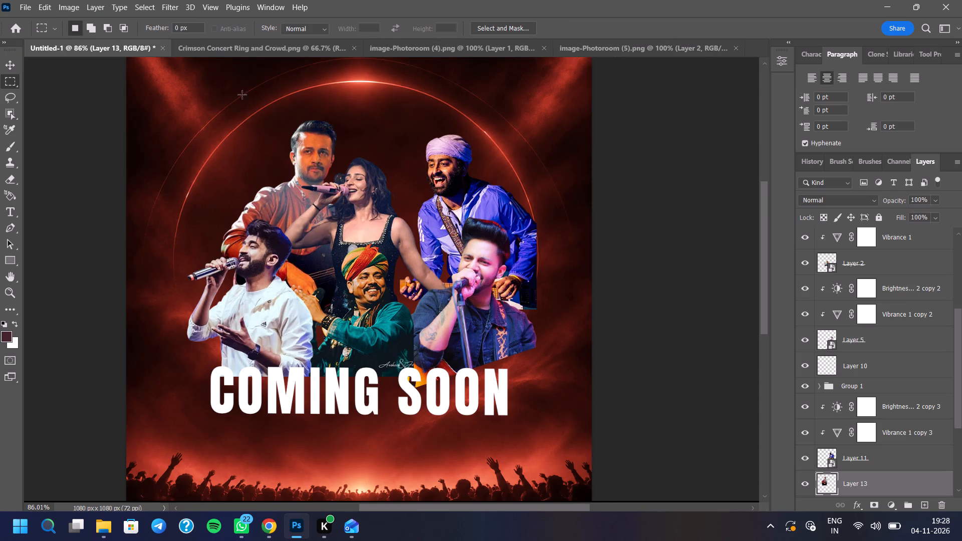
Convert the leather-jacketed guitarist's Layer 13 to a smart object.
scroll(816, 443, "down", 3)
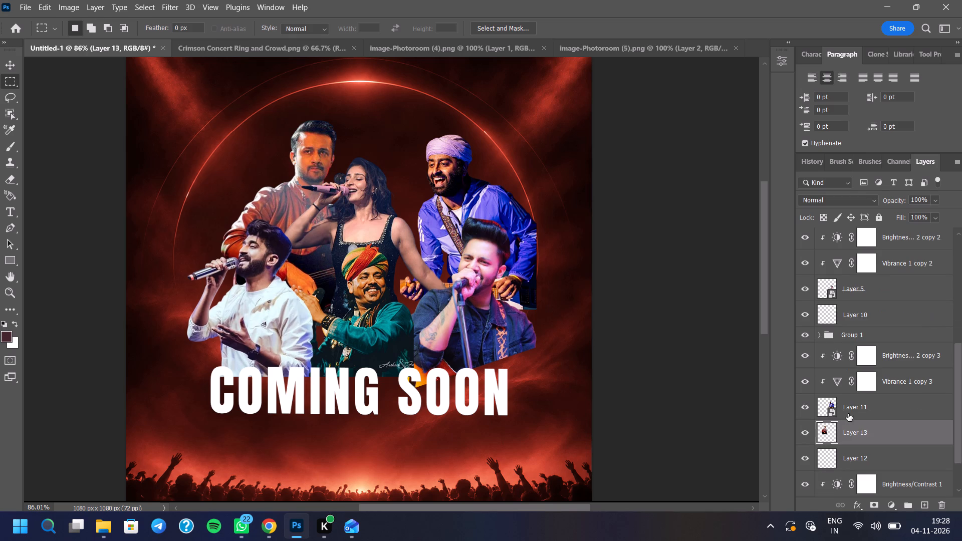
right_click(849, 412)
right_click(849, 412)
right_click(846, 404)
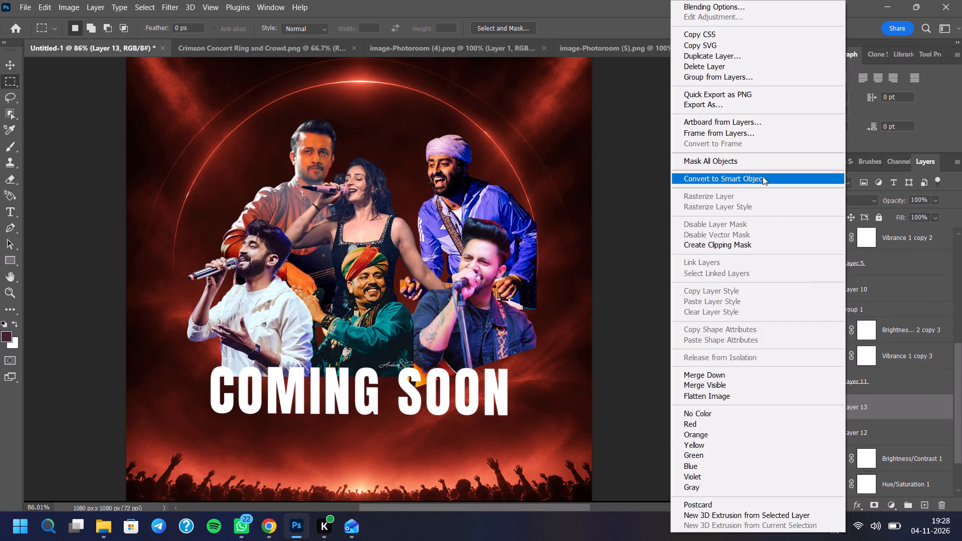
left_click(762, 176)
Scale the leather-jacketed guitarist to 96.10% and place him behind the white-shirted singer, centred at about X 287, Y 357 px.
key("ctrl+t")
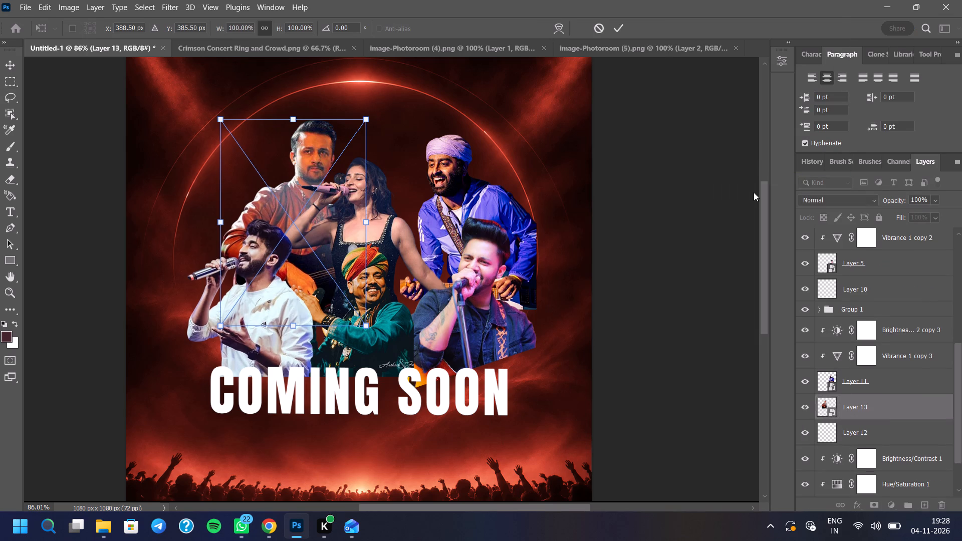
left_click_drag(296, 196, 255, 176)
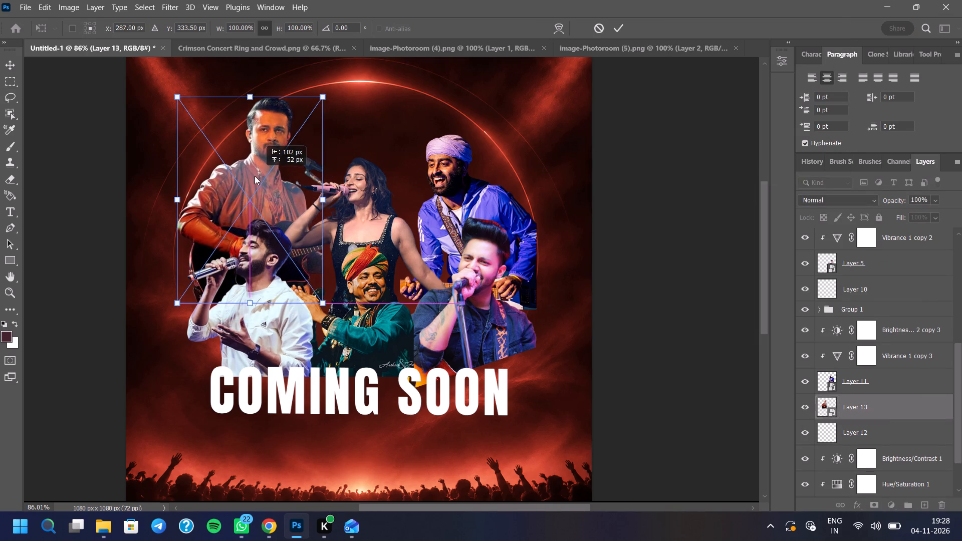
left_click_drag(255, 176, 258, 184)
left_click_drag(331, 110, 324, 118)
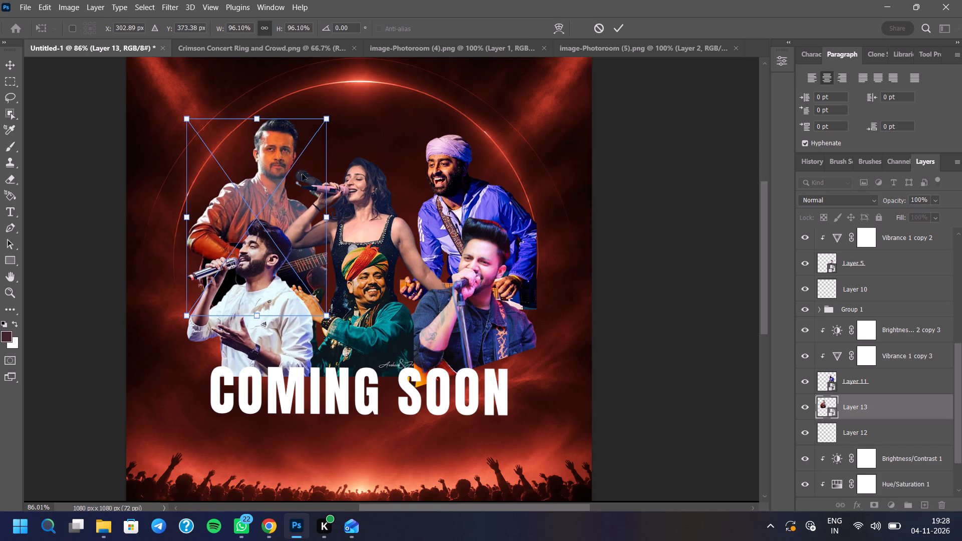
scroll(293, 201, "up", 5)
left_click_drag(277, 159, 276, 152)
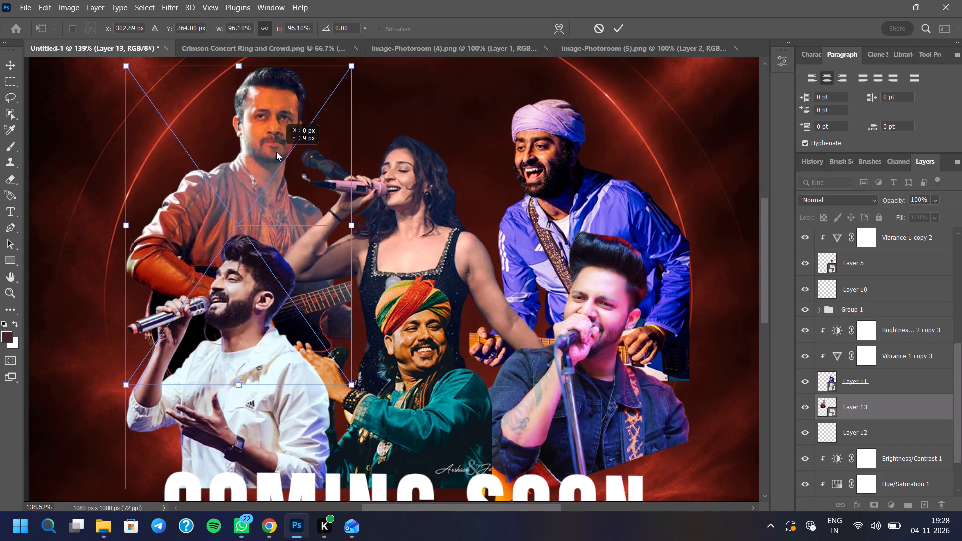
left_click_drag(276, 152, 270, 157)
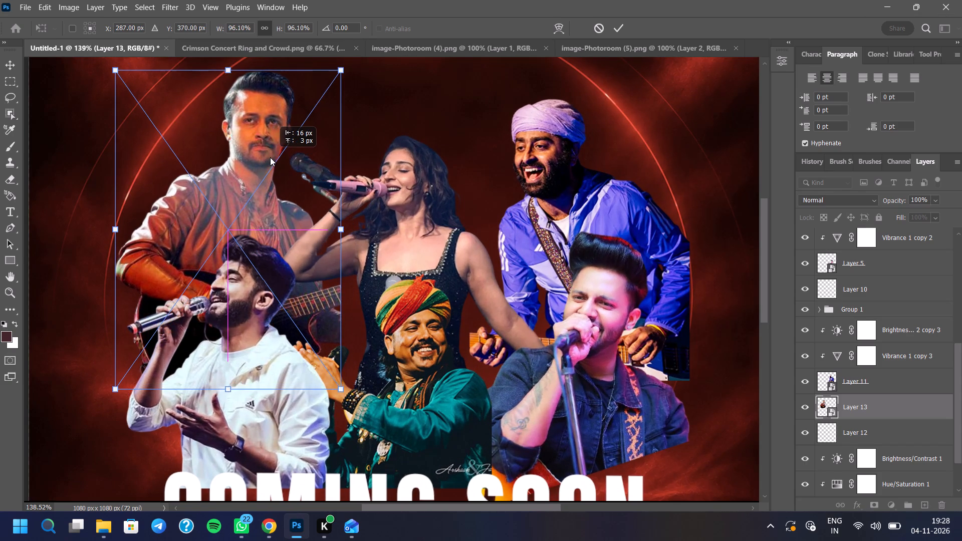
left_click_drag(270, 157, 262, 151)
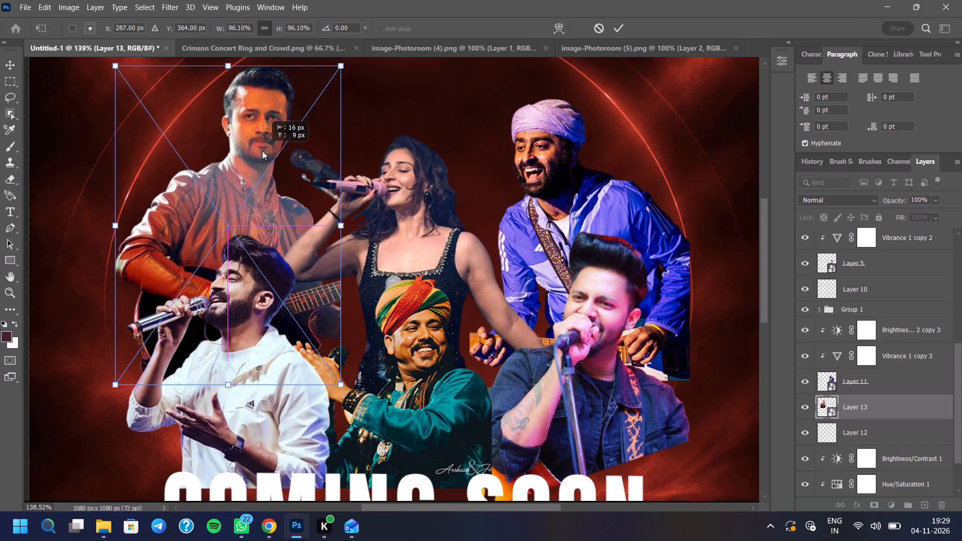
left_click_drag(262, 151, 263, 150)
scroll(286, 249, "down", 7)
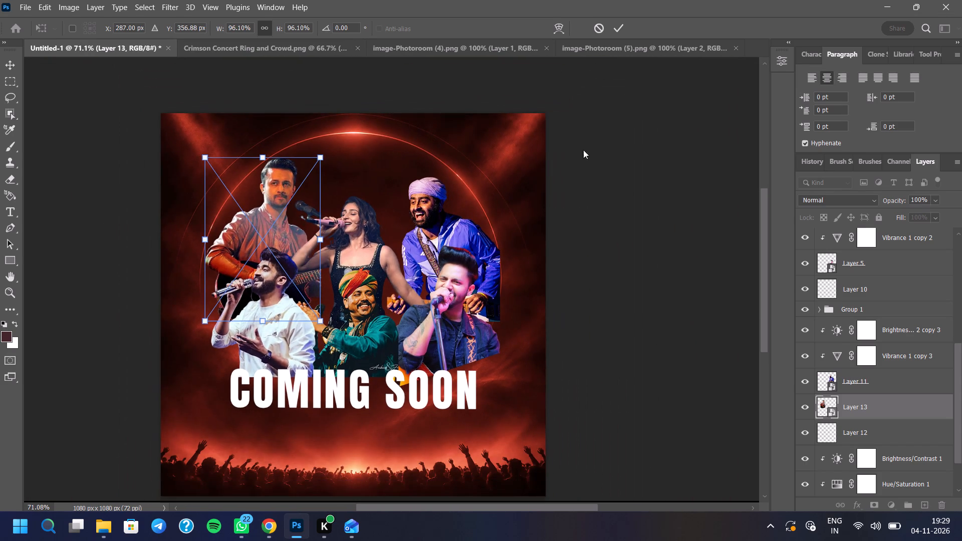
left_click(620, 25)
Duplicate the Brightness/Contrast 2 copy 3 and Vibrance 1 copy 3 adjustments and clip the duplicates to Layer 13.
scroll(832, 369, "down", 2)
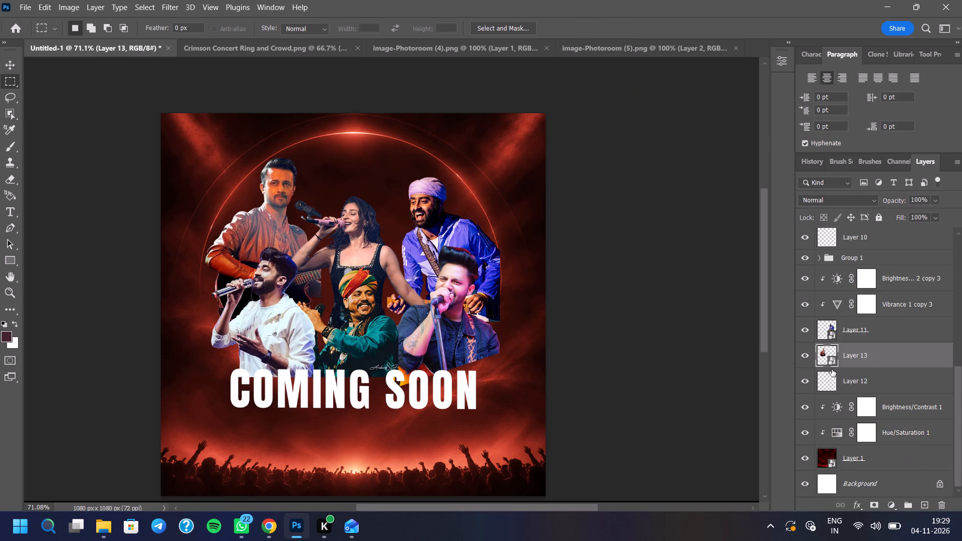
left_click(900, 300, "ctrl")
left_click(899, 302, "ctrl")
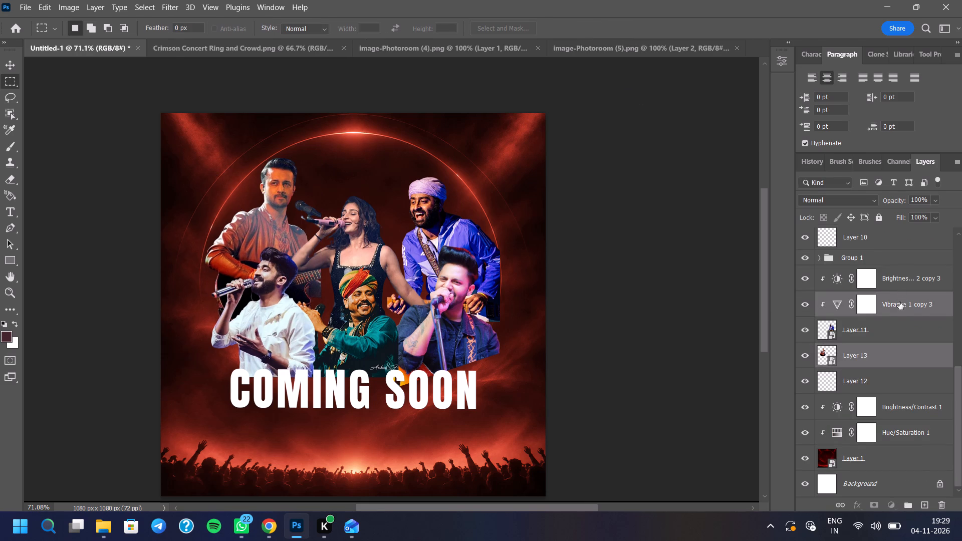
left_click(902, 278, "ctrl")
left_click(901, 302, "ctrl")
left_click(900, 357, "ctrl")
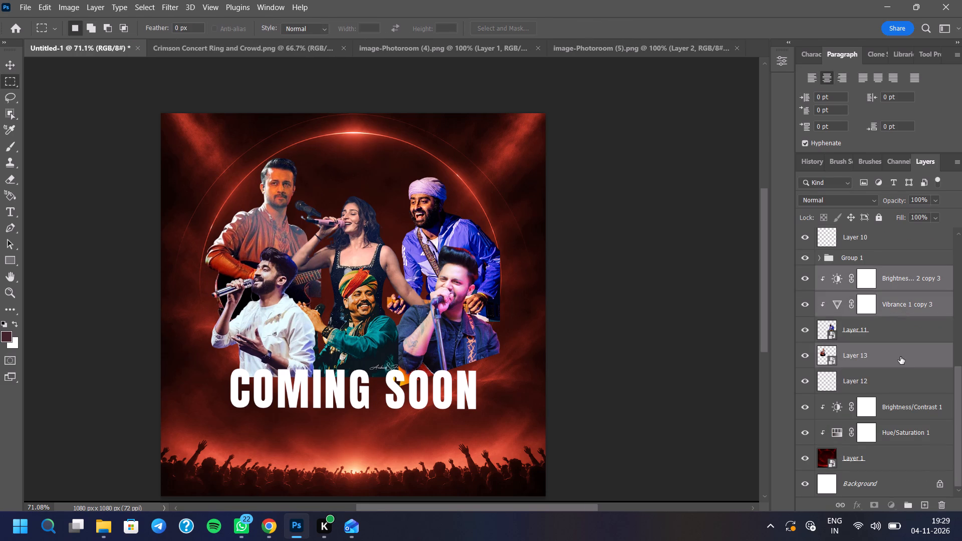
key("ctrl+j")
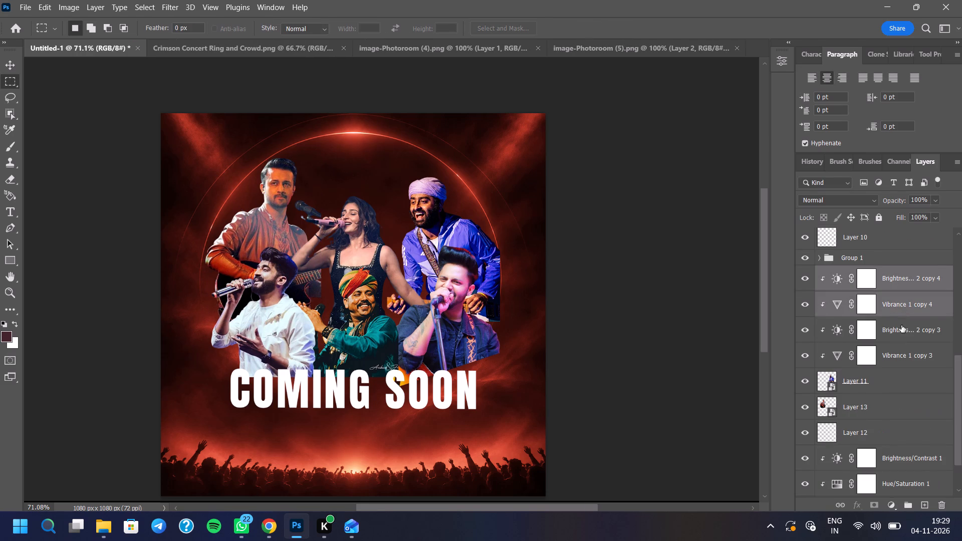
left_click_drag(909, 290, 909, 291)
left_click_drag(909, 291, 909, 394)
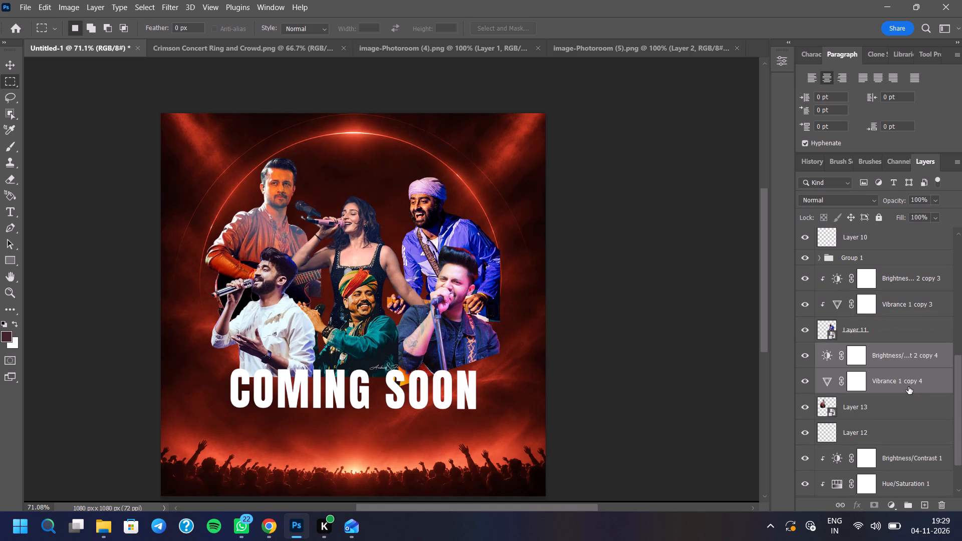
left_click(907, 393, "alt")
left_click(907, 369, "alt")
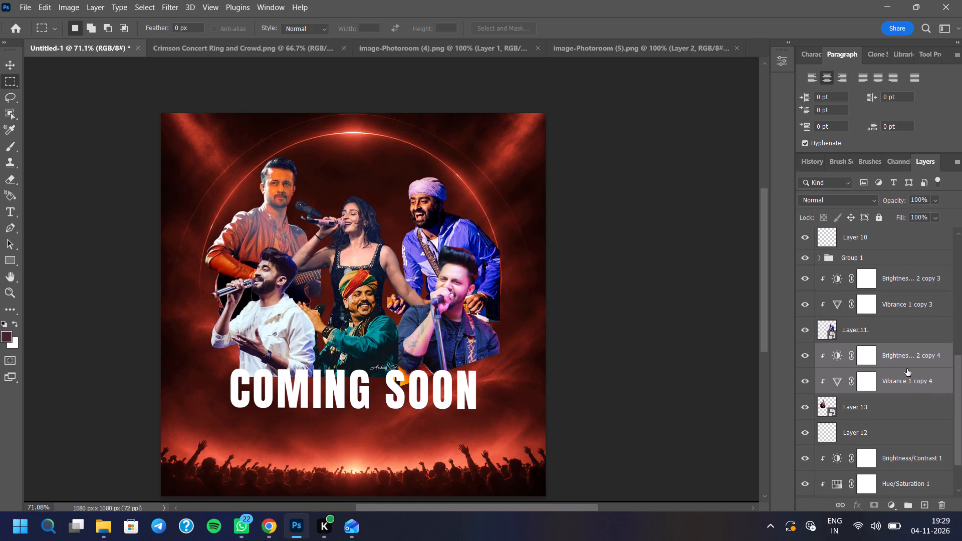
Set the leather-jacketed guitarist's Brightness/Contrast 2 copy 4 adjustment to Brightness -31 and Contrast 13.
scroll(287, 208, "down", 1)
scroll(287, 207, "up", 8)
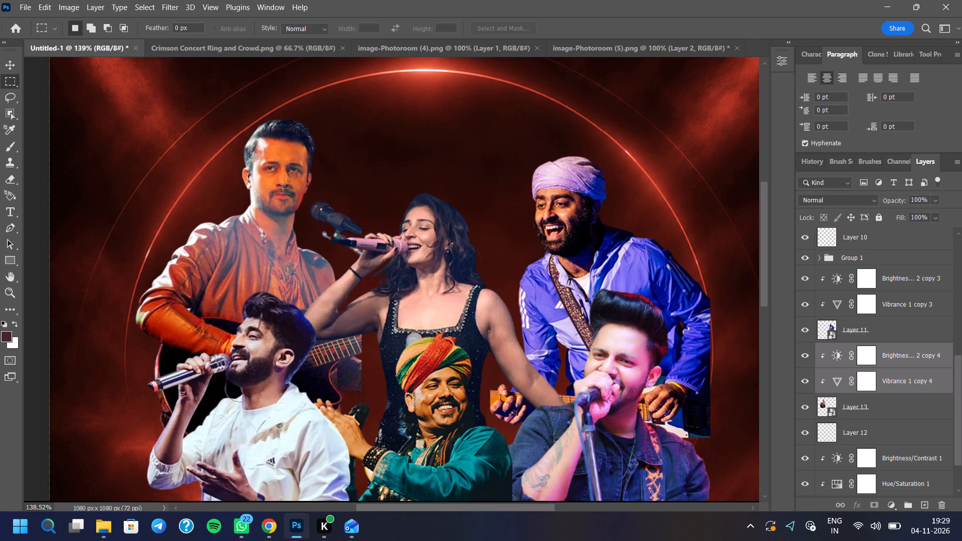
double_click(832, 357)
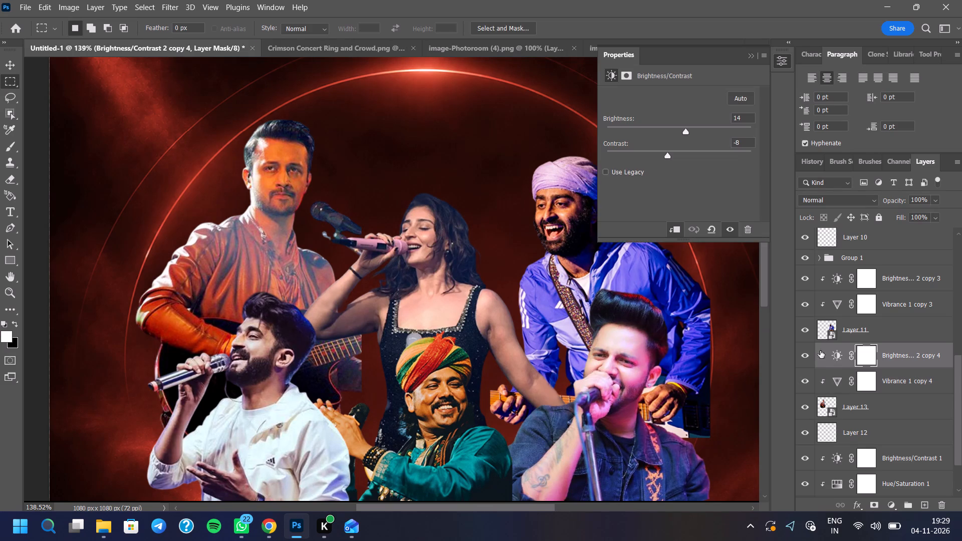
left_click(684, 128)
left_click_drag(668, 152, 613, 161)
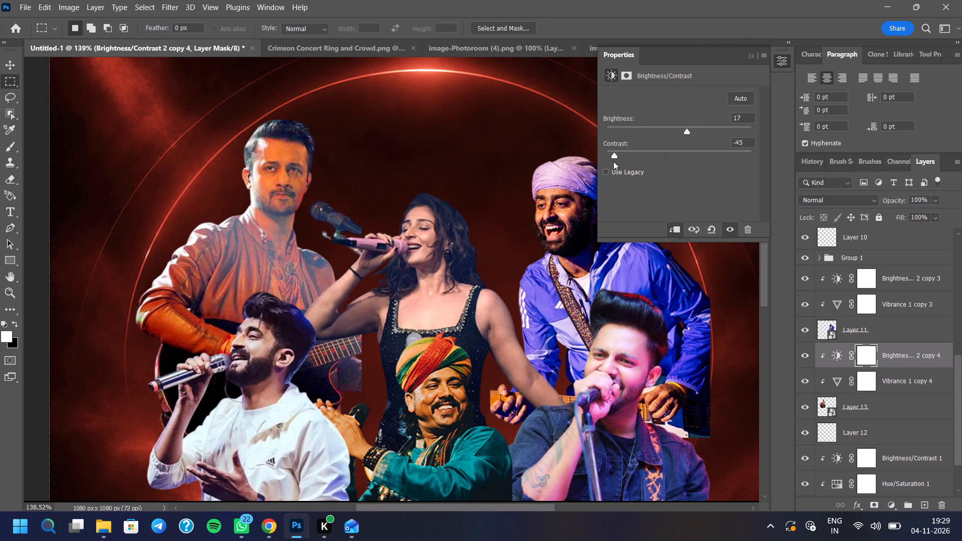
left_click_drag(613, 161, 688, 157)
left_click_drag(688, 157, 688, 156)
left_click_drag(684, 129, 674, 128)
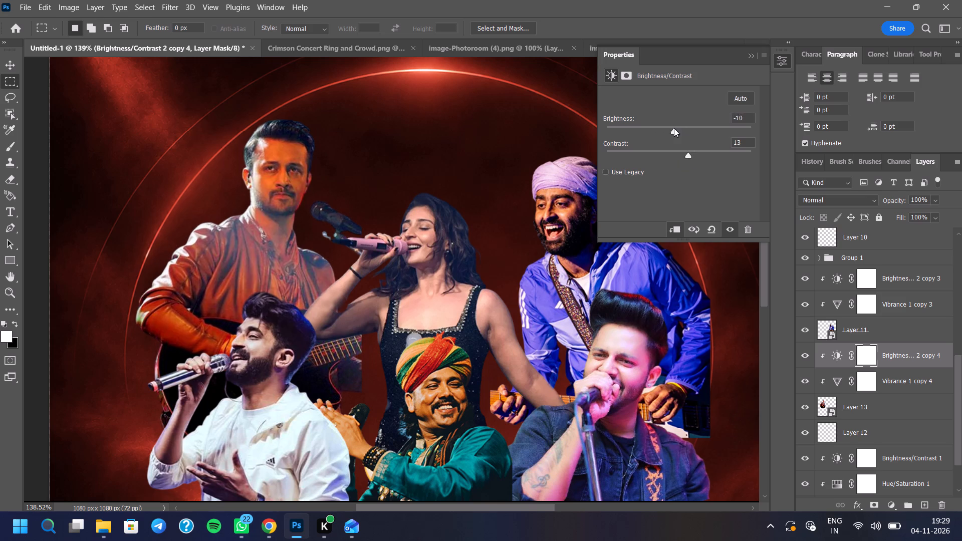
left_click_drag(674, 128, 664, 129)
left_click(751, 58)
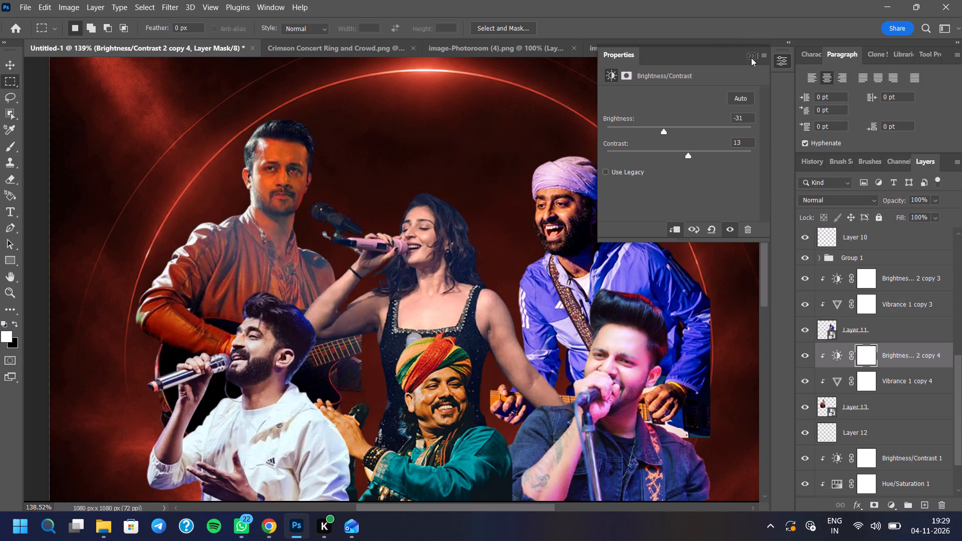
Reduce the leather-jacketed guitarist's Vibrance 1 copy 4 adjustment to a slightly negative Vibrance and a Saturation of -9.
double_click(833, 381)
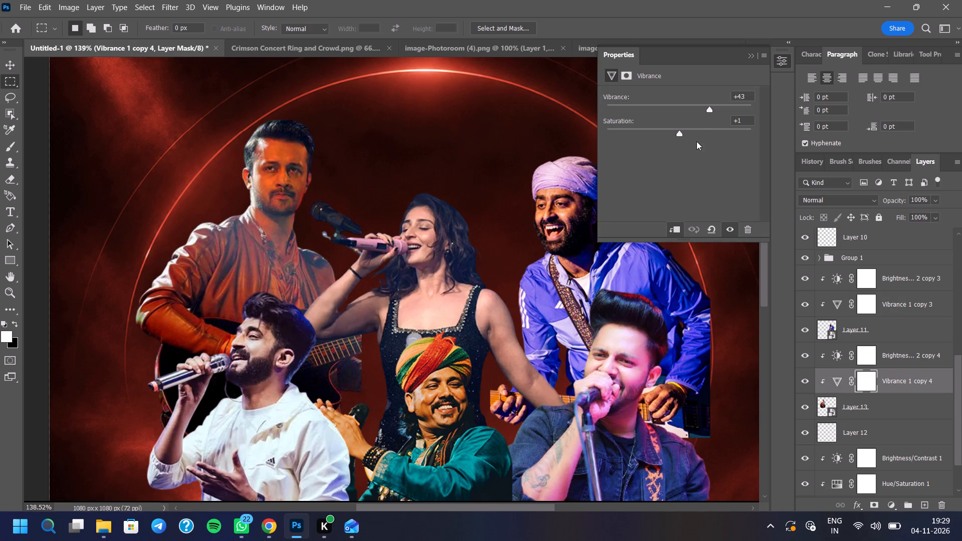
left_click_drag(704, 111, 623, 114)
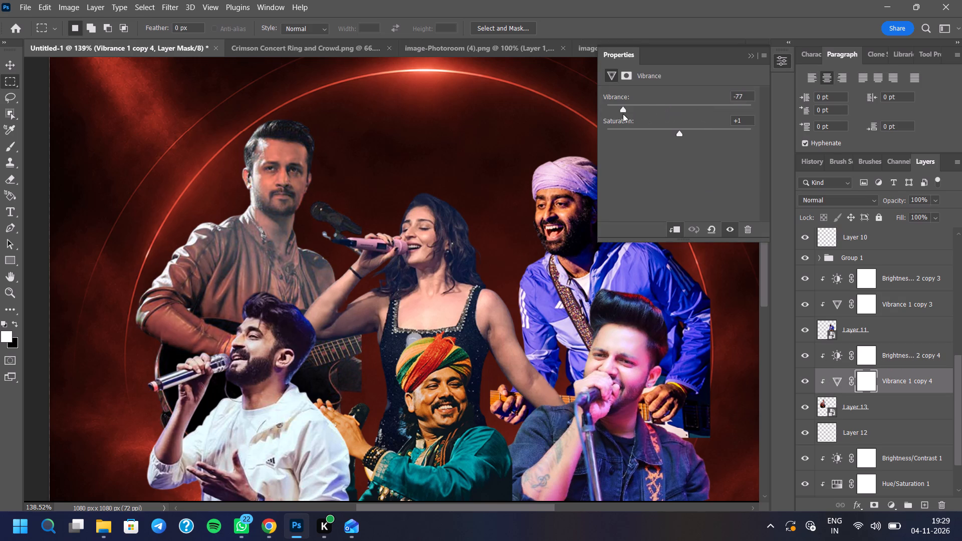
left_click_drag(623, 114, 627, 119)
left_click_drag(627, 119, 669, 115)
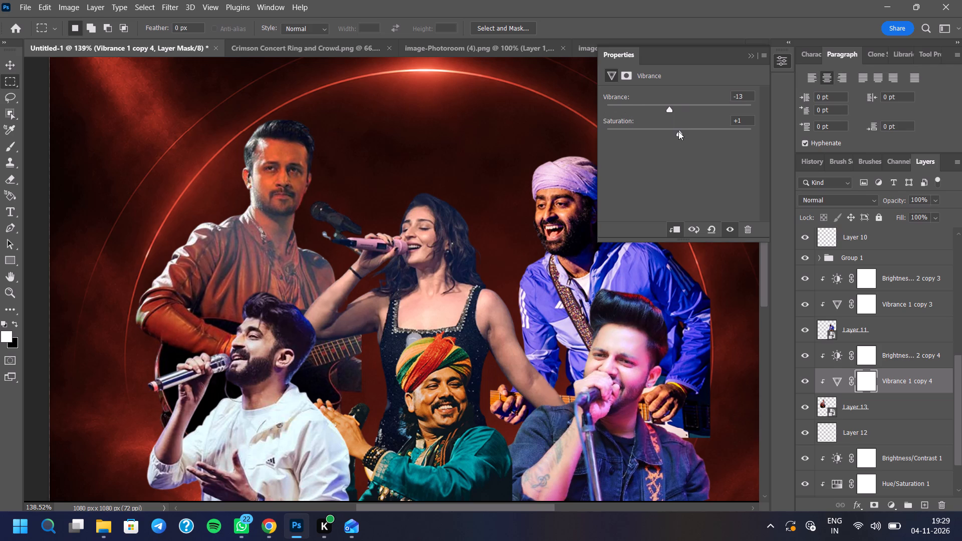
left_click_drag(680, 133, 683, 140)
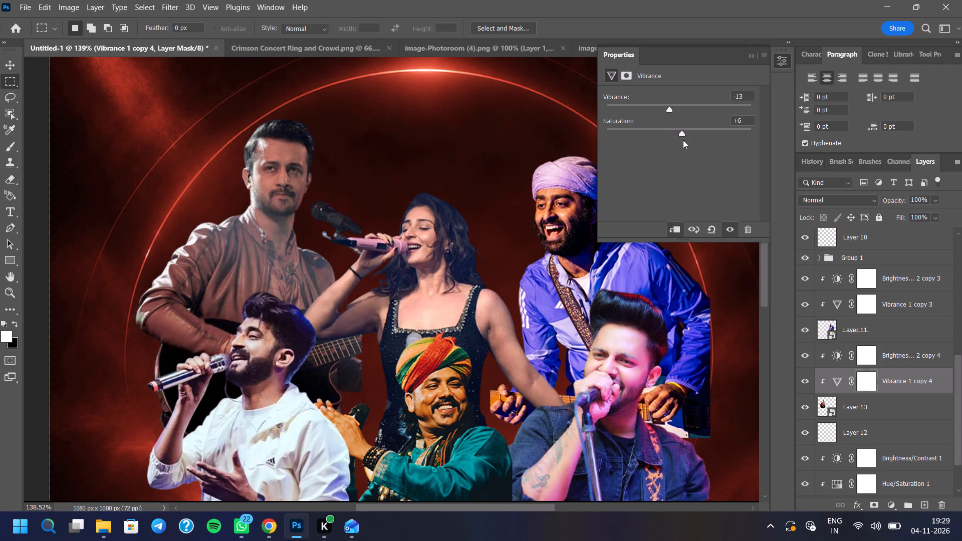
left_click_drag(683, 140, 684, 140)
left_click(677, 108)
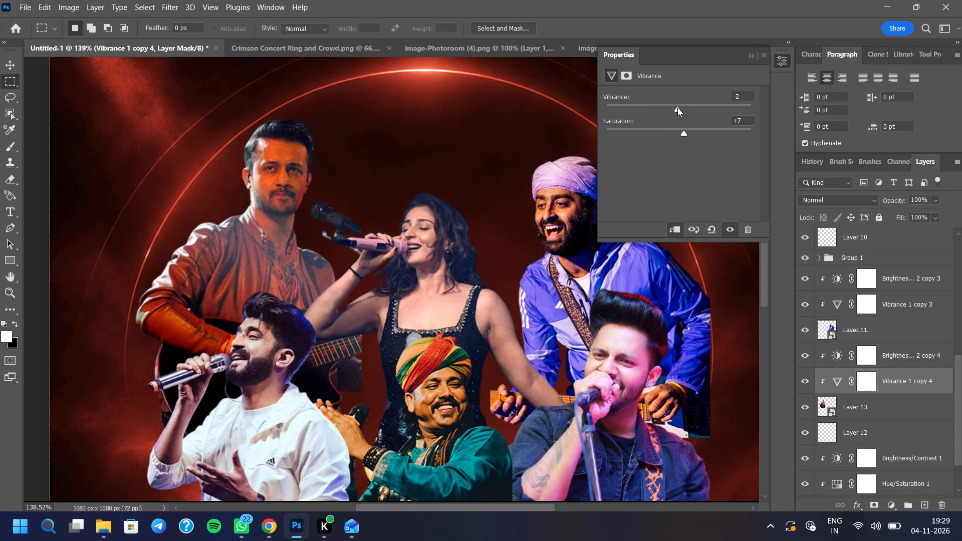
left_click_drag(677, 108, 659, 110)
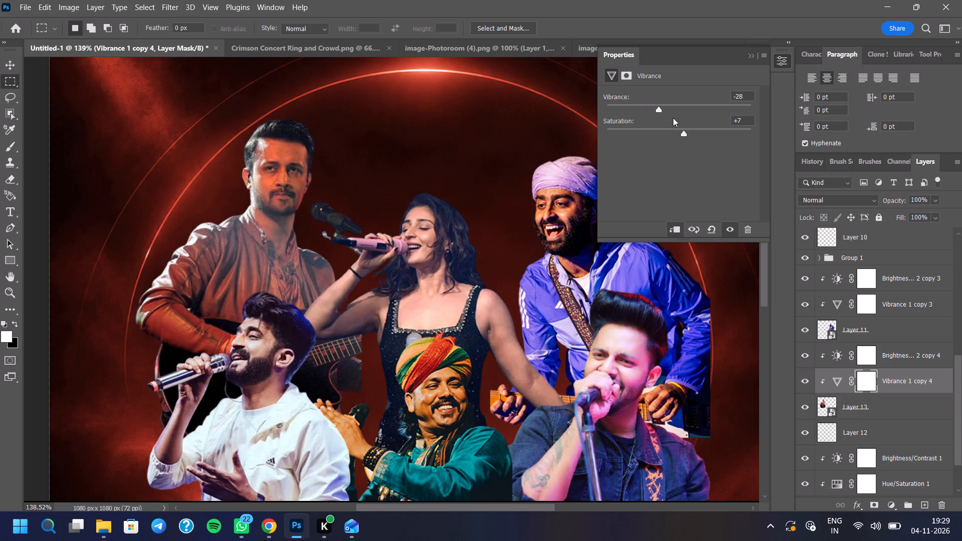
left_click(679, 132)
left_click(672, 133)
left_click(669, 106)
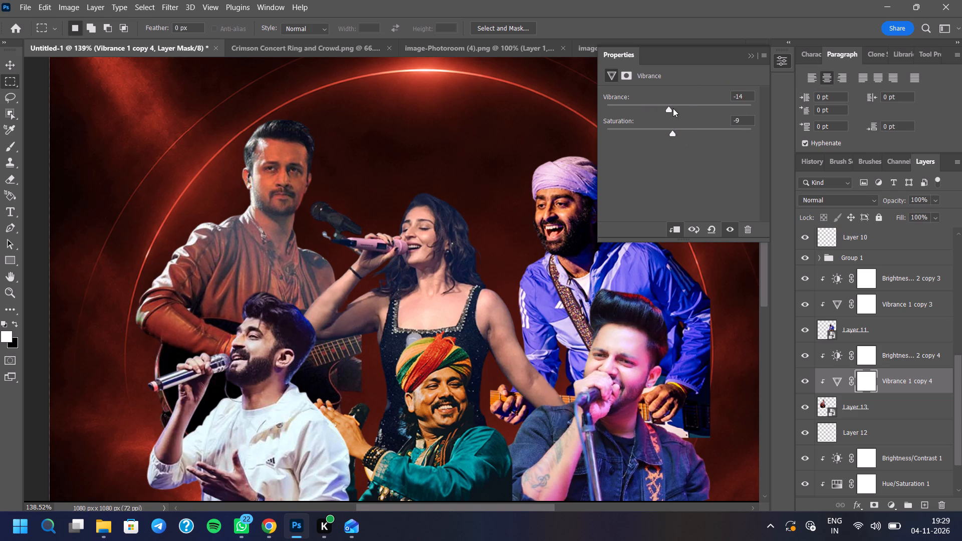
left_click(672, 108)
left_click(659, 106)
left_click(672, 101)
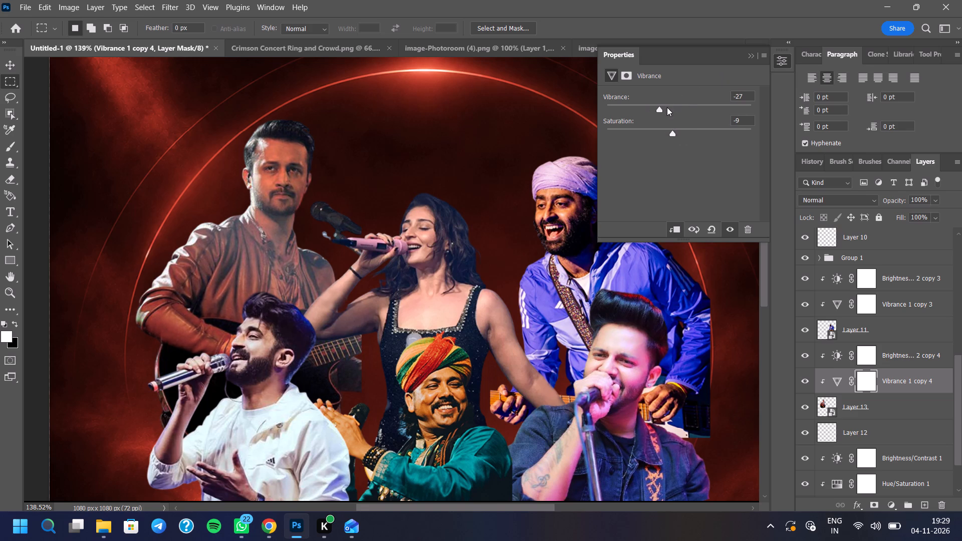
left_click(667, 107)
left_click(752, 58)
Set the leather-jacketed guitarist's Brightness/Contrast 2 copy 4 adjustment to Brightness -7 and Contrast 38.
scroll(329, 370, "down", 5)
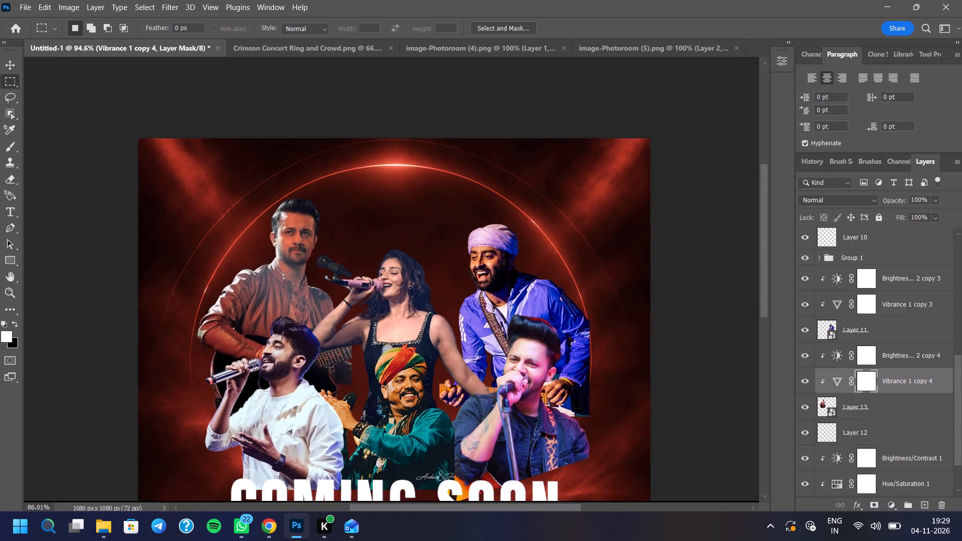
scroll(391, 295, "down", 3)
scroll(443, 258, "down", 3)
scroll(393, 309, "up", 3)
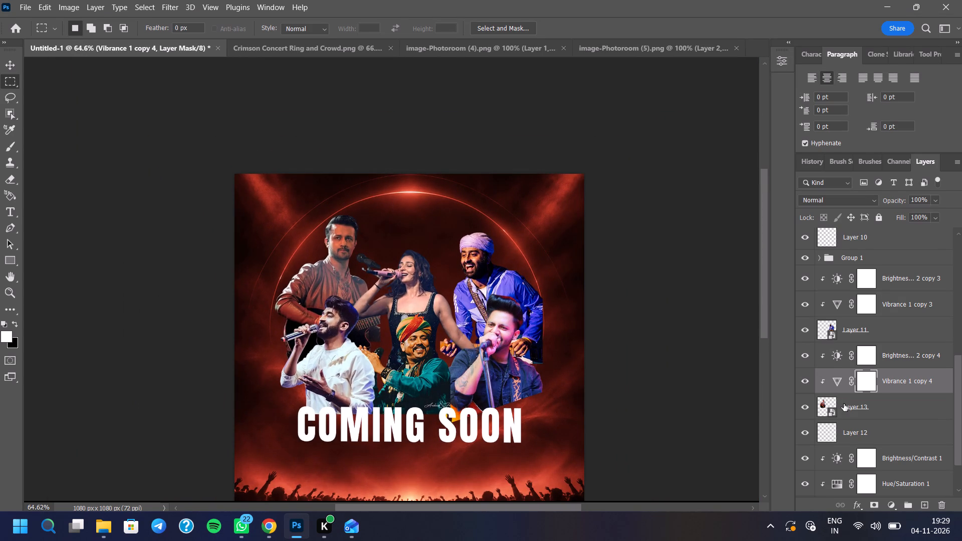
double_click(829, 358)
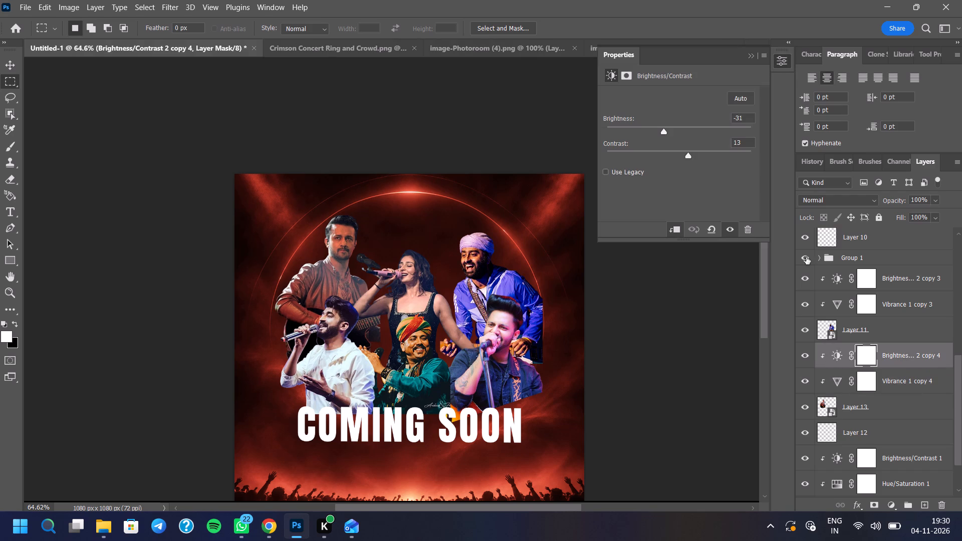
left_click(669, 128)
left_click_drag(670, 126, 678, 125)
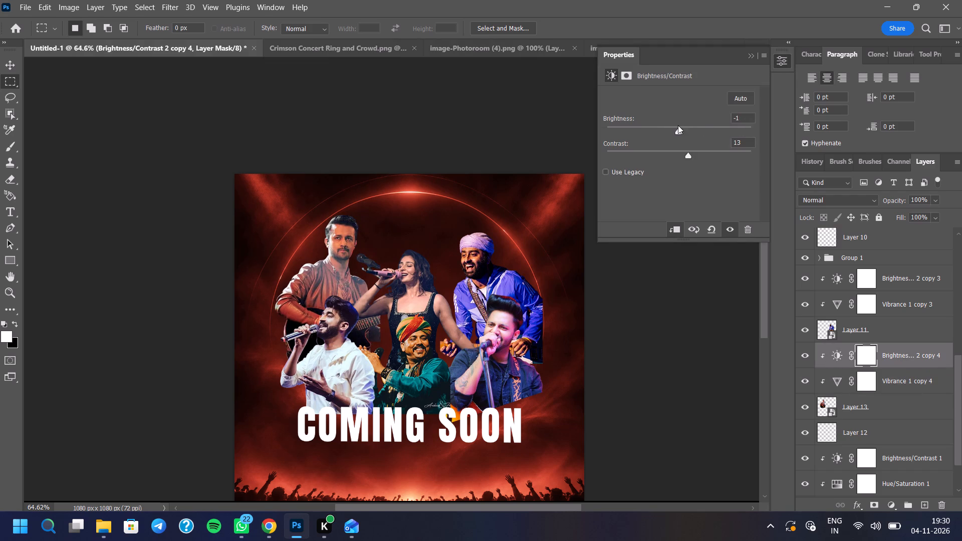
left_click_drag(678, 125, 677, 127)
left_click_drag(677, 127, 675, 127)
scroll(419, 197, "up", 4)
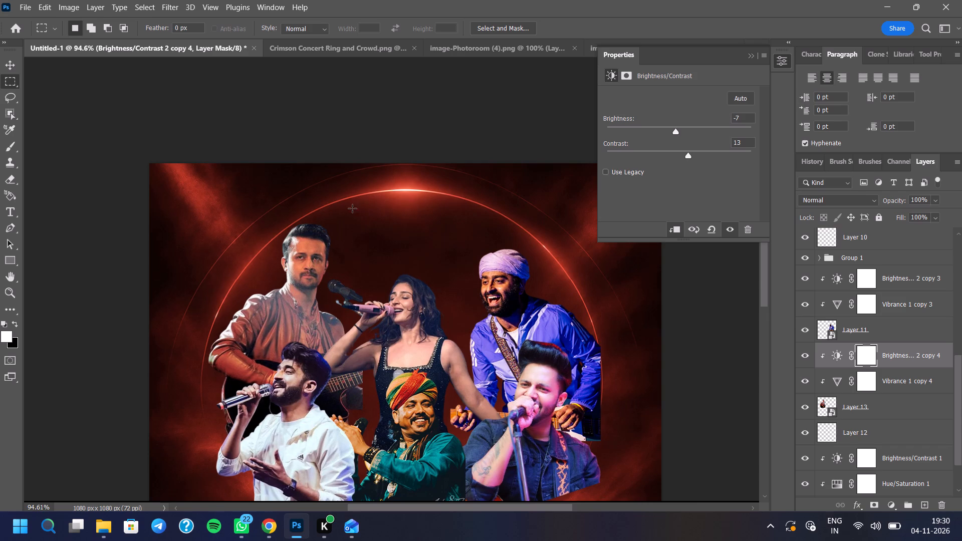
scroll(302, 276, "up", 9)
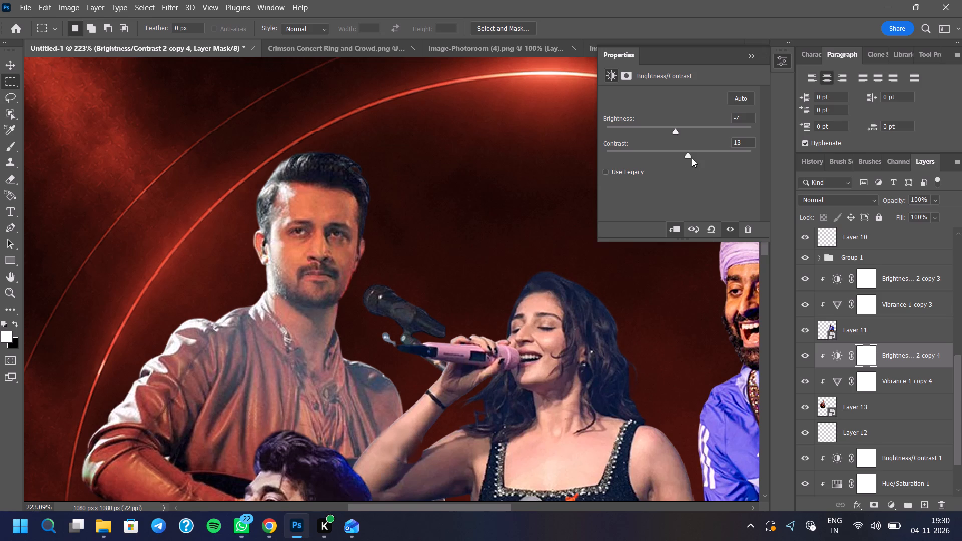
left_click_drag(691, 157, 727, 152)
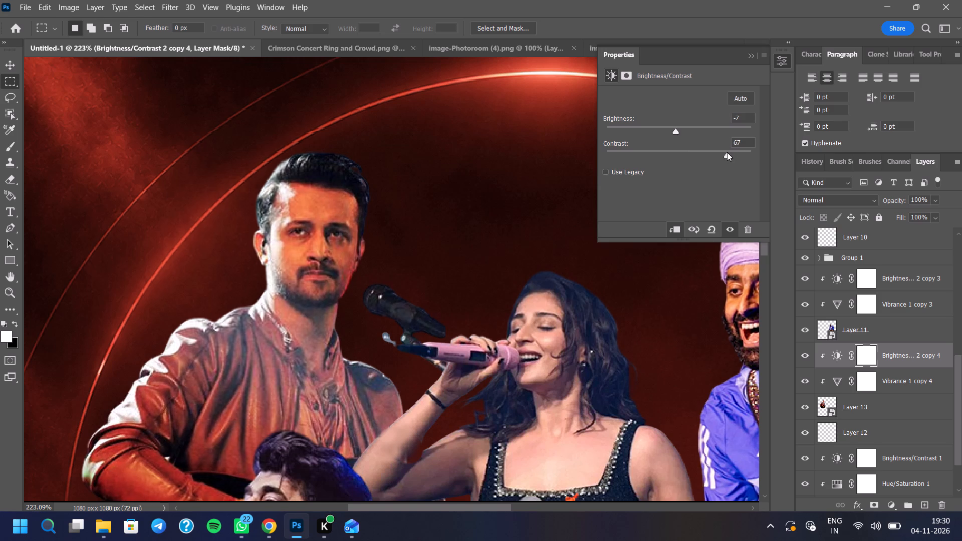
left_click_drag(727, 152, 706, 155)
scroll(373, 252, "down", 13)
scroll(386, 229, "up", 2)
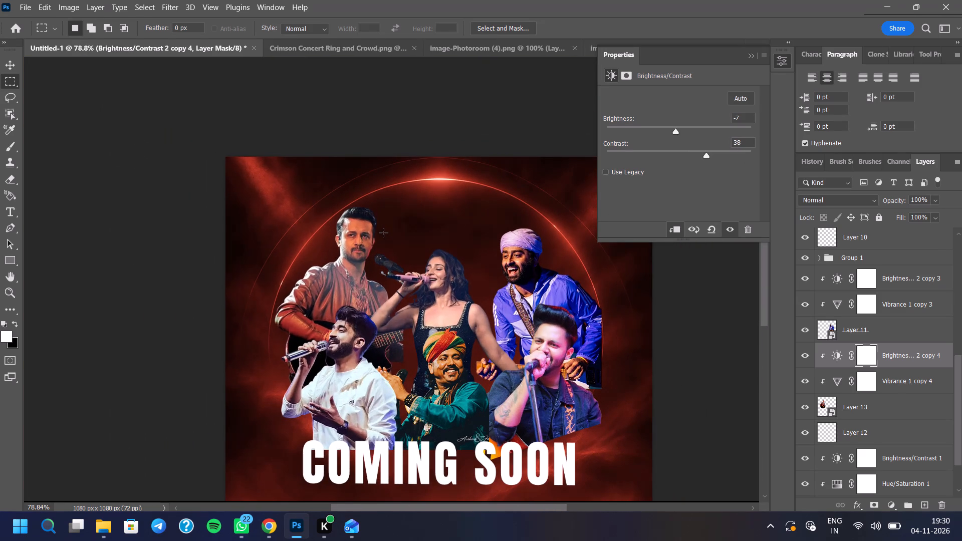
left_click(749, 54)
Open image-removebg-preview and bring its black-clad singer cut-out into the Untitled-1 poster, at the top centre behind the female singer.
left_click(27, 7)
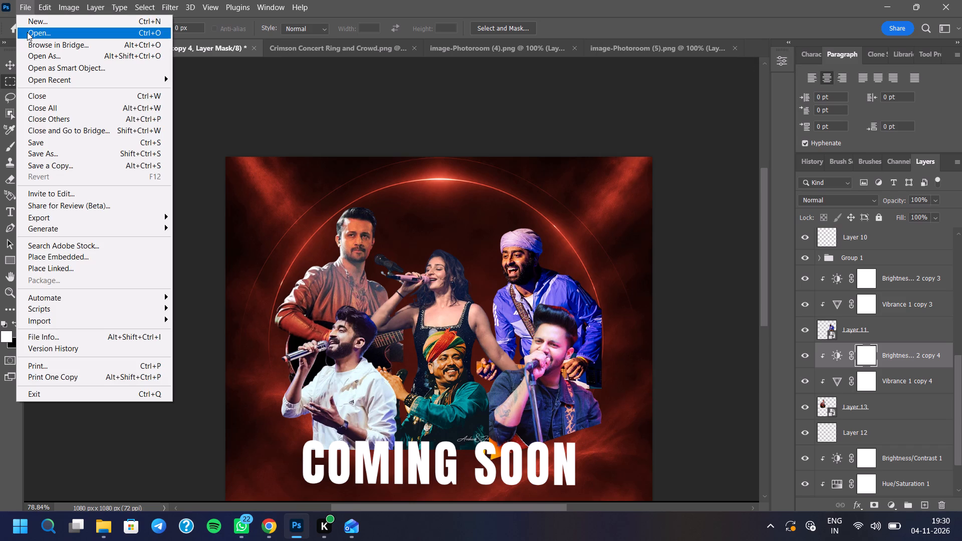
left_click(31, 37)
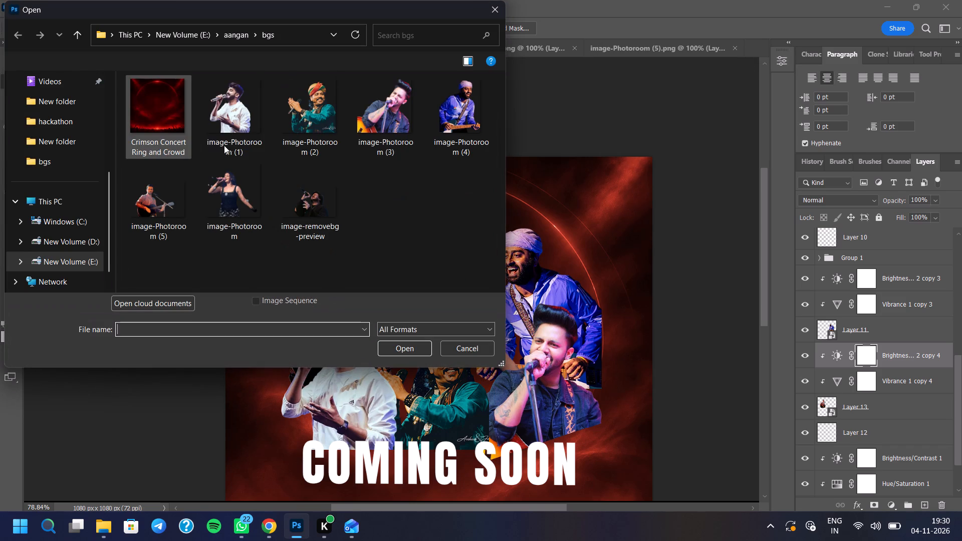
double_click(297, 188)
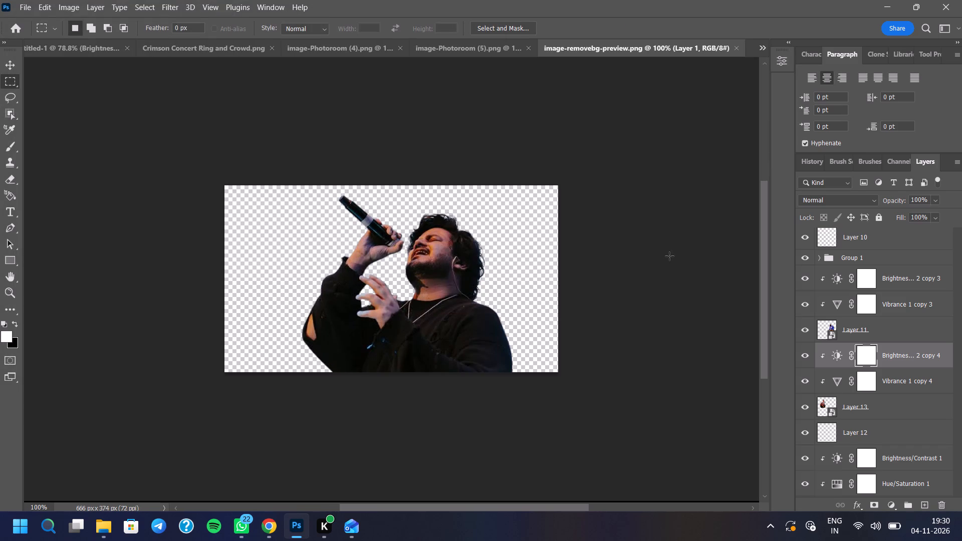
left_click_drag(850, 235, 51, 46)
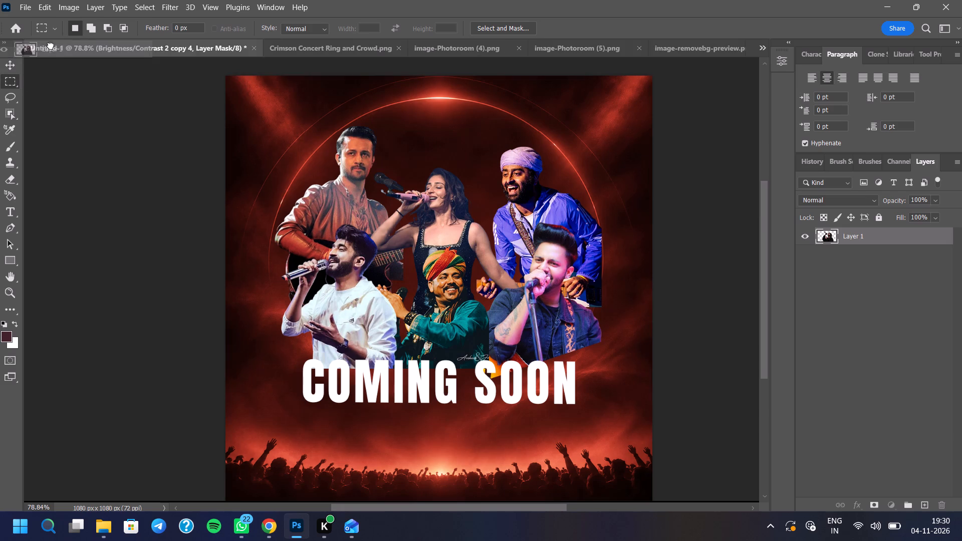
left_click_drag(51, 46, 436, 166)
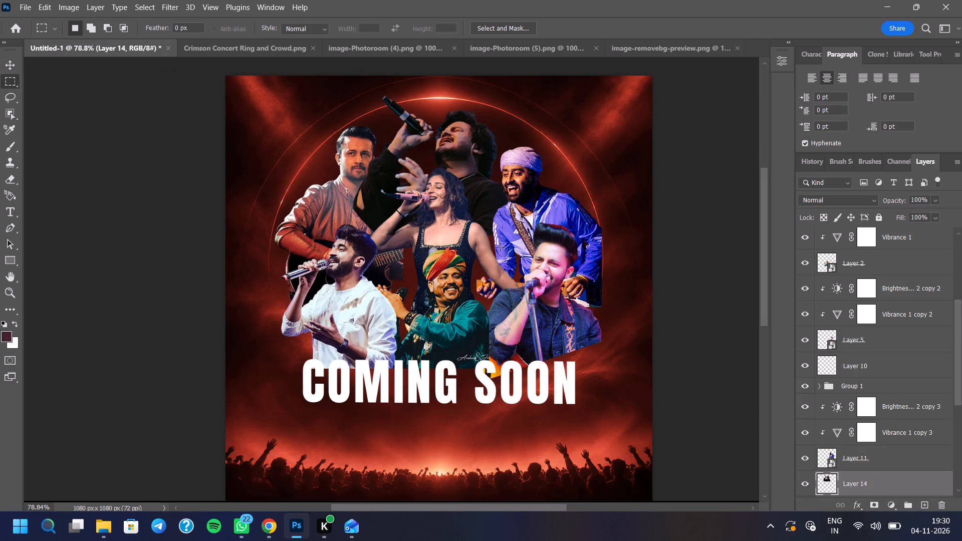
Duplicate the Brightness/Contrast 2 copy 3 and Vibrance 1 copy 3 adjustments and clip the duplicates to the black-clad singer's Layer 14.
scroll(840, 420, "down", 4)
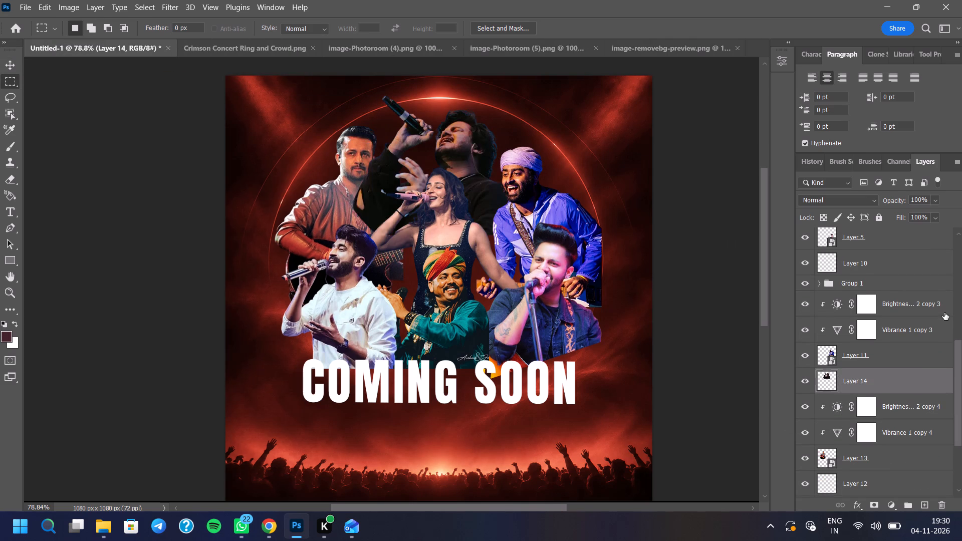
left_click(938, 327)
left_click(932, 303, "ctrl")
left_click_drag(915, 315, 914, 362)
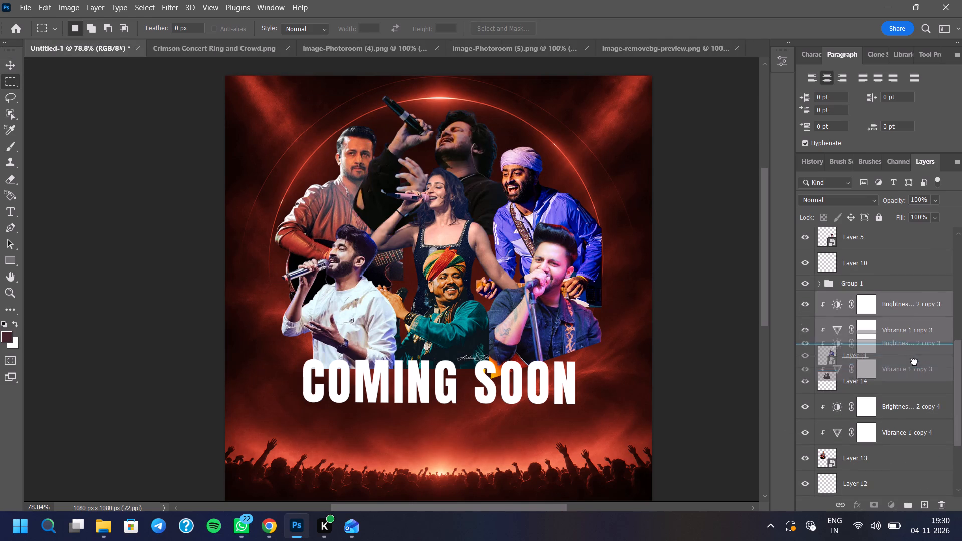
left_click_drag(914, 362, 912, 371)
key("ctrl+z")
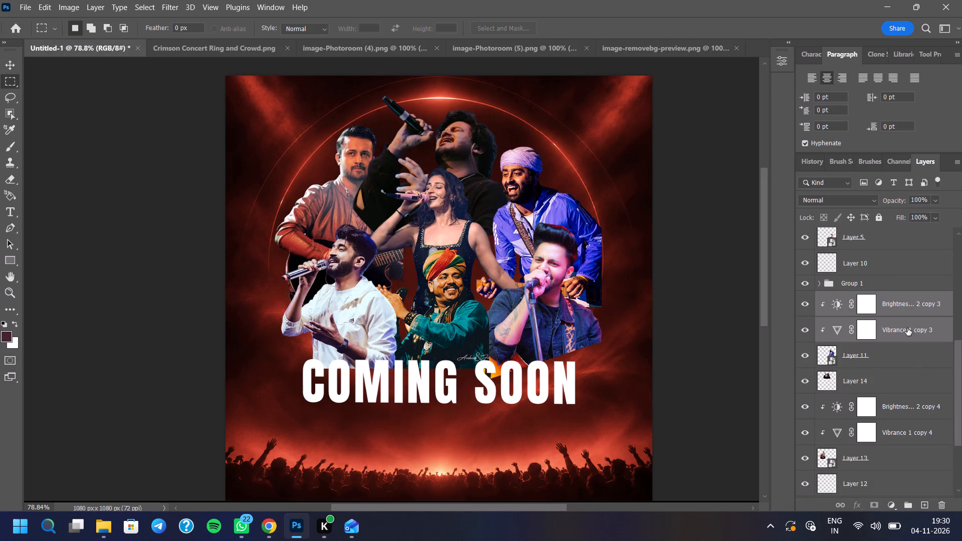
key("ctrl+j")
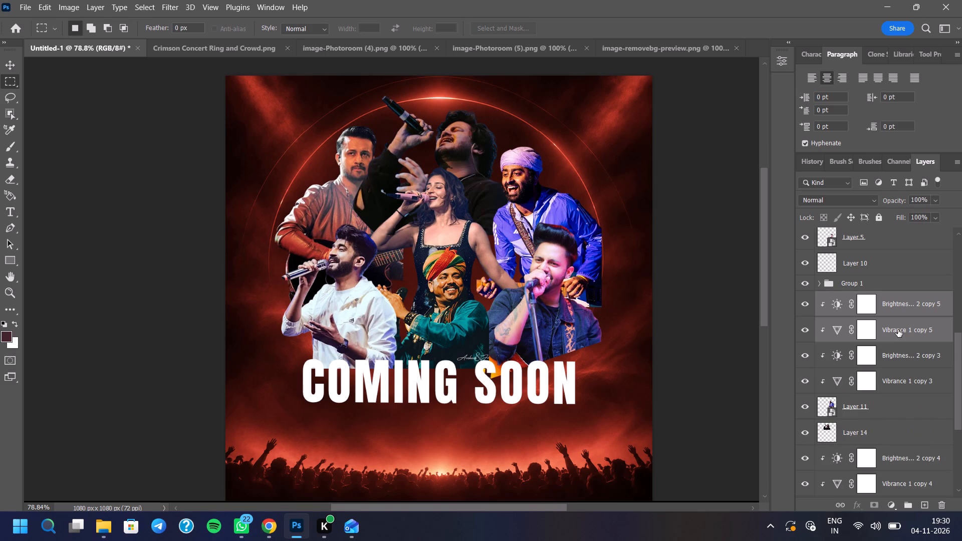
left_click_drag(908, 312, 905, 417)
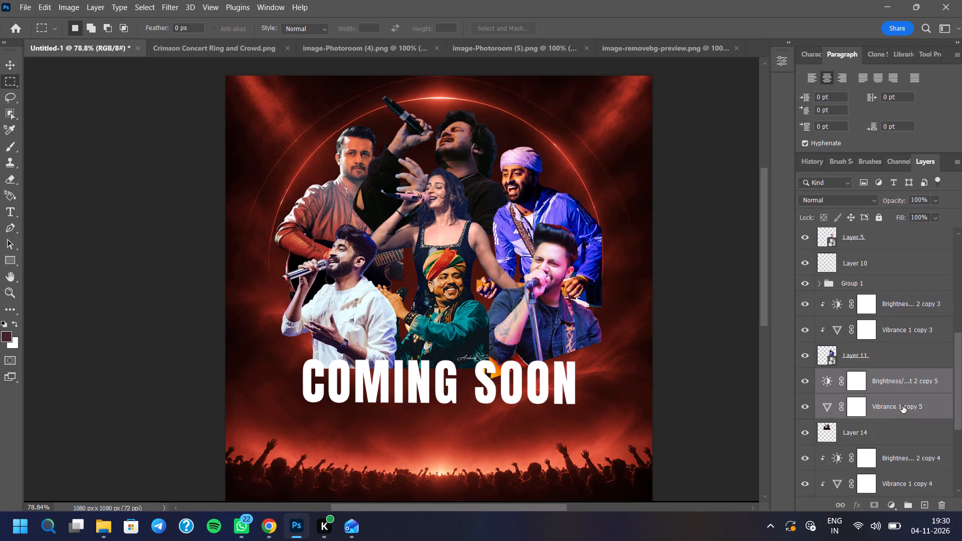
left_click(901, 417, "alt")
left_click(906, 394, "alt")
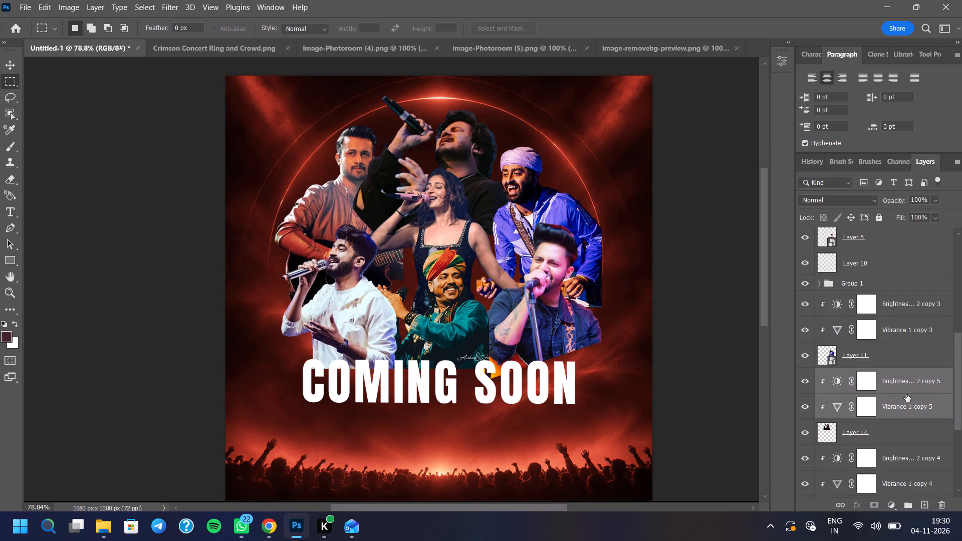
Convert the black-clad singer's Layer 14 to a smart object.
scroll(467, 197, "down", 2)
scroll(467, 199, "up", 5)
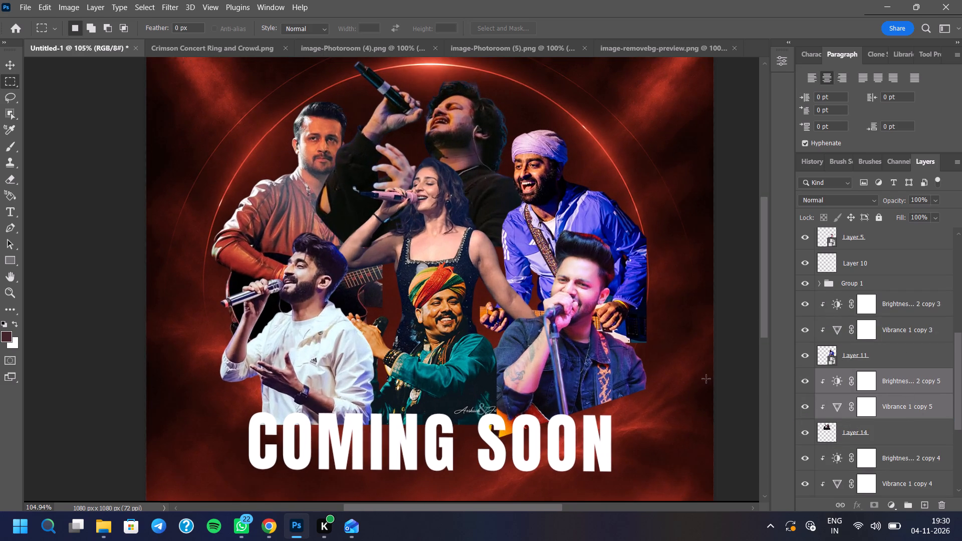
left_click(861, 426)
right_click(861, 426)
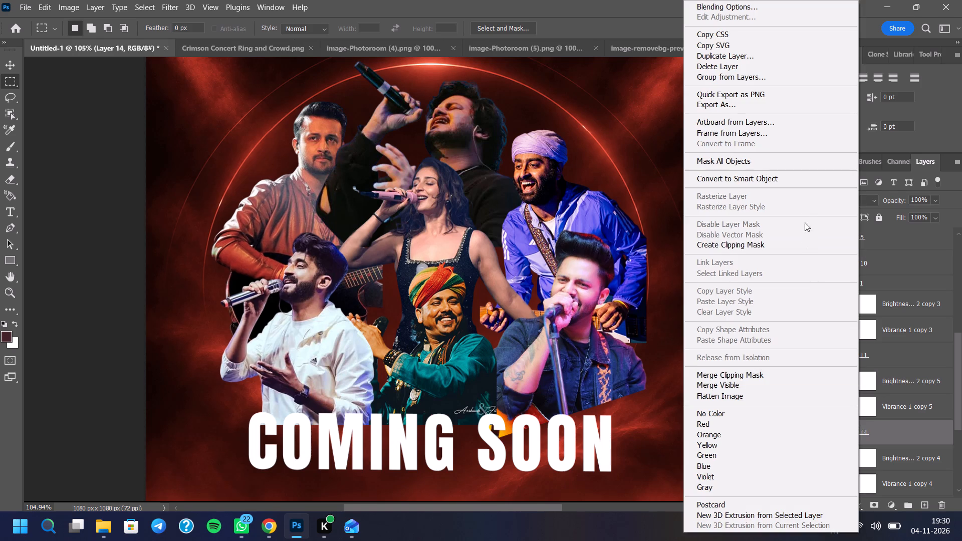
left_click(798, 178)
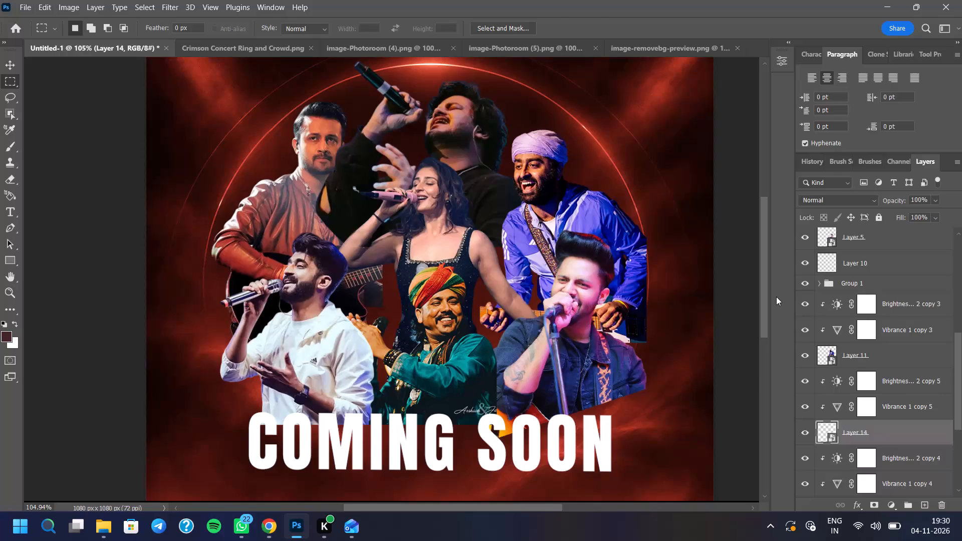
Move the black-clad singer's Layer 14 slightly left, to about X 509 px and Y 207 px.
key("ctrl+t")
left_click_drag(468, 142, 457, 132)
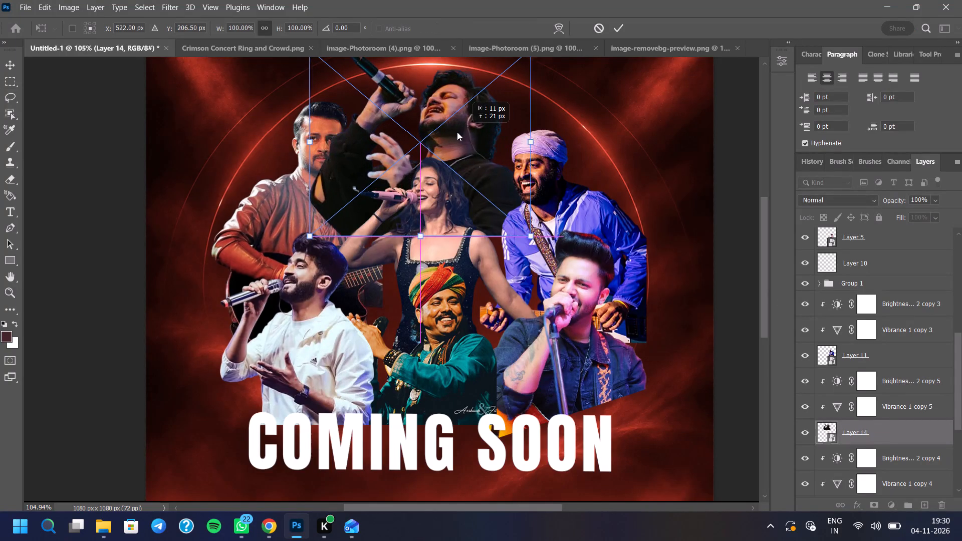
left_click_drag(457, 132, 456, 132)
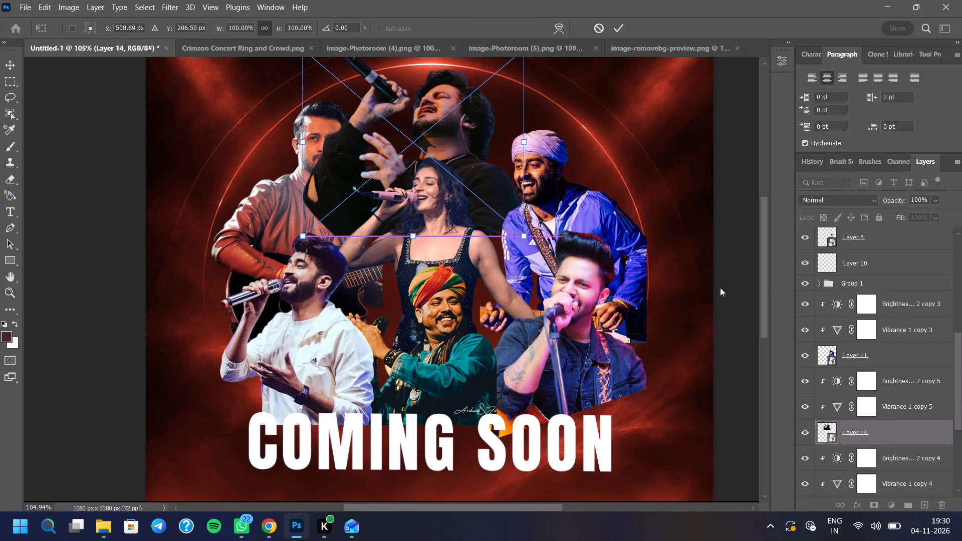
scroll(856, 382, "down", 5)
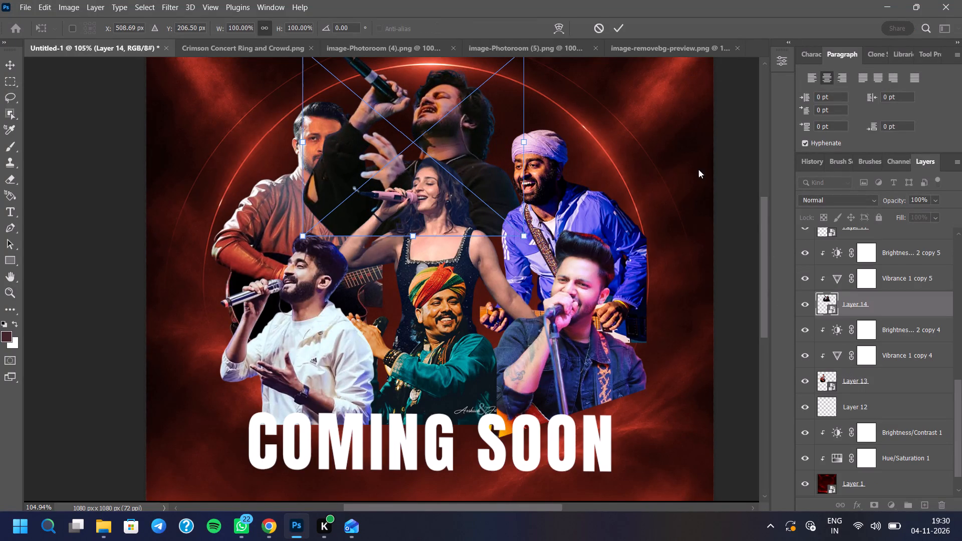
left_click(621, 30)
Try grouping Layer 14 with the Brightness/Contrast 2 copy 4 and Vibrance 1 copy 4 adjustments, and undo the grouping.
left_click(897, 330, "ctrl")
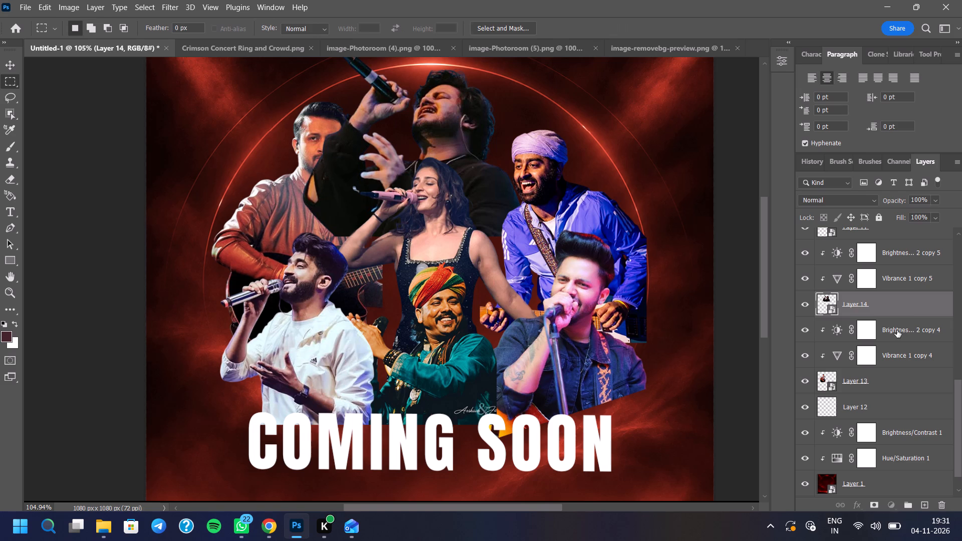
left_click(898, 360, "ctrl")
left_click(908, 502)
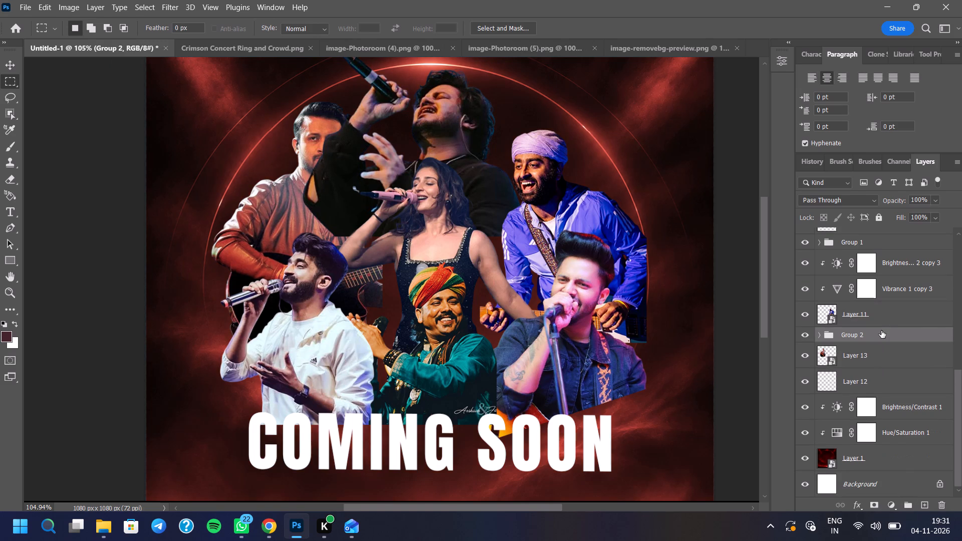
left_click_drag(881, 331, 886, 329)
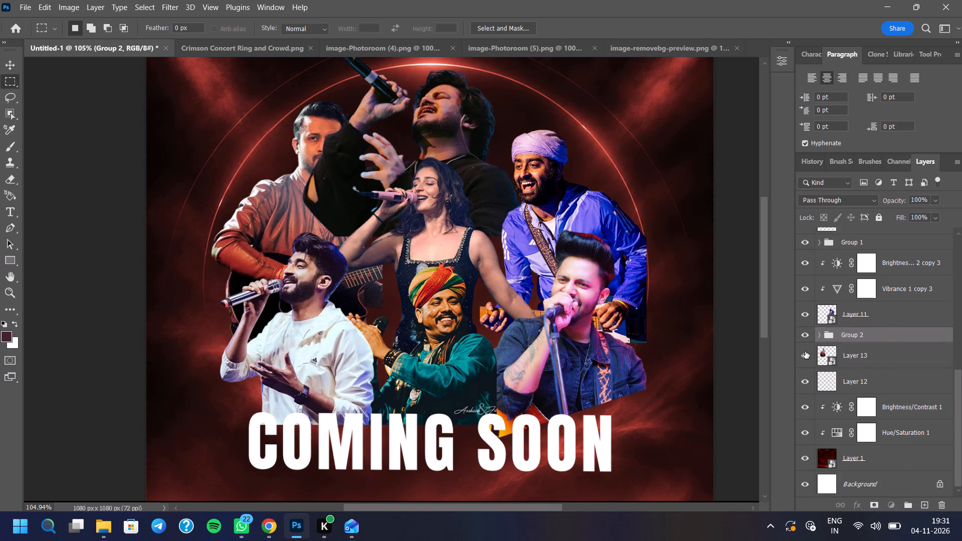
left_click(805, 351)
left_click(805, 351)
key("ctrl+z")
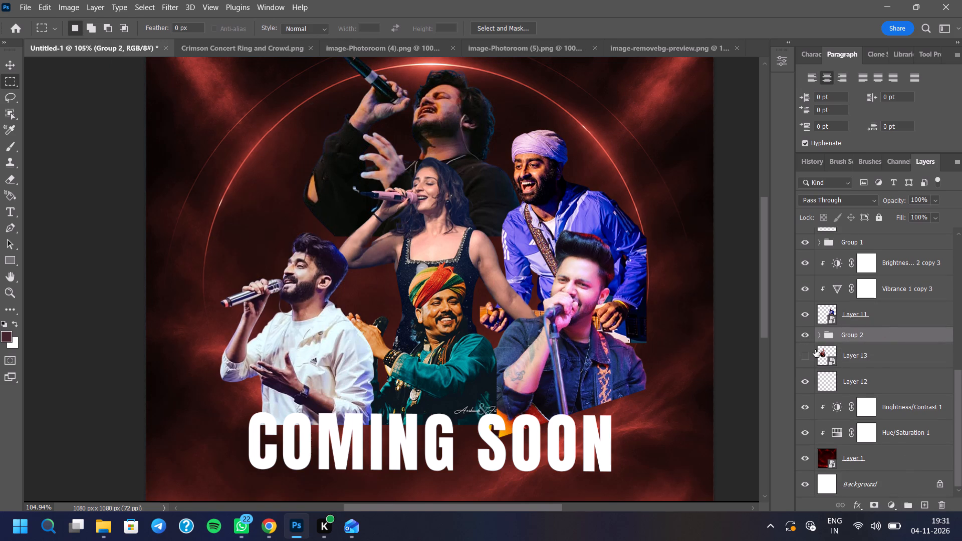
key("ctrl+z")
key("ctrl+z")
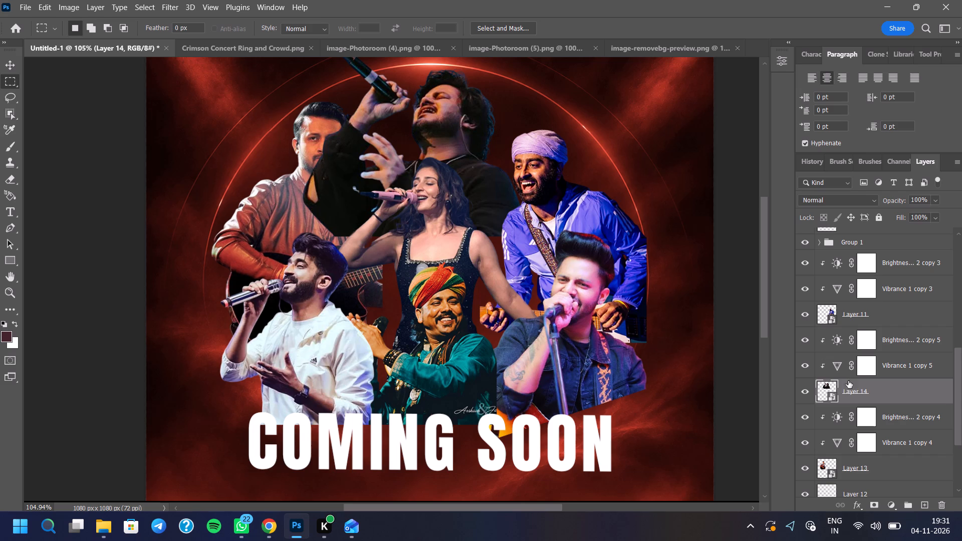
Group Layer 14 with its Brightness/Contrast 2 copy 5 and Vibrance 1 copy 5 adjustments, and place the group below the guitarist's Layer 13.
left_click(903, 364, "ctrl")
left_click(905, 341, "ctrl")
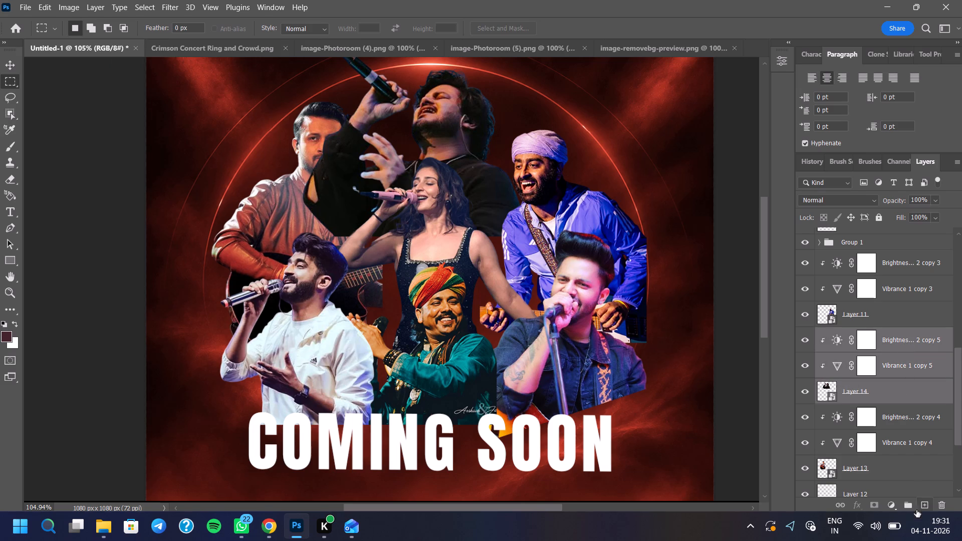
left_click(901, 500)
left_click_drag(888, 335, 890, 413)
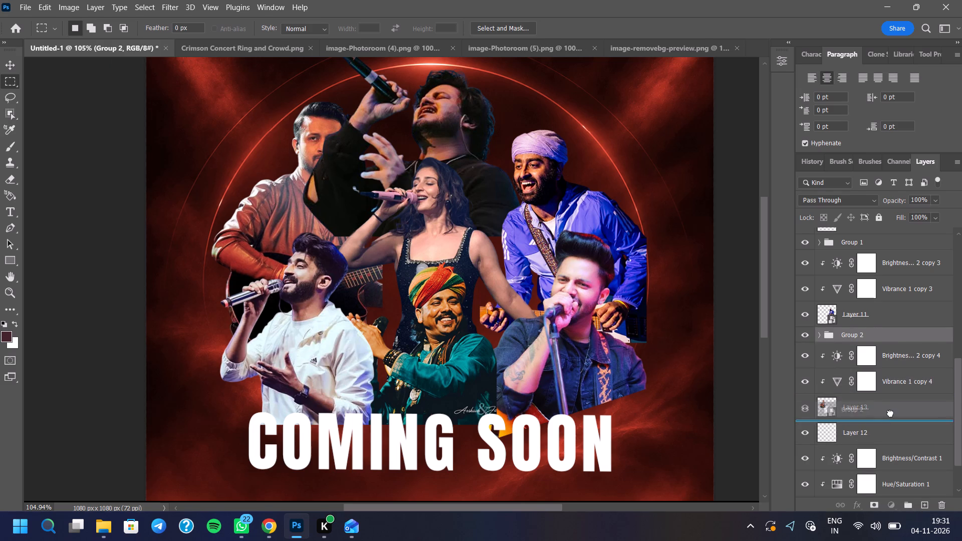
left_click_drag(890, 413, 891, 414)
scroll(532, 238, "down", 4)
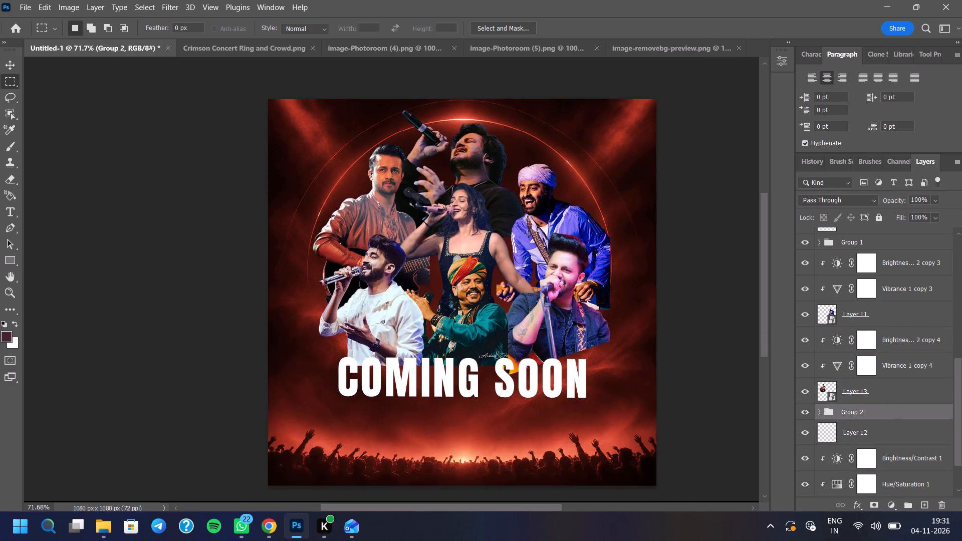
scroll(523, 226, "up", 3)
Raise the Brightness of the black-clad singer's Brightness/Contrast 2 copy 5 adjustment inside Group 2, and collapse the group.
left_click(819, 412)
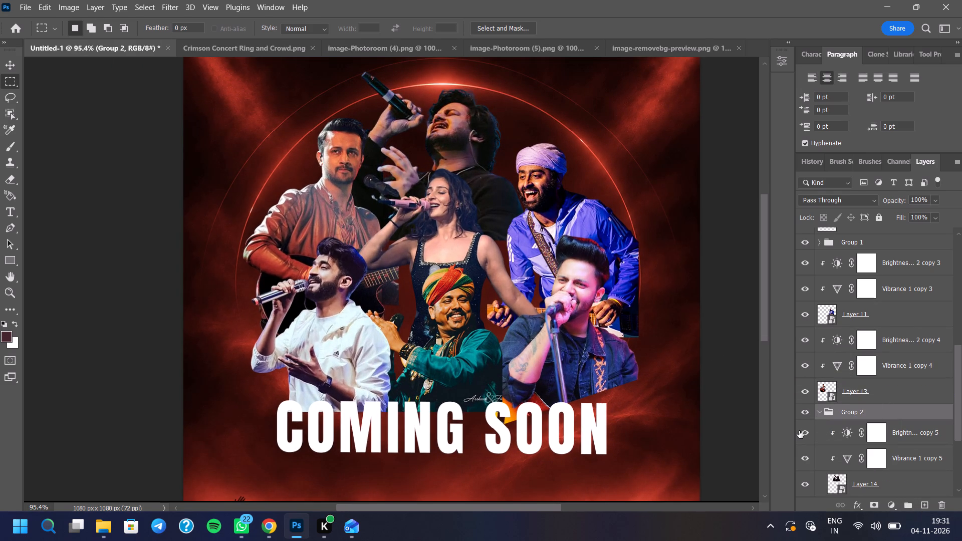
left_click(799, 431)
left_click(799, 431)
left_click(799, 455)
left_click(799, 455)
double_click(846, 433)
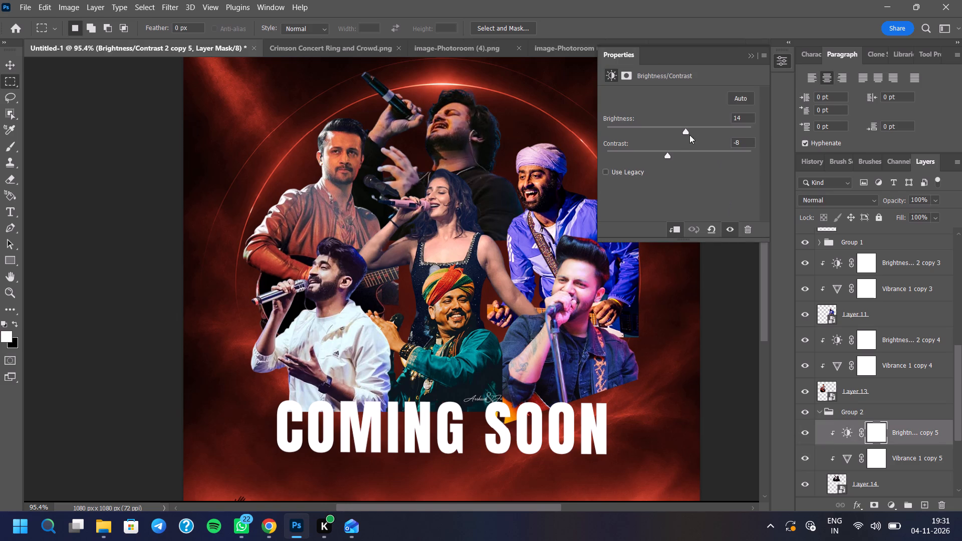
left_click(698, 123)
left_click(700, 131)
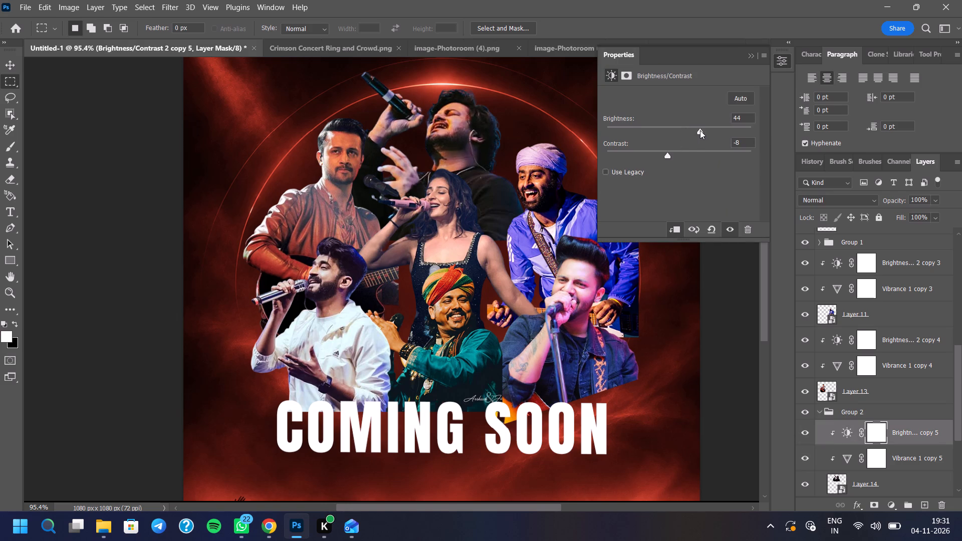
left_click_drag(700, 130, 720, 128)
left_click(753, 53)
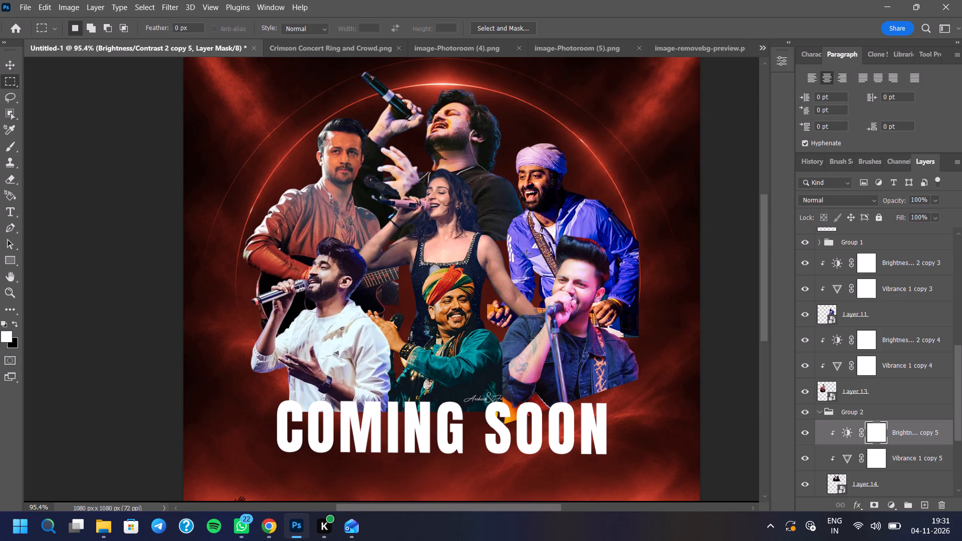
scroll(521, 253, "down", 7)
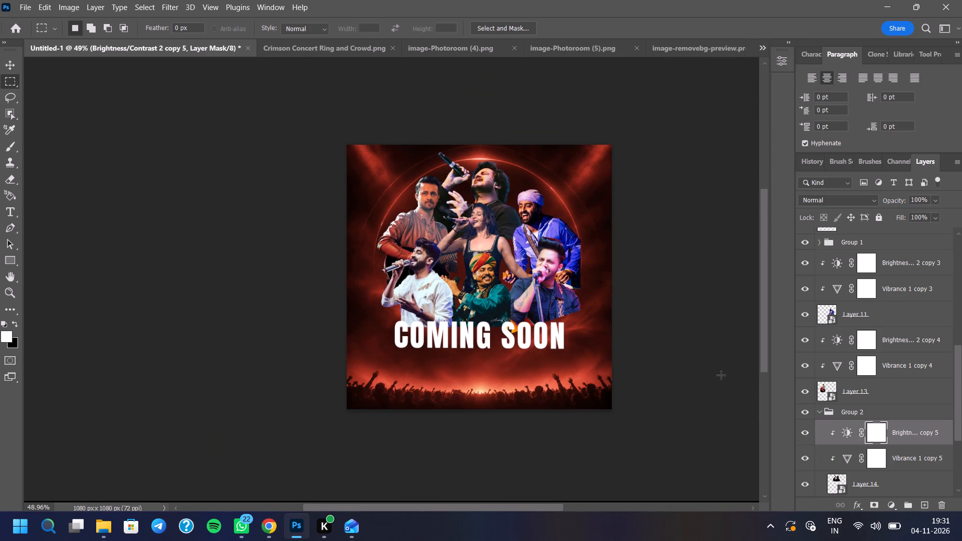
left_click(818, 412)
Move the COMING SOON text down below the artists, just above the crowd, and enlarge it slightly.
scroll(830, 406, "down", 5)
scroll(833, 402, "up", 19)
scroll(878, 247, "up", 1)
left_click(878, 247)
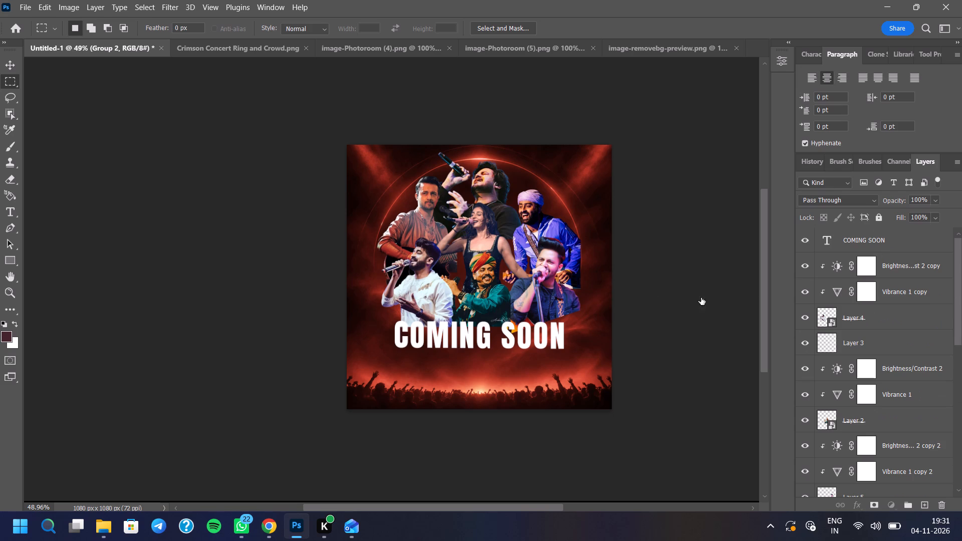
scroll(264, 379, "down", 3)
scroll(454, 281, "up", 7)
scroll(369, 369, "down", 1)
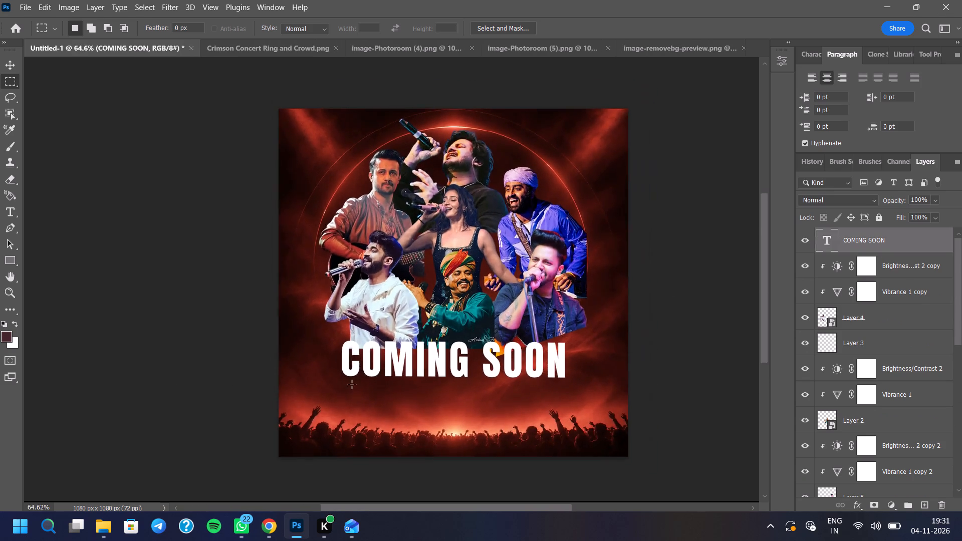
scroll(352, 384, "down", 2)
scroll(479, 257, "up", 2)
key("ctrl+t")
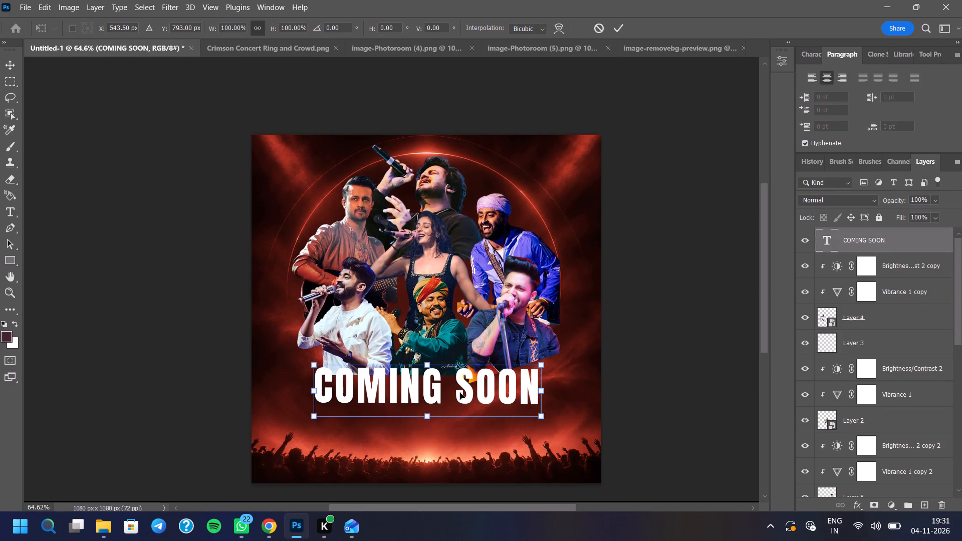
left_click_drag(460, 392, 455, 420)
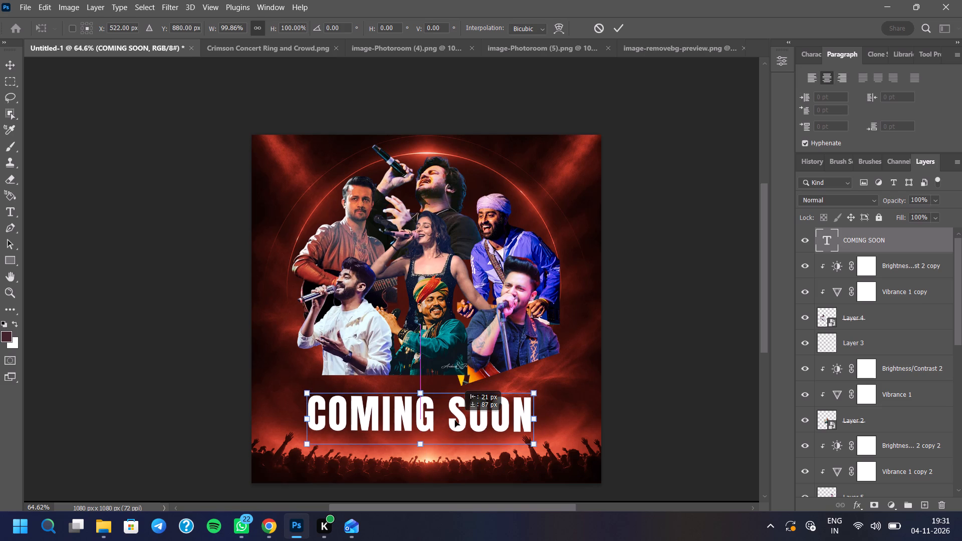
left_click_drag(455, 420, 456, 420)
left_click_drag(539, 393, 553, 388)
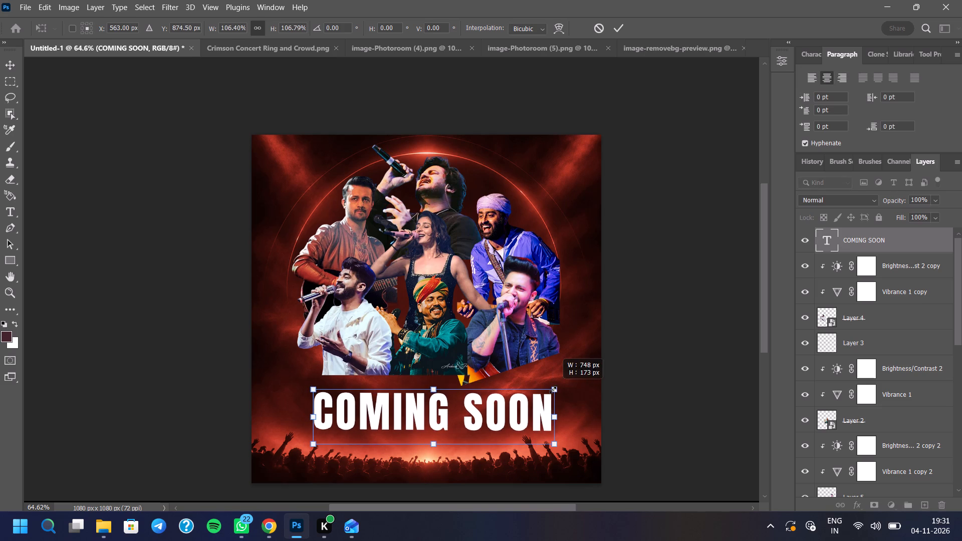
left_click_drag(308, 447, 291, 460)
left_click(620, 23)
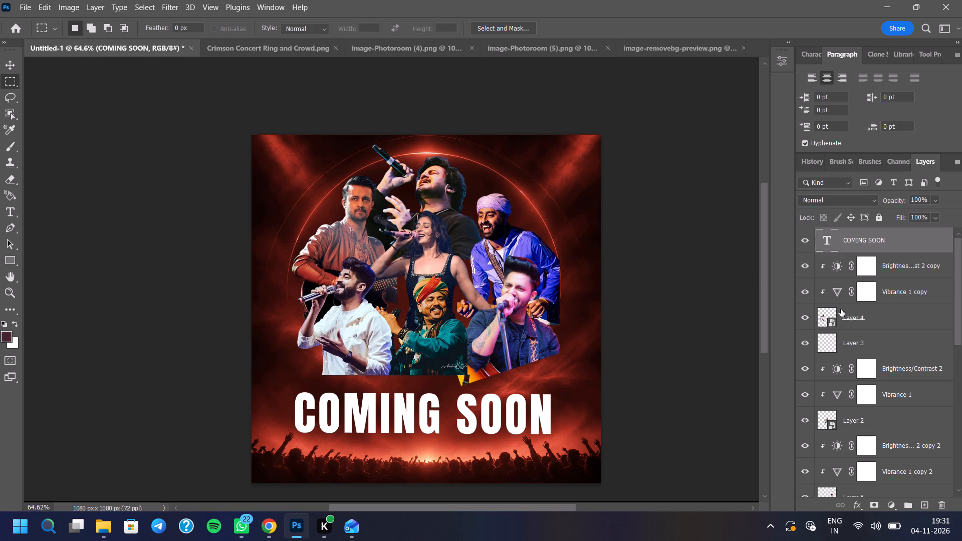
Group the white-jacketed singer's Layer 4 with its clipped Brightness/Contrast 2 copy and Vibrance 1 copy adjustments.
left_click(803, 323)
left_click(803, 322)
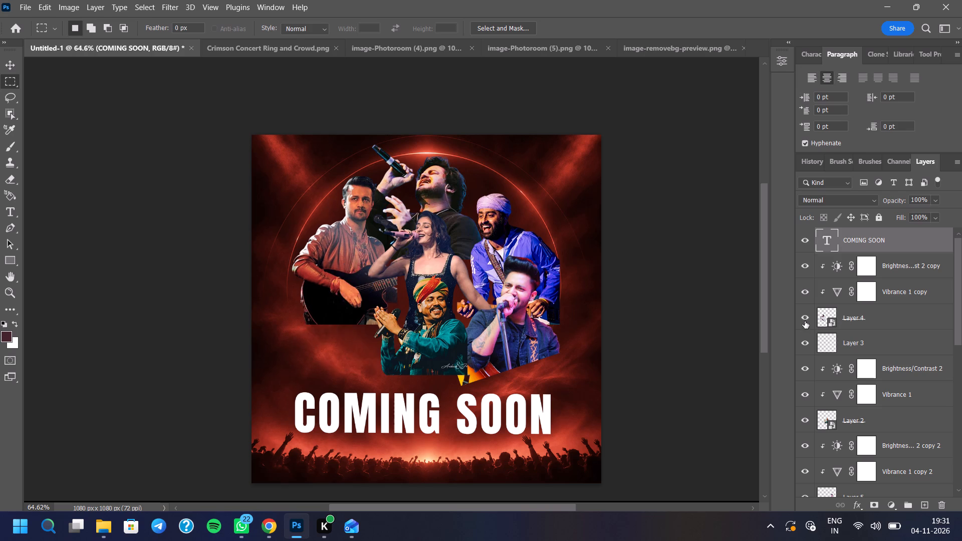
left_click(840, 319)
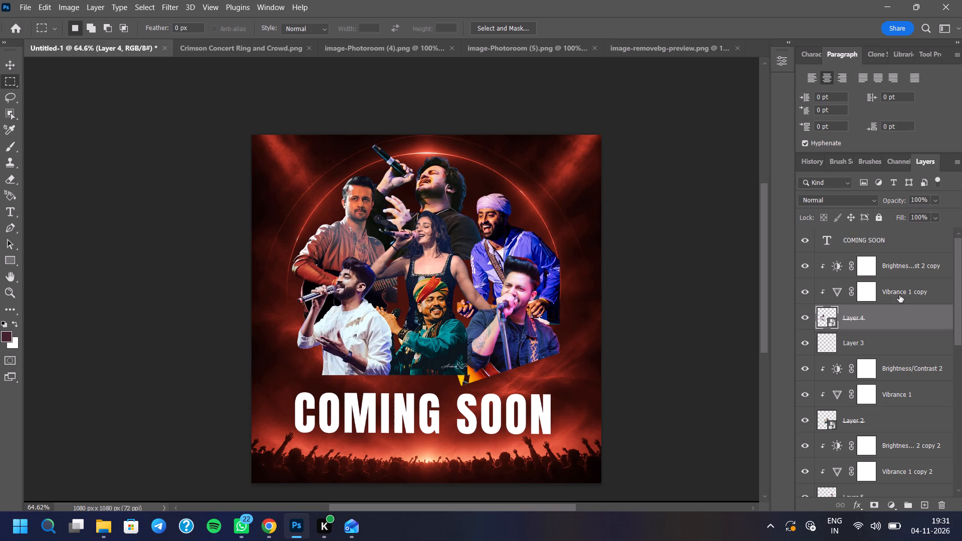
left_click(902, 287, "ctrl")
left_click(908, 270, "ctrl")
left_click(907, 510)
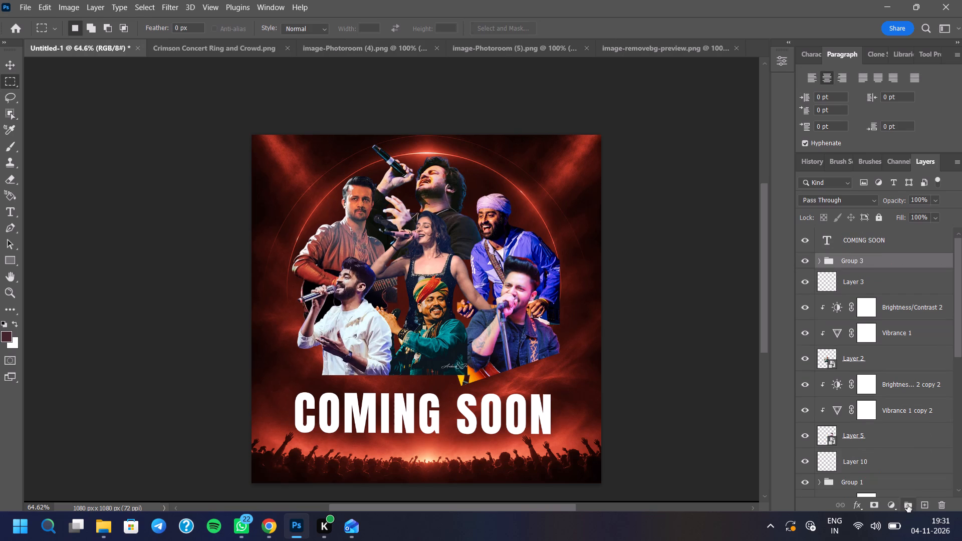
Rename the white-jacketed singer's new group as asif.
left_click(860, 260)
left_click(860, 260)
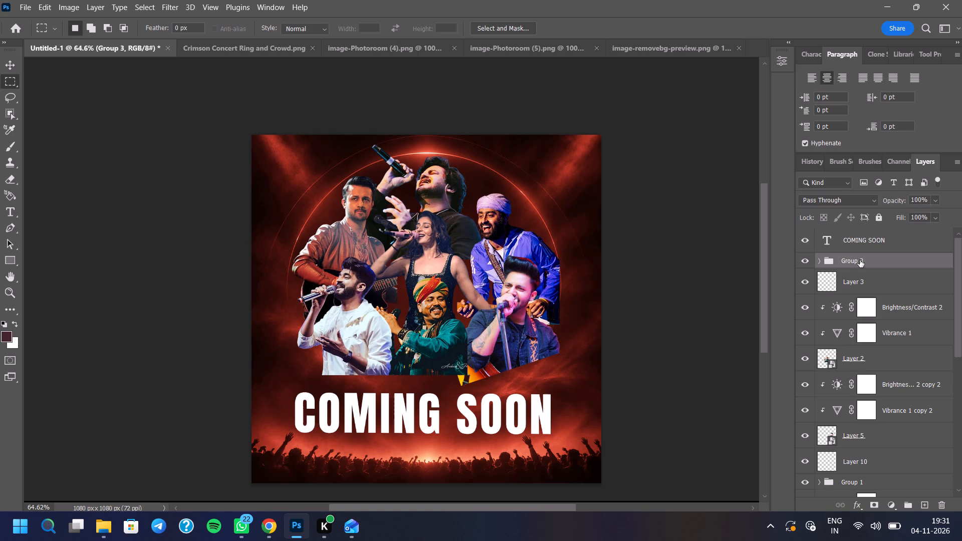
triple_click(860, 260)
double_click(860, 260)
key("a")
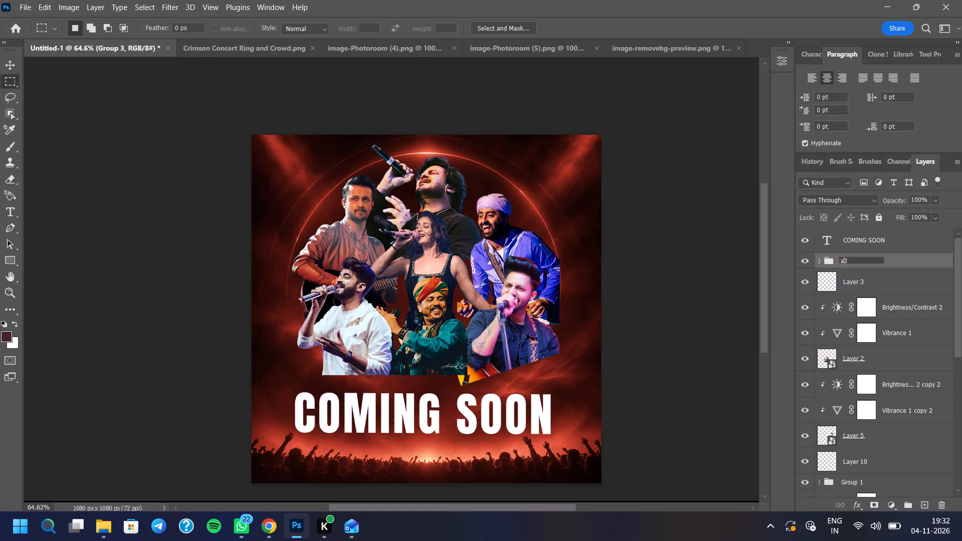
type("fig")
key("Right")
key("BackSpace")
key("BackSpace")
key("BackSpace")
key("BackSpace")
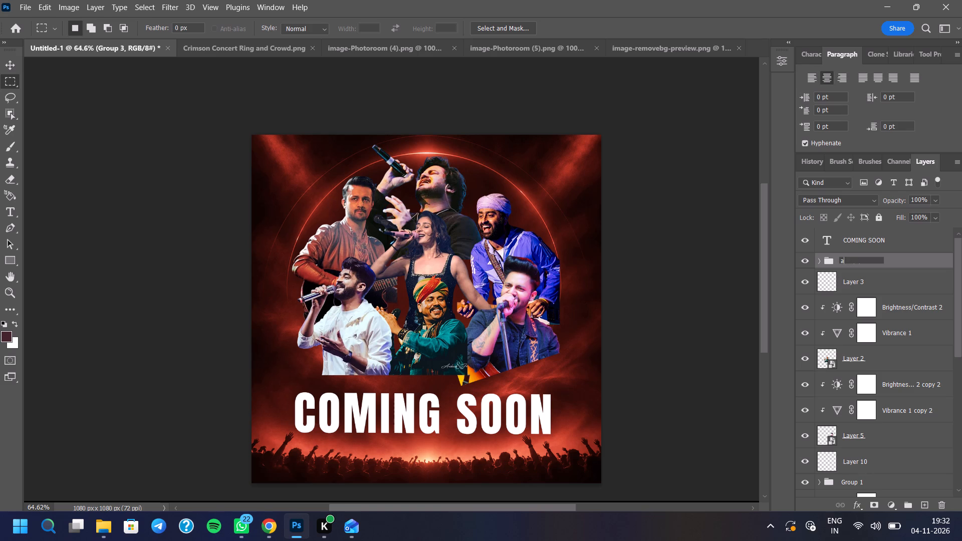
type("sif")
key("Return")
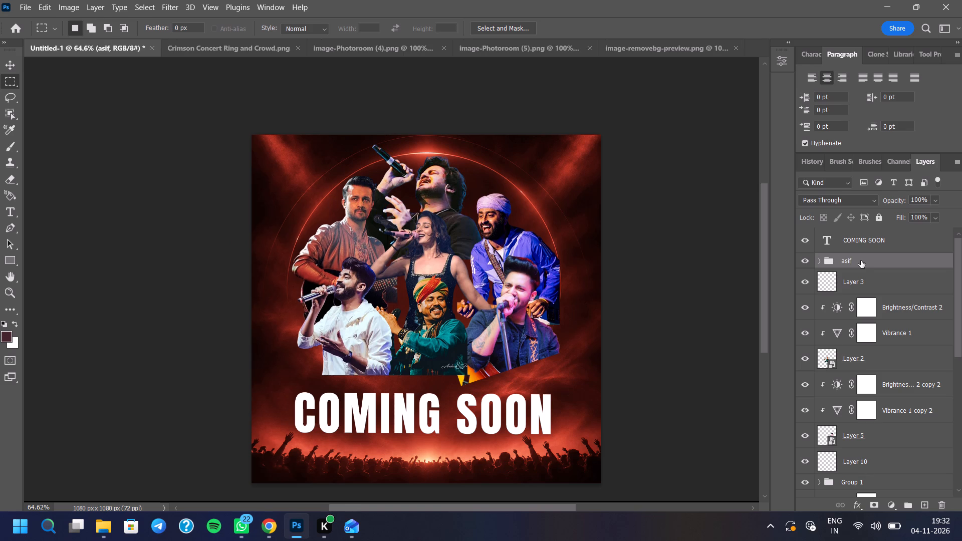
Move the asif group about 54 px down and 16 px left so the white-jacketed singer rests on the COMING SOON text.
key("ctrl+t")
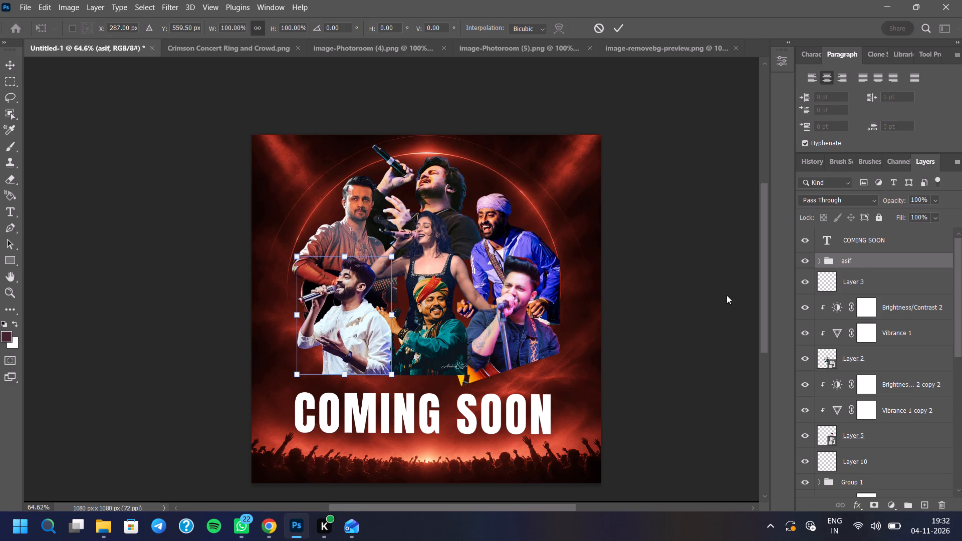
left_click_drag(356, 324, 351, 341)
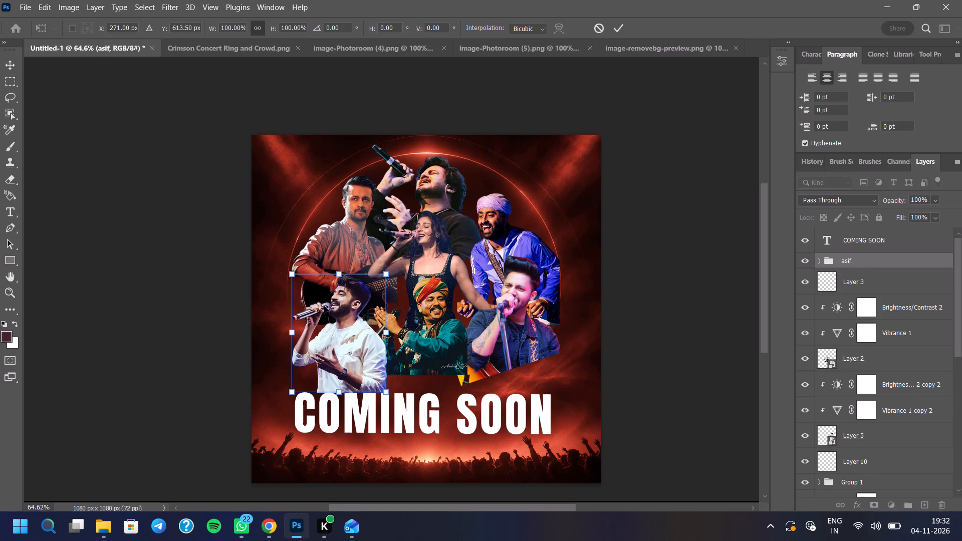
left_click(618, 31)
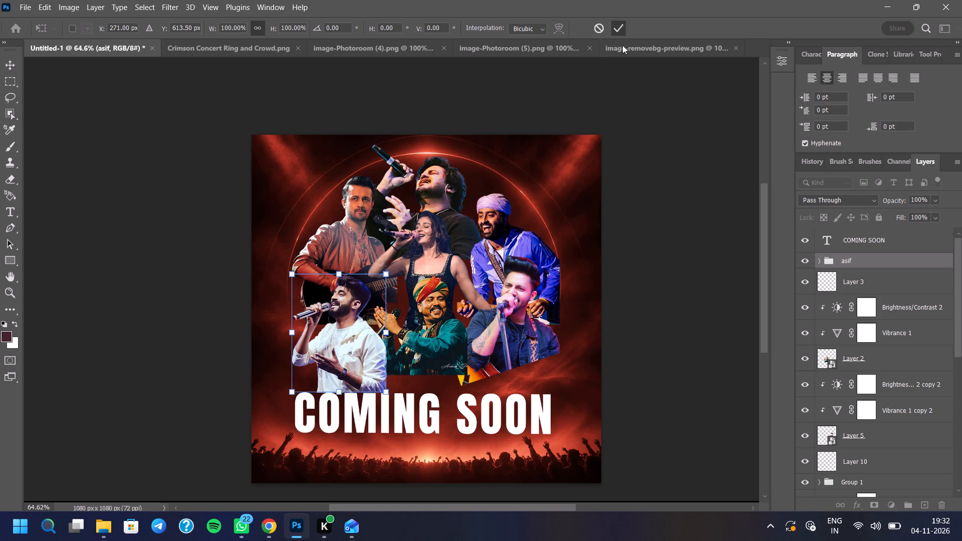
Group the turbaned green-clad singer's Layer 2 with its clipped Brightness/Contrast 2 and Vibrance 1 adjustments, and name the group mame.
left_click(802, 362)
left_click(802, 362)
left_click(860, 362)
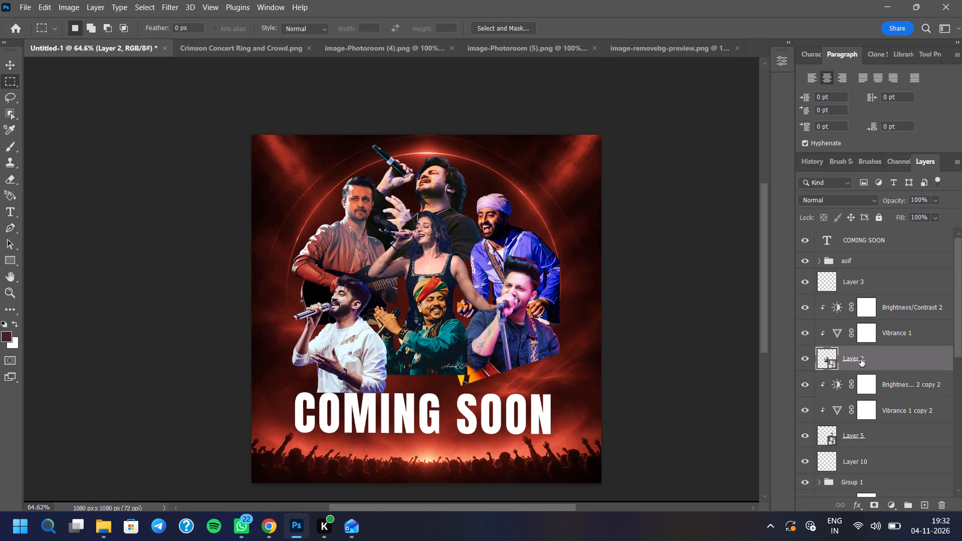
left_click(876, 333, "ctrl")
left_click(895, 309, "ctrl")
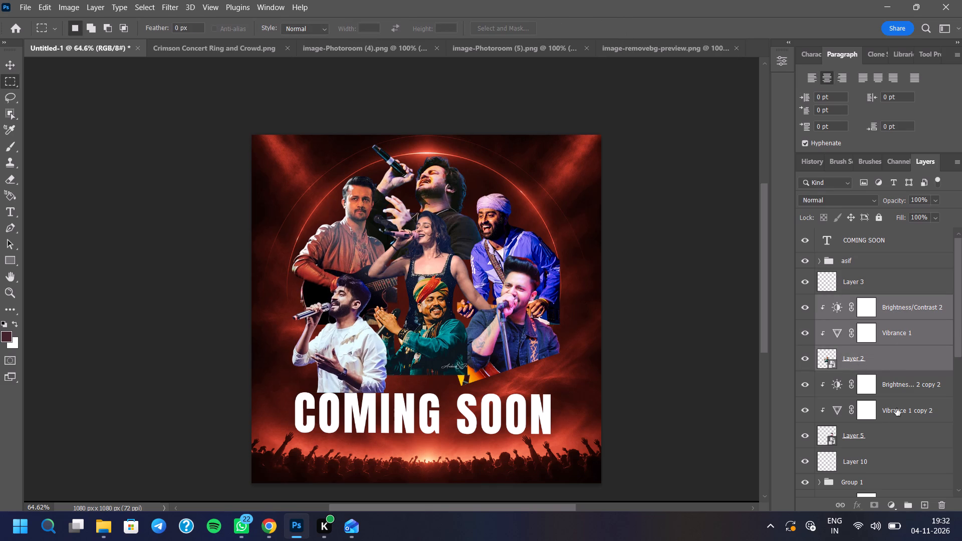
left_click(905, 503)
double_click(855, 300)
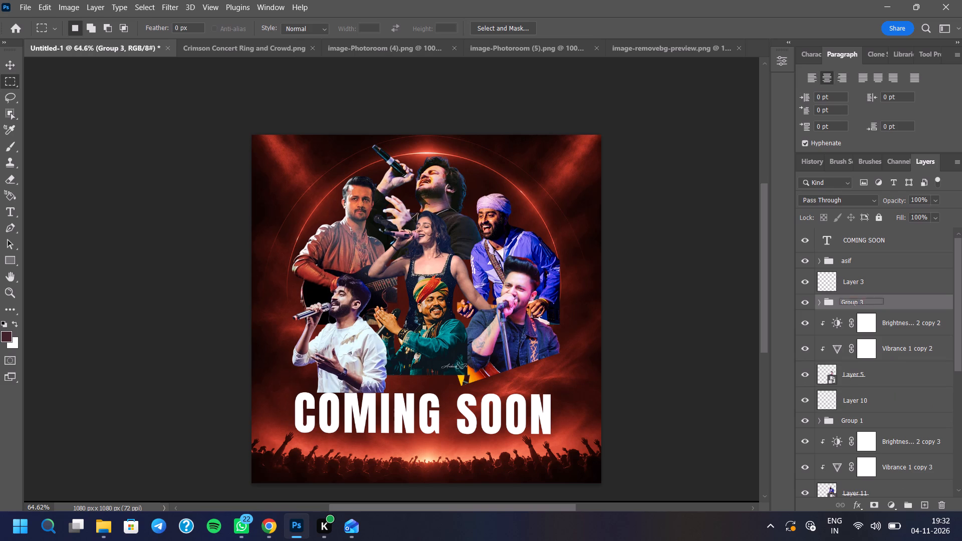
type("mame")
key("Return")
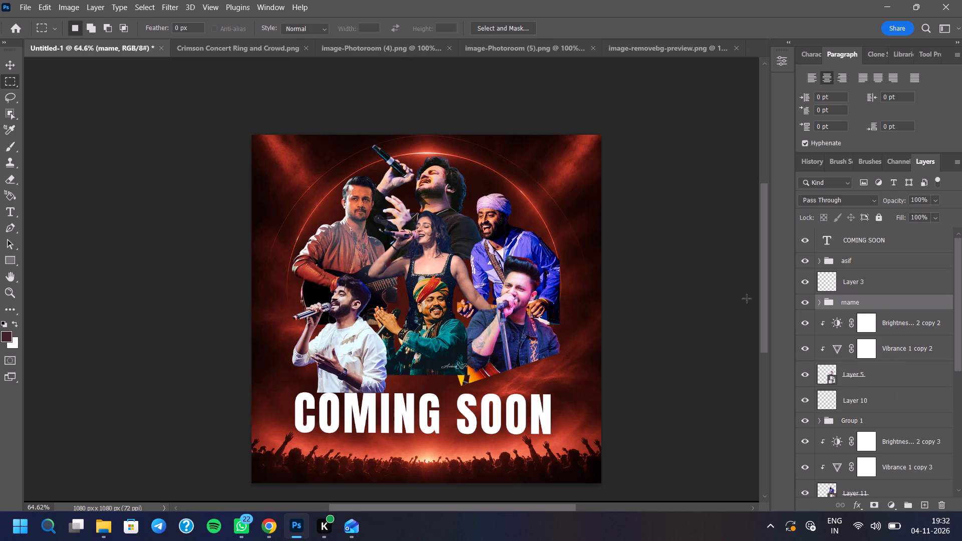
Enlarge the mame group to about 103%, flip it horizontally, and move it to the right end of the artists' bottom row.
left_click(807, 287)
left_click(807, 287)
key("ctrl+t")
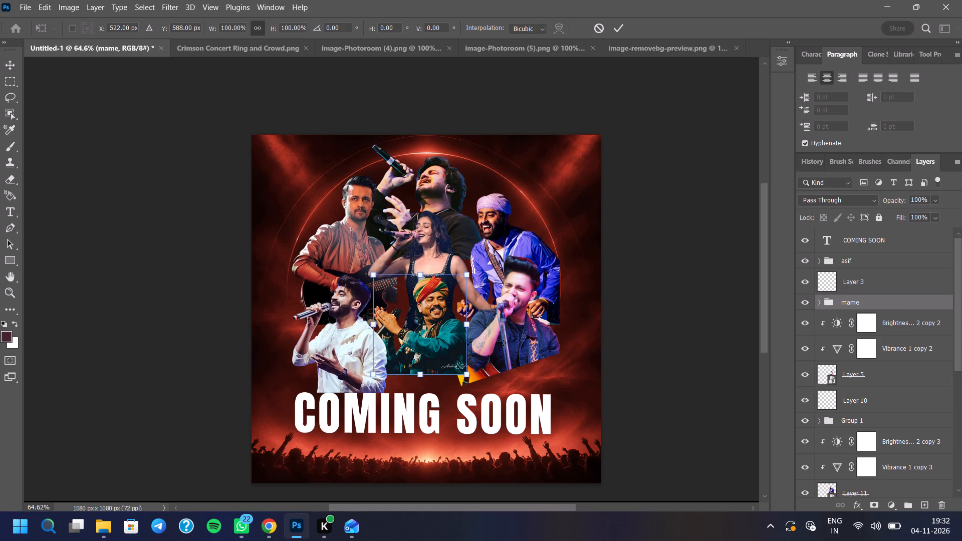
left_click_drag(415, 322, 412, 339)
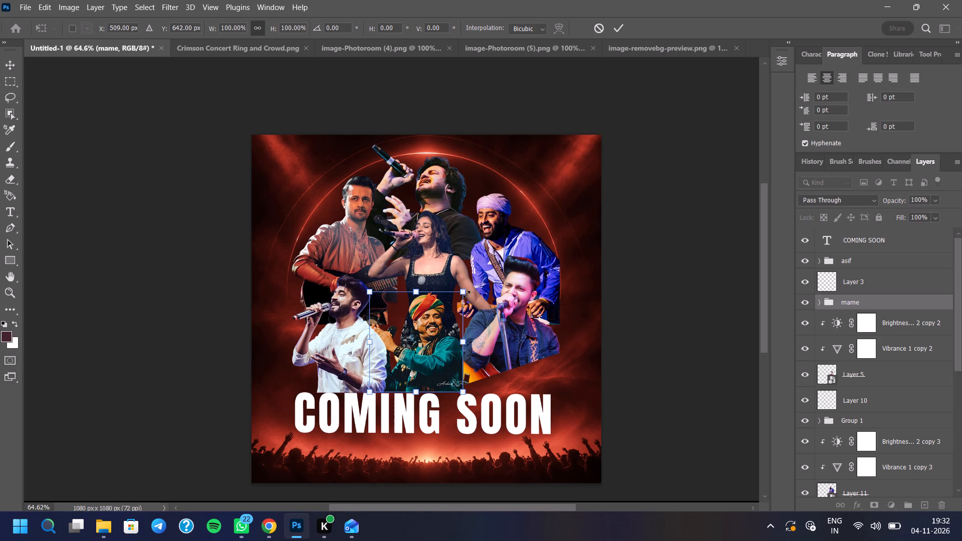
left_click(466, 288)
left_click(426, 323)
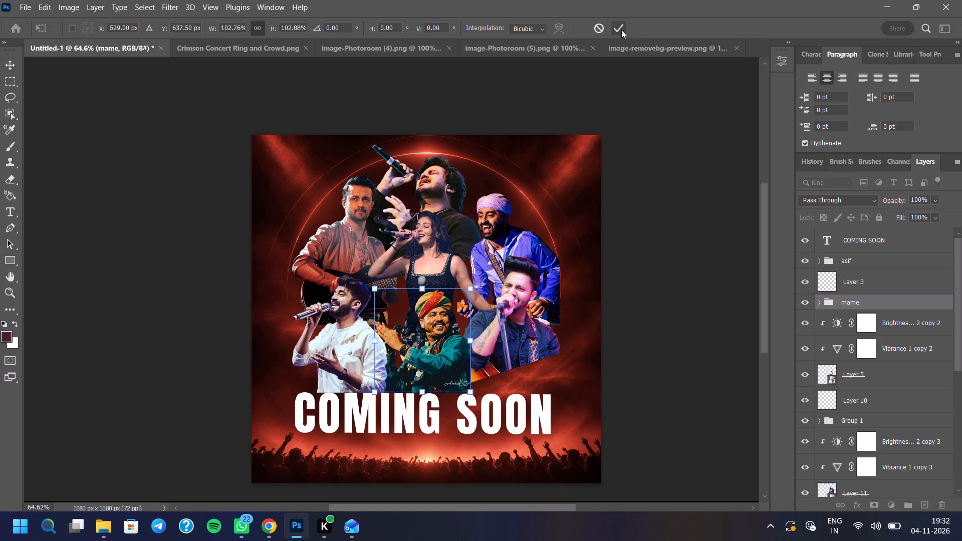
left_click_drag(430, 335, 513, 341)
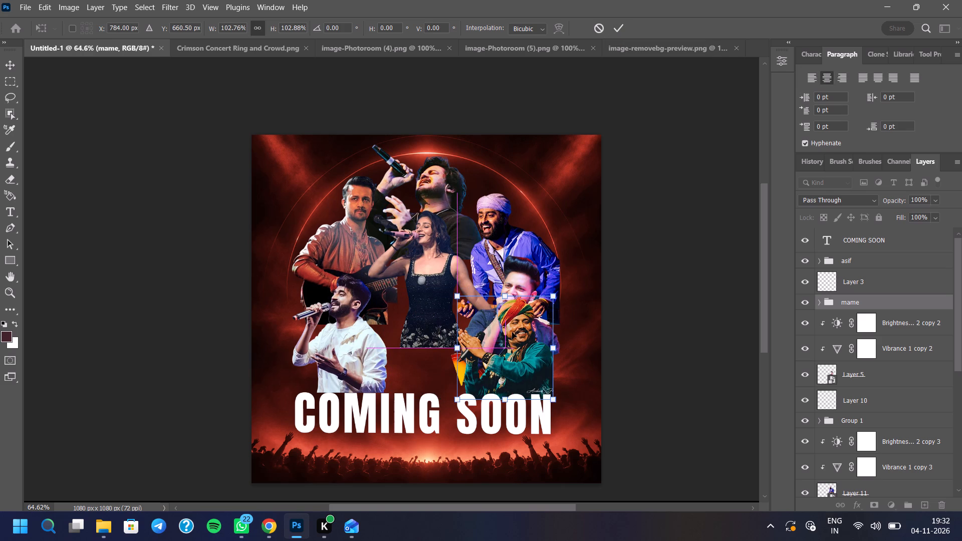
right_click(512, 332)
left_click(534, 312)
left_click_drag(521, 332, 531, 330)
left_click_drag(535, 329, 541, 326)
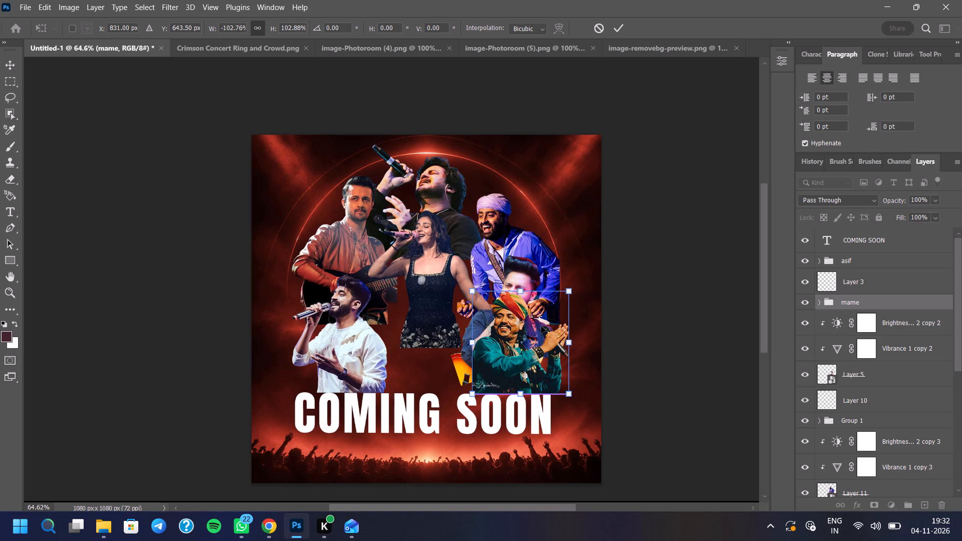
left_click(617, 27)
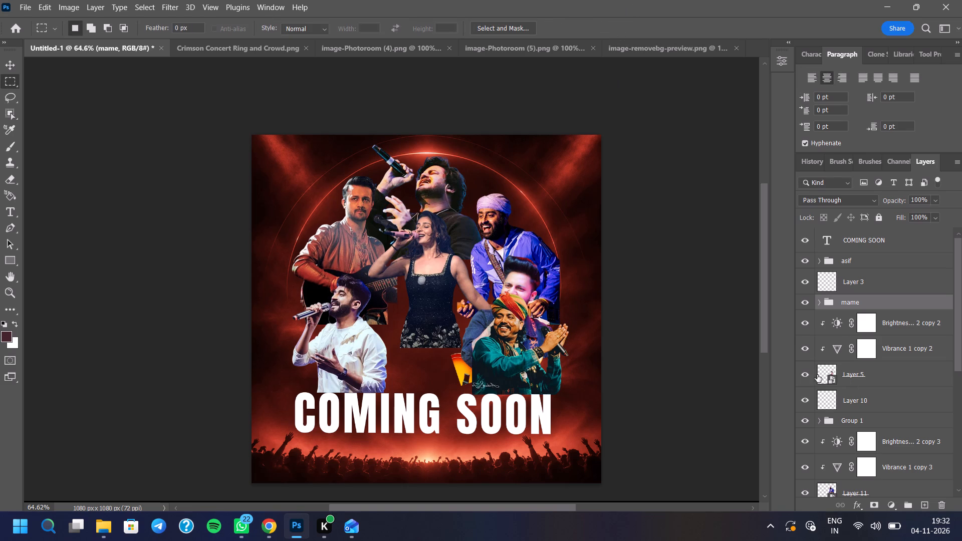
Group the denim-jacketed singer's Layer 5 with its clipped Brightness/Contrast 2 copy 2 and Vibrance 1 copy 2 adjustments, naming the group stebin.
left_click(807, 373)
left_click(807, 373)
left_click(870, 371)
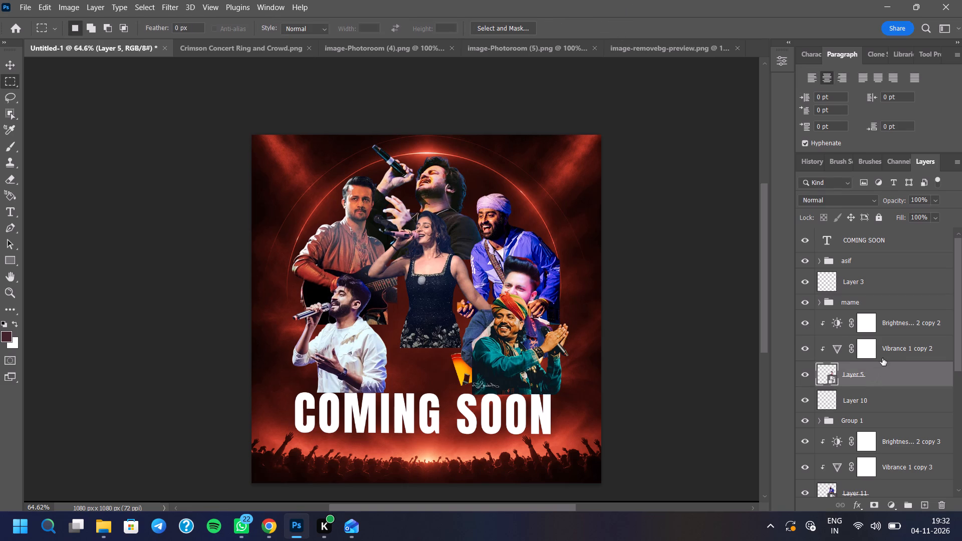
left_click(886, 353, "ctrl")
left_click(892, 329, "ctrl")
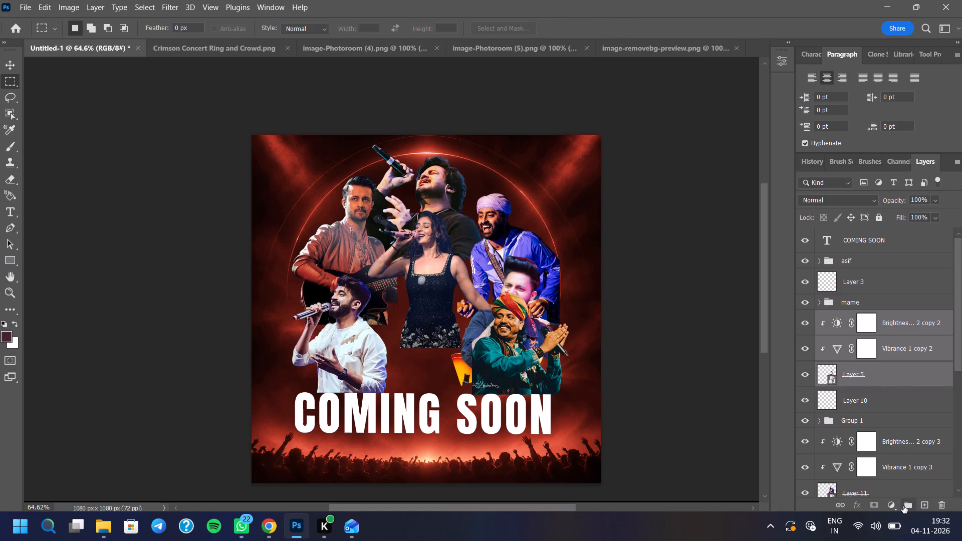
left_click(903, 506)
double_click(856, 318)
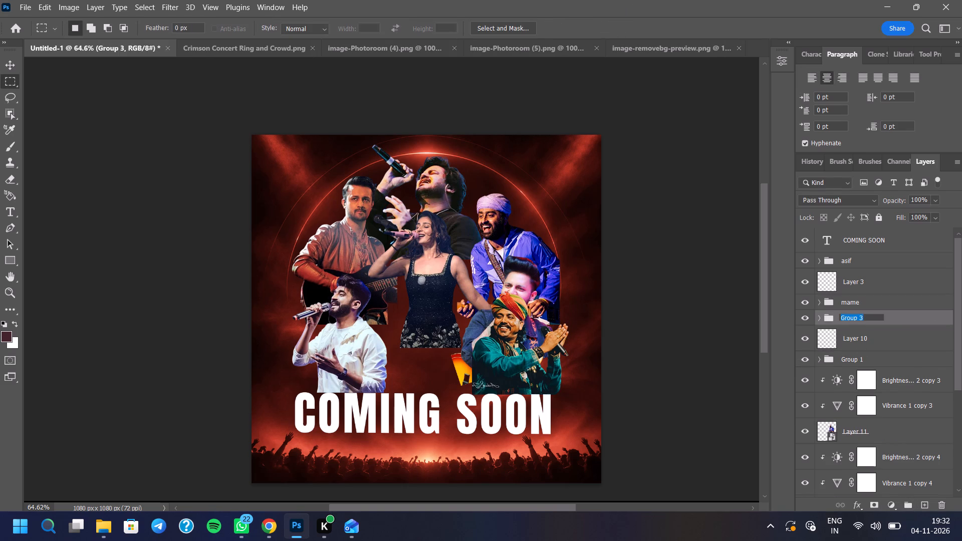
type("stebin")
key("Return")
Move the stebin group to the centre of the bottom row, between the other two singers, and scale it to about 112%.
key("ctrl+t")
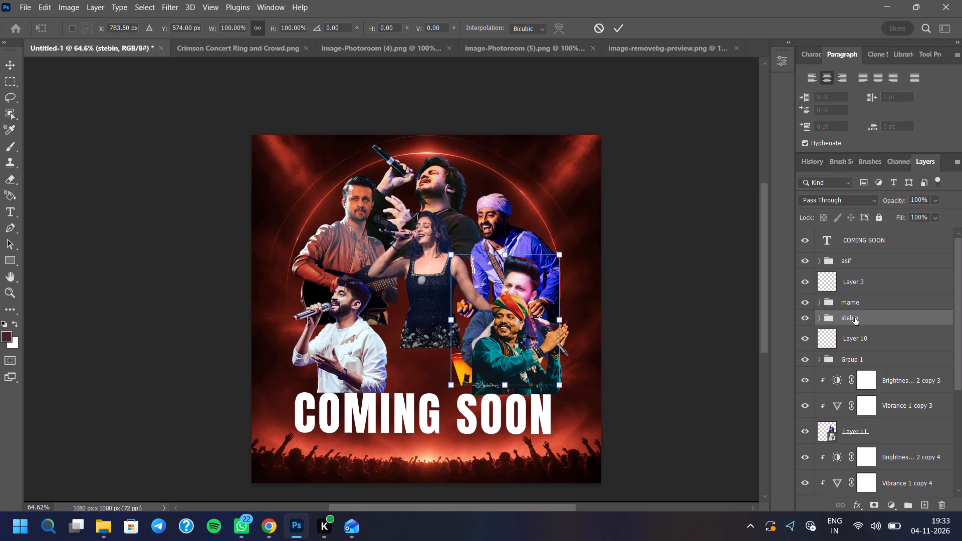
left_click_drag(534, 337, 456, 348)
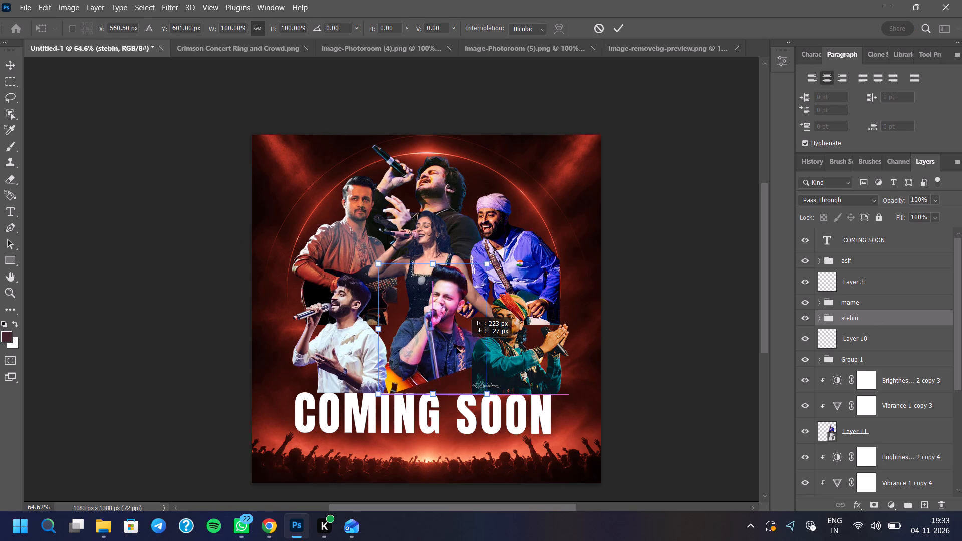
left_click_drag(456, 348, 451, 356)
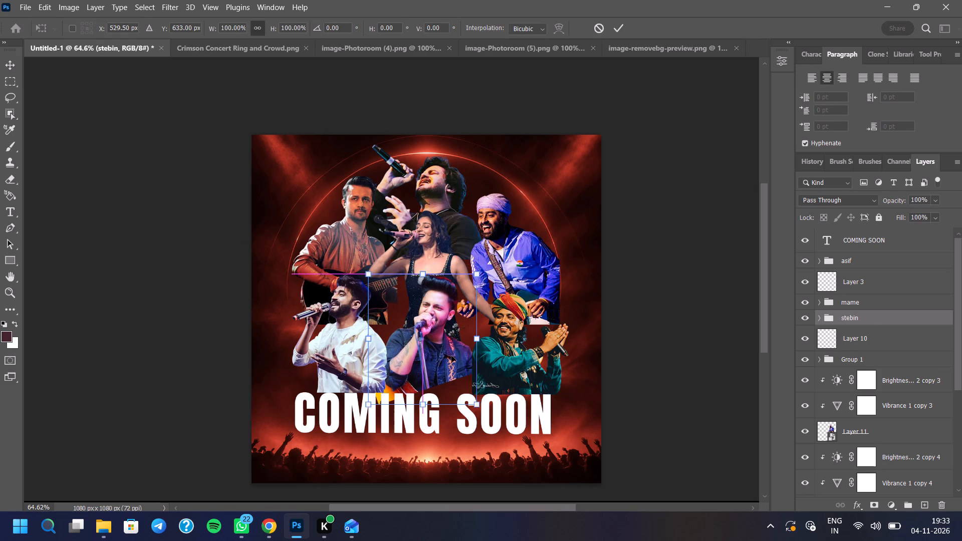
left_click_drag(451, 328, 454, 337)
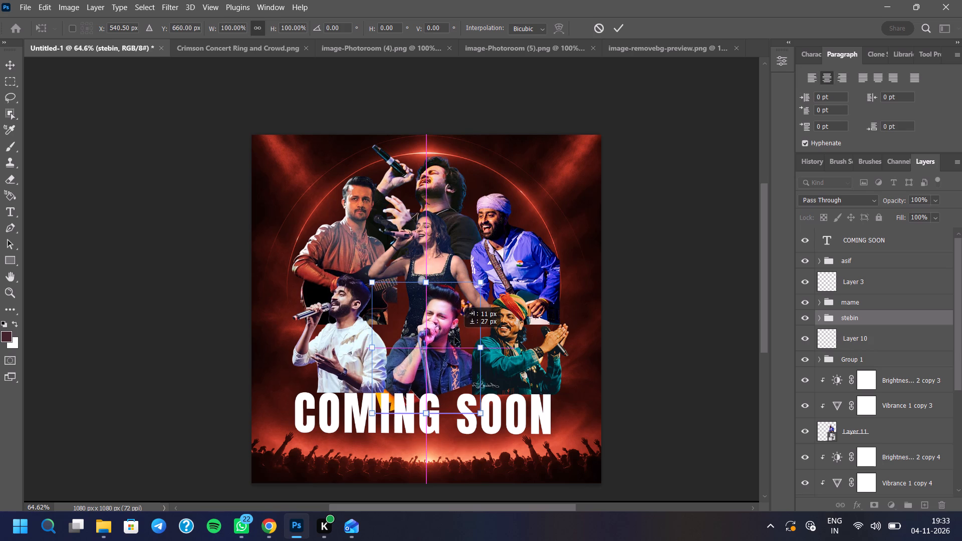
left_click_drag(454, 337, 454, 338)
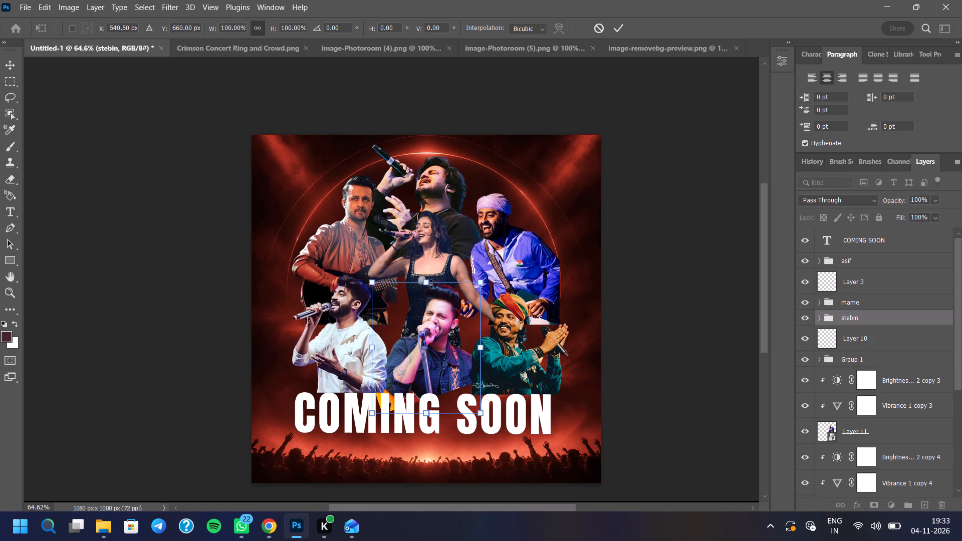
left_click_drag(429, 281, 431, 265)
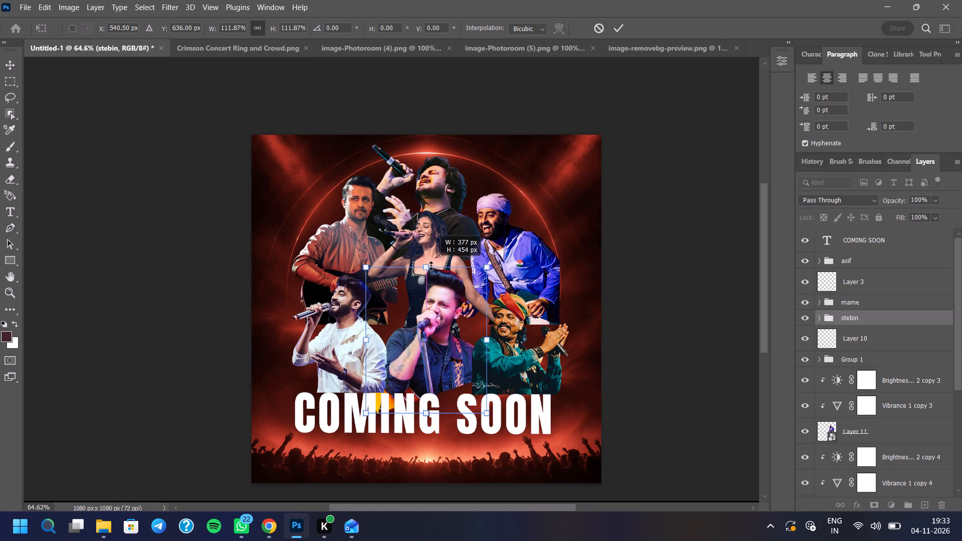
left_click_drag(431, 265, 427, 266)
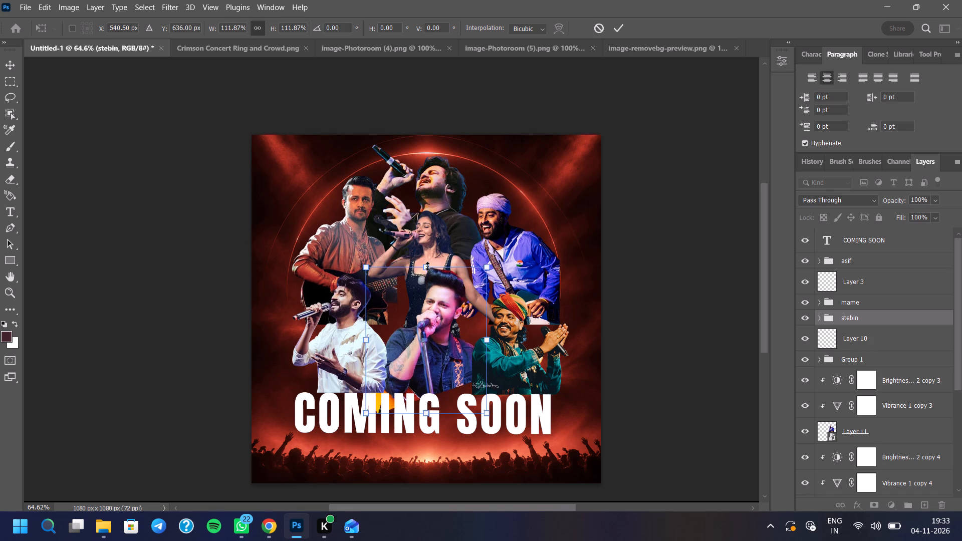
left_click(428, 286)
left_click_drag(425, 288, 426, 287)
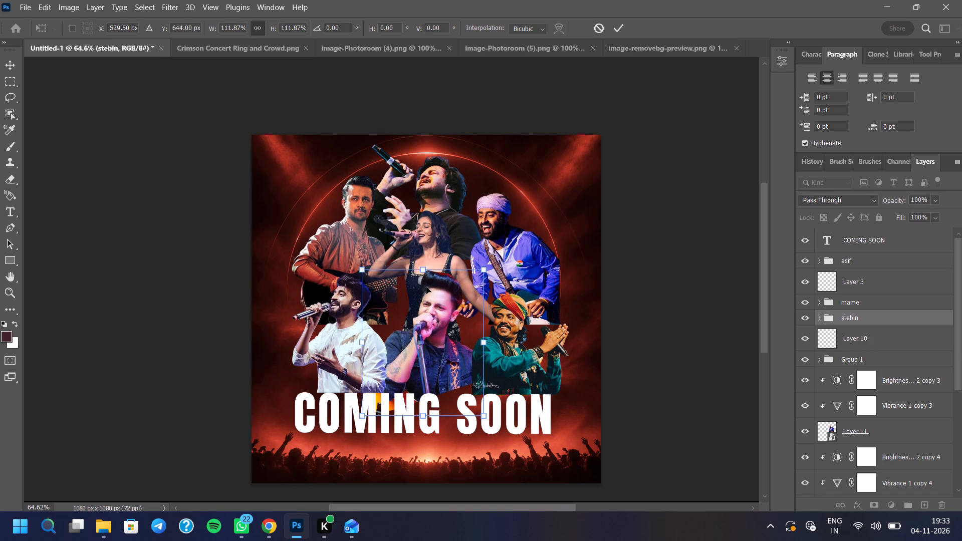
left_click_drag(426, 287, 429, 286)
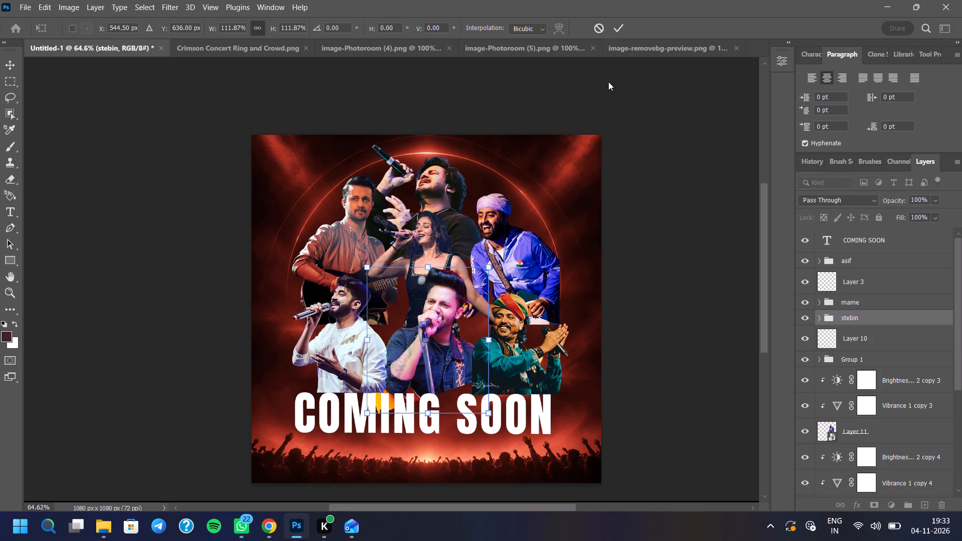
left_click(619, 21)
Add a layer mask to Layer 5 in the stebin group, mask out the part overlapping the COMING SOON text, and collapse the group.
left_click(819, 316)
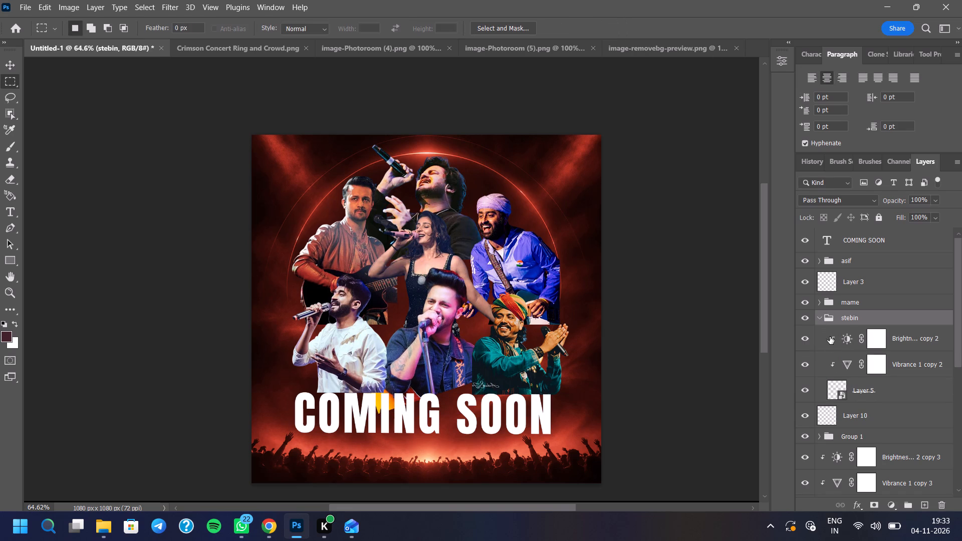
left_click(837, 387)
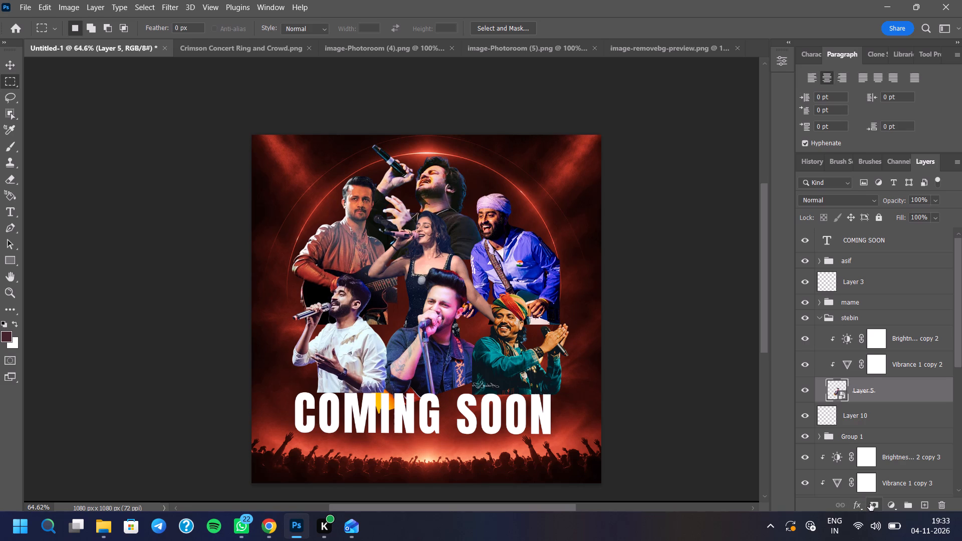
left_click(870, 503)
scroll(397, 388, "up", 9)
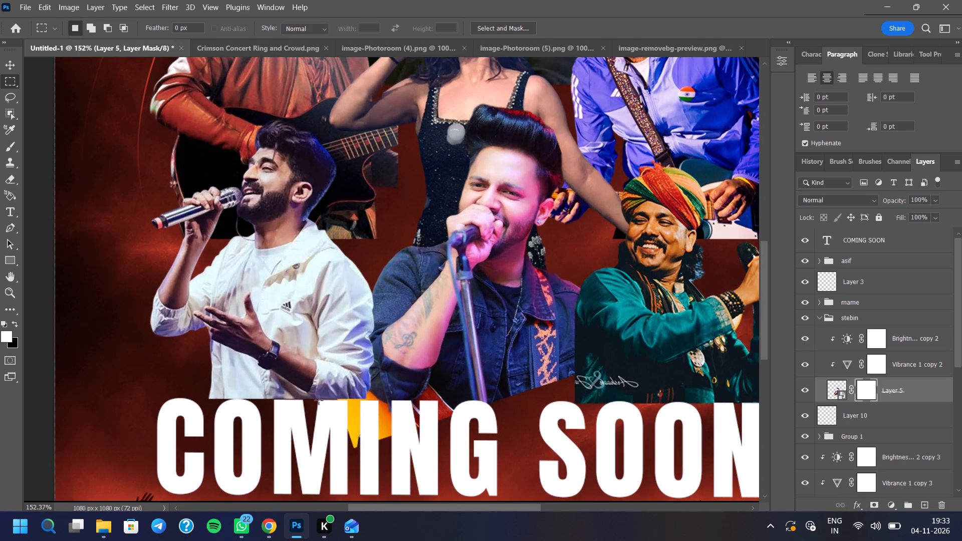
left_click_drag(310, 400, 455, 446)
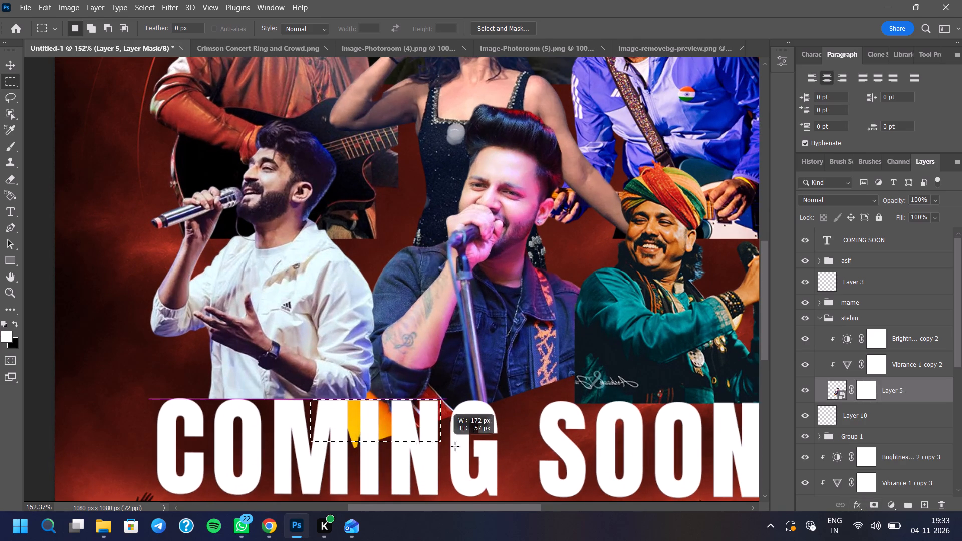
left_click_drag(455, 446, 560, 462)
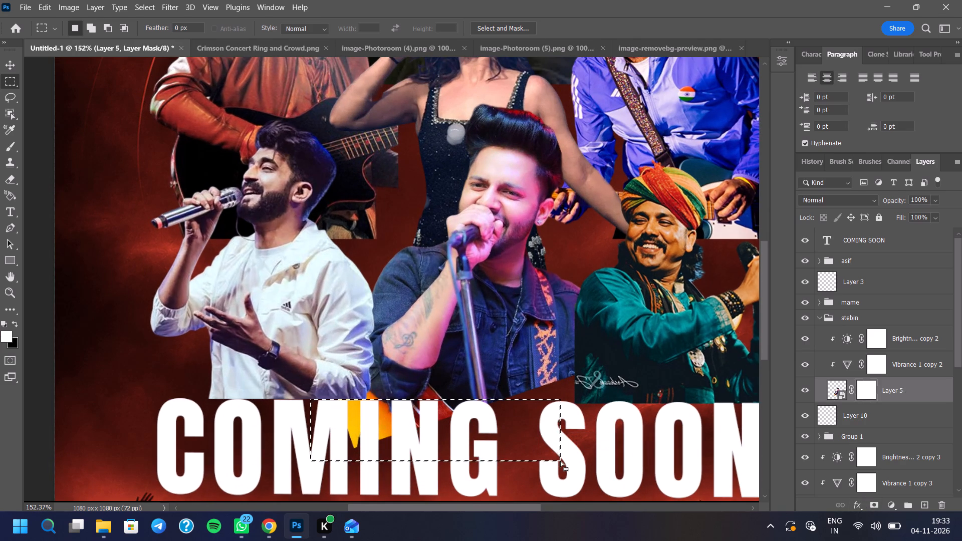
key("Delete")
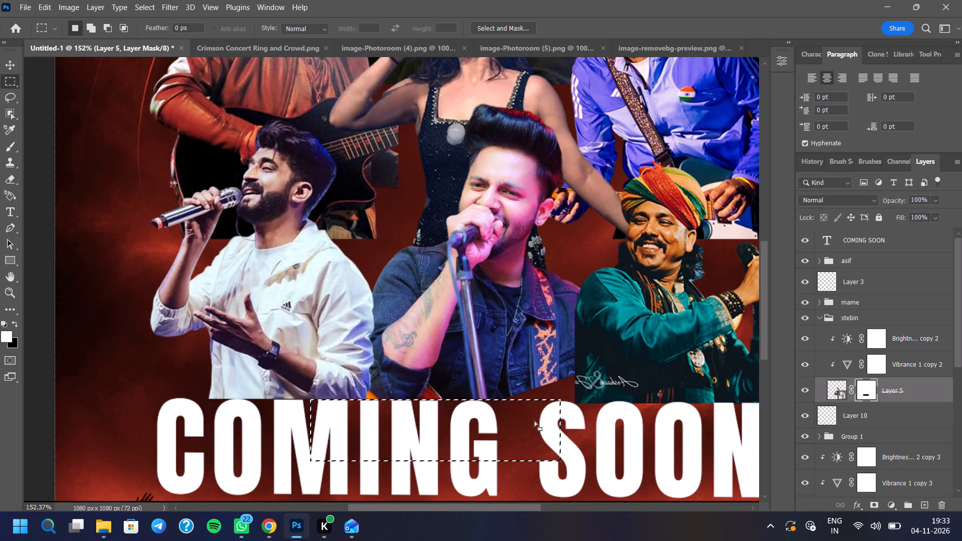
left_click(534, 429)
left_click(821, 320)
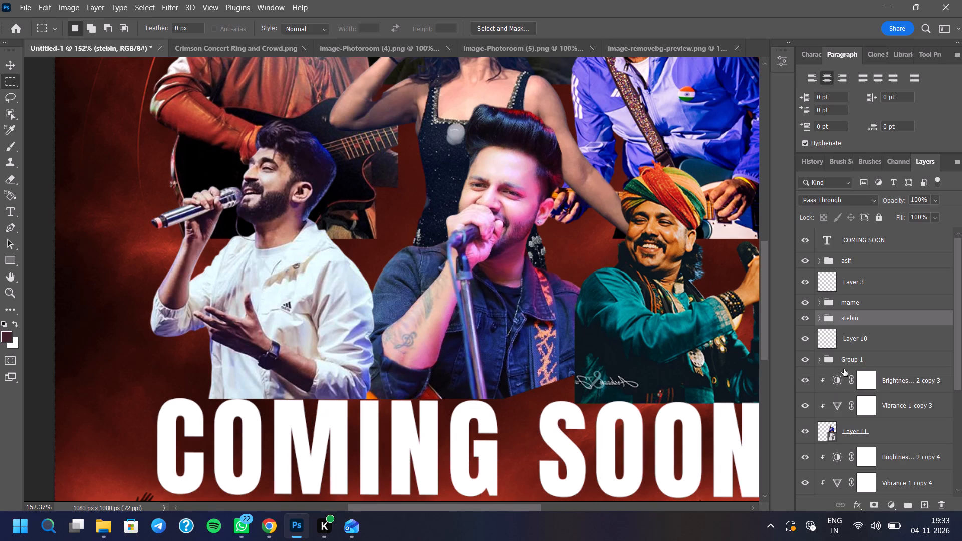
Rename Group 1, which holds the female singer's layers, as dhvani.
left_click(8, 64)
scroll(411, 365, "down", 4)
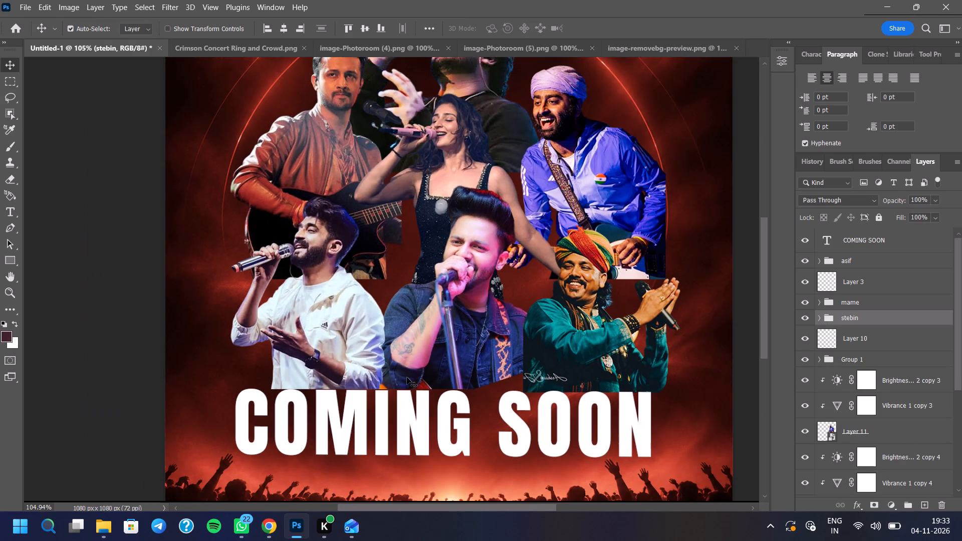
left_click(809, 361)
left_click(809, 361)
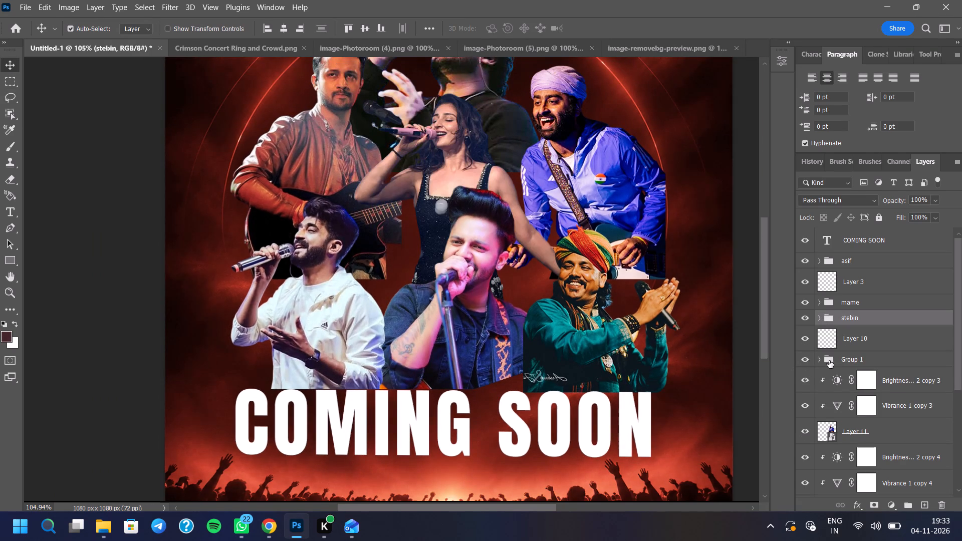
left_click(840, 359)
double_click(855, 357)
type("dhvani")
key("Return")
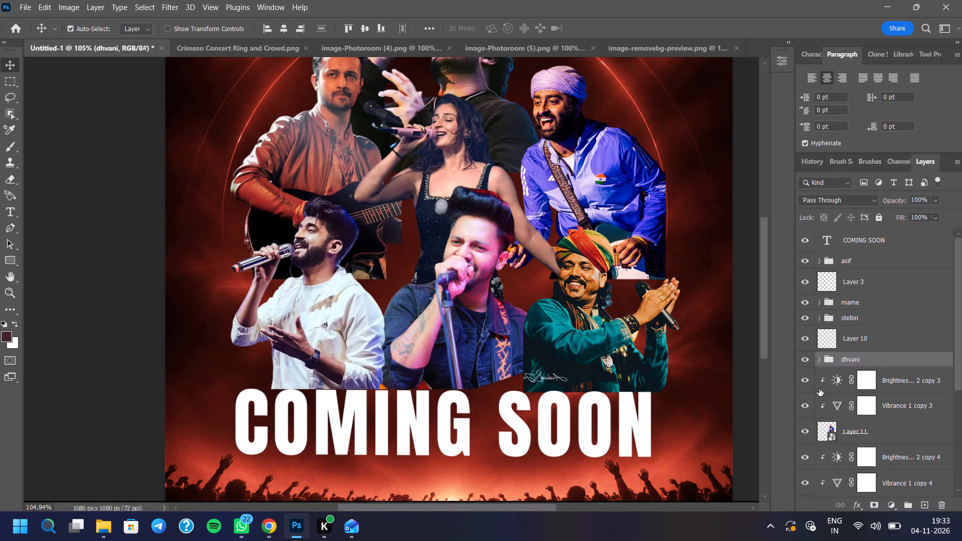
Group the purple-turbaned guitarist's Layer 11 with its clipped Brightness/Contrast 2 copy 3 and Vibrance 1 copy 3 adjustments, naming the group arjit.
double_click(803, 431)
left_click(871, 434)
left_click(886, 406, "ctrl")
left_click(886, 383, "ctrl")
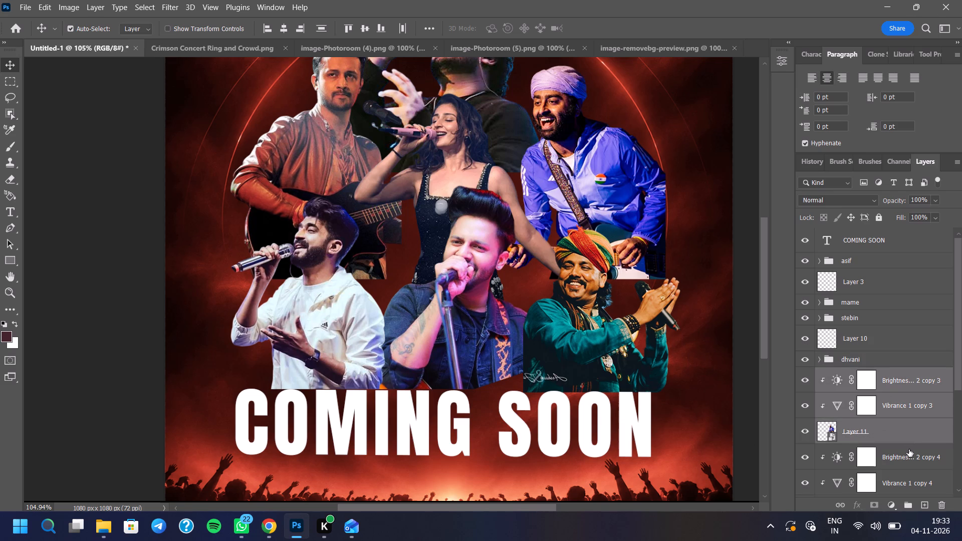
left_click(907, 502)
double_click(864, 374)
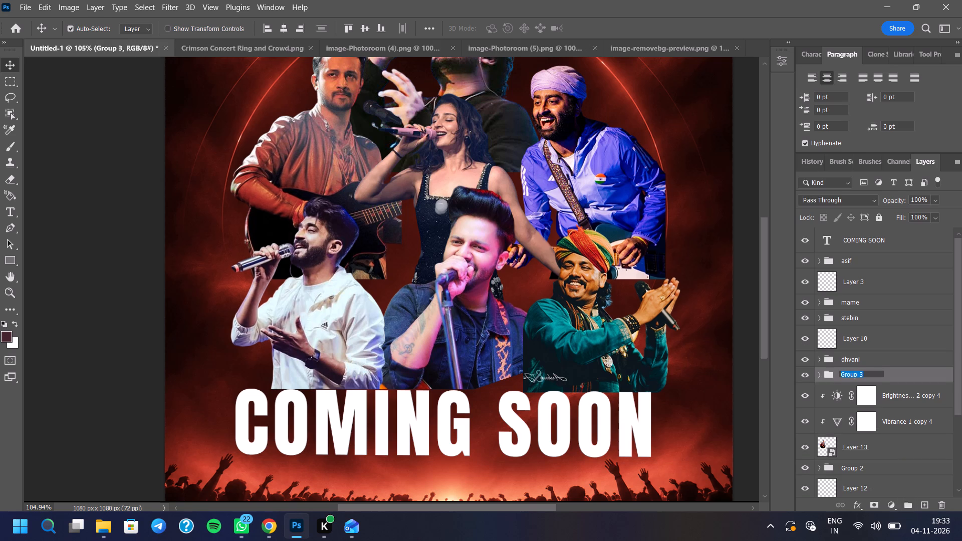
type("arji")
key("t")
key("Return")
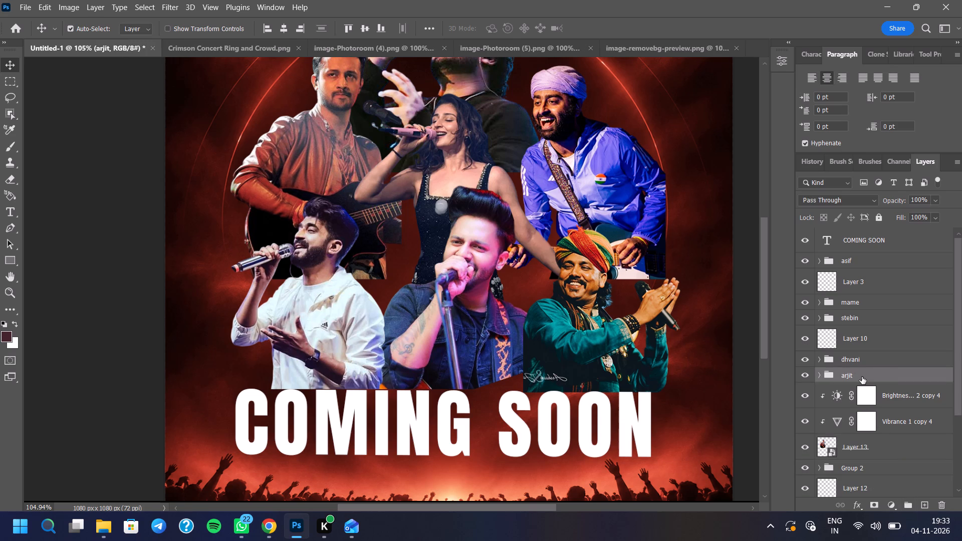
Group the leather-jacketed guitarist's Layer 13 with its clipped Brightness/Contrast 2 copy 4 and Vibrance 1 copy 4 adjustments, naming the group atif.
scroll(864, 371, "down", 1)
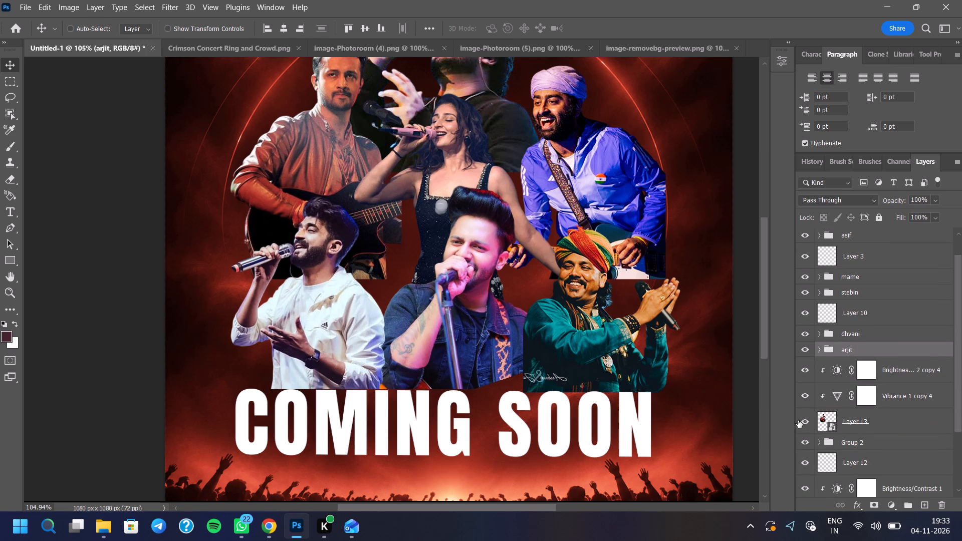
double_click(798, 420, "ctrl")
left_click(855, 420, "ctrl")
left_click(873, 399, "ctrl")
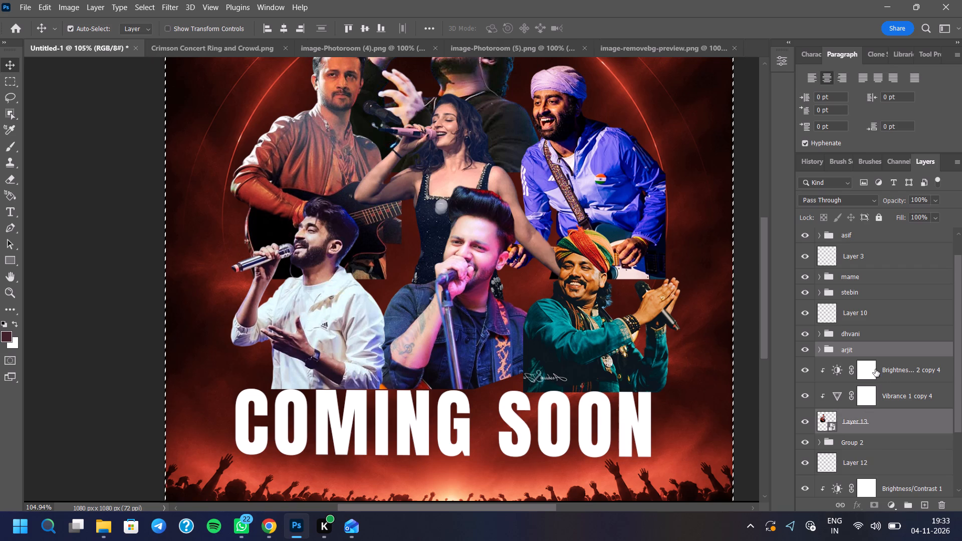
left_click(875, 369)
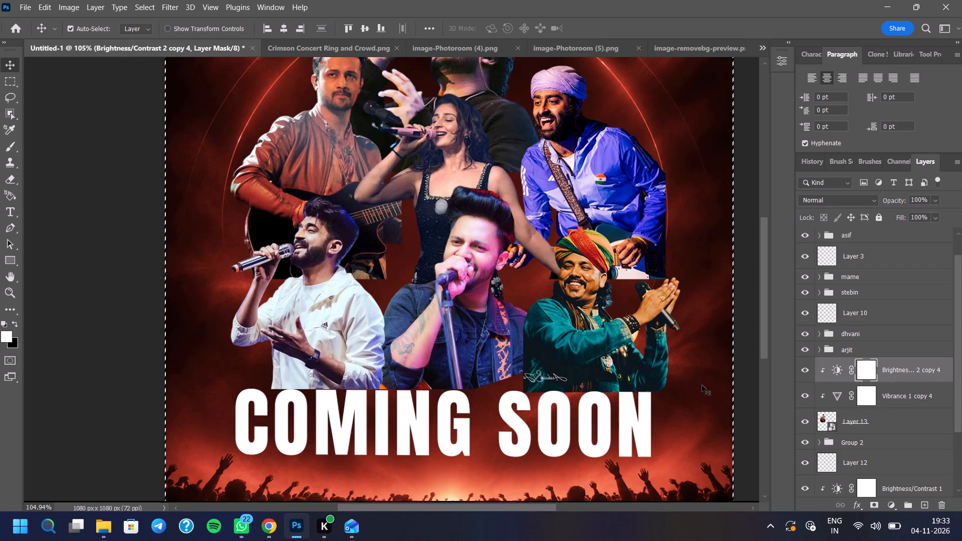
left_click(701, 385)
double_click(705, 385)
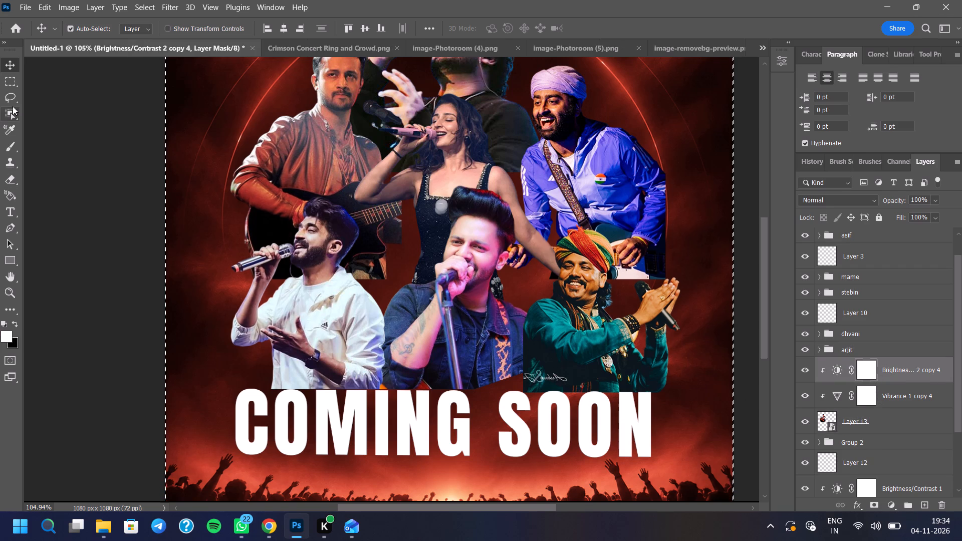
left_click(10, 83)
double_click(347, 214)
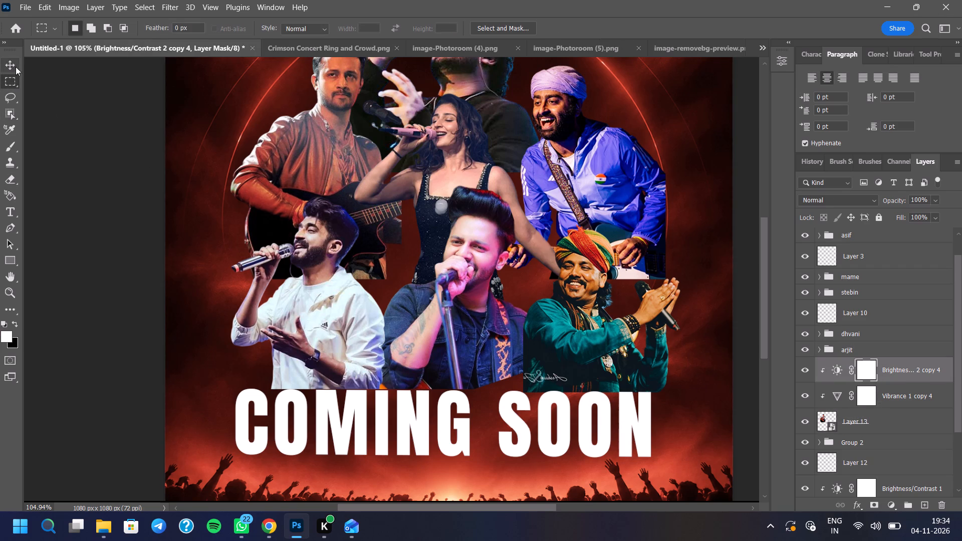
left_click(16, 67)
left_click(893, 396, "ctrl")
left_click(885, 421, "ctrl")
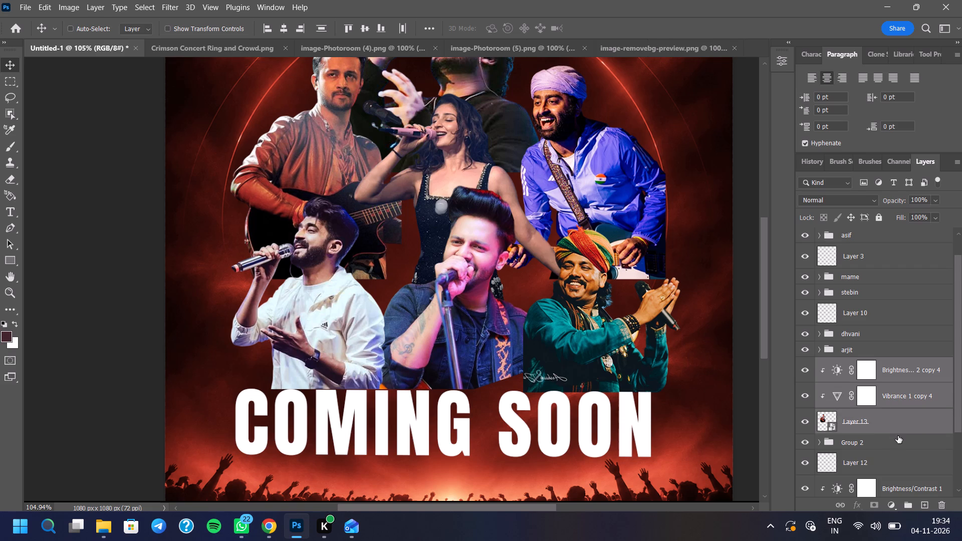
left_click(905, 504)
double_click(866, 364)
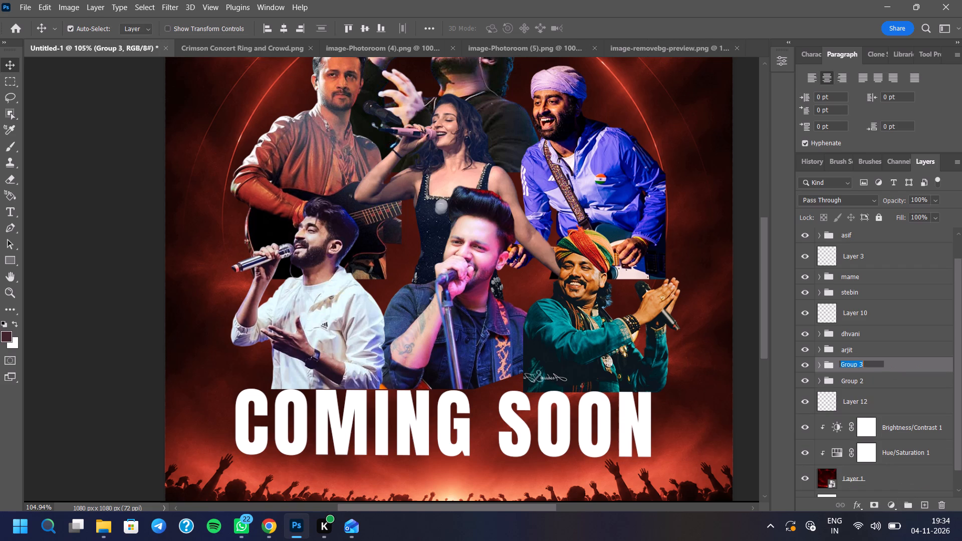
type("atif")
key("Return")
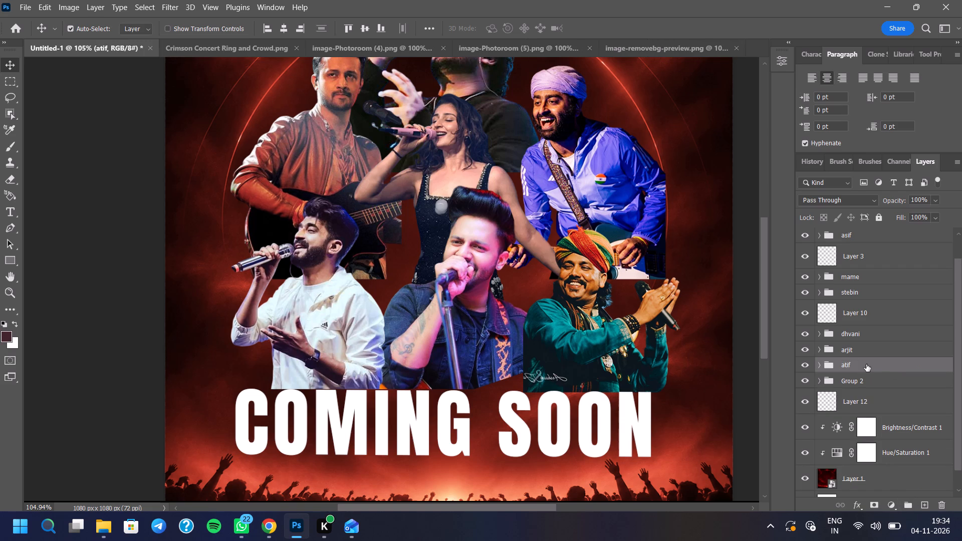
Rename Group 2, which sits directly below the atif group, as vishal.
left_click(806, 380)
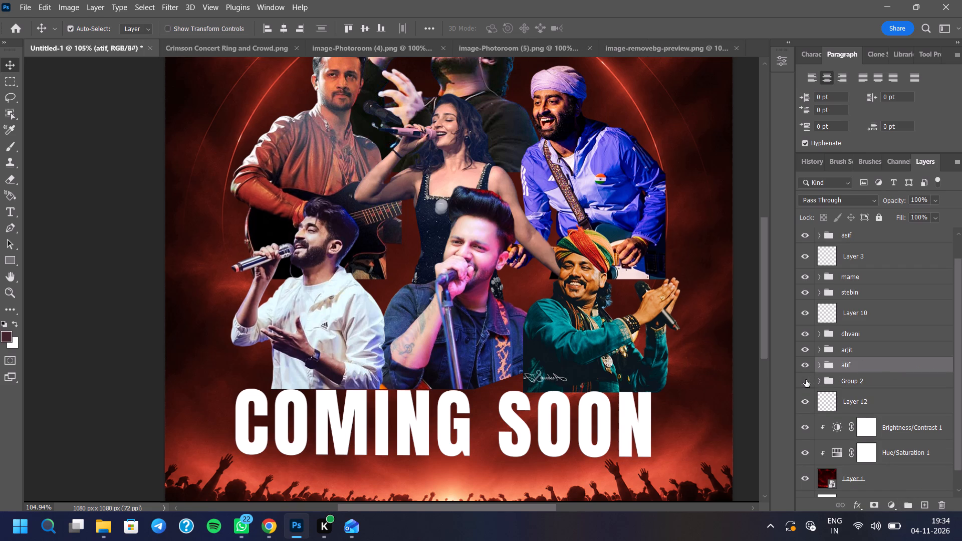
left_click(806, 380)
double_click(866, 379)
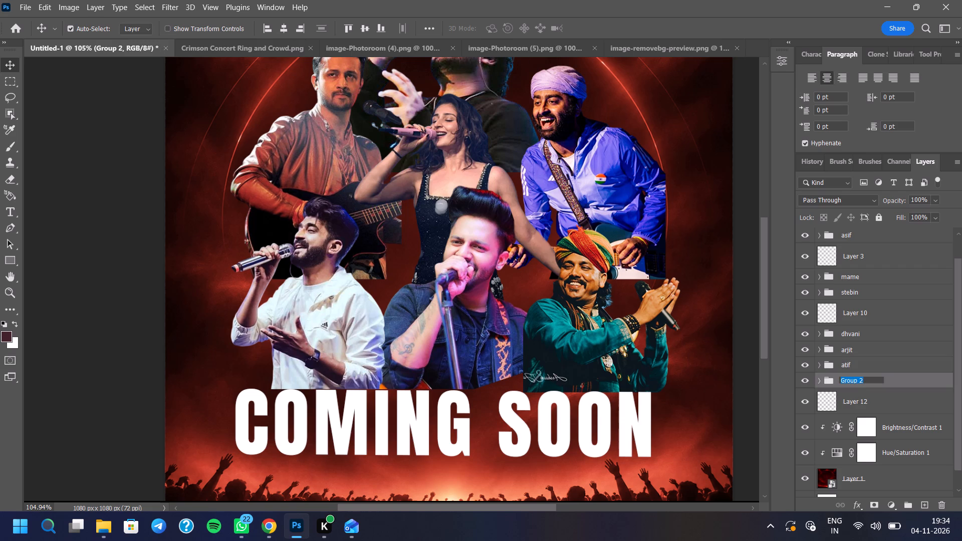
type("vishal")
key("Return")
Enlarge the dhvani group to about 106% and move it slightly down, between the two guitarists and behind the bottom row.
left_click(852, 367)
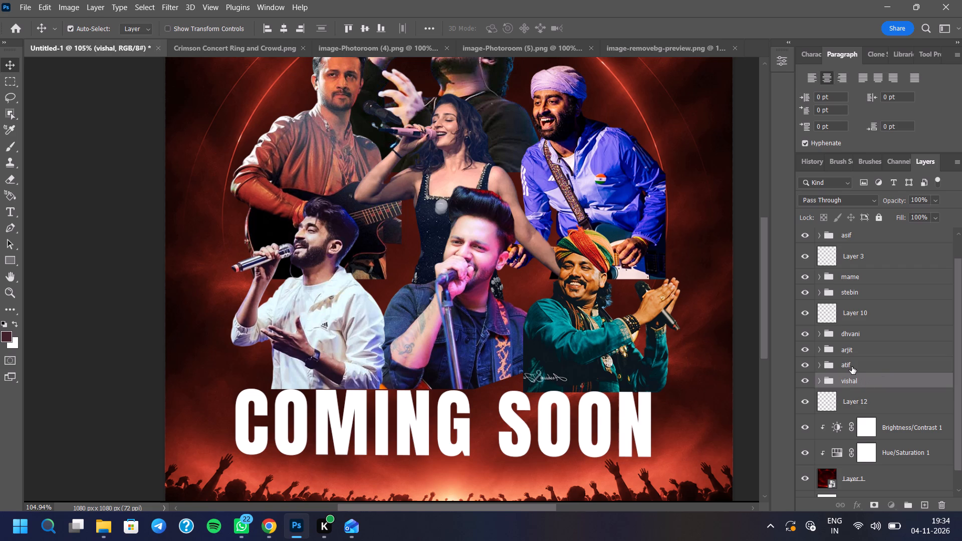
left_click(862, 336)
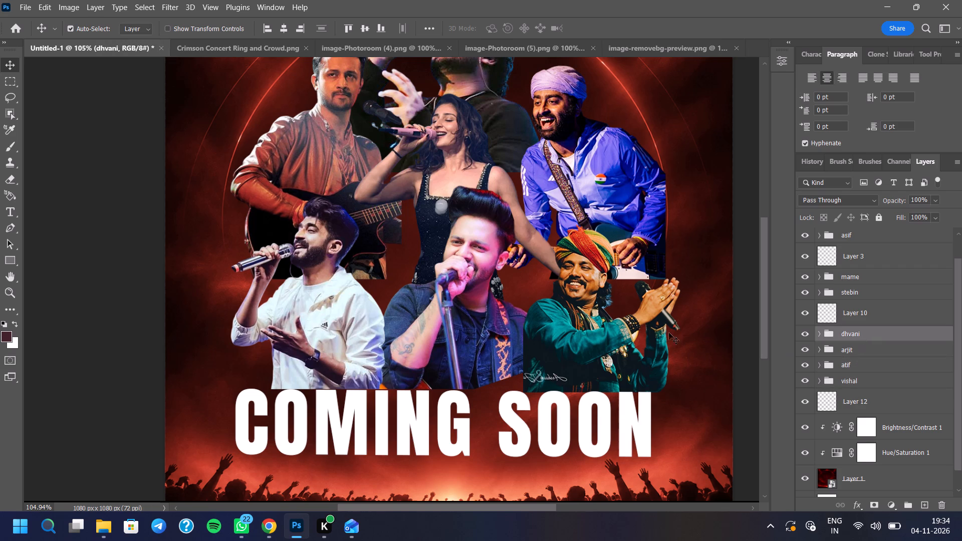
scroll(592, 390, "down", 3)
scroll(503, 321, "up", 3)
key("ctrl+t")
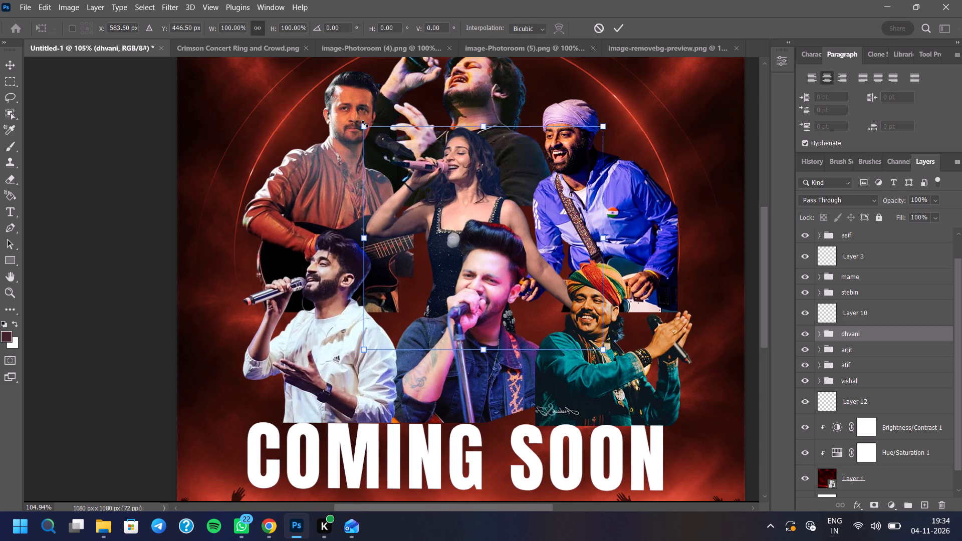
left_click_drag(362, 124, 353, 106)
left_click_drag(437, 175, 436, 195)
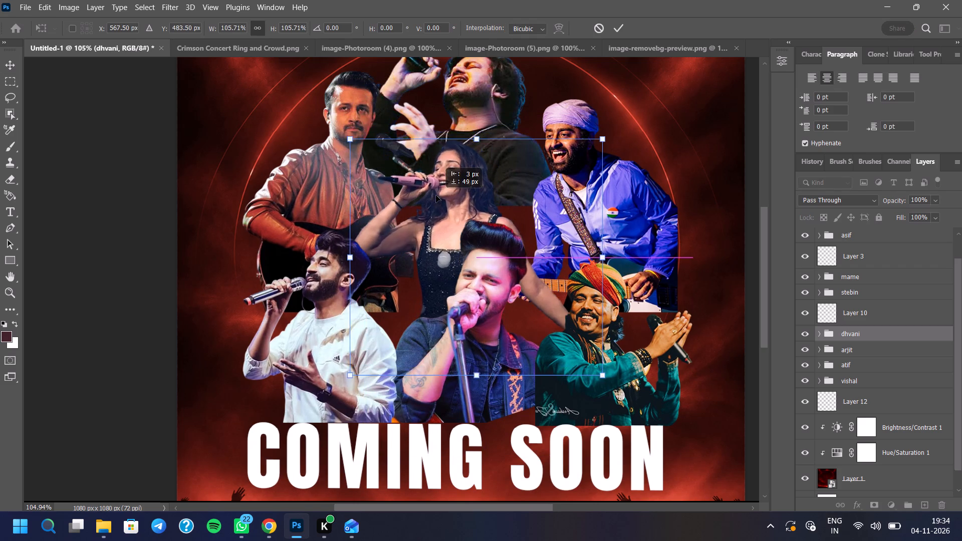
left_click_drag(436, 195, 422, 201)
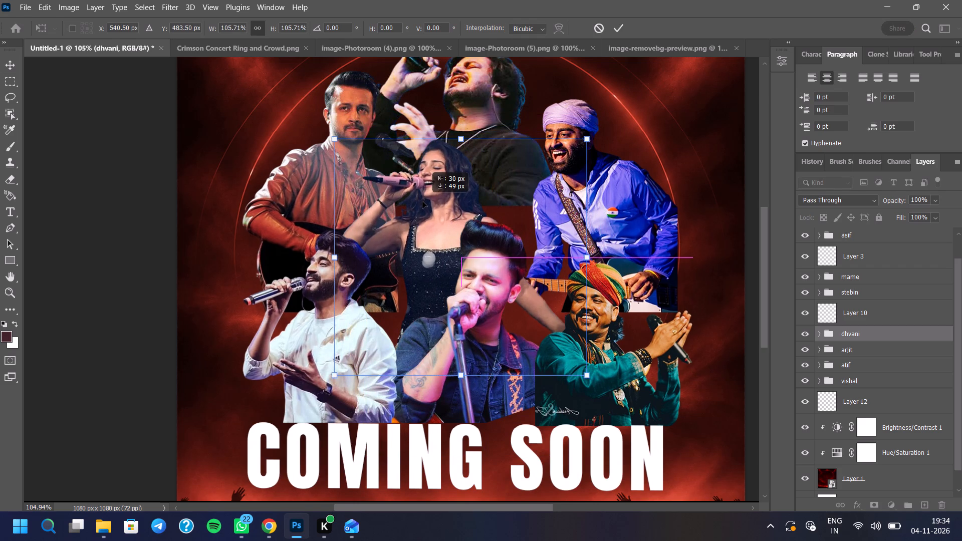
left_click_drag(422, 201, 440, 194)
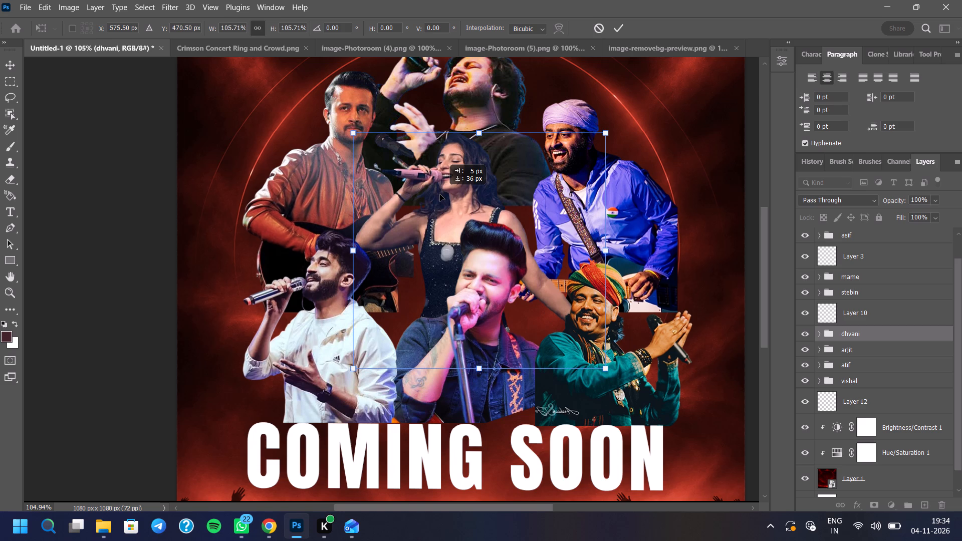
left_click_drag(440, 194, 440, 194)
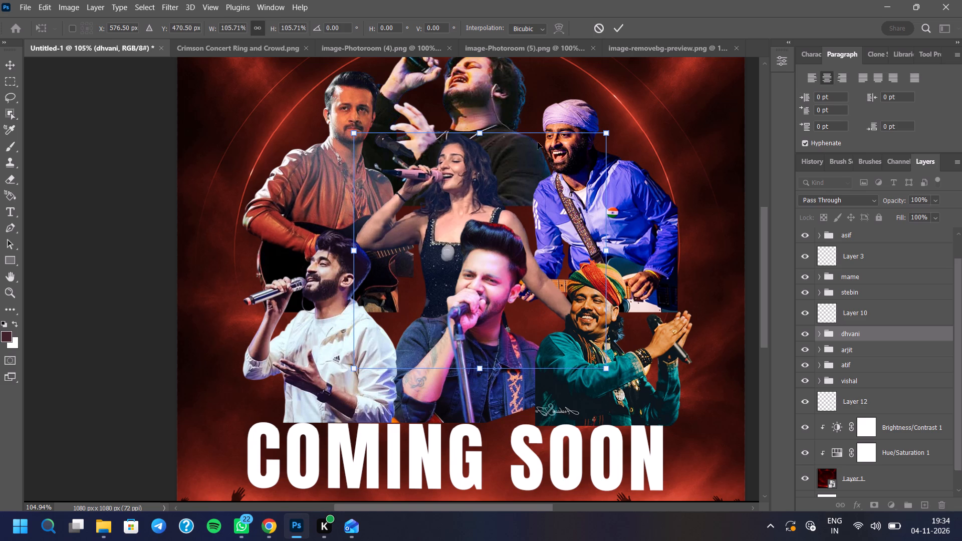
left_click(617, 21)
Delete the empty Layer 10 between the stebin and dhvani groups.
left_click(846, 295)
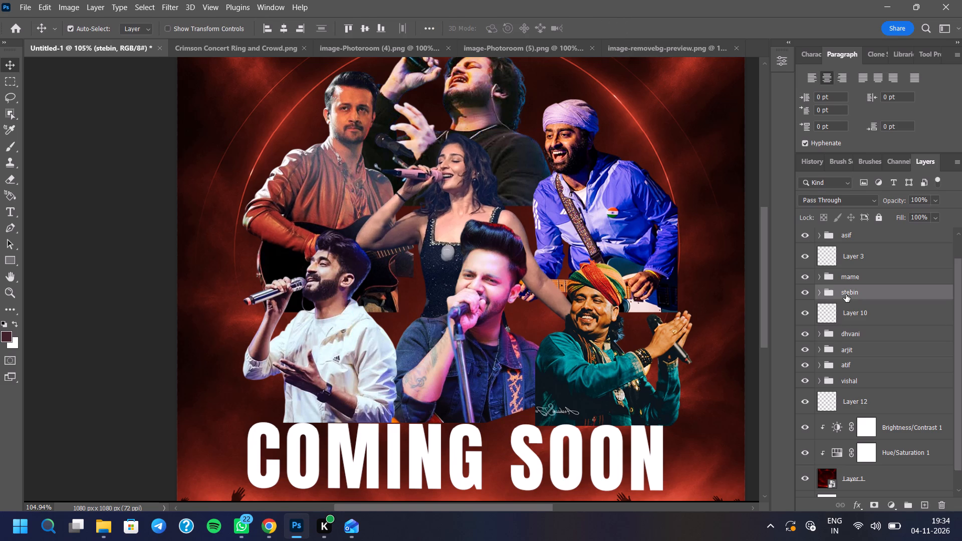
left_click(815, 314)
left_click(809, 314)
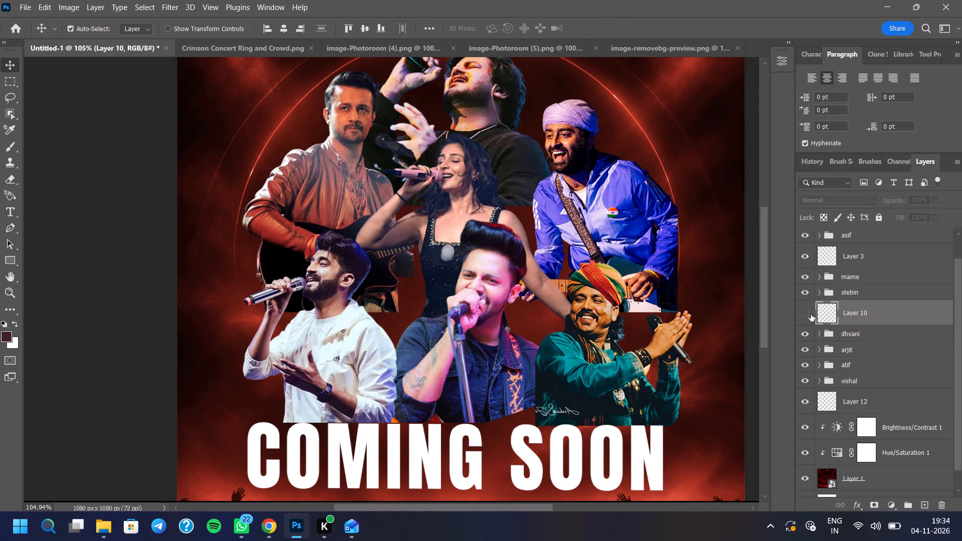
left_click(942, 501)
Scale the stebin group down to about 89% from its top edge, revealing more of the female singer behind.
left_click(455, 206)
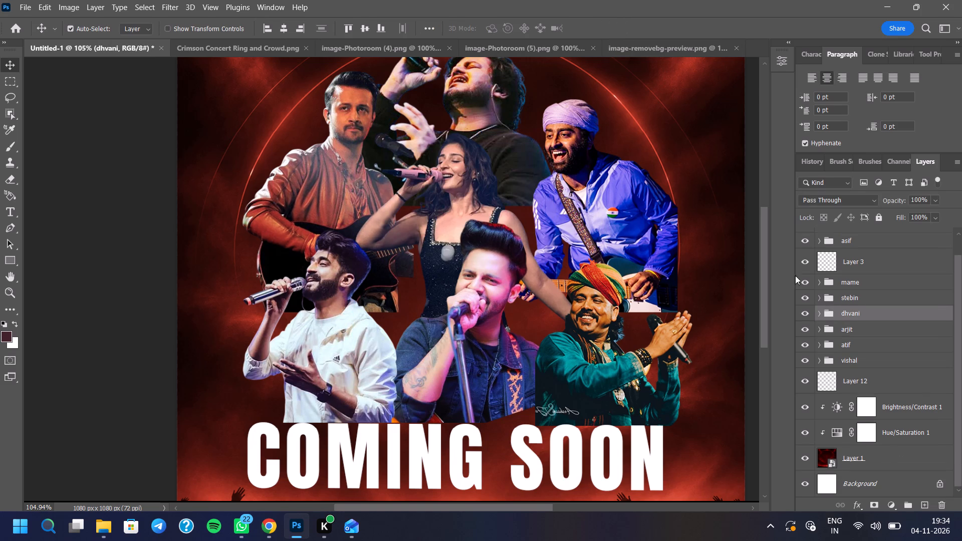
left_click(857, 300)
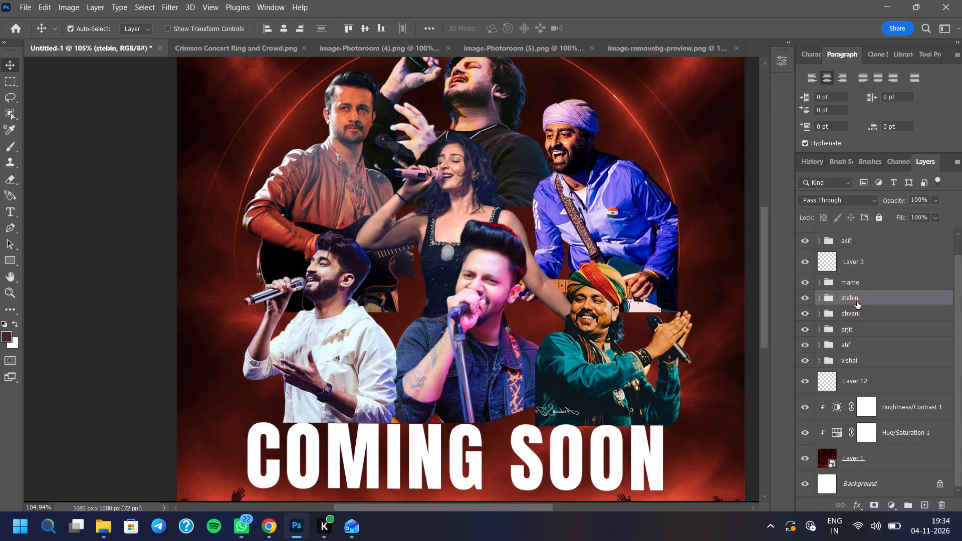
key("ctrl+t")
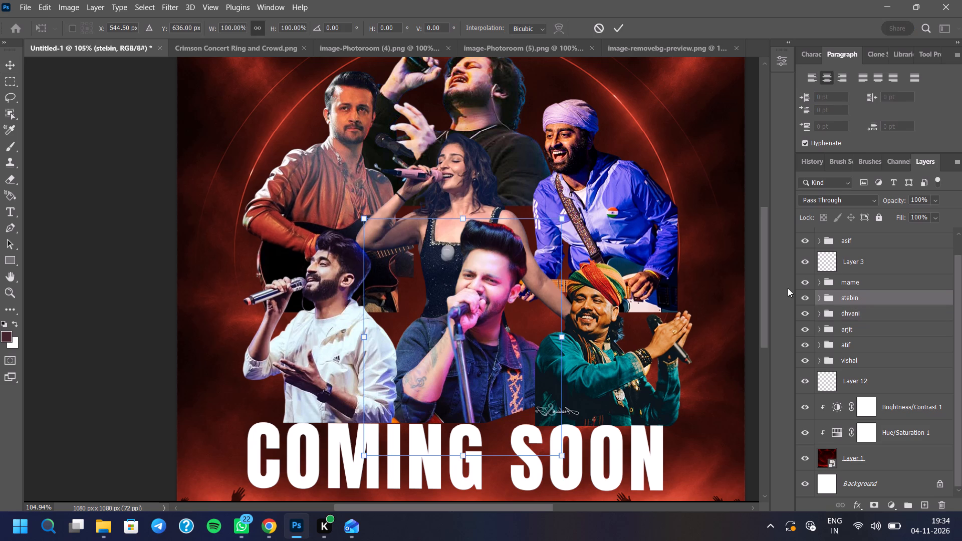
left_click_drag(461, 213, 458, 232)
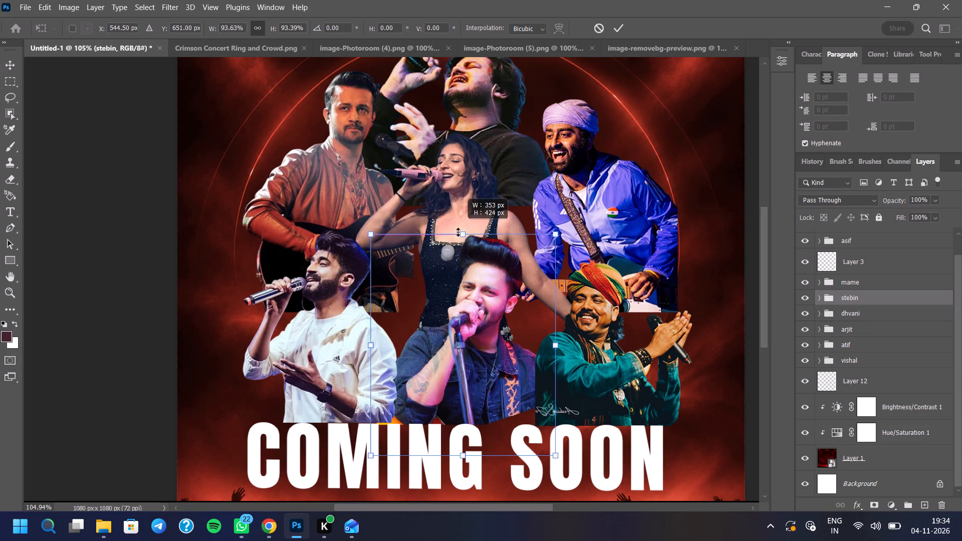
left_click_drag(458, 232, 457, 239)
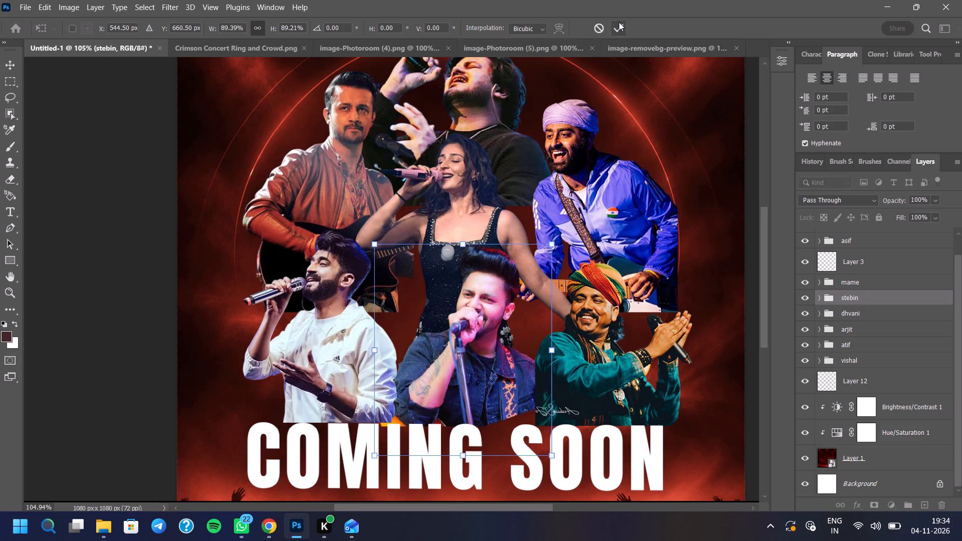
left_click(619, 22)
Enlarge the dhvani group to about 104% and shift it about 5 px right and 9 px down.
left_click(859, 316)
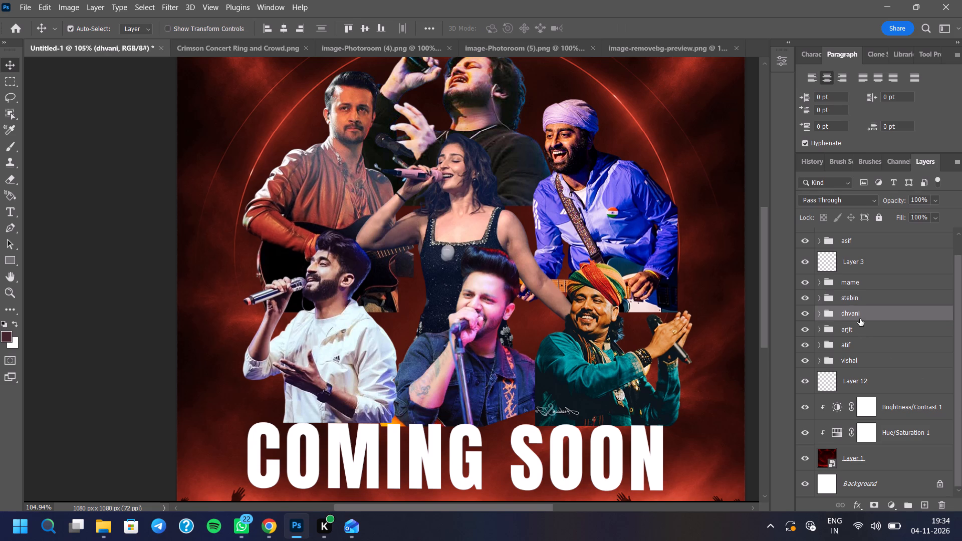
key("ctrl+t")
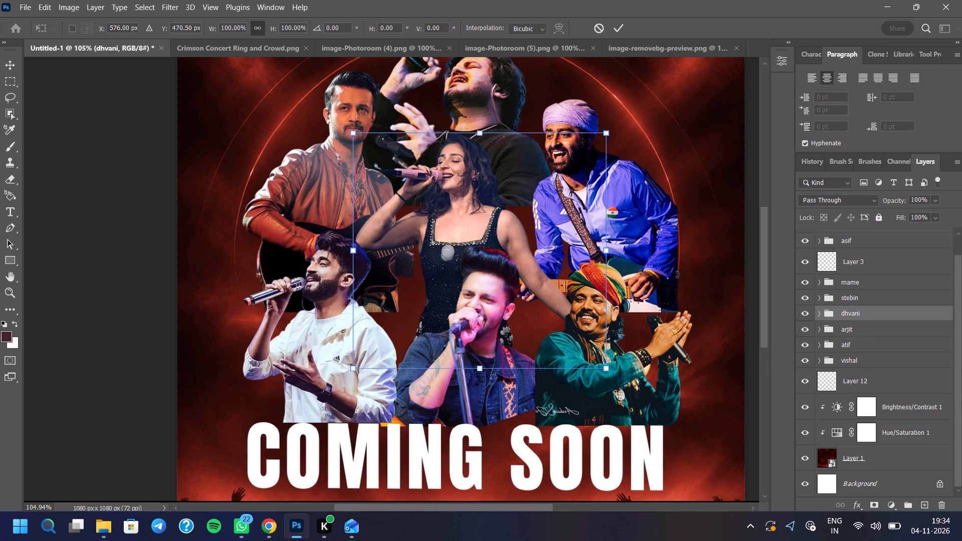
left_click_drag(480, 132, 480, 124)
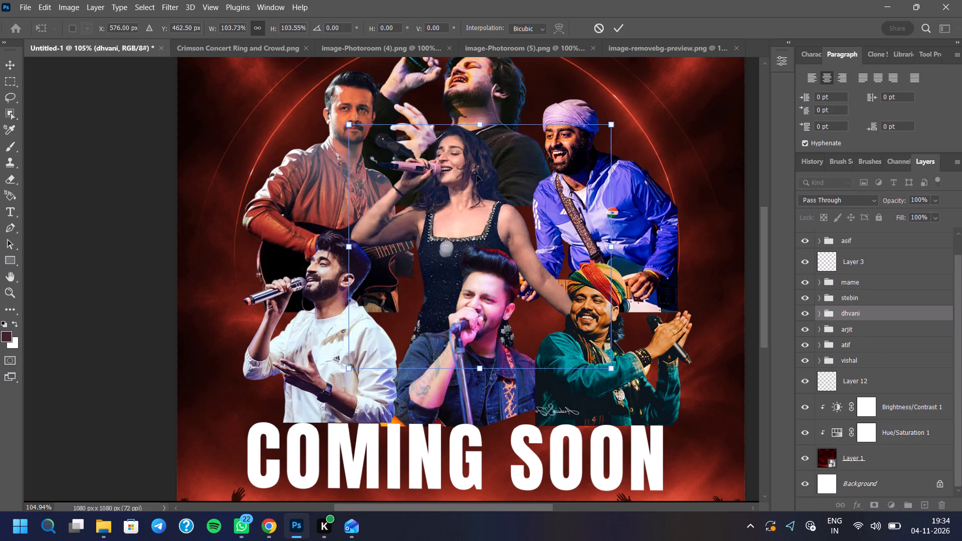
left_click_drag(475, 177, 473, 182)
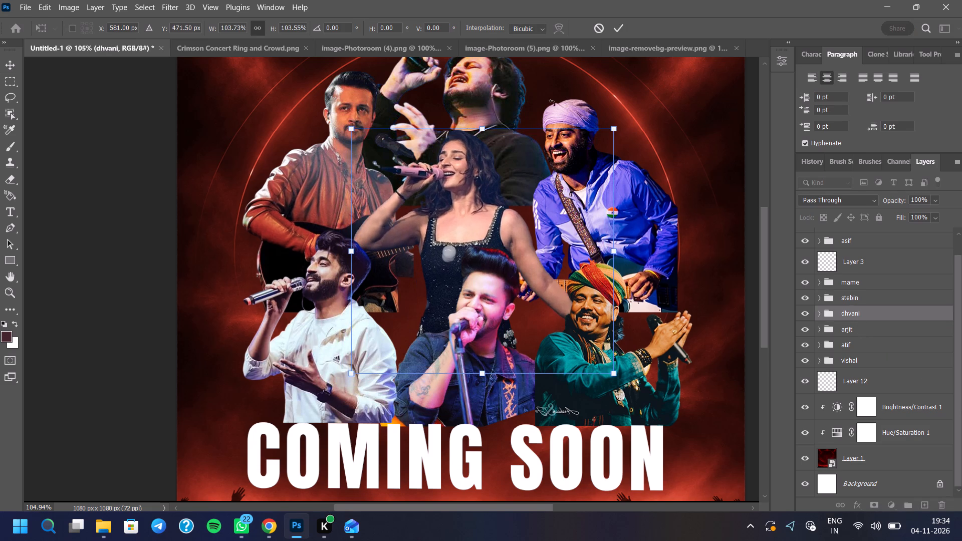
left_click(618, 28)
Copy a square patch of the female singer's black dress from Layer 6 and place it over the grey spot below the neckline.
scroll(530, 247, "up", 4)
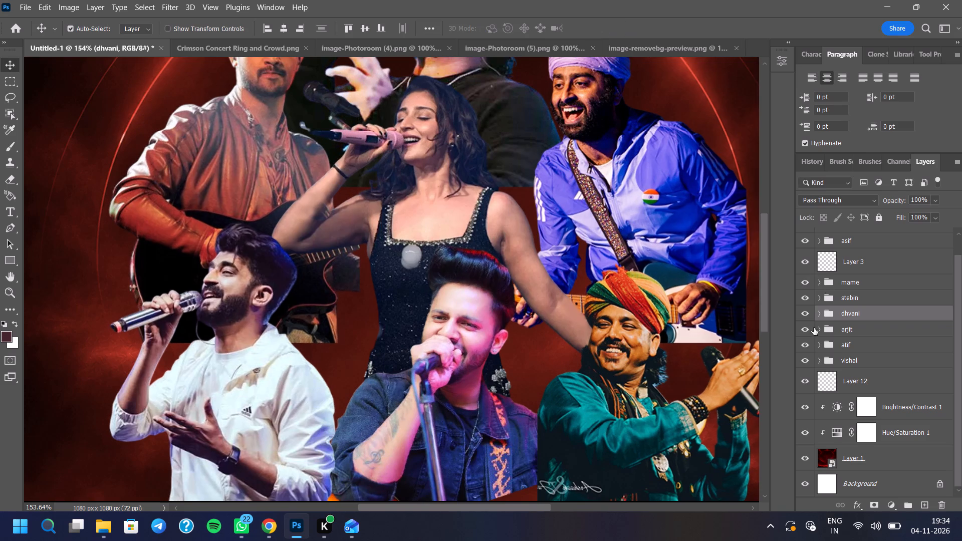
left_click(816, 315)
left_click(820, 309)
left_click(819, 315)
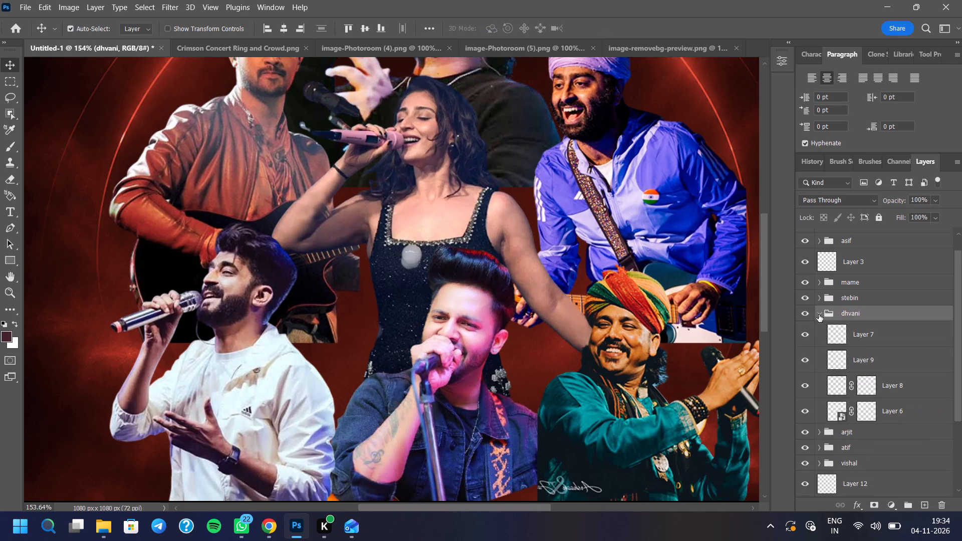
left_click(836, 416)
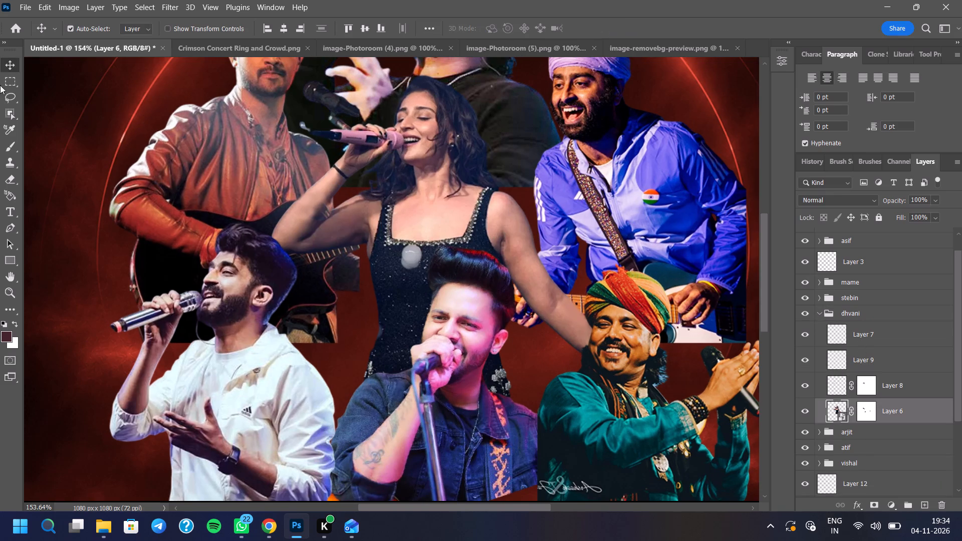
left_click(1, 81)
scroll(434, 294, "up", 8)
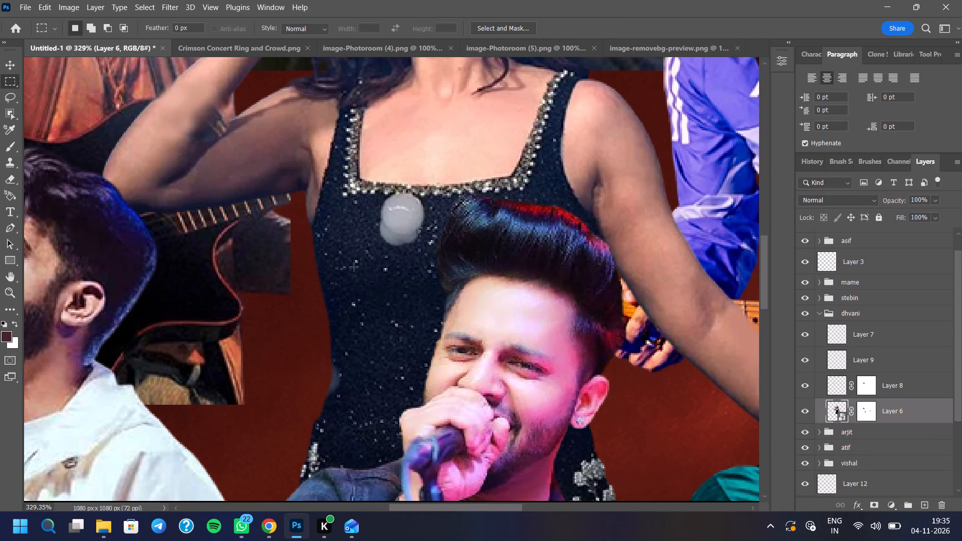
left_click_drag(347, 260, 410, 318)
key("ctrl+j")
key("ctrl+t")
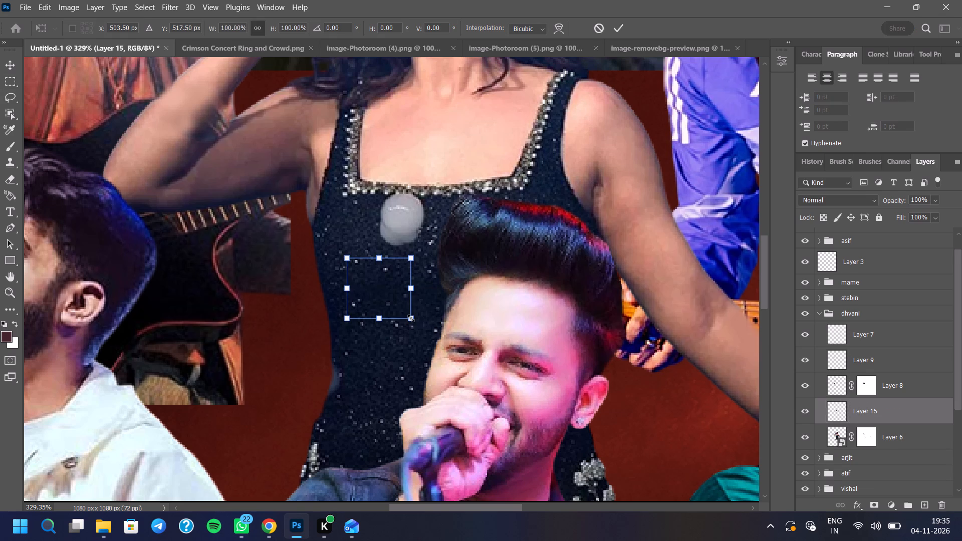
left_click_drag(390, 284, 412, 223)
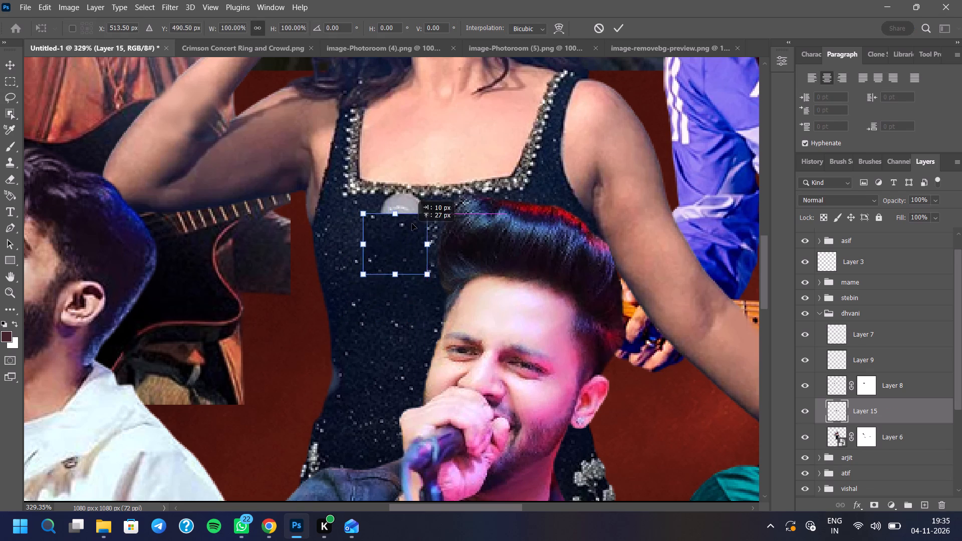
left_click_drag(412, 223, 409, 218)
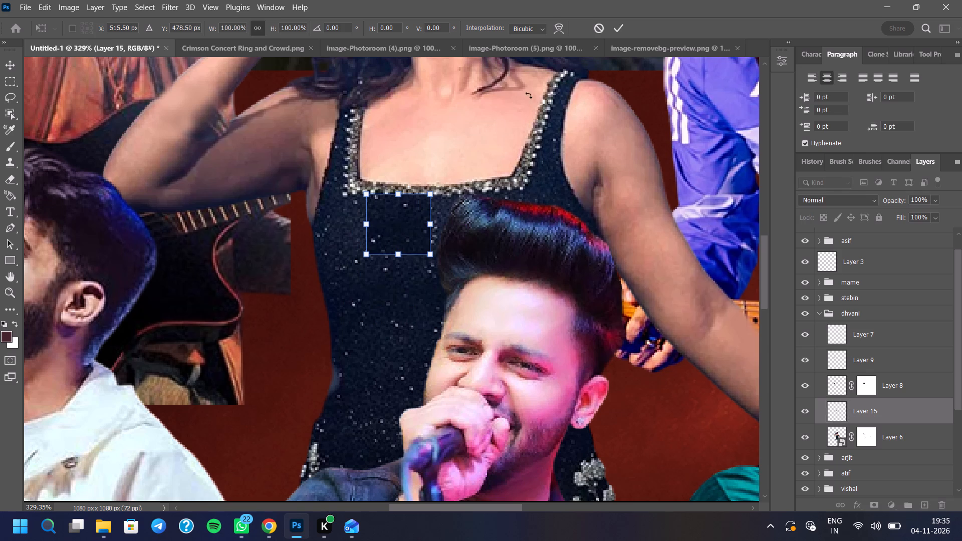
left_click(617, 26)
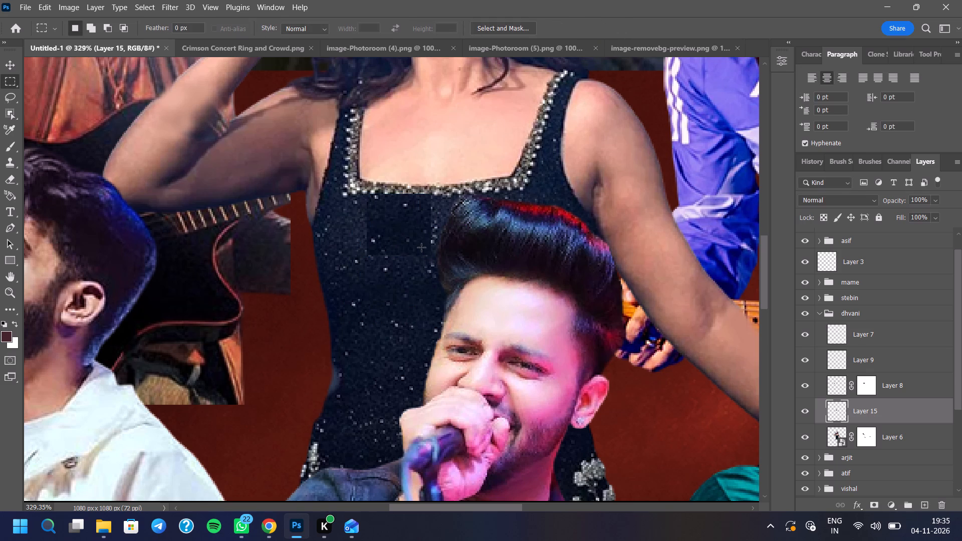
Add a layer mask to the dress patch and soften its edges with a soft size-25 Eraser, blending it into the dress.
left_click(879, 504)
left_click(8, 184)
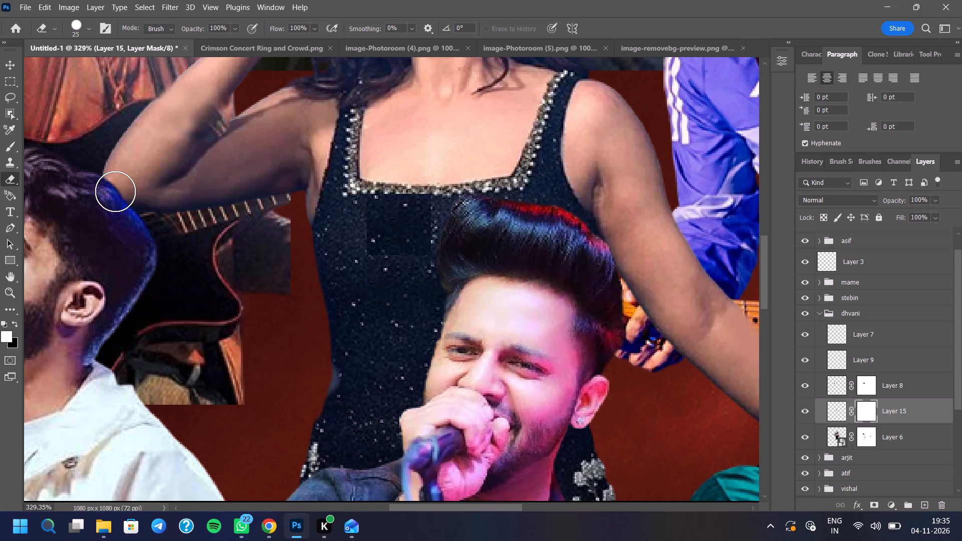
right_click(115, 191)
left_click(190, 332)
left_click(0, 444)
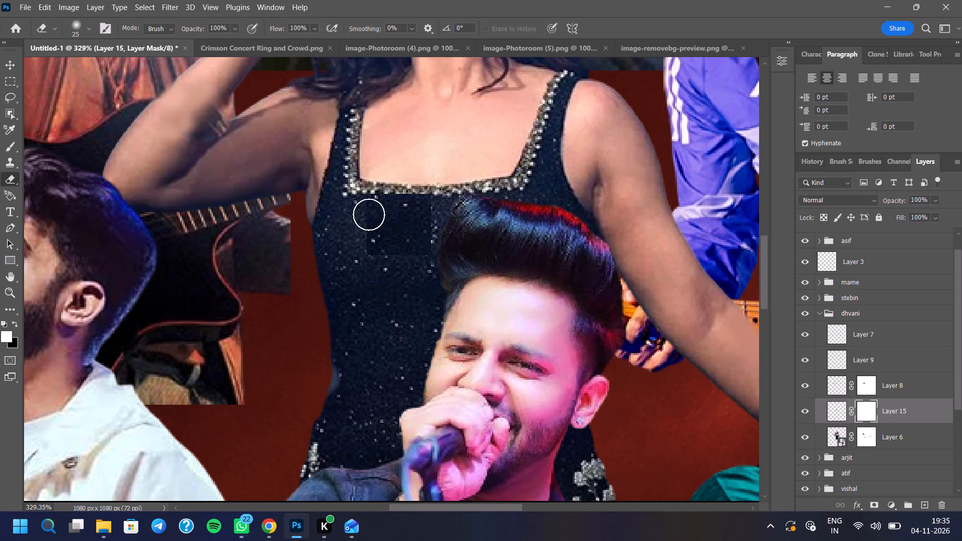
scroll(369, 213, "up", 4)
left_click(358, 197)
left_click(351, 216)
left_click(355, 253)
left_click_drag(354, 269, 359, 272)
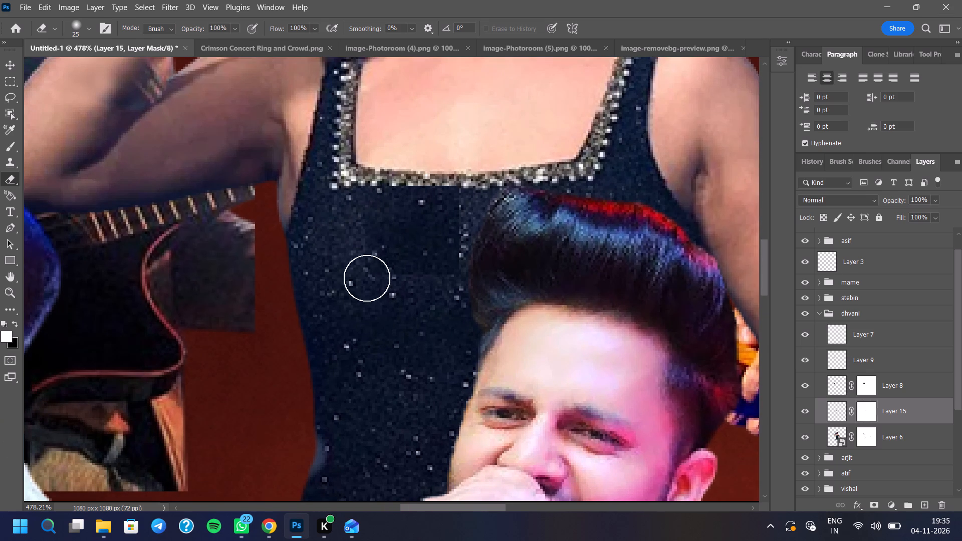
left_click_drag(386, 287, 391, 287)
left_click_drag(444, 288, 454, 286)
left_click_drag(466, 266, 474, 256)
left_click_drag(483, 225, 479, 210)
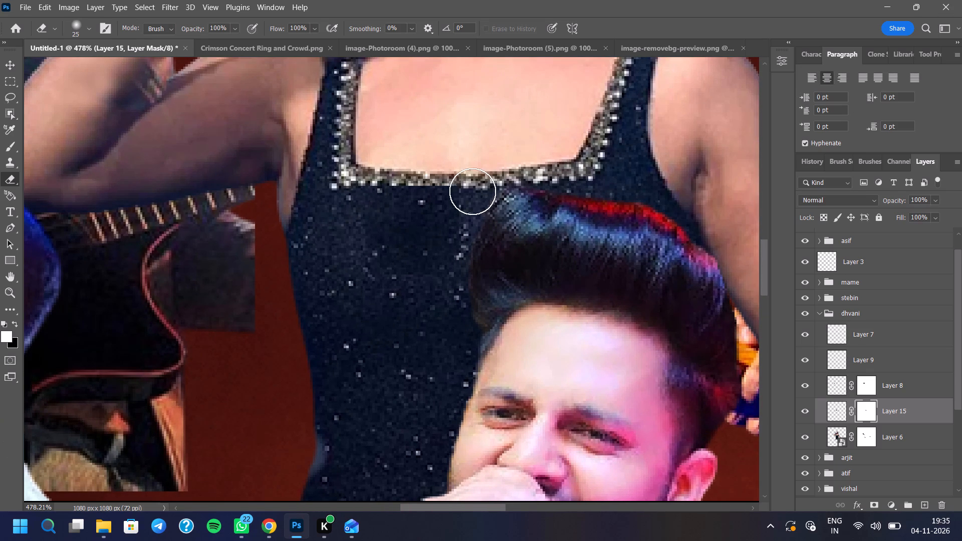
left_click_drag(472, 191, 471, 185)
left_click_drag(462, 175, 453, 172)
left_click_drag(425, 166, 418, 167)
left_click_drag(357, 177, 350, 182)
scroll(320, 384, "down", 6)
scroll(407, 263, "down", 7)
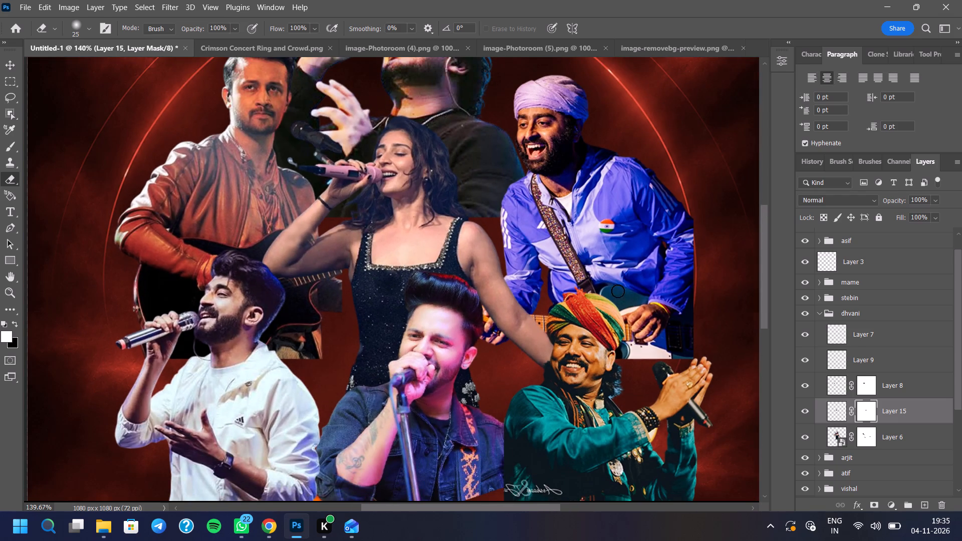
Collapse the dhvani group, toggle its visibility and examine the line-up across the whole poster.
left_click(814, 310)
left_click(822, 313)
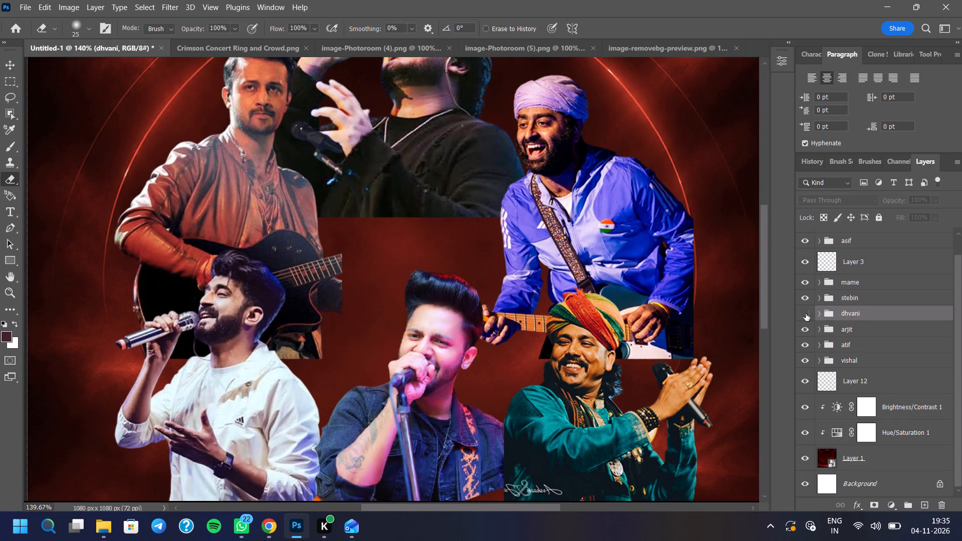
left_click(804, 314)
scroll(528, 352, "down", 3)
scroll(492, 333, "down", 4)
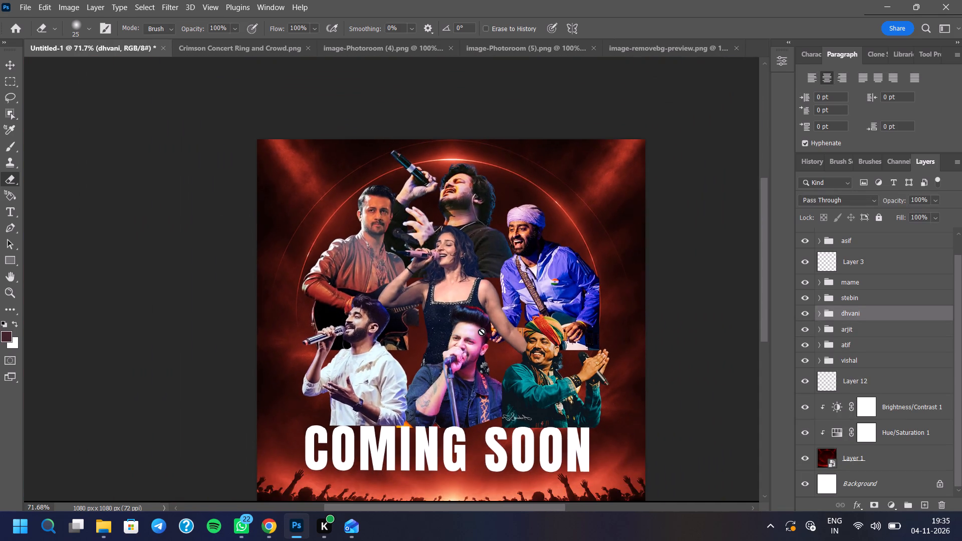
scroll(461, 299, "down", 2)
scroll(453, 296, "up", 2)
scroll(439, 283, "down", 2)
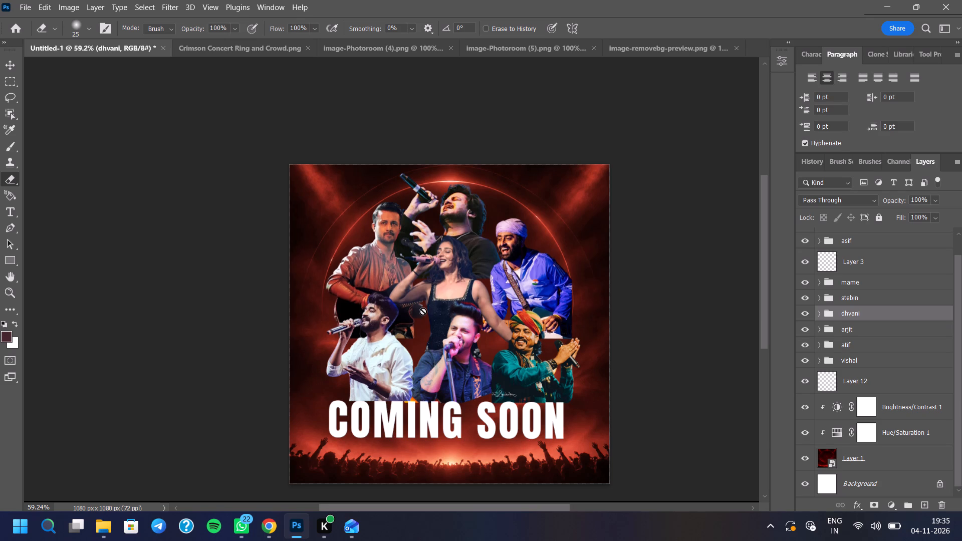
scroll(424, 306, "down", 2)
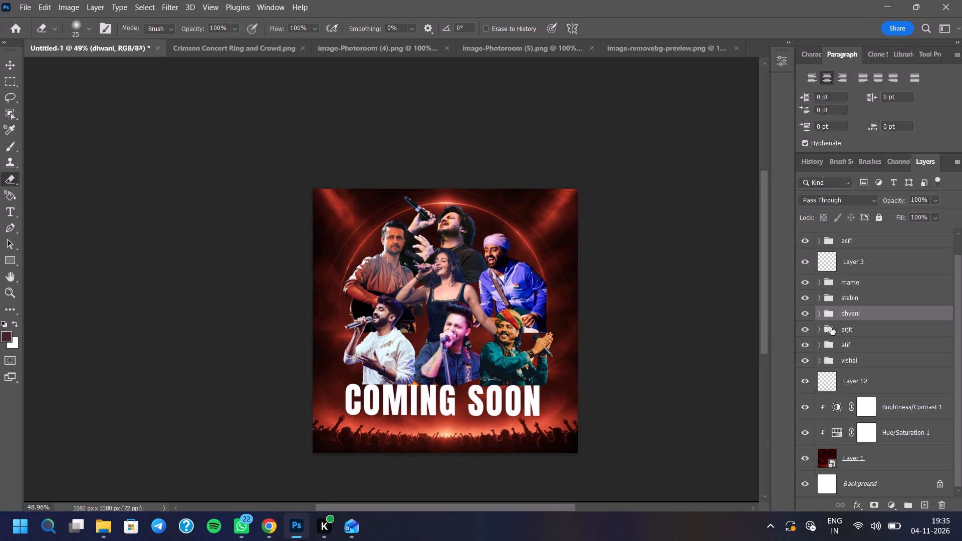
Move the arjit group about 10 px right and 55 px down, behind the turbaned singer in the bottom row.
left_click(832, 326)
scroll(472, 333, "up", 3)
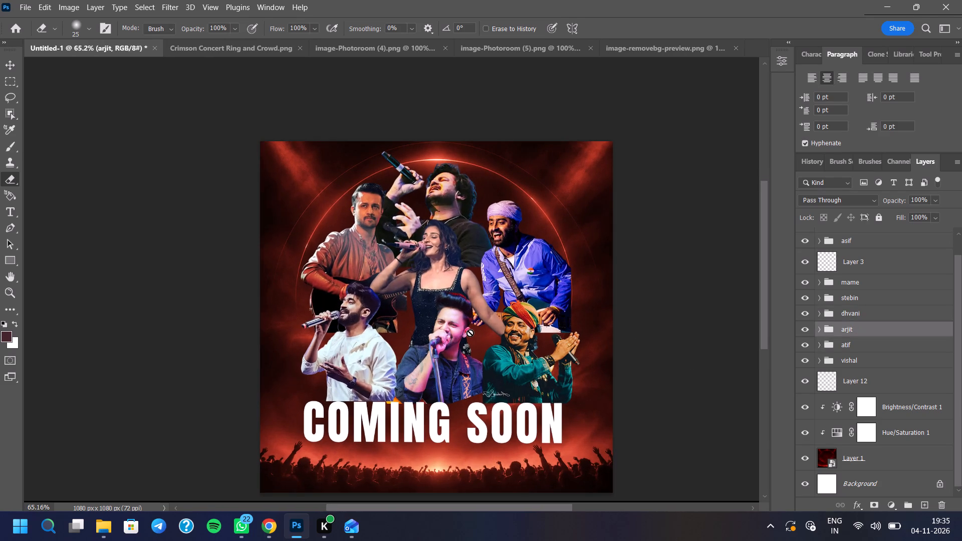
key("ctrl+t")
scroll(470, 333, "up", 2)
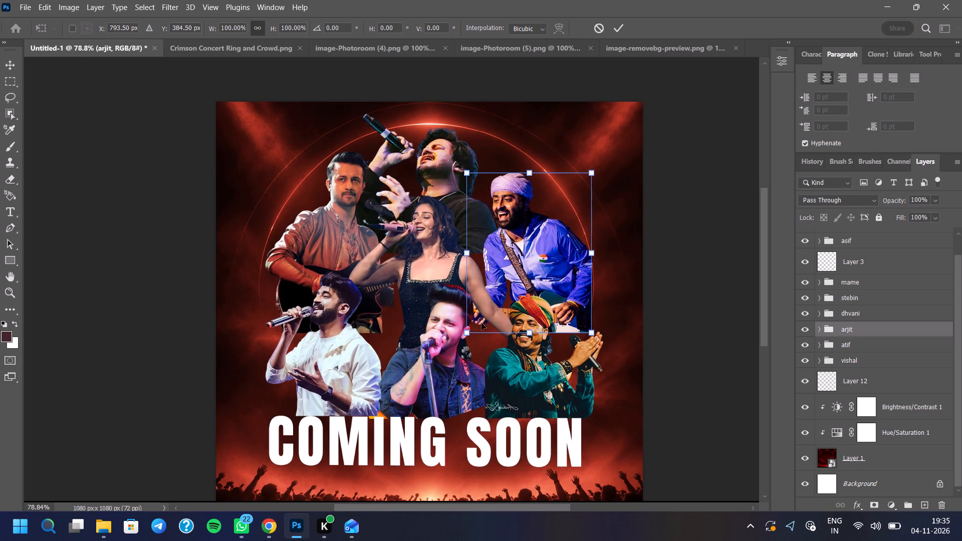
left_click_drag(534, 255, 530, 281)
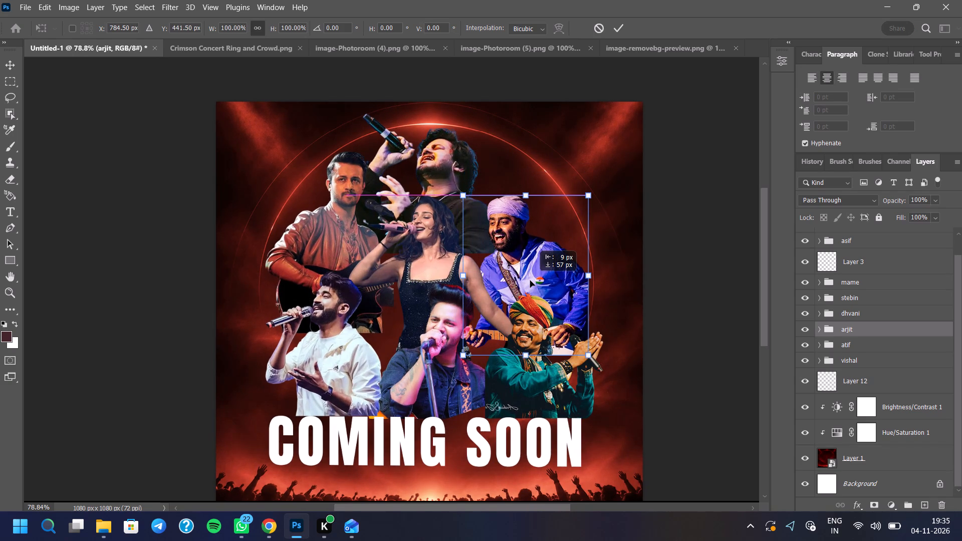
left_click_drag(530, 281, 541, 277)
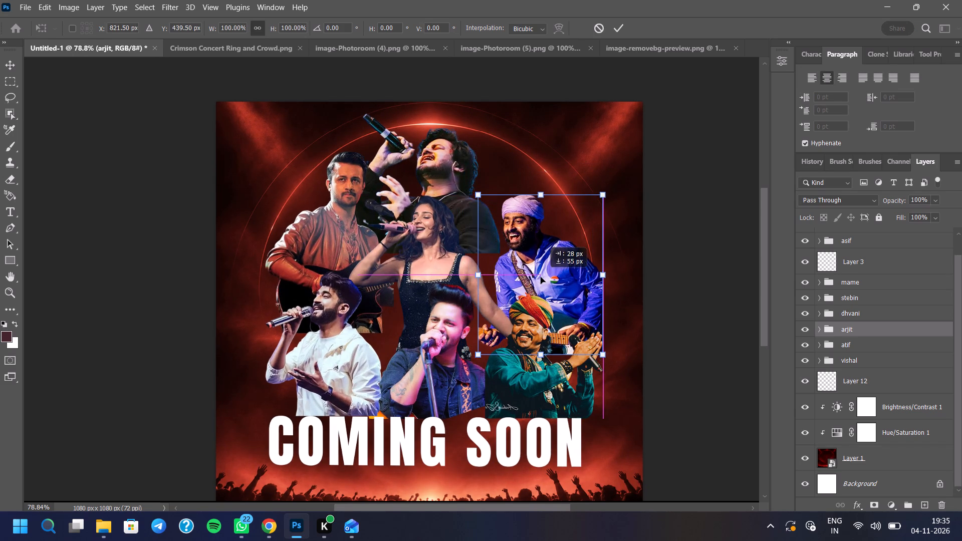
left_click_drag(541, 277, 538, 277)
scroll(541, 272, "up", 4)
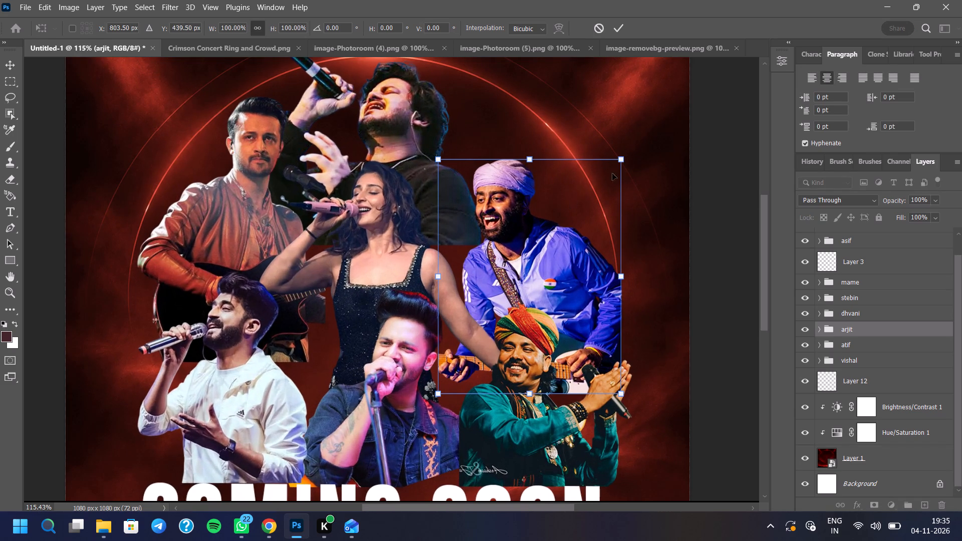
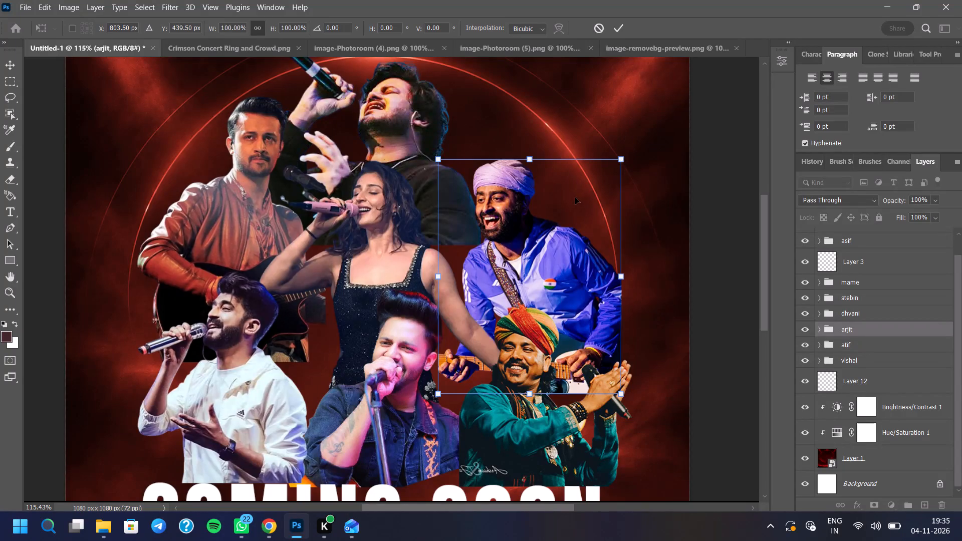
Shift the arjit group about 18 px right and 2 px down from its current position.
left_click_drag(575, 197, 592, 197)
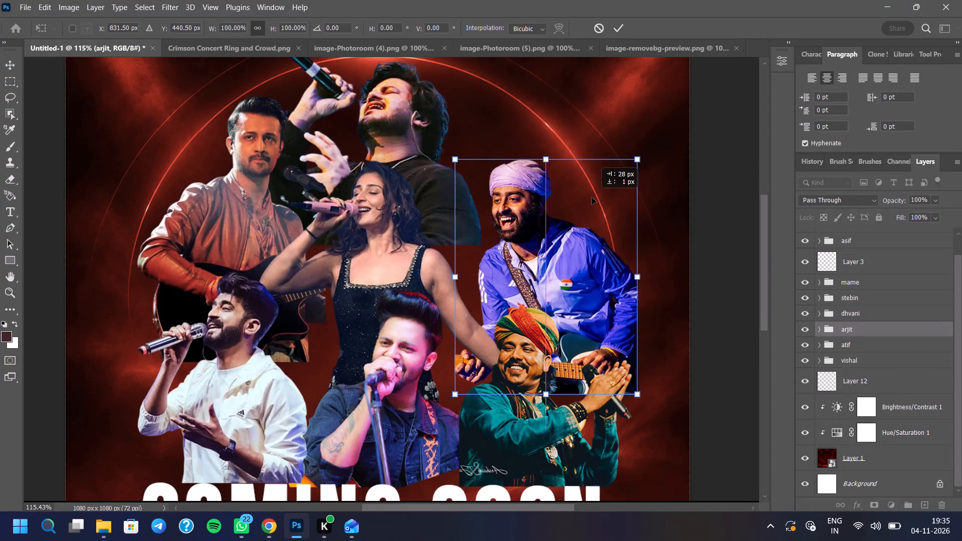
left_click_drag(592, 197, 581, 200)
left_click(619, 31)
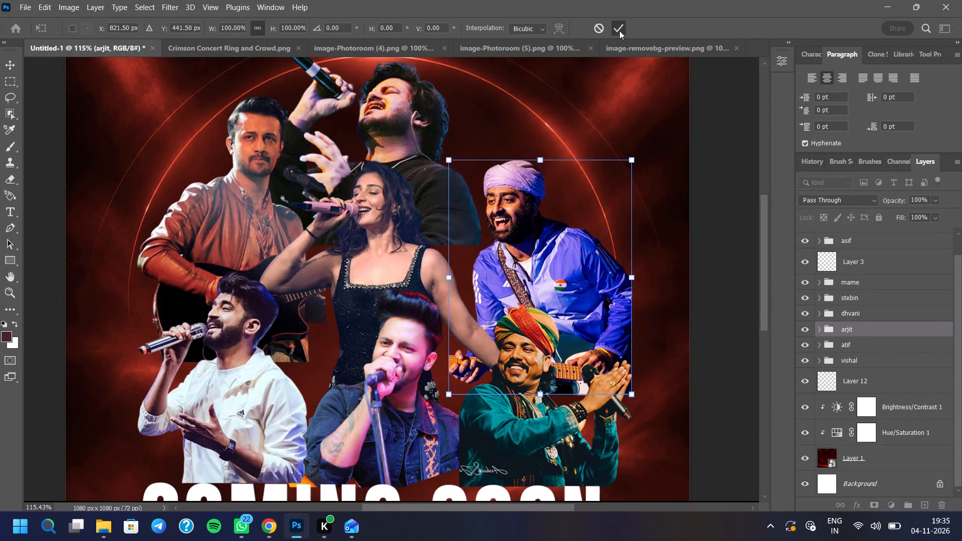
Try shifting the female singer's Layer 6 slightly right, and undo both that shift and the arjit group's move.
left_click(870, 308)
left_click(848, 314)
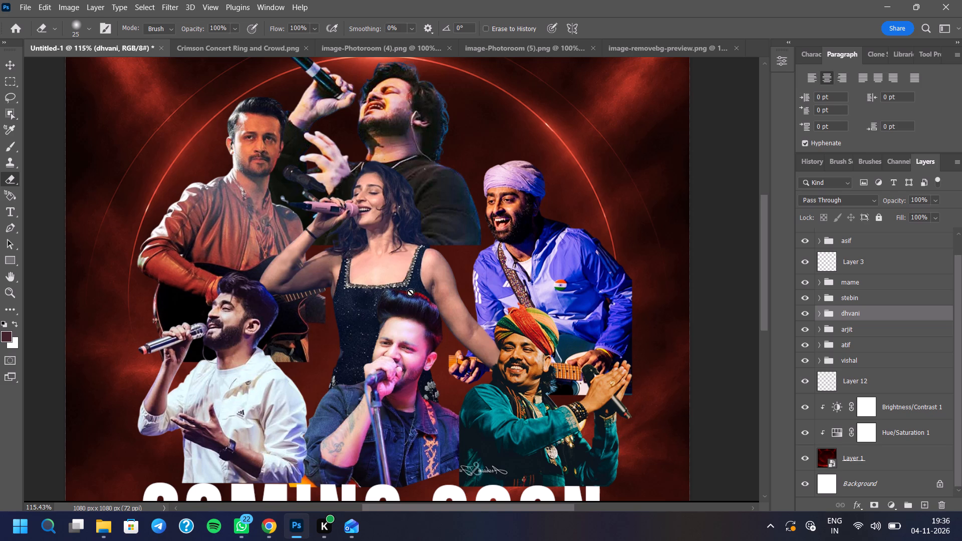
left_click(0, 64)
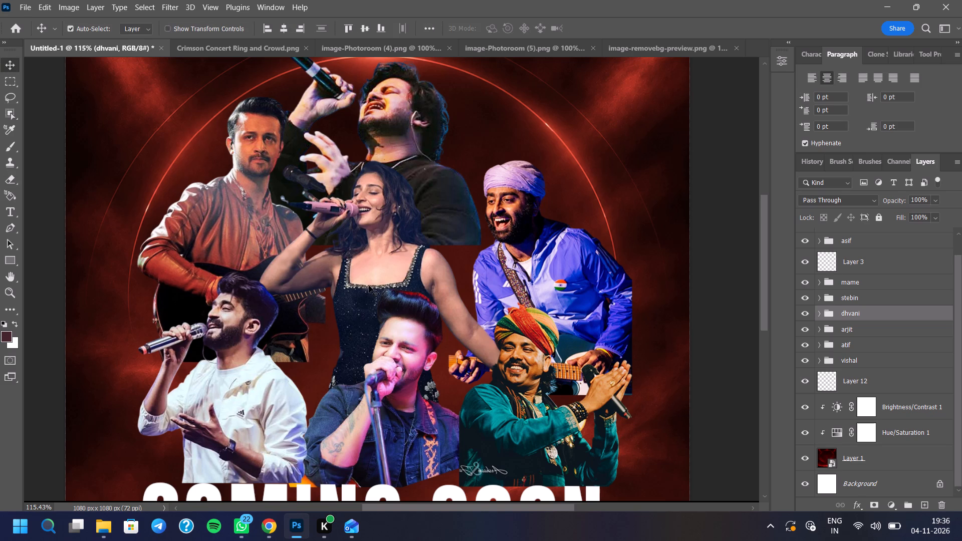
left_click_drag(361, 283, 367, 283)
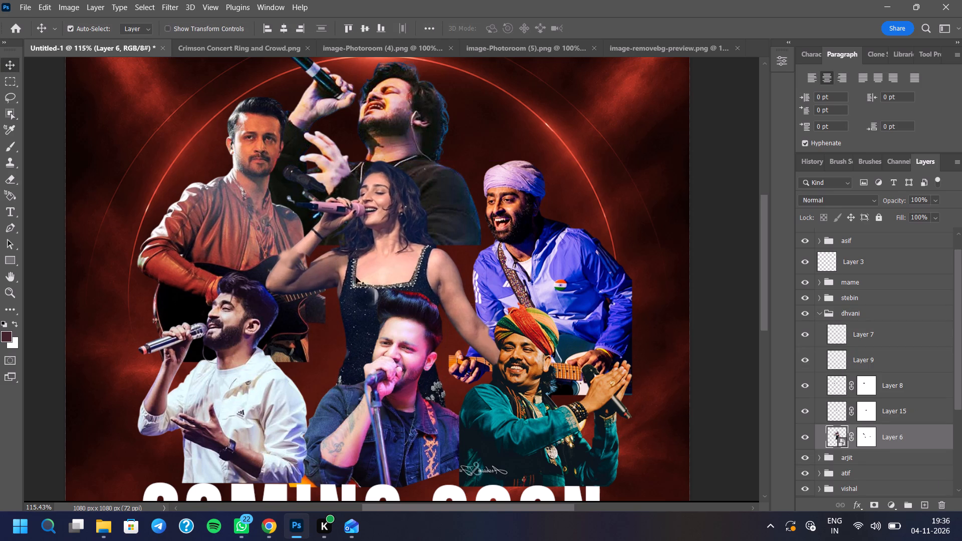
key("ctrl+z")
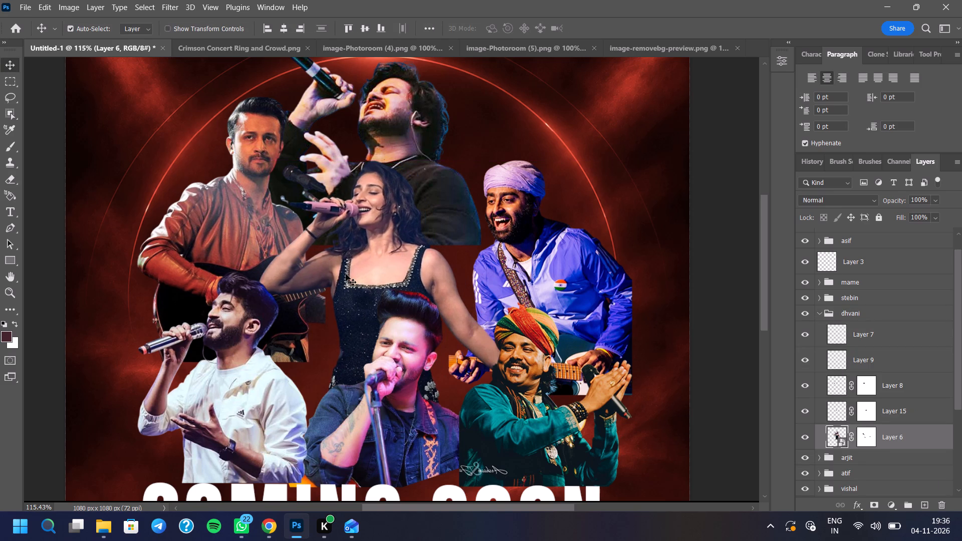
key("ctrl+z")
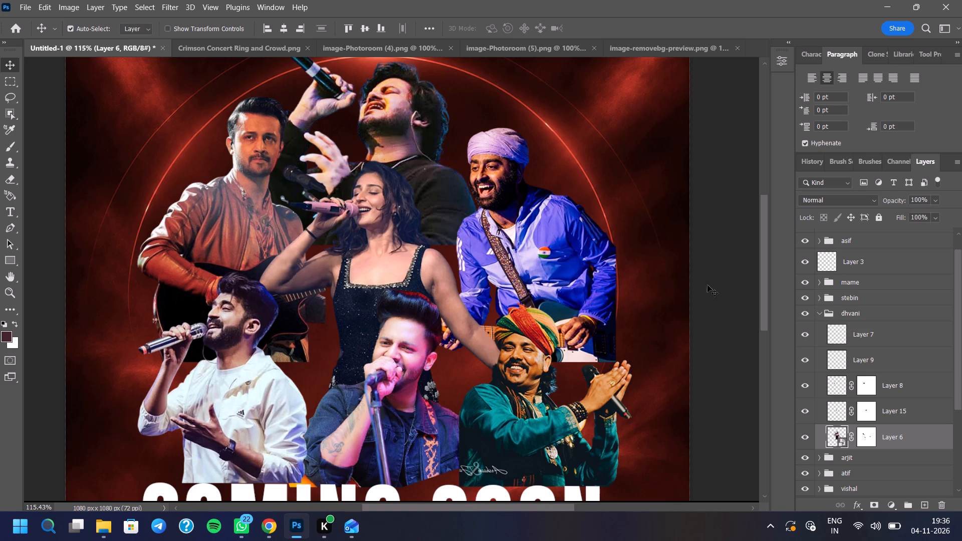
Collapse the dhvani group and move the arjit group about 11 px right and 55 px down, behind the turbaned singer in green.
left_click(822, 315)
left_click(844, 329)
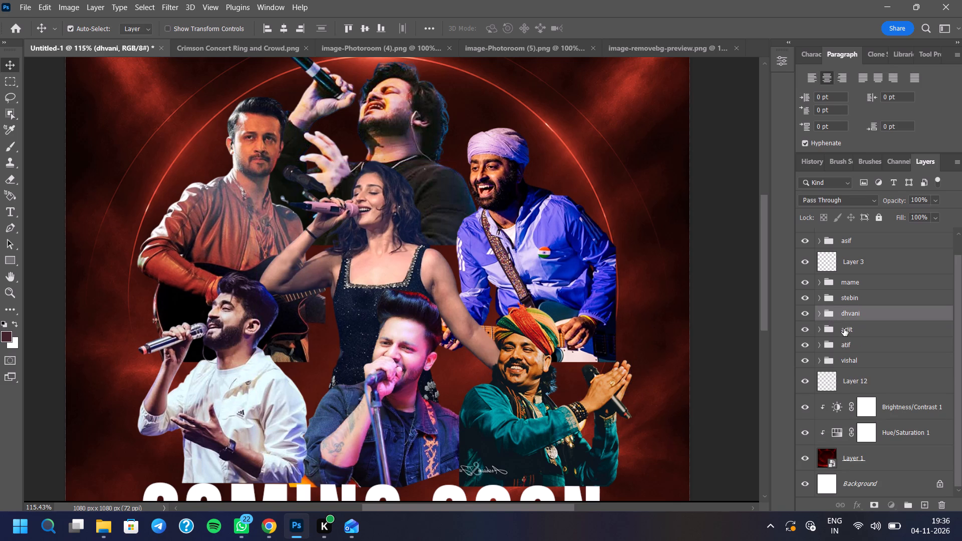
key("ctrl+t")
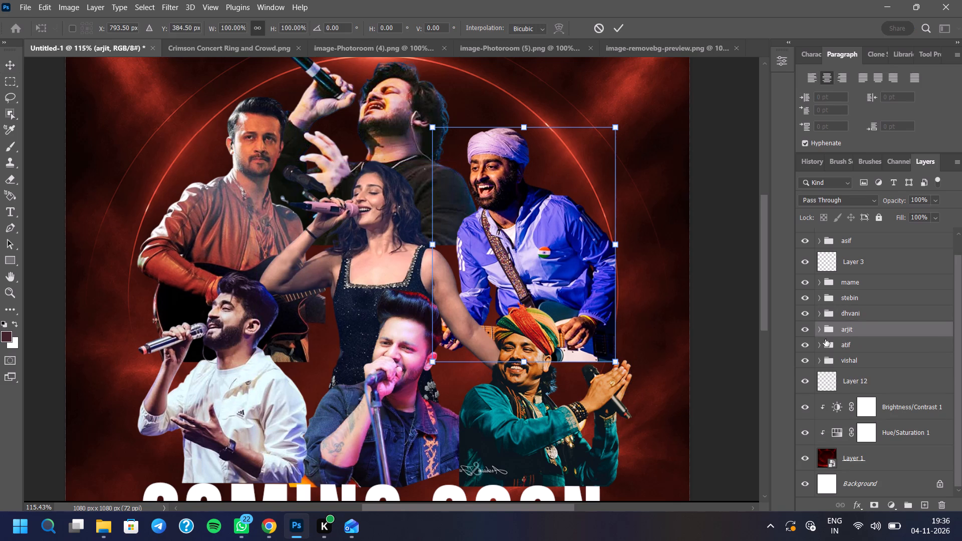
left_click_drag(536, 234, 542, 264)
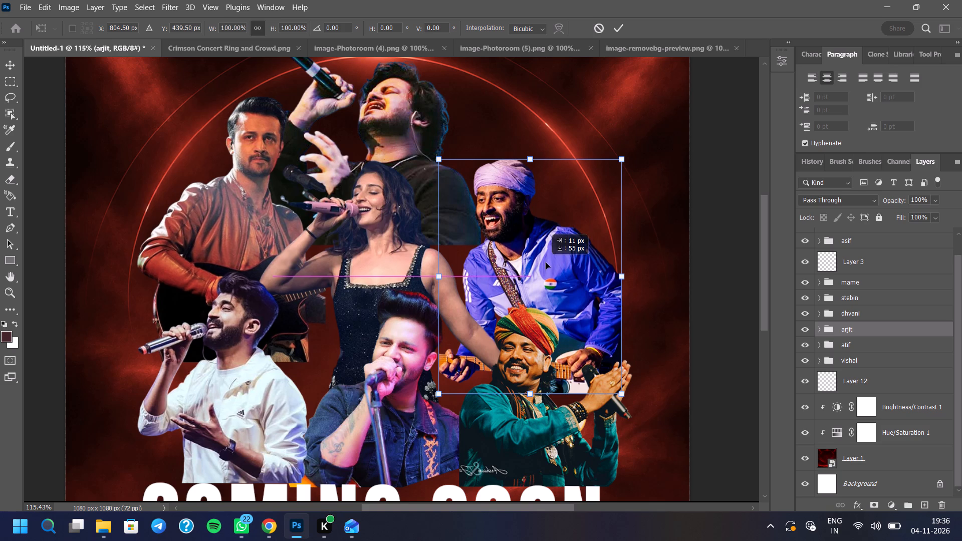
left_click(625, 31)
Move the whole dhvani group about 17 px right and 2 px up, closer to the arjit group.
left_click(900, 313)
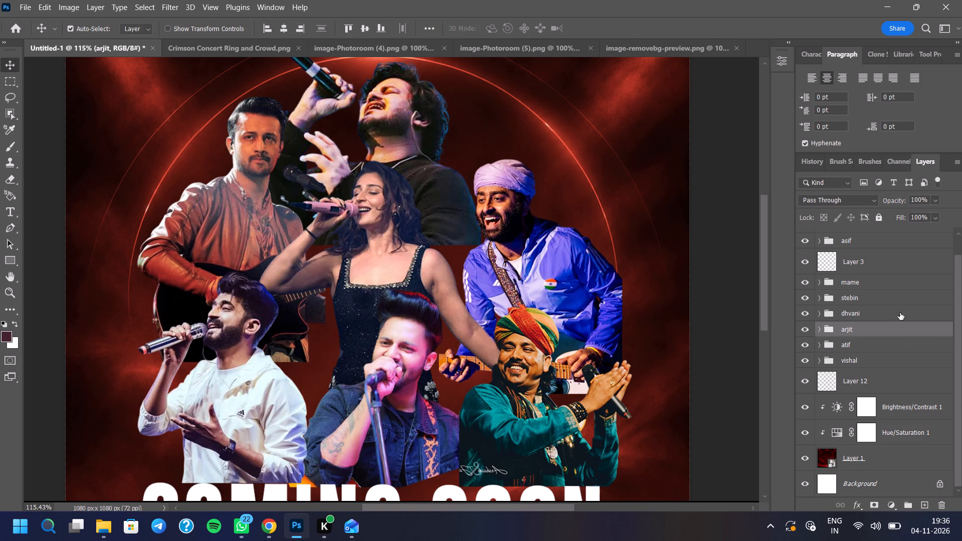
key("ctrl+t")
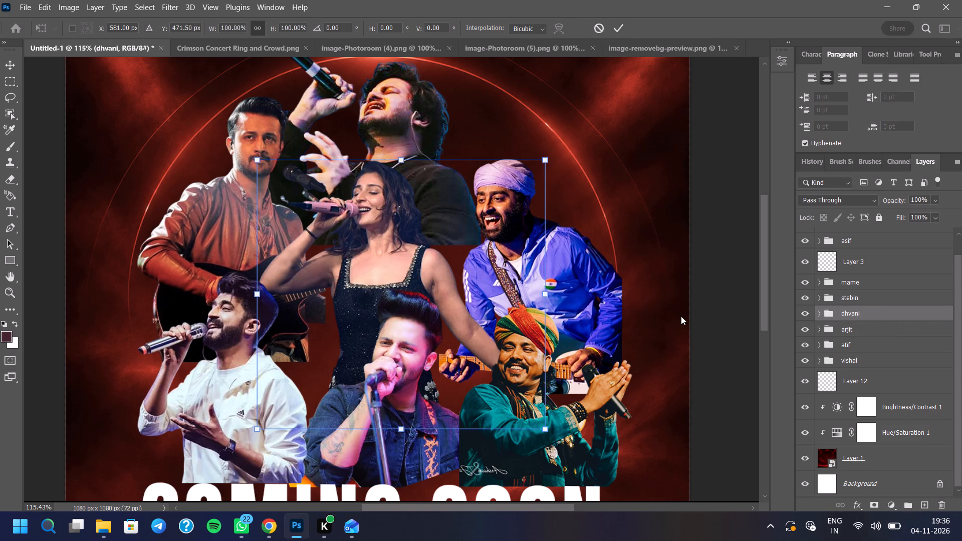
left_click_drag(382, 255, 389, 256)
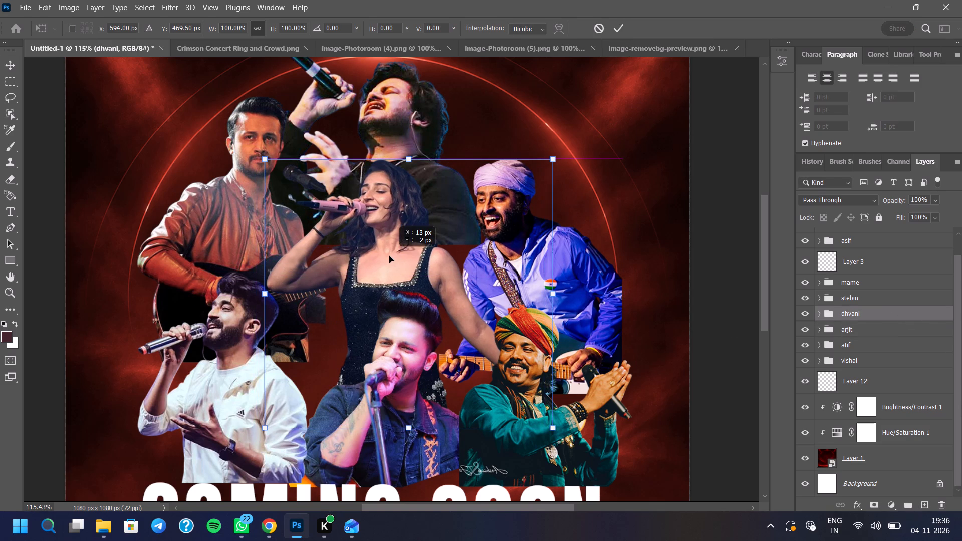
left_click_drag(389, 256, 392, 256)
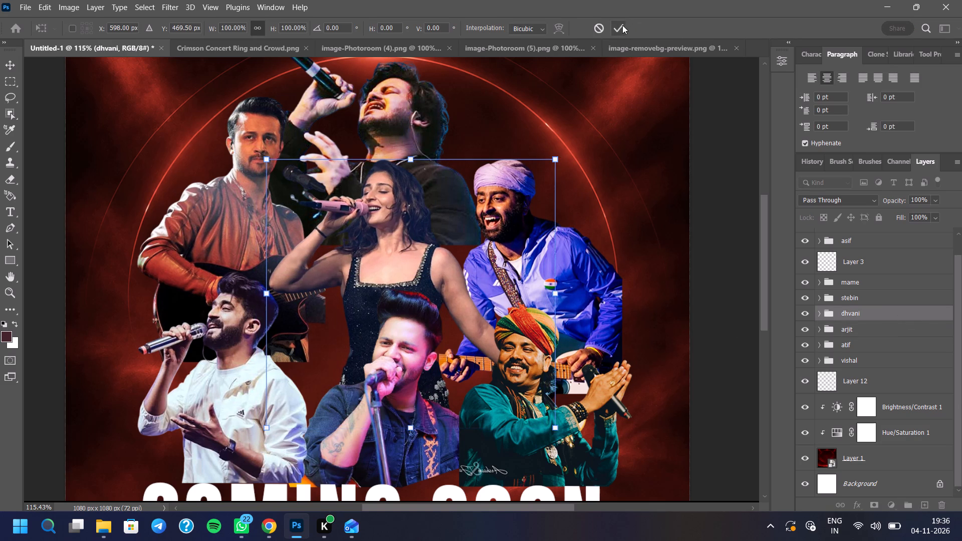
left_click(622, 25)
Move the atif group about 81 px straight down, behind the singer in the white jacket.
left_click(866, 345)
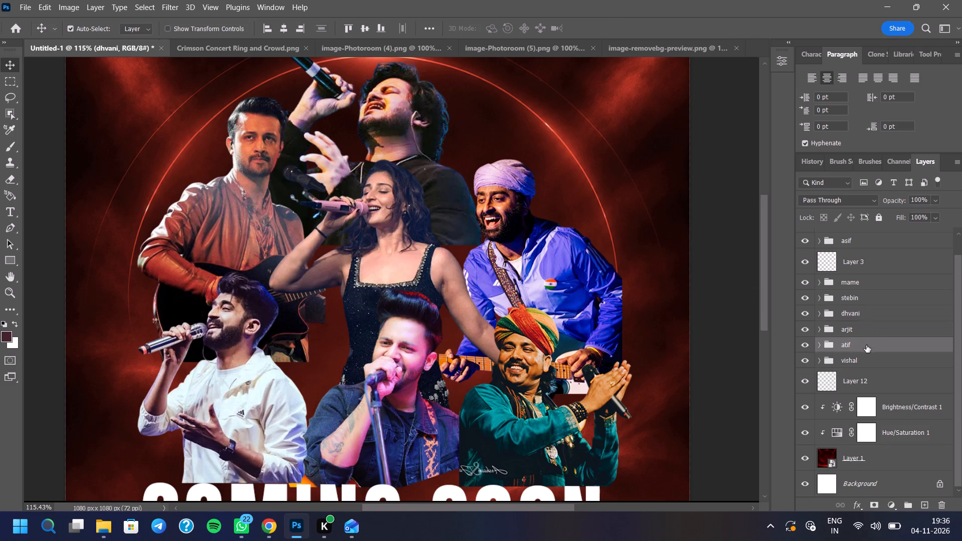
key("ctrl+t")
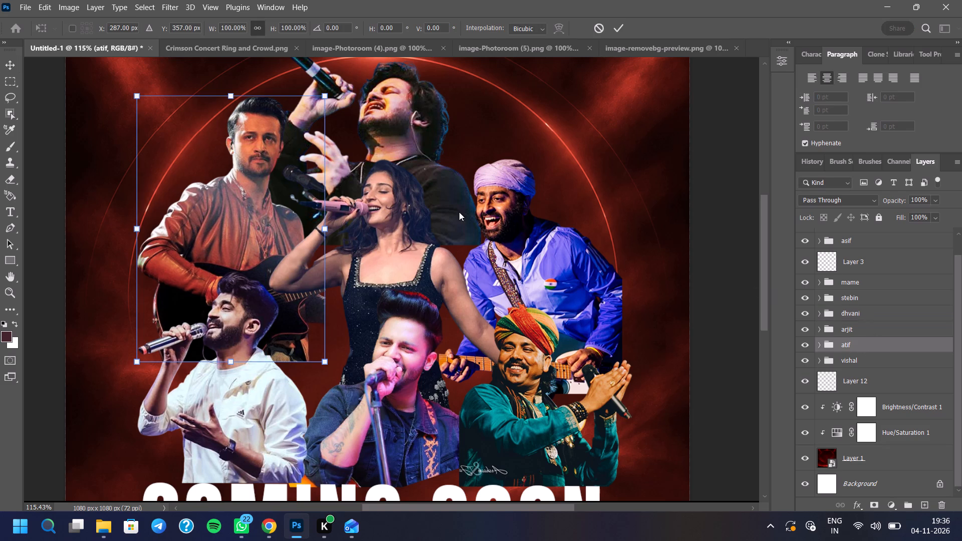
left_click_drag(183, 205, 180, 254)
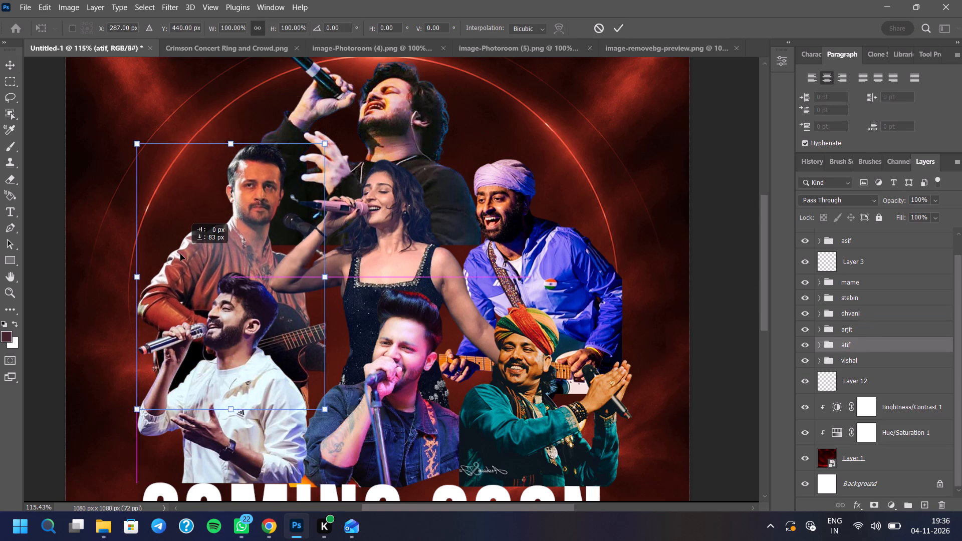
left_click_drag(180, 254, 181, 252)
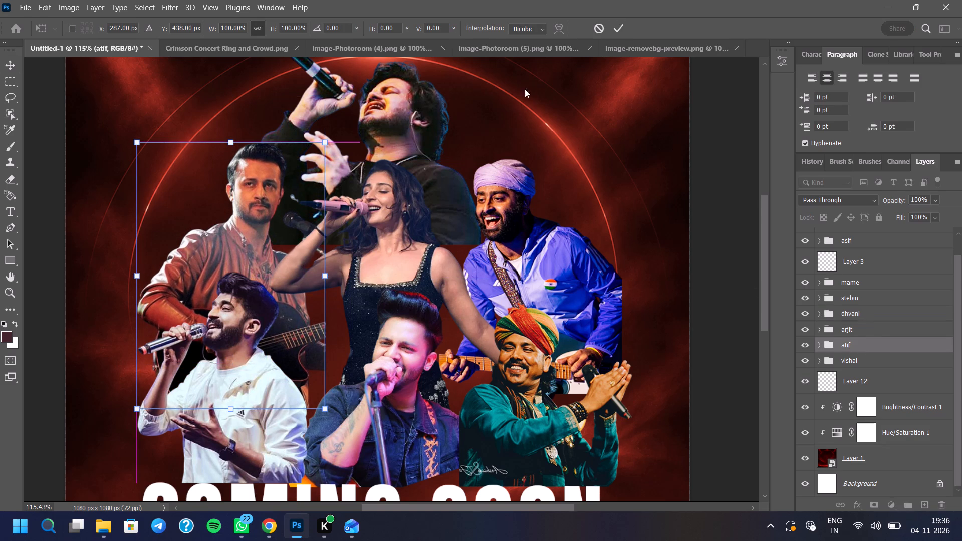
left_click(617, 22)
Enlarge the vishal group by about a quarter and position it at the top centre of the poster, behind the female singer.
left_click(894, 360)
scroll(538, 400, "down", 3)
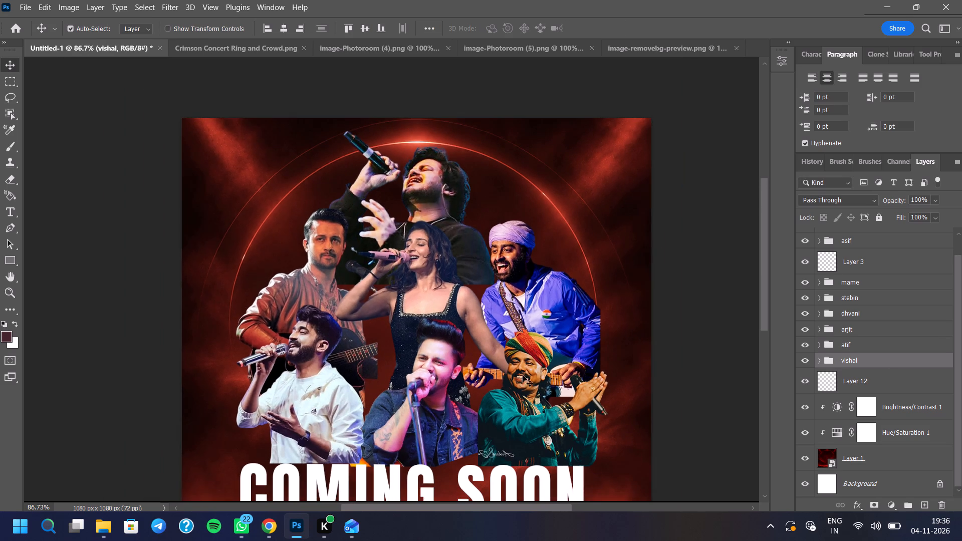
scroll(491, 256, "down", 1)
key("ctrl+t")
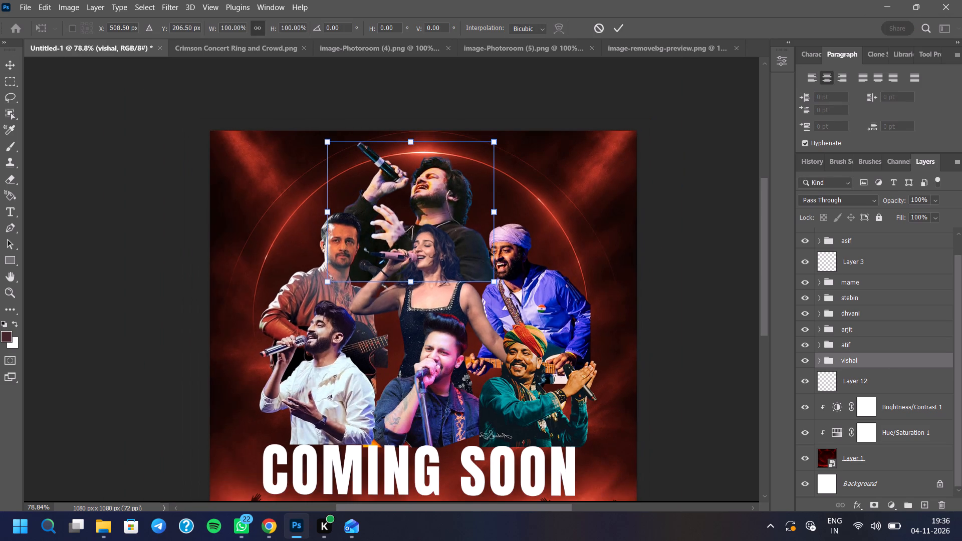
left_click_drag(429, 178, 436, 162)
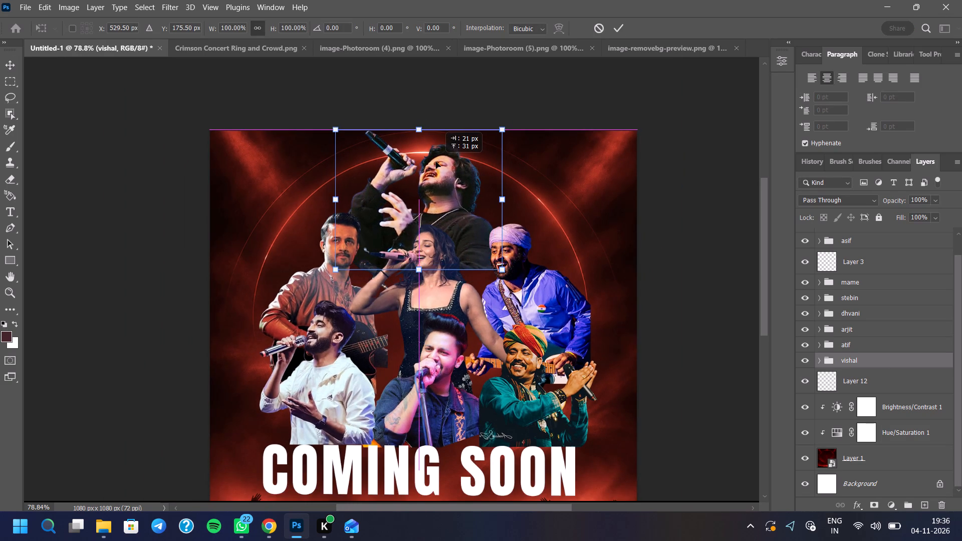
left_click_drag(436, 162, 432, 164)
left_click_drag(411, 272, 411, 281)
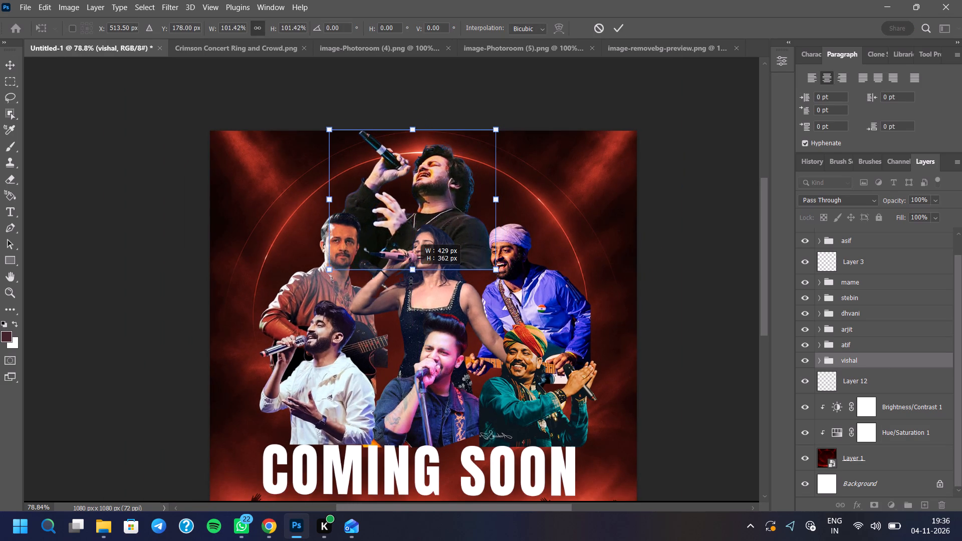
left_click_drag(411, 281, 408, 314)
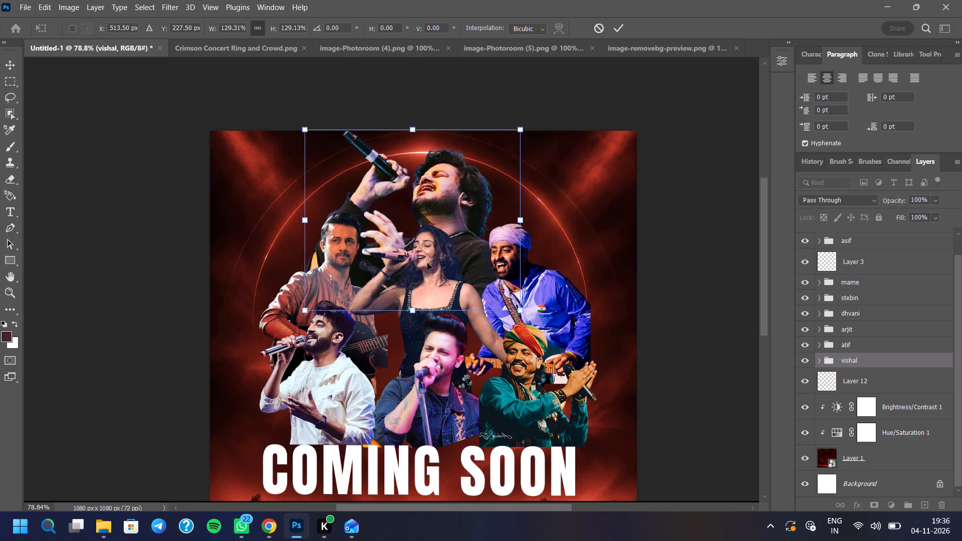
left_click(431, 252)
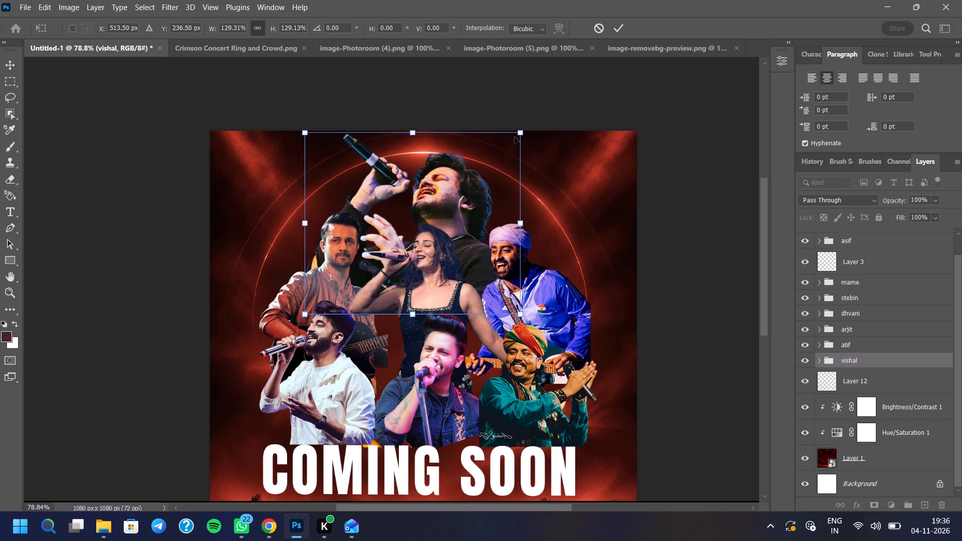
left_click_drag(515, 134, 511, 143)
left_click_drag(397, 219, 411, 221)
left_click(615, 26)
Nudge the enlarged vishal group slightly left above the female singer.
scroll(491, 161, "down", 4)
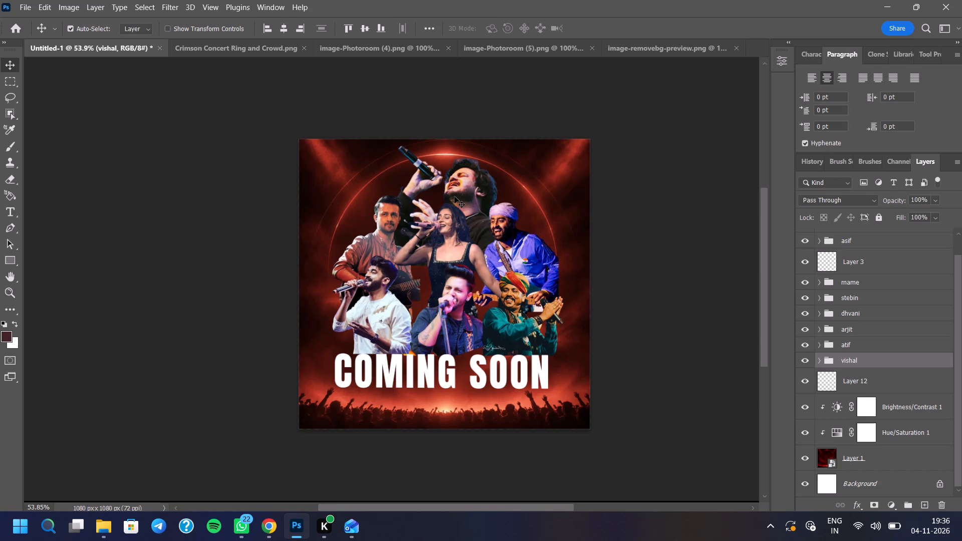
key("Left")
key("Left")
key("Left")
key("Left")
key("Left")
key("Left")
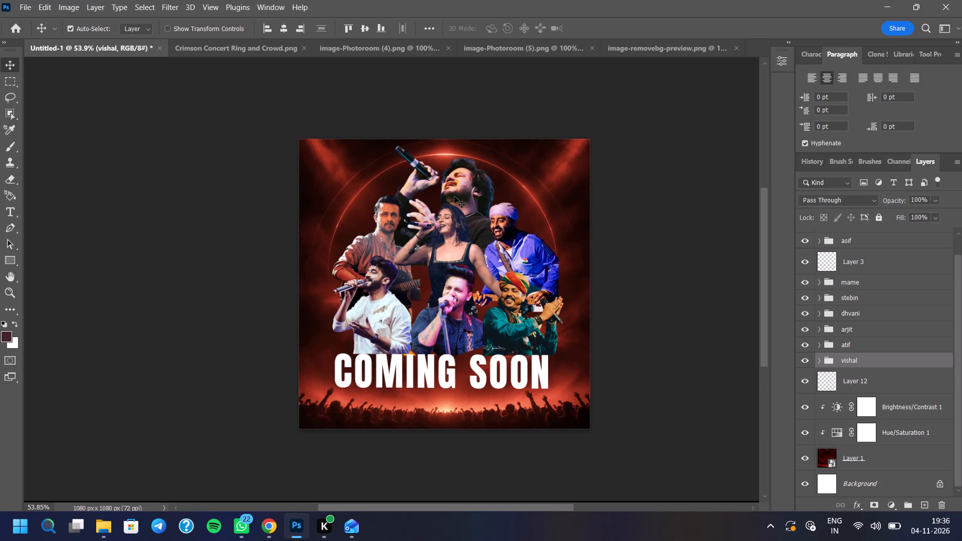
key("Left")
key("Left")
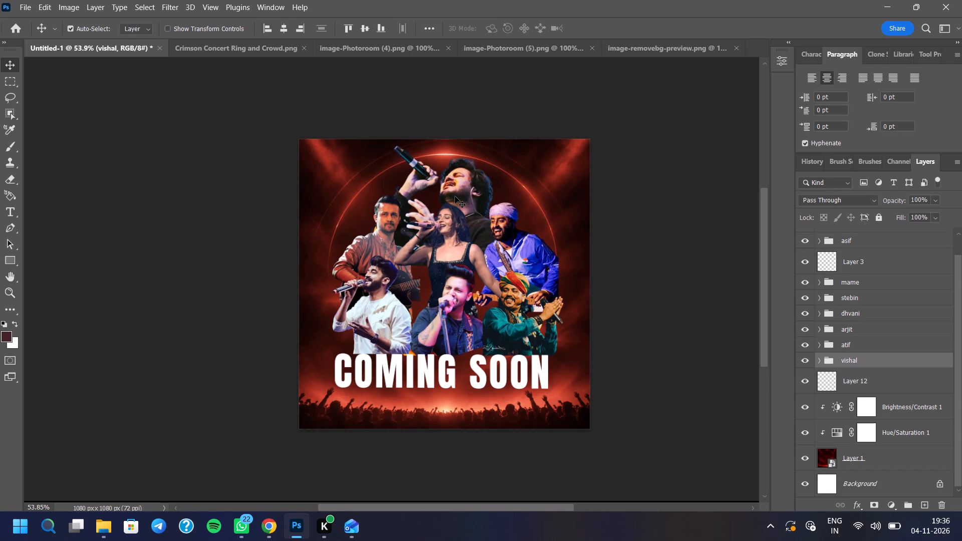
Scale the vishal group up to about 103%, extending it toward the poster's upper-left corner.
scroll(442, 192, "down", 2)
scroll(447, 195, "up", 8)
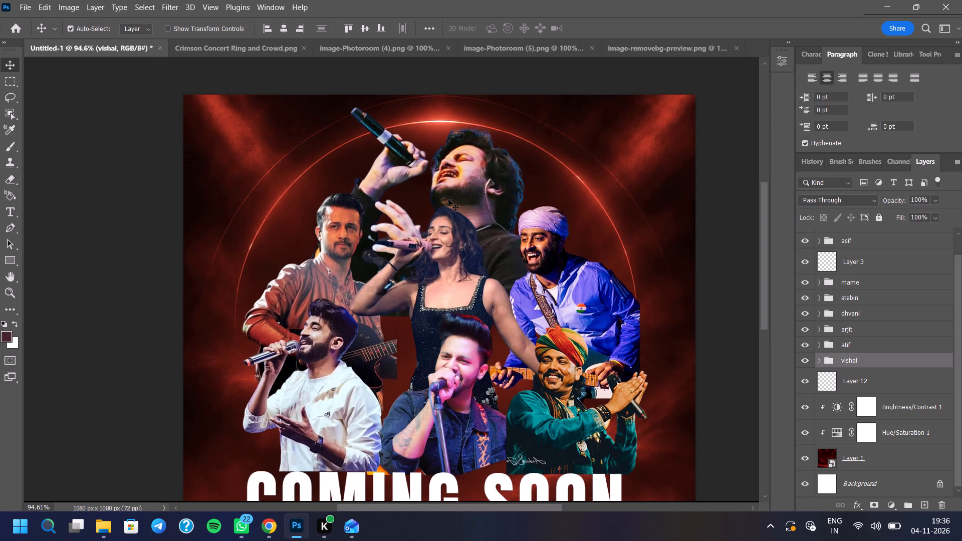
key("ctrl+t")
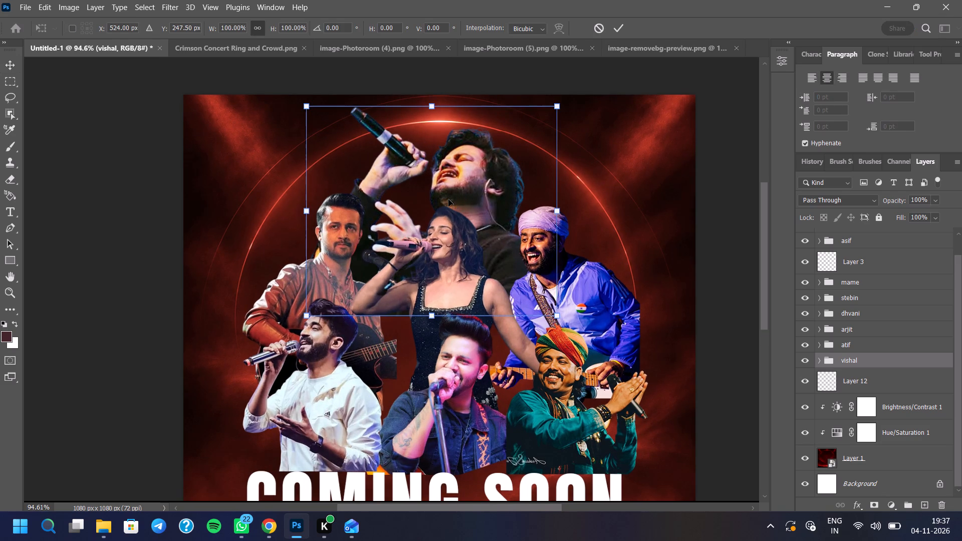
left_click_drag(306, 105, 304, 91)
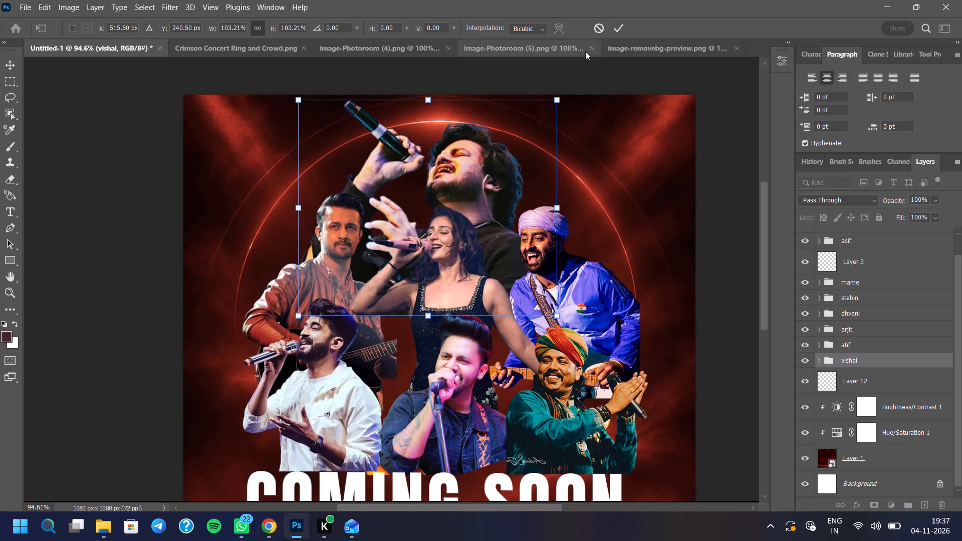
left_click(622, 24)
Examine the cropped guitar edge in the poster's atif cut-out against the full guitarist in image-Photoroom (5).png.
scroll(463, 167, "down", 4)
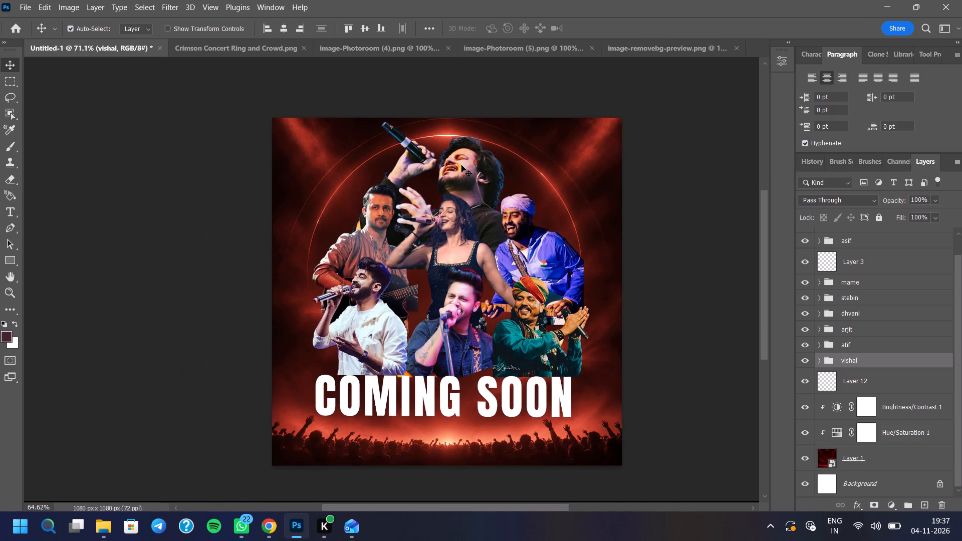
scroll(446, 294, "up", 3)
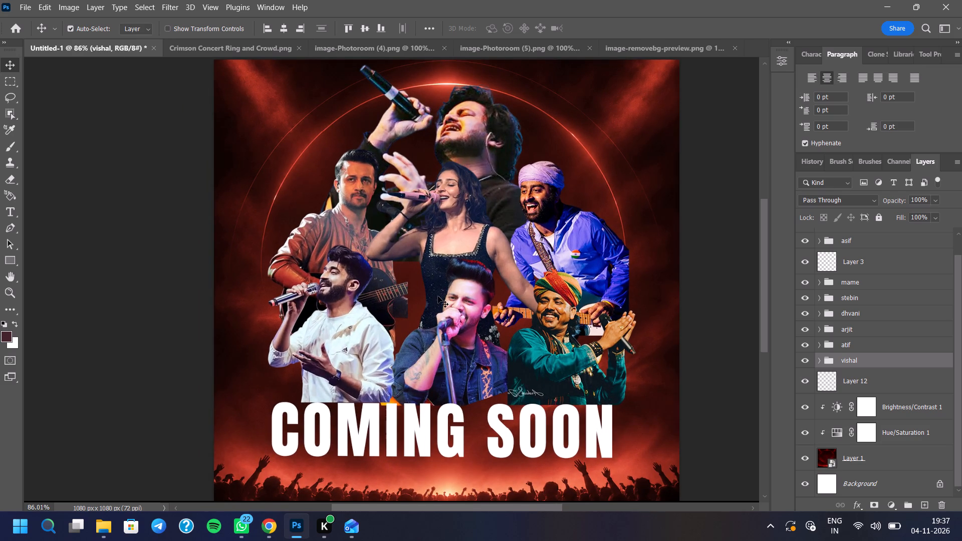
scroll(419, 294, "up", 11)
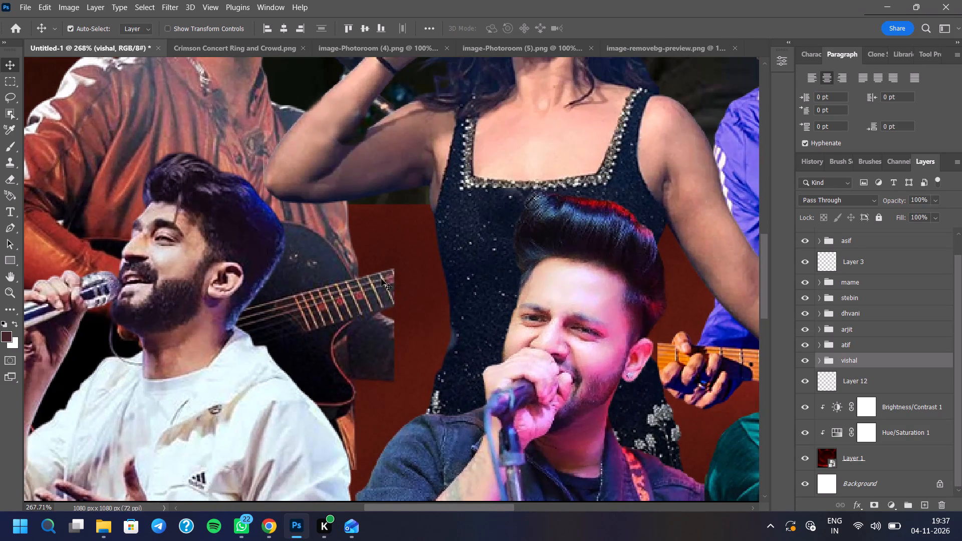
scroll(390, 267, "up", 5)
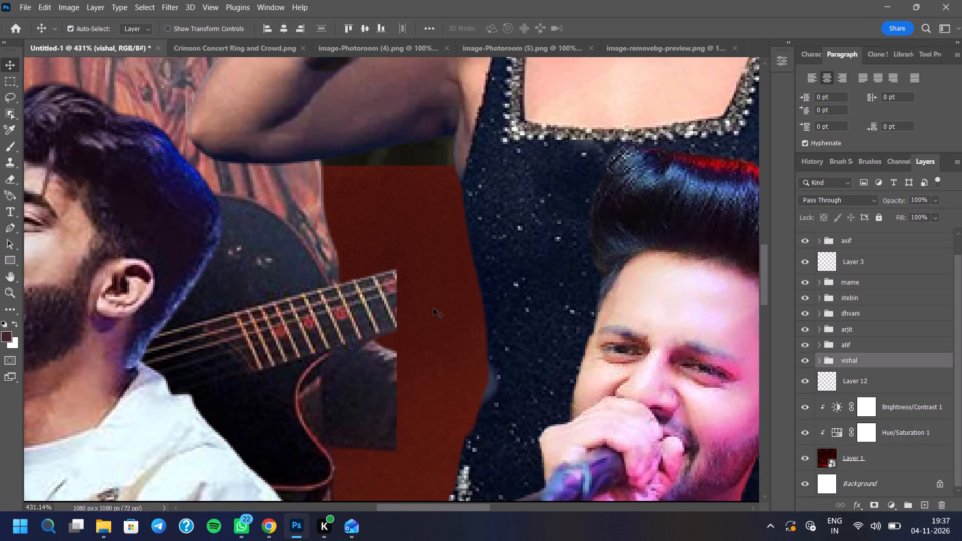
left_click(554, 52)
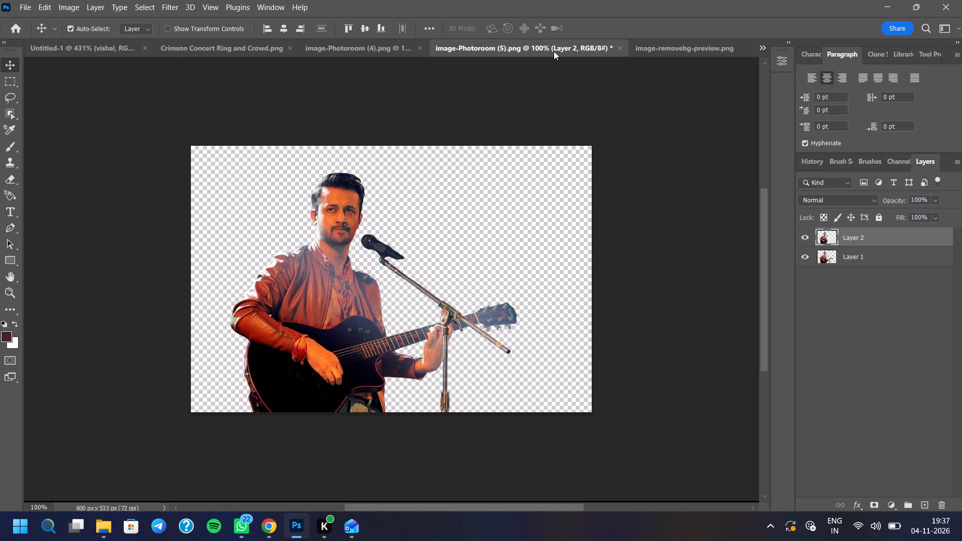
scroll(402, 382, "up", 11)
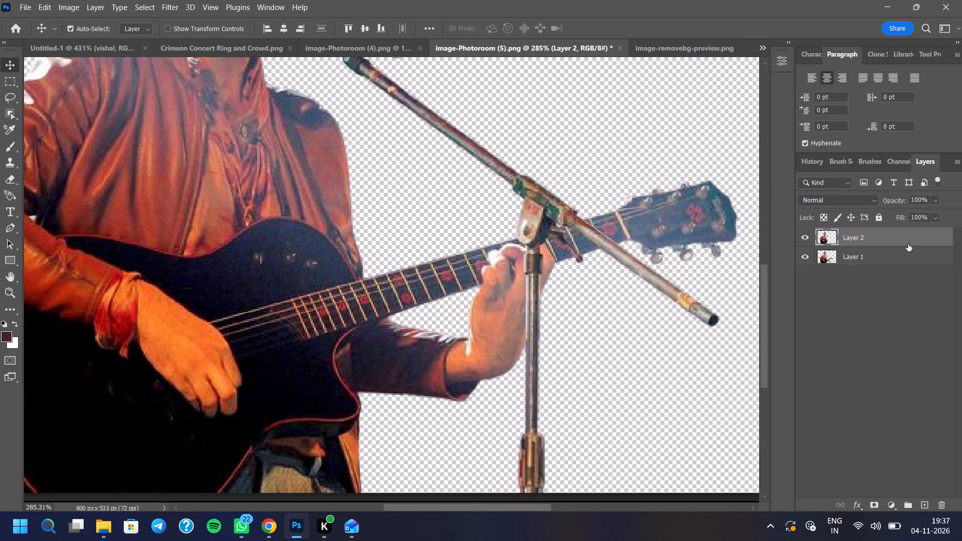
left_click(884, 258)
left_click(7, 87)
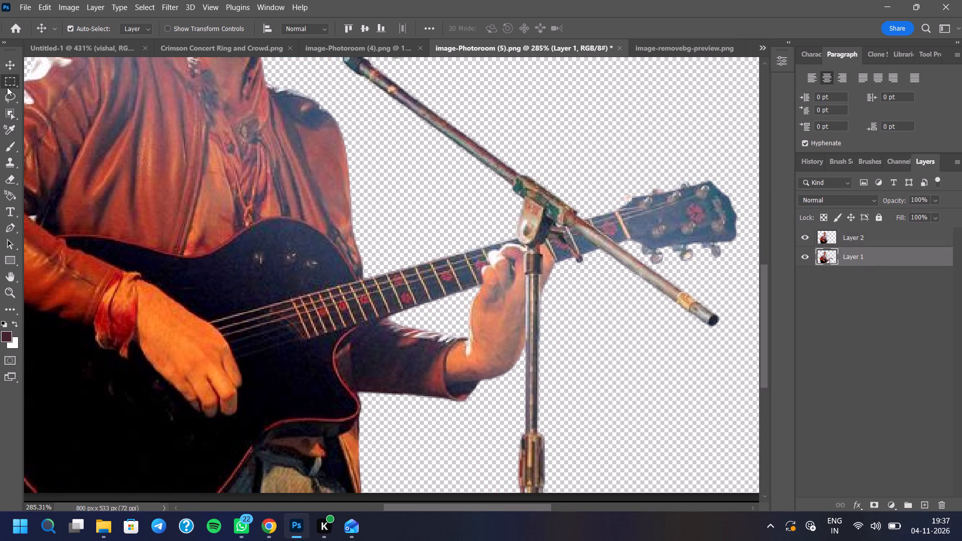
scroll(377, 324, "down", 9)
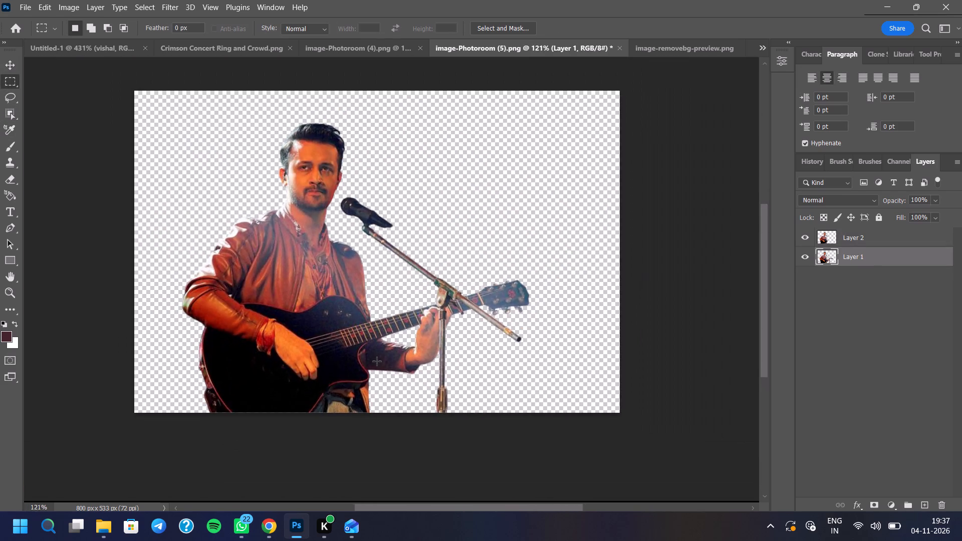
scroll(377, 361, "down", 3)
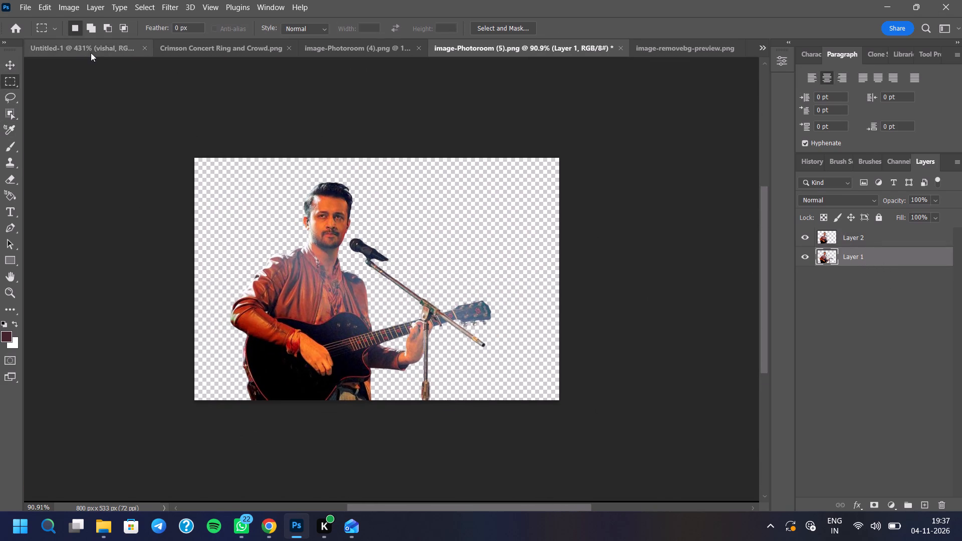
Copy Layer 1, the guitarist with the full guitar, from image-Photoroom (5).png into the poster's atif group directly above Layer 13.
left_click(91, 53)
scroll(321, 293, "down", 13)
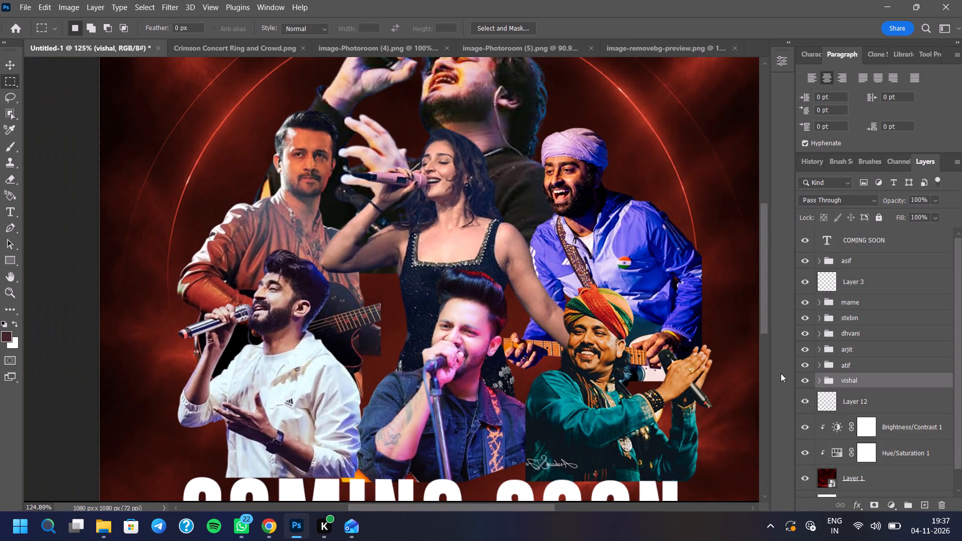
left_click(817, 365)
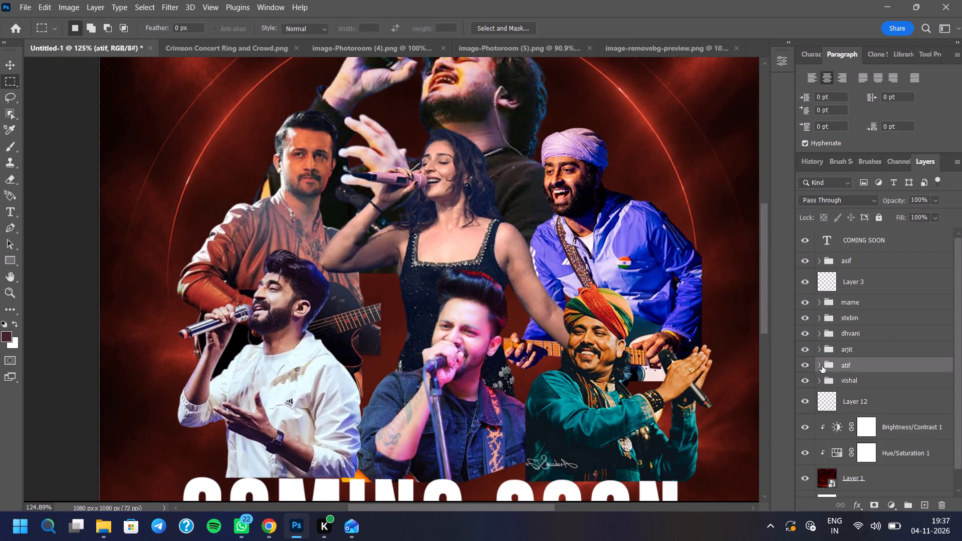
left_click(822, 366)
scroll(841, 371, "down", 3)
left_click(841, 365)
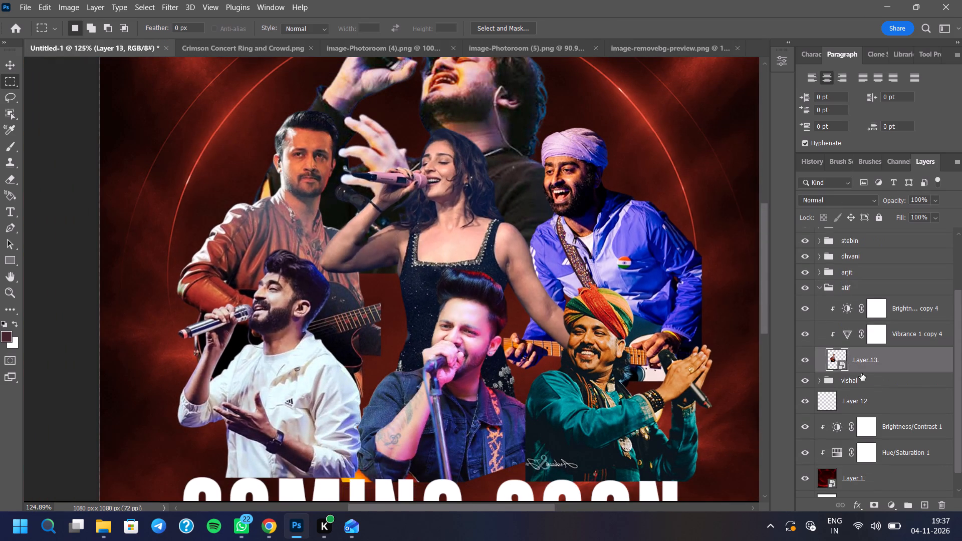
left_click(643, 55)
left_click(488, 50)
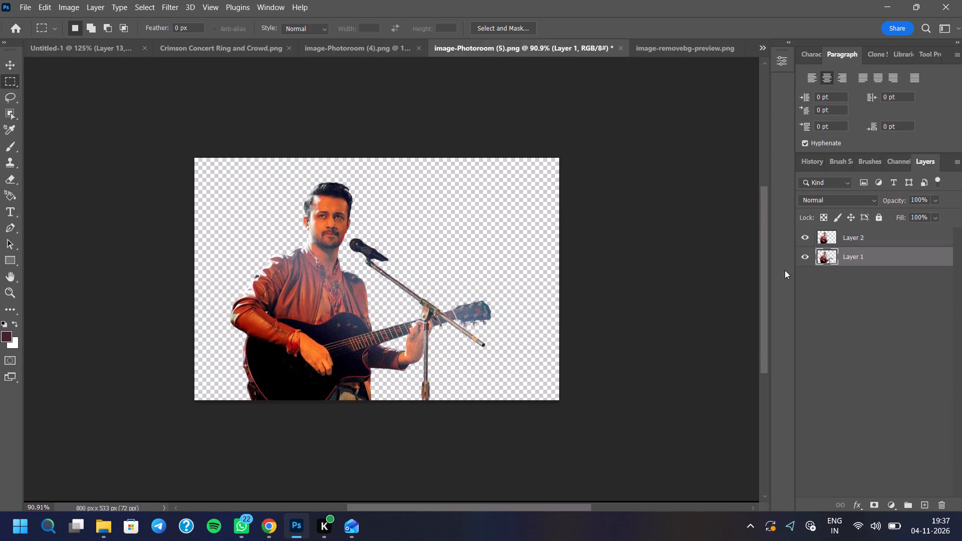
left_click_drag(830, 253, 176, 144)
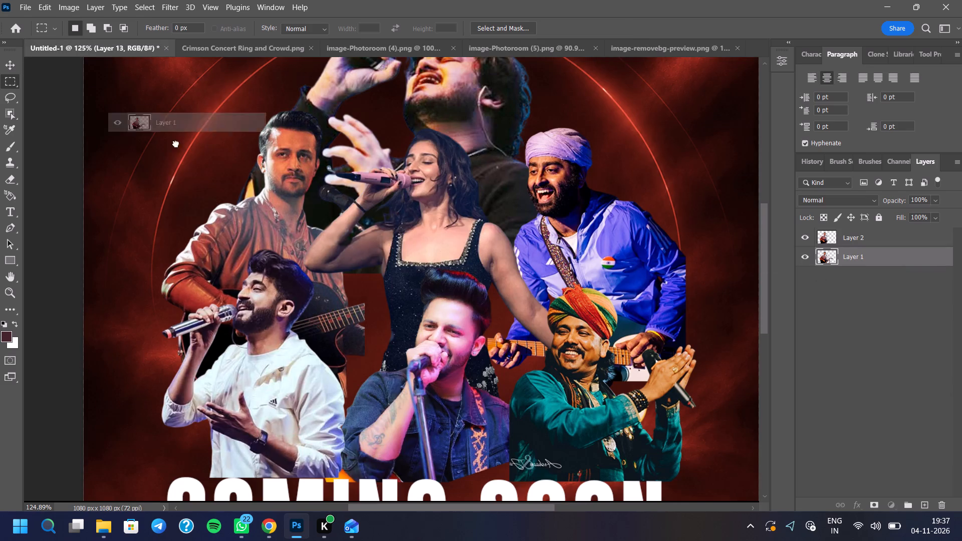
left_click_drag(176, 144, 301, 261)
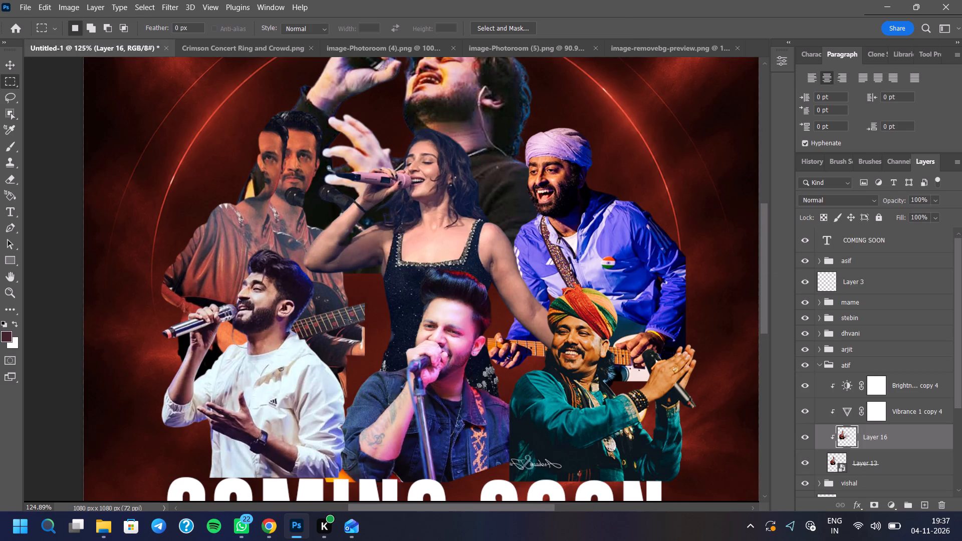
Release the newly added guitarist layer from its clipping mask and hide Layer 13 beneath it.
left_click(802, 464)
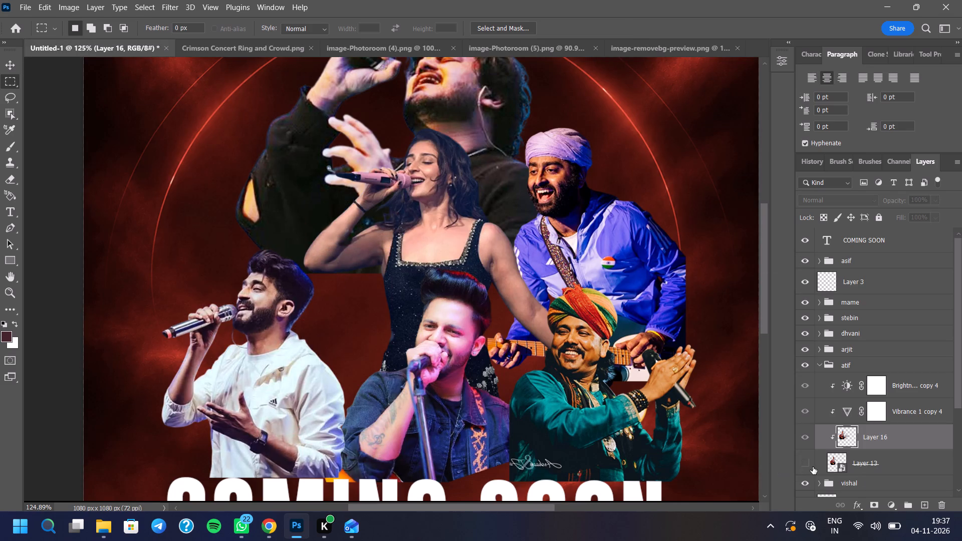
left_click(803, 461)
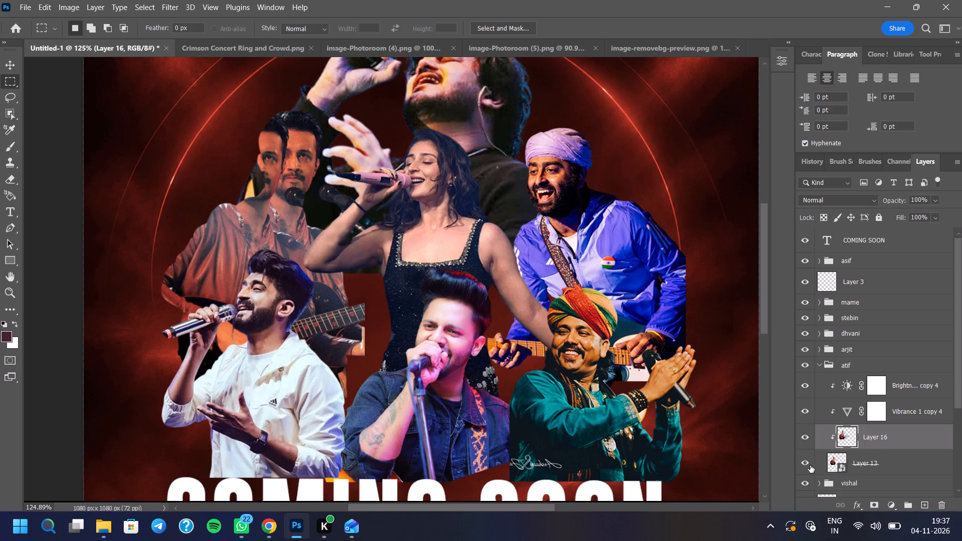
left_click(810, 465)
left_click(803, 436)
left_click(865, 458)
left_click(869, 444)
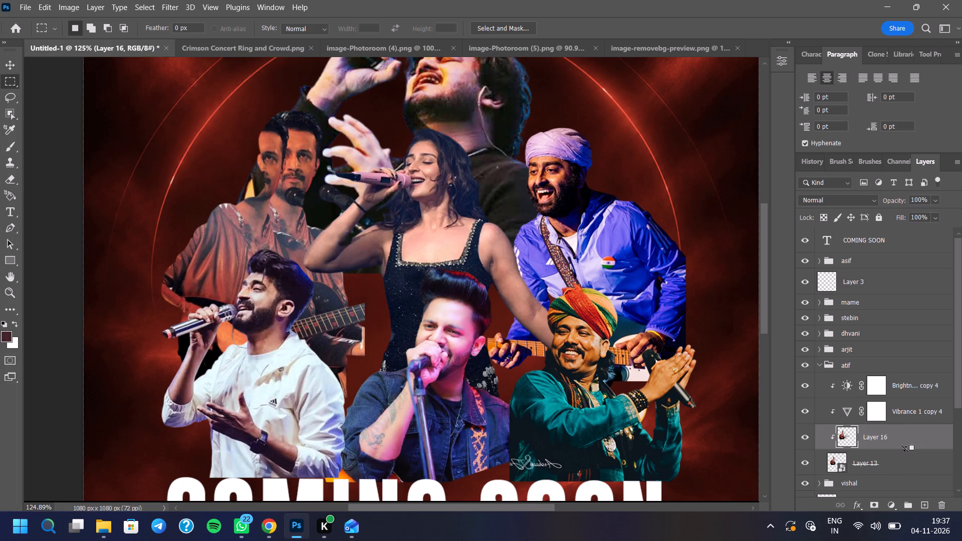
left_click(905, 451, "alt")
left_click(808, 464)
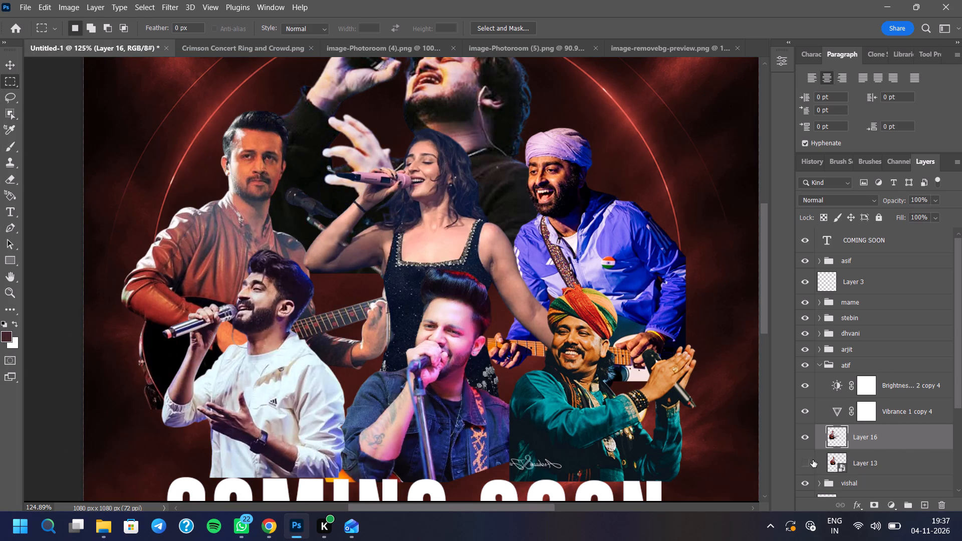
Move the new guitarist layer about 34 px right and 11 px down, comparing its placement with the old Layer 13.
key("ctrl+t")
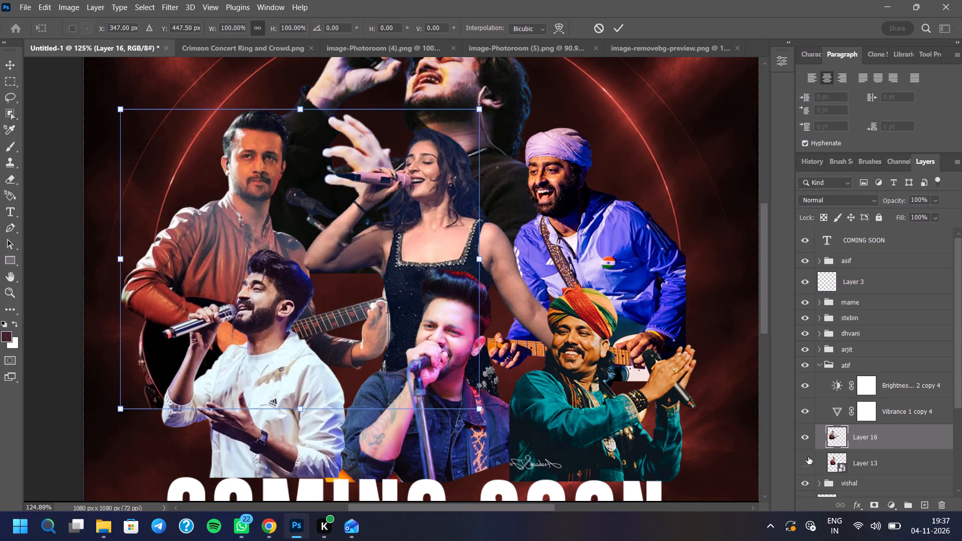
left_click_drag(286, 289, 298, 288)
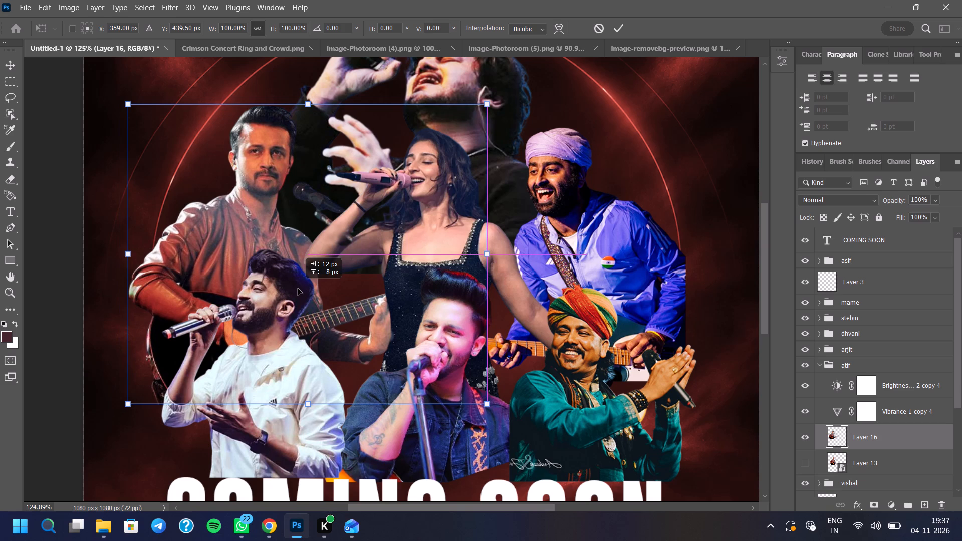
left_click_drag(298, 288, 307, 293)
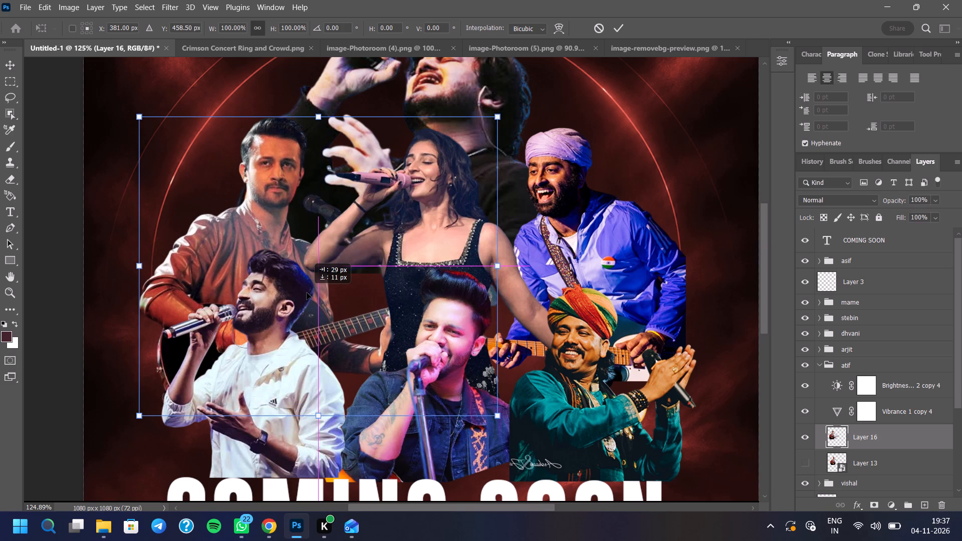
left_click_drag(307, 293, 311, 293)
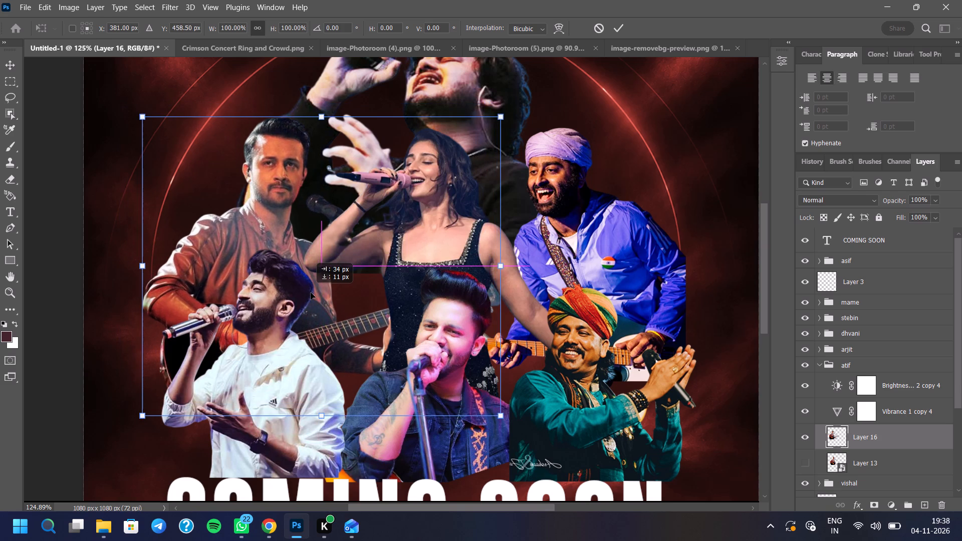
left_click_drag(311, 293, 310, 293)
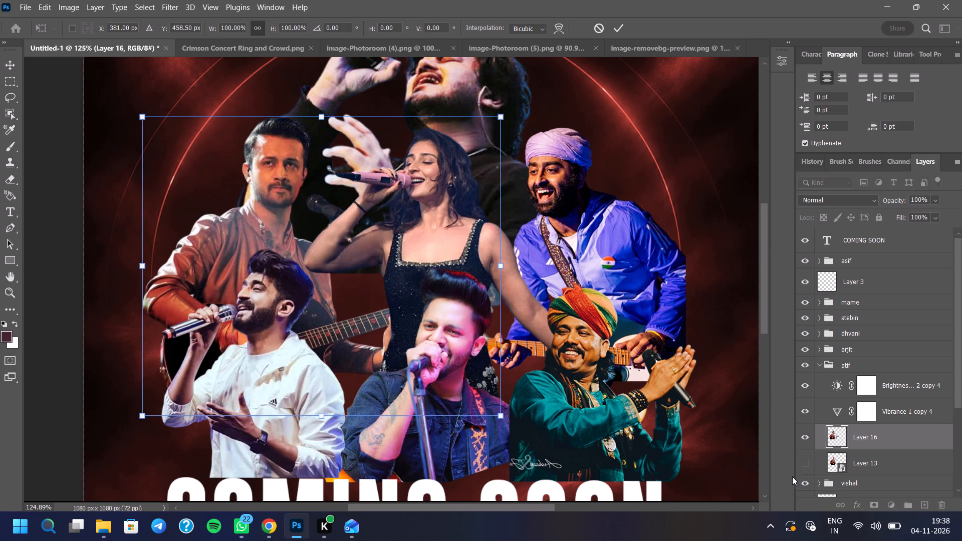
left_click(805, 461)
left_click(805, 430)
left_click(805, 430)
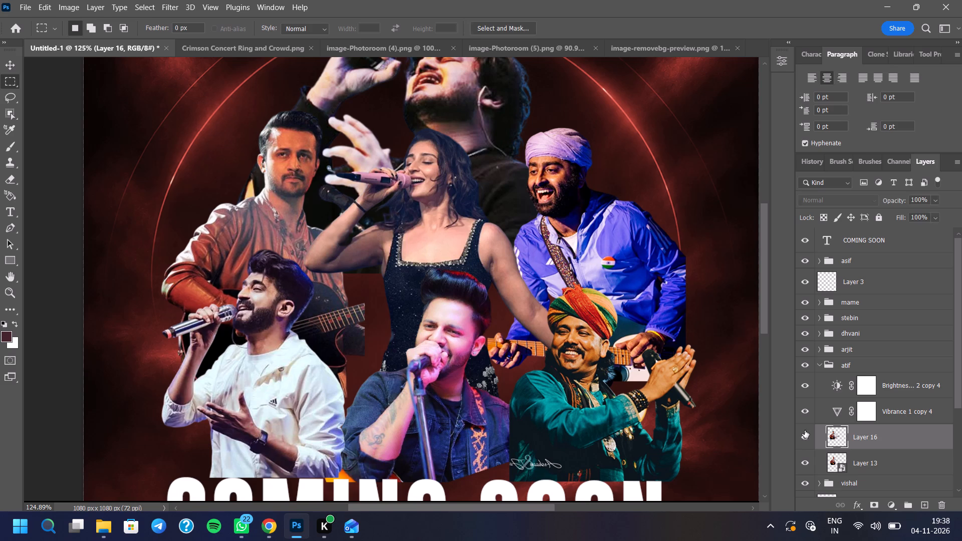
left_click(807, 461)
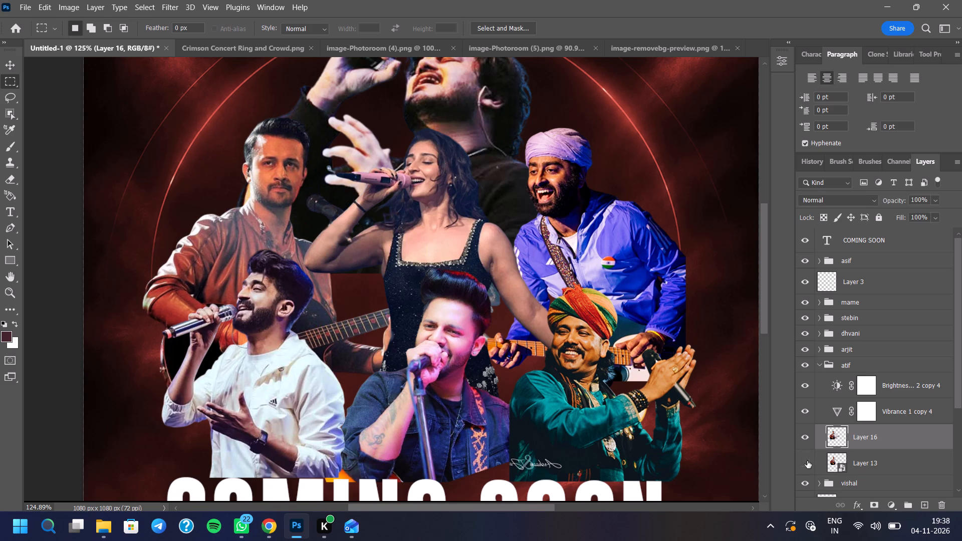
Fine-position the new guitarist layer by nudging it to X 392 px, Y 464.5 px behind the singer in the white jacket.
key("ctrl+t")
key("Up")
key("Up")
key("Up")
key("Up")
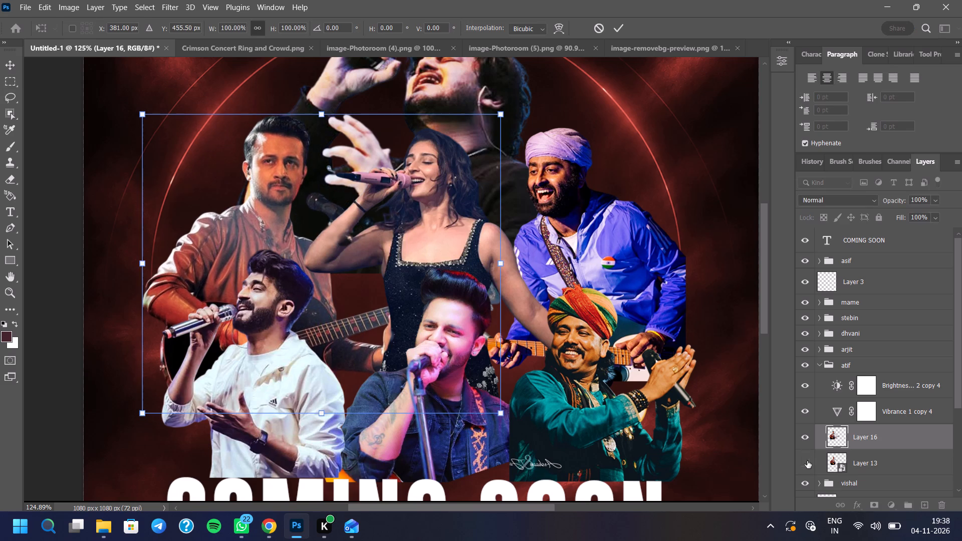
key("Up")
key("Up")
key("Up")
key("Up")
key("Up")
key("Up")
key("Up")
key("Up")
key("Up")
key("Up")
key("Up")
key("Up")
key("Up")
key("Up")
key("Up")
key("Up")
key("Up")
key("Up")
key("Up")
key("Up")
key("Up")
key("Up")
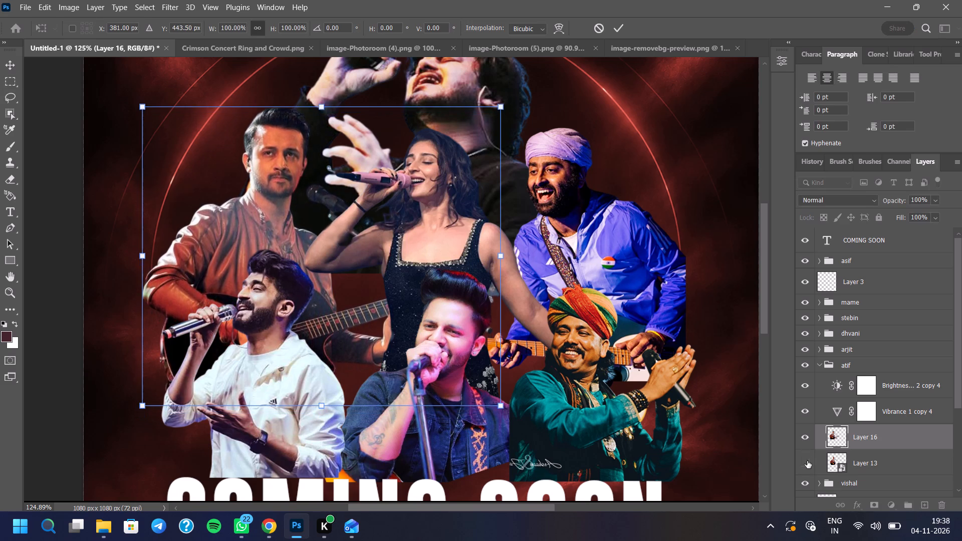
key("Right")
key("Right")
key("Right")
key("Right")
key("Right")
key("Right")
key("Right")
key("Right")
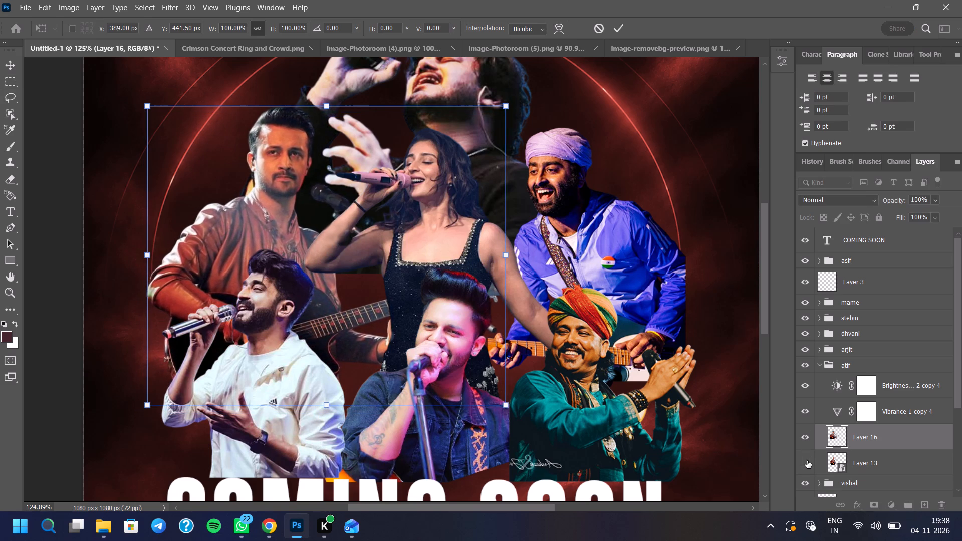
key("Right")
key("Right")
key("Right")
key("Down")
key("Down")
key("Down")
key("Down")
key("Down")
key("Down")
key("Down")
key("Down")
key("Down")
key("Down")
key("Down")
key("Down")
key("Down")
key("Down")
key("Down")
key("Down")
key("Down")
key("Down")
key("Down")
key("Down")
key("Down")
key("Down")
key("Down")
key("Down")
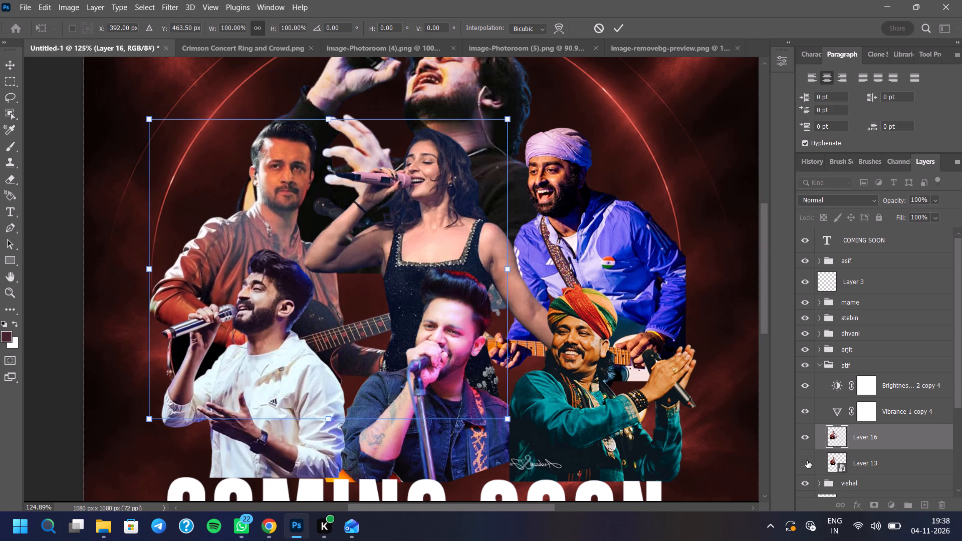
key("Down")
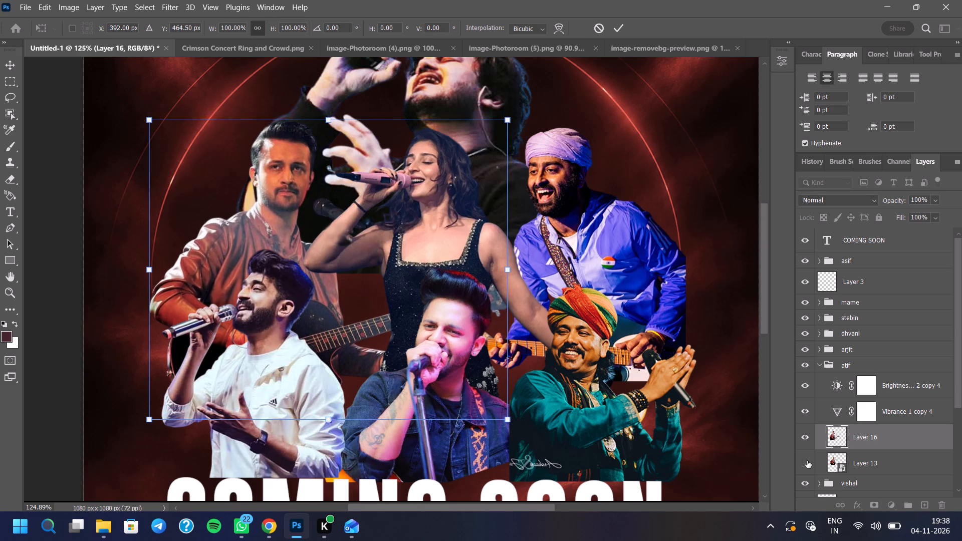
Scale the new guitarist layer down to about 96.7% and place it at X 392.5 px, Y 468.5 px, then check the whole poster.
left_click_drag(506, 420, 487, 418)
left_click_drag(416, 352, 422, 356)
left_click(619, 28)
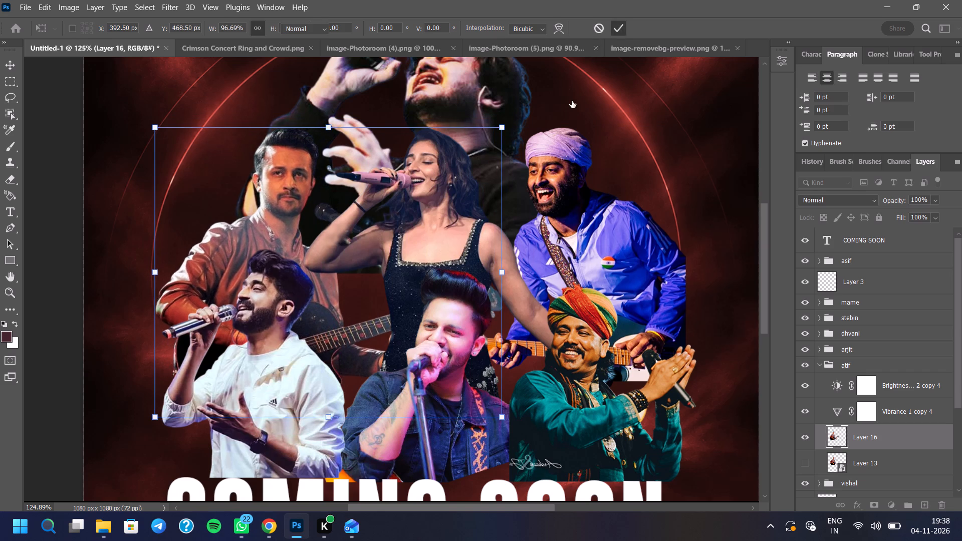
scroll(360, 225, "down", 7)
scroll(402, 195, "down", 2)
scroll(391, 220, "up", 2)
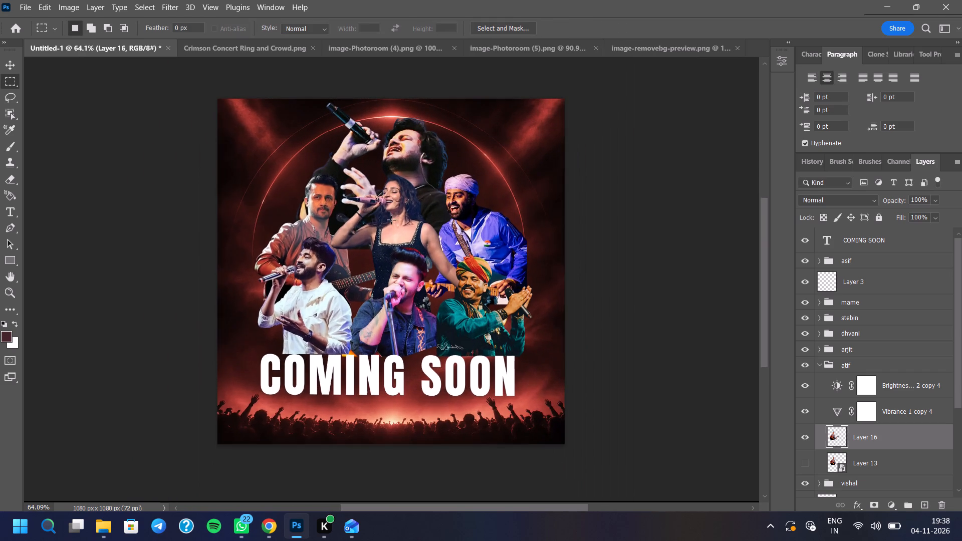
scroll(443, 299, "down", 1)
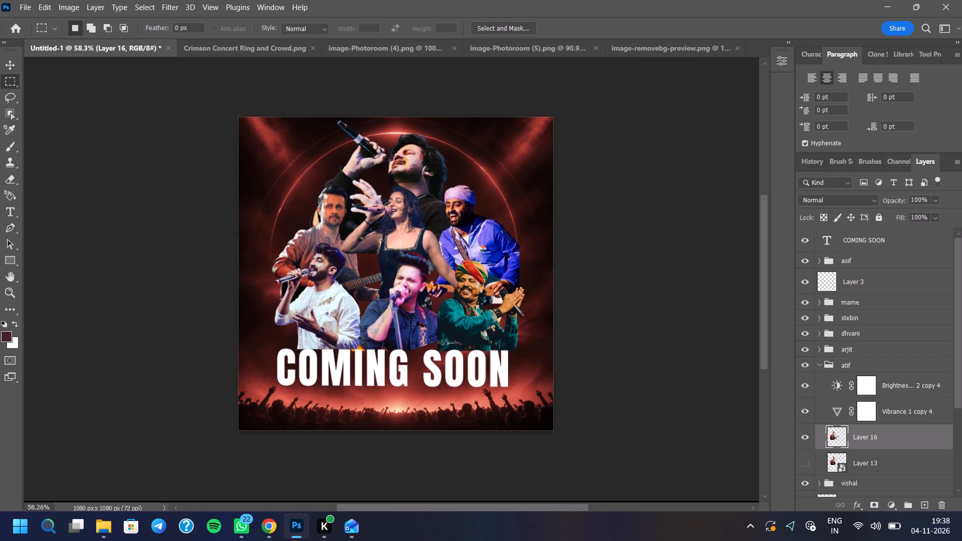
Nudge the COMING SOON text up 8 px so it overlaps the lower edge of the artist line-up.
scroll(379, 240, "up", 3)
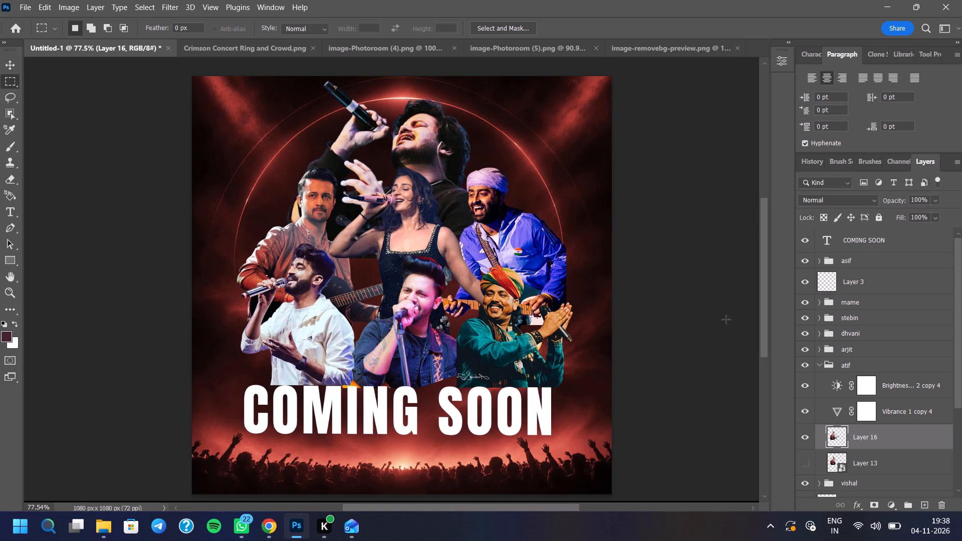
scroll(874, 356, "up", 3)
left_click(880, 234)
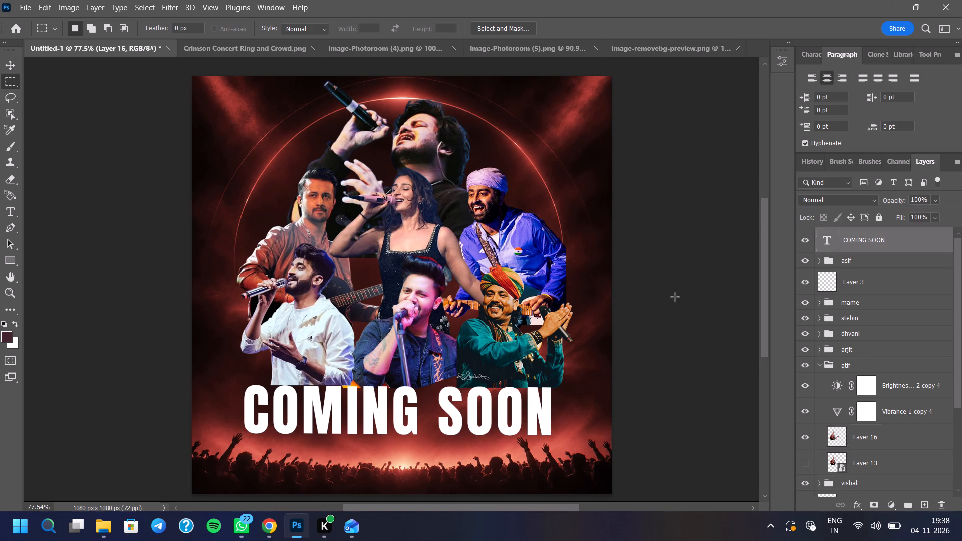
left_click(10, 66)
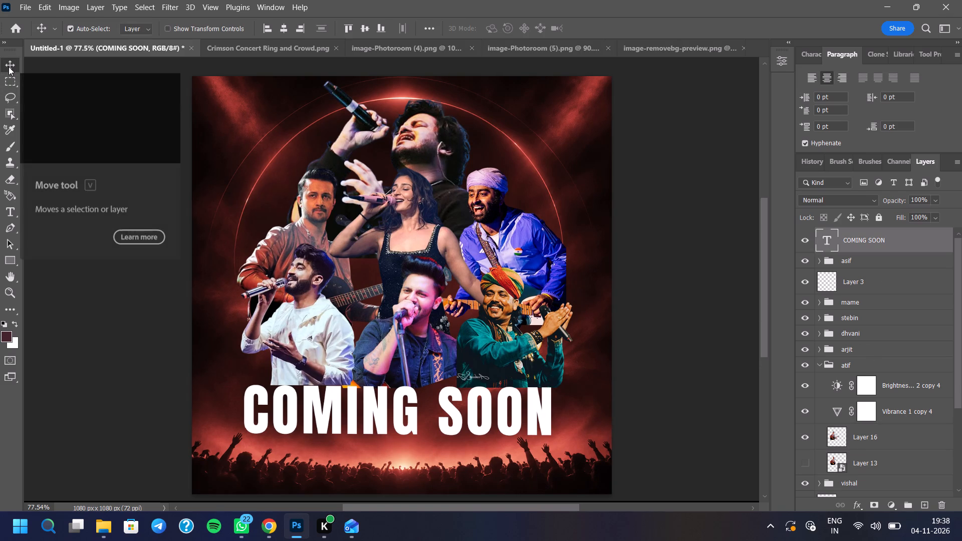
key("Up")
key("Up")
key("Up")
key("Up")
key("Up")
key("Up")
key("Up")
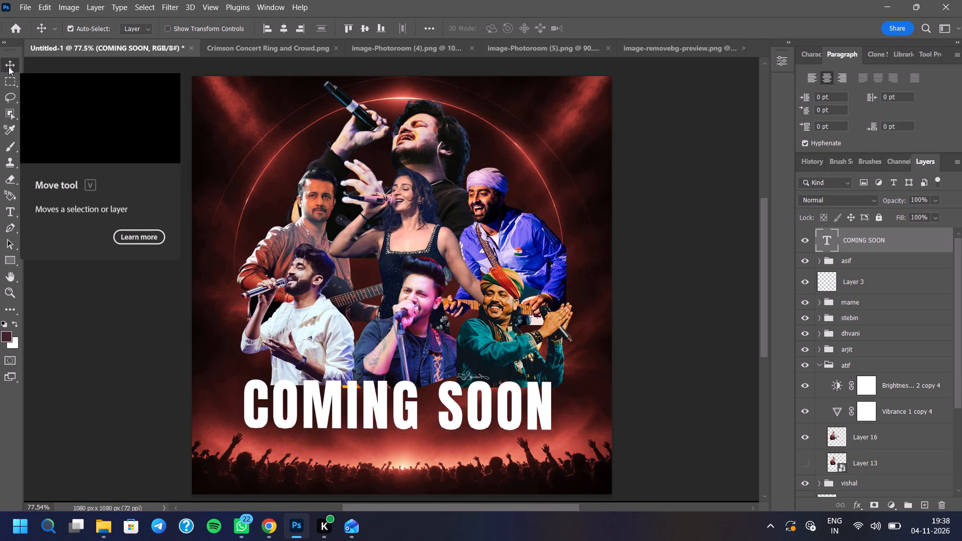
key("Up")
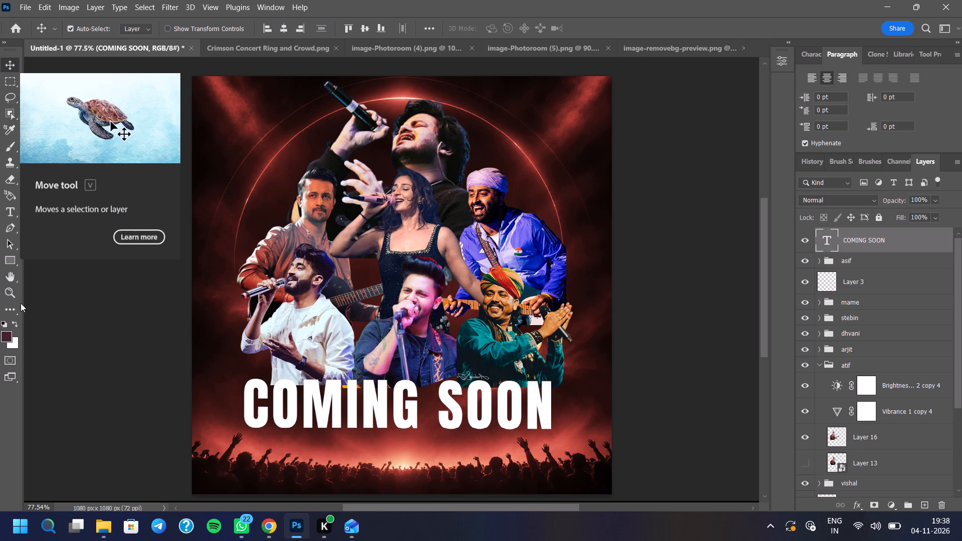
left_click(142, 292)
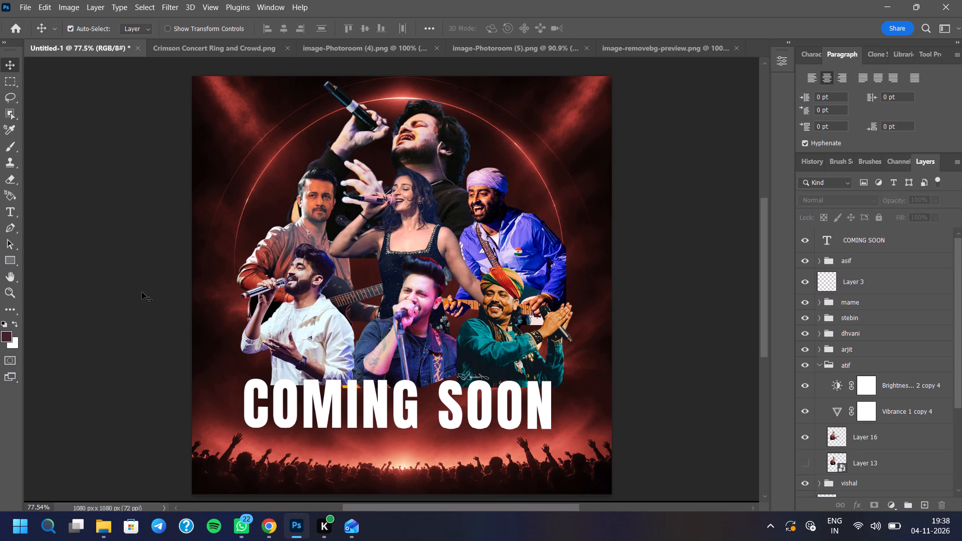
scroll(142, 292, "down", 1, "ctrl")
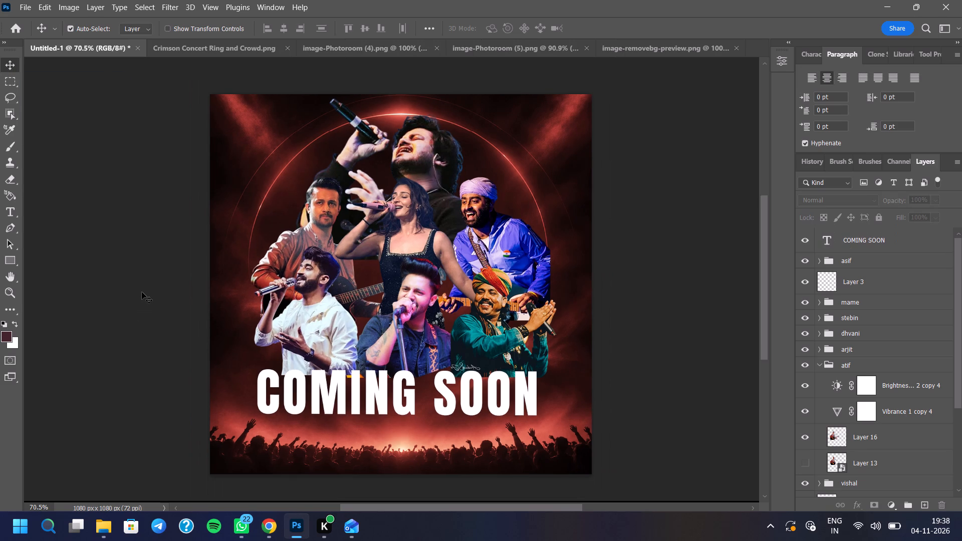
scroll(142, 292, "up", 1)
Compare the background with its Brightness/Contrast 1 and Hue/Saturation 1 adjustments toggled, leaving only Hue/Saturation 1 hidden, and check the poster.
scroll(860, 346, "down", 10)
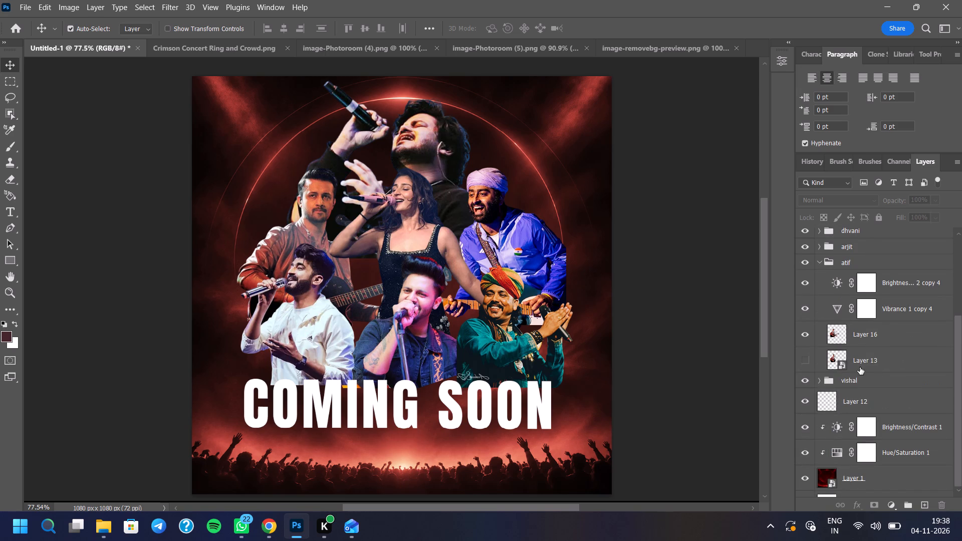
left_click(801, 411)
left_click(801, 411)
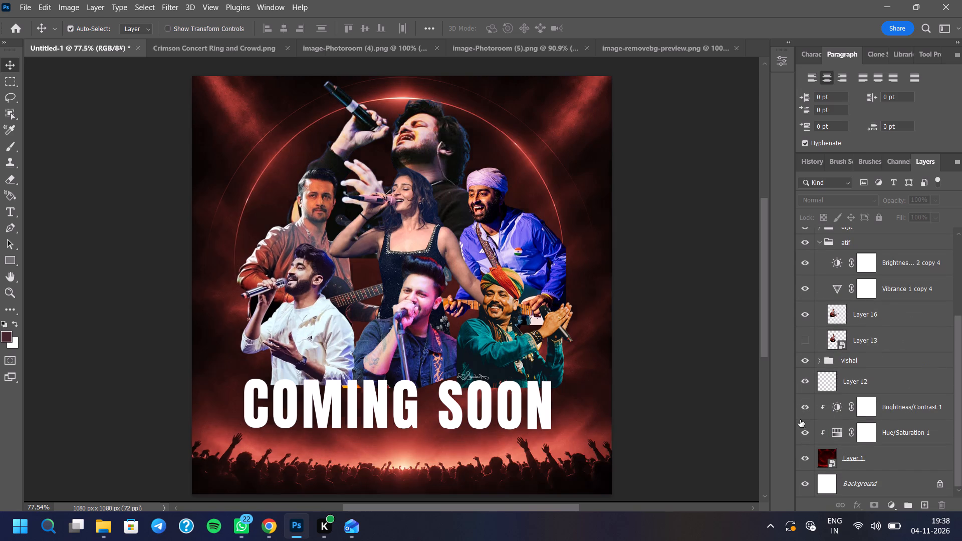
left_click(798, 428)
left_click(800, 414)
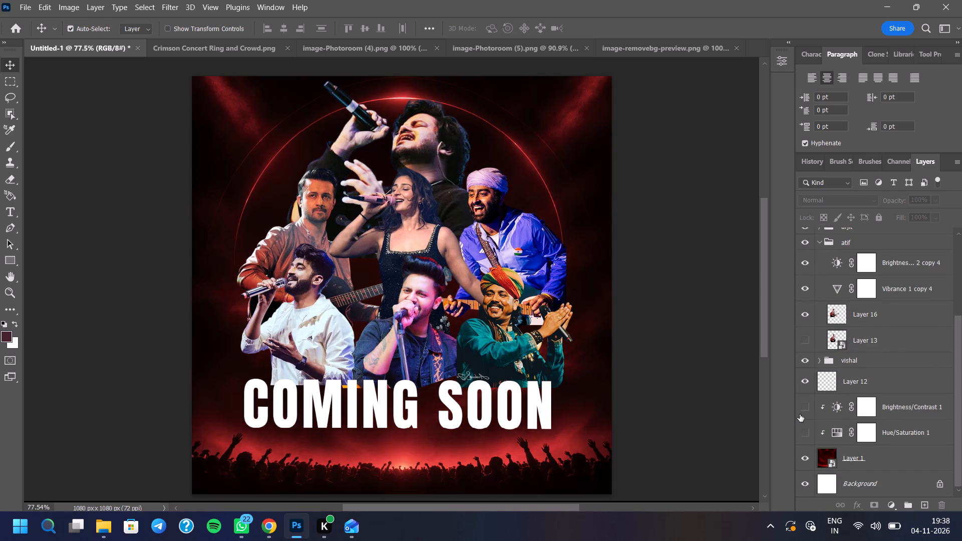
left_click(800, 414)
left_click(802, 433)
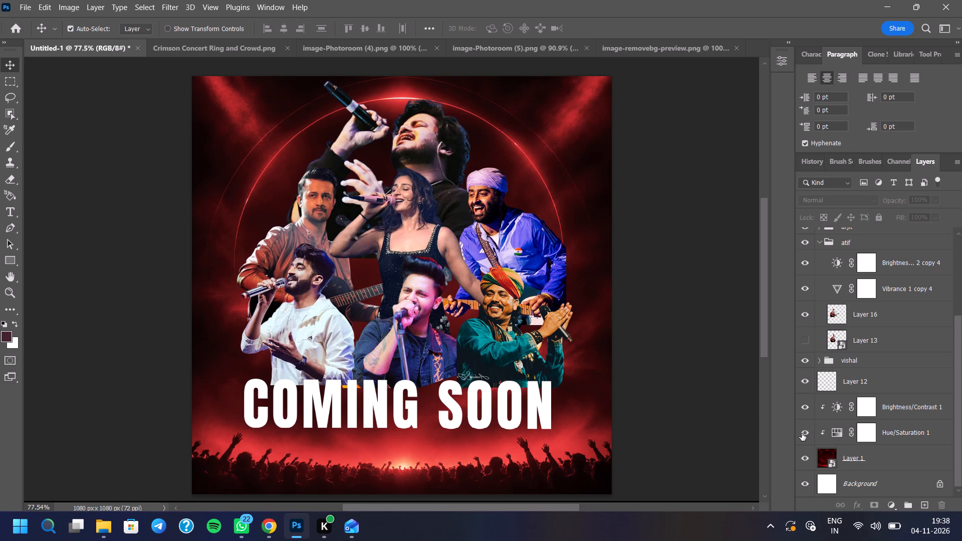
left_click(802, 433)
left_click(804, 428)
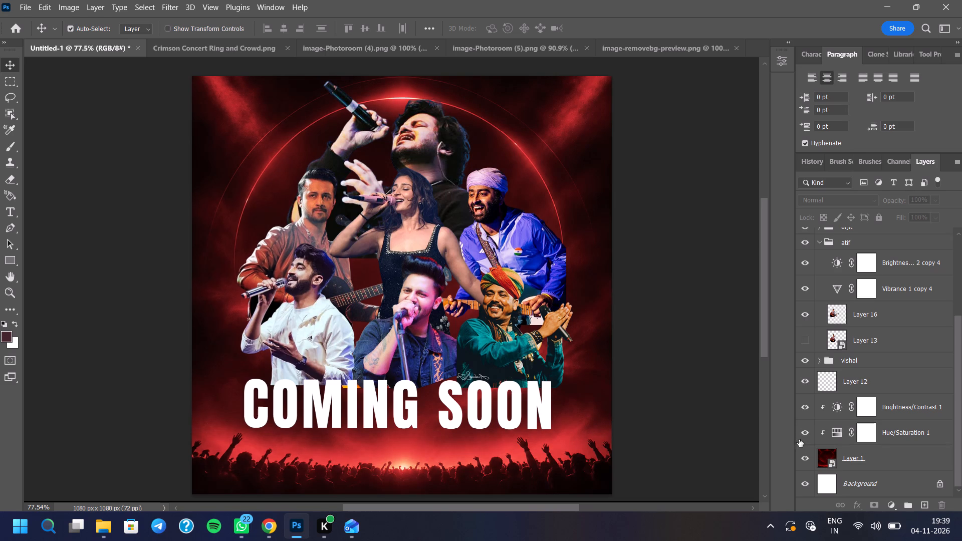
left_click(802, 438)
scroll(557, 261, "down", 3)
scroll(511, 296, "up", 3)
scroll(448, 398, "down", 3)
scroll(479, 318, "up", 3)
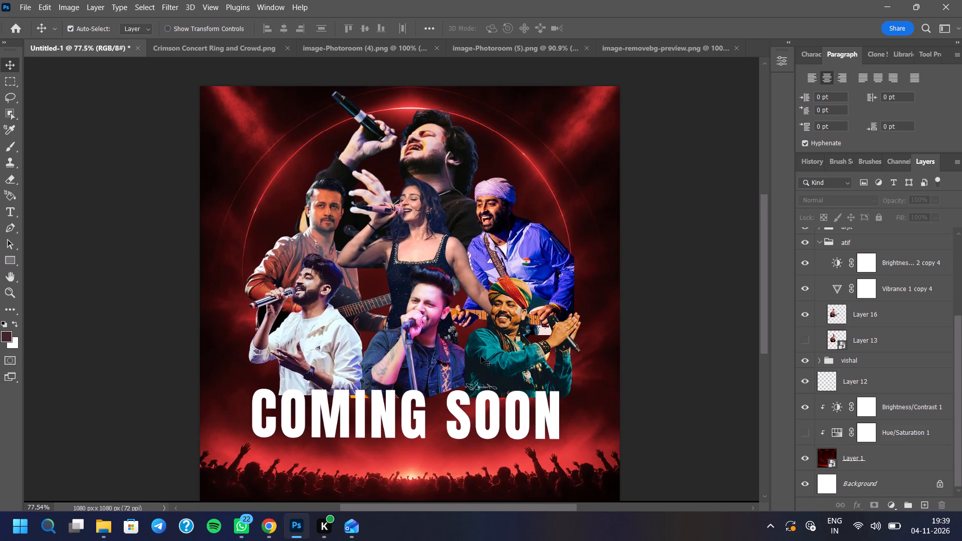
scroll(529, 238, "up", 2)
scroll(537, 219, "down", 3)
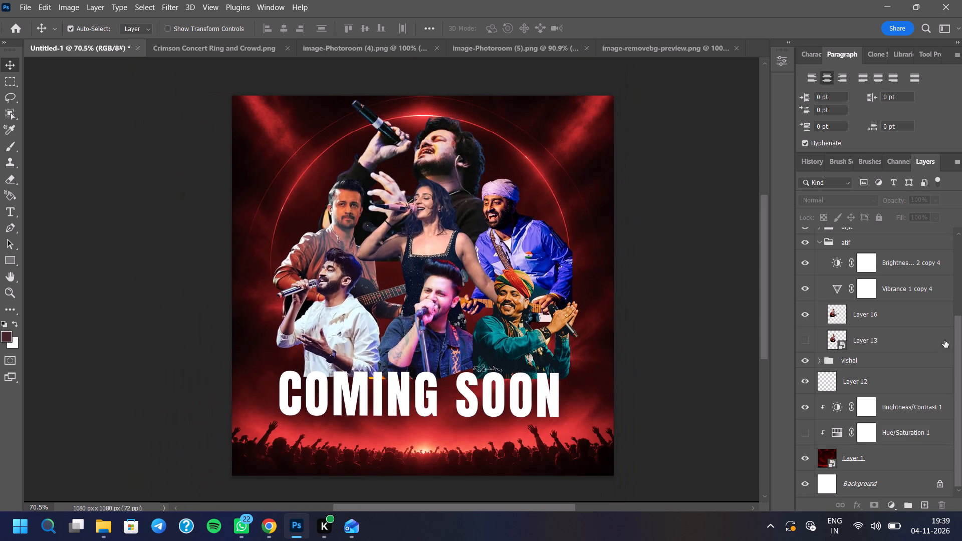
Add a new blank layer directly above the COMING SOON text layer.
scroll(926, 340, "up", 10)
left_click(923, 243)
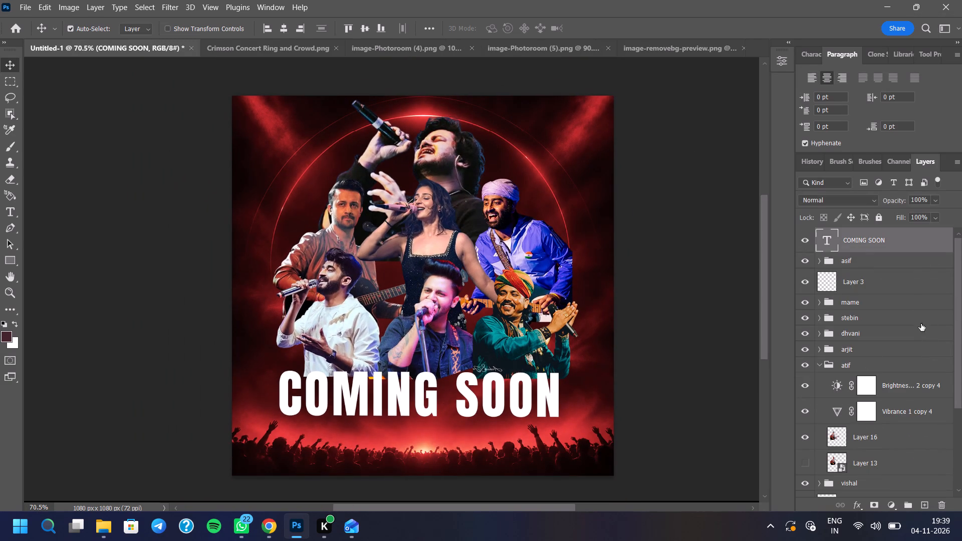
left_click(922, 508)
Choose the Brush tool with the Soft Round tip and set its size to 133 px.
scroll(462, 211, "up", 3)
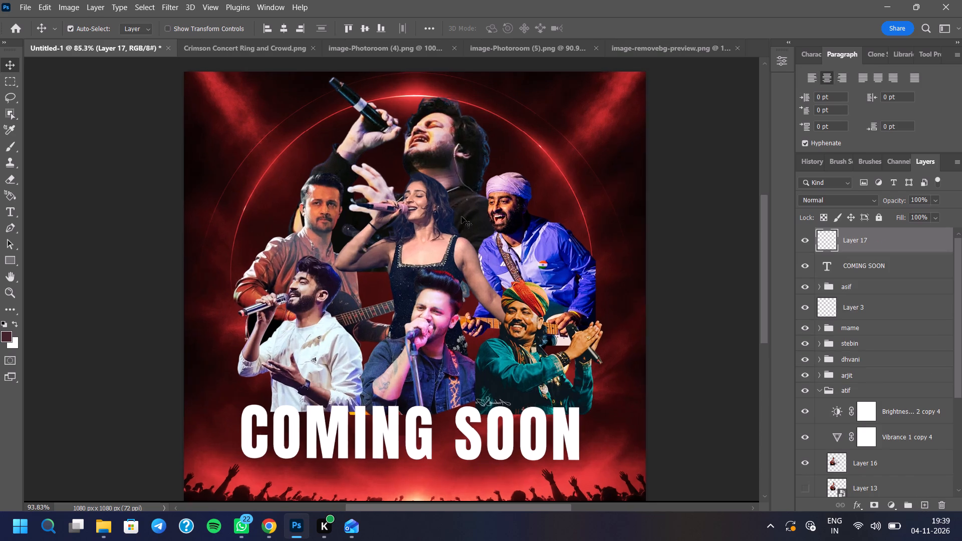
scroll(433, 240, "down", 2)
left_click(6, 138)
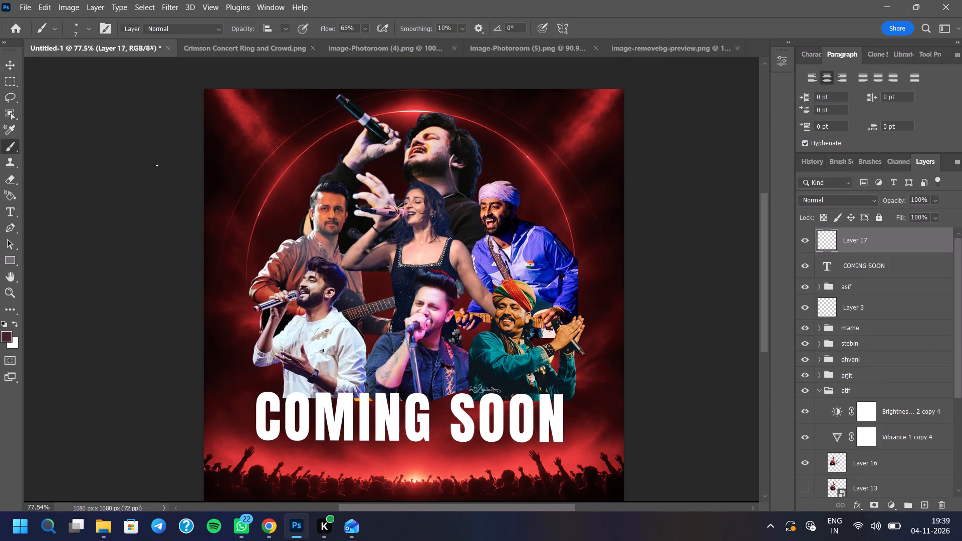
right_click(208, 175)
left_click(302, 204)
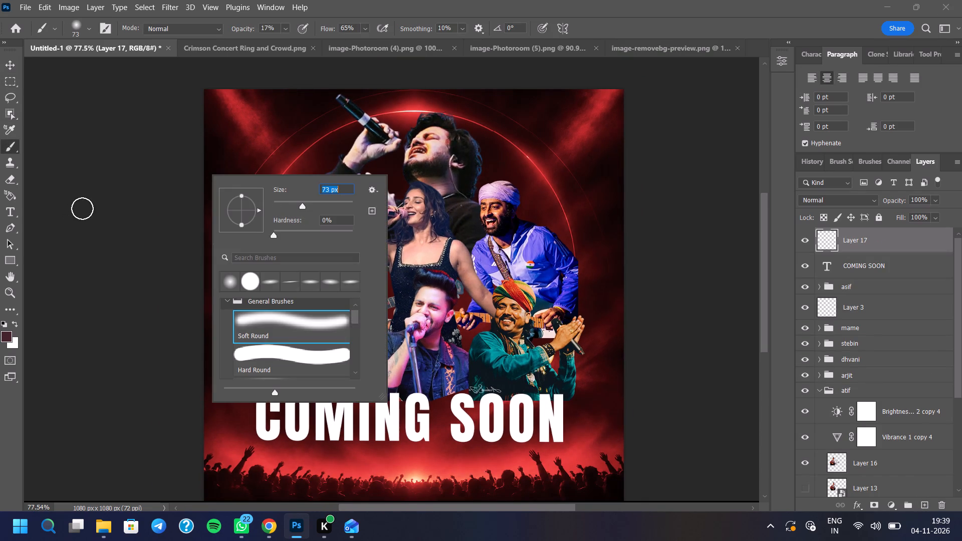
left_click(323, 199)
left_click(320, 200)
left_click(87, 205)
Set the foreground colour to the bright red #ca3030 sampled from the background glow above the crowd.
left_click(1, 334)
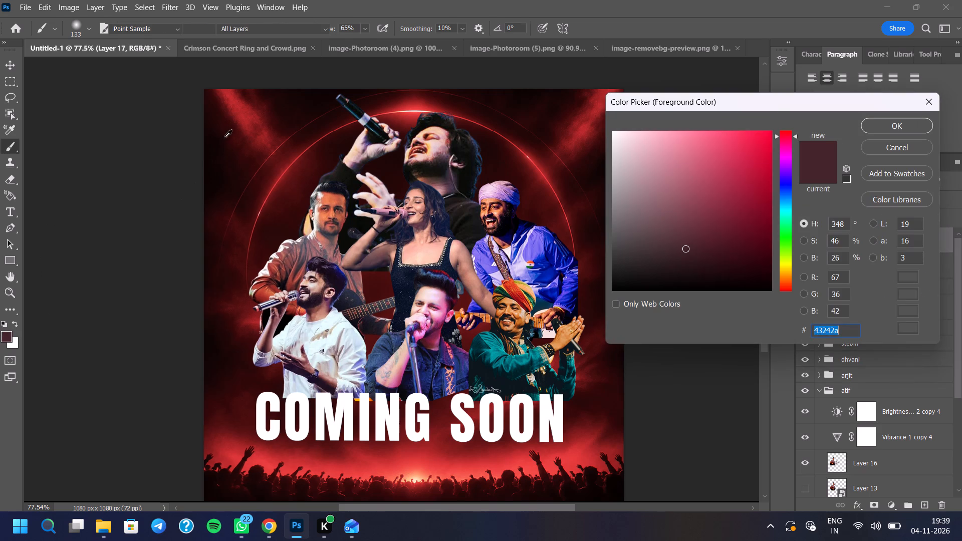
left_click(246, 126)
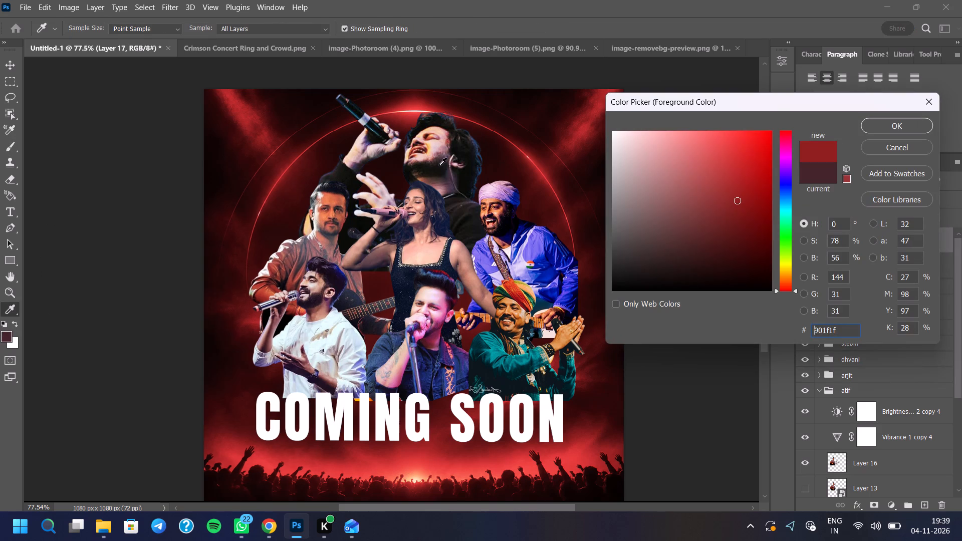
left_click(311, 466)
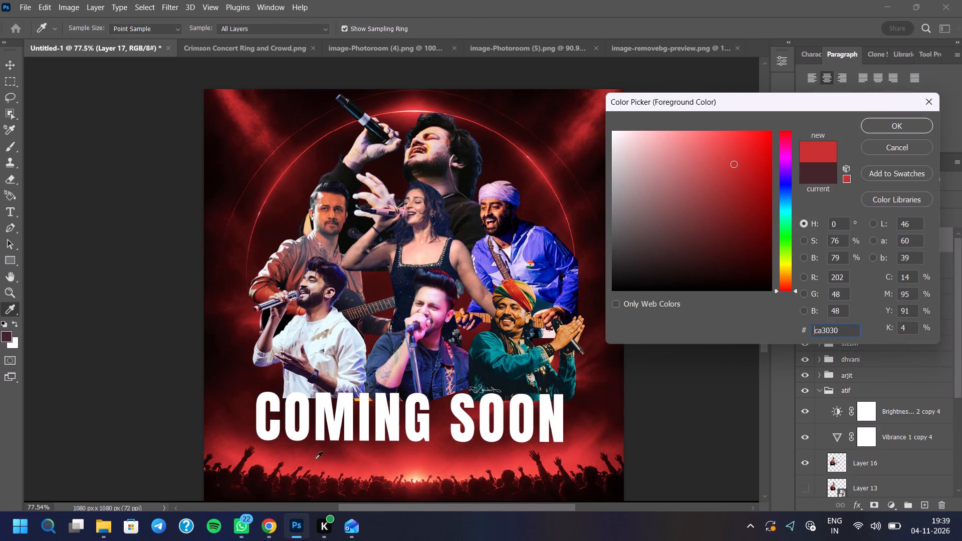
left_click(882, 125)
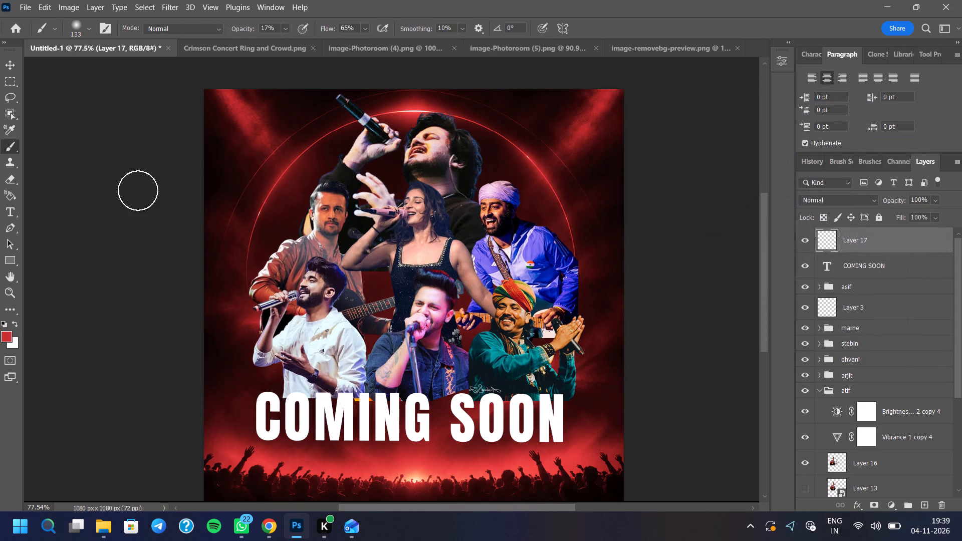
Lower the brush flow to 48%.
right_click(249, 180)
left_click(172, 200)
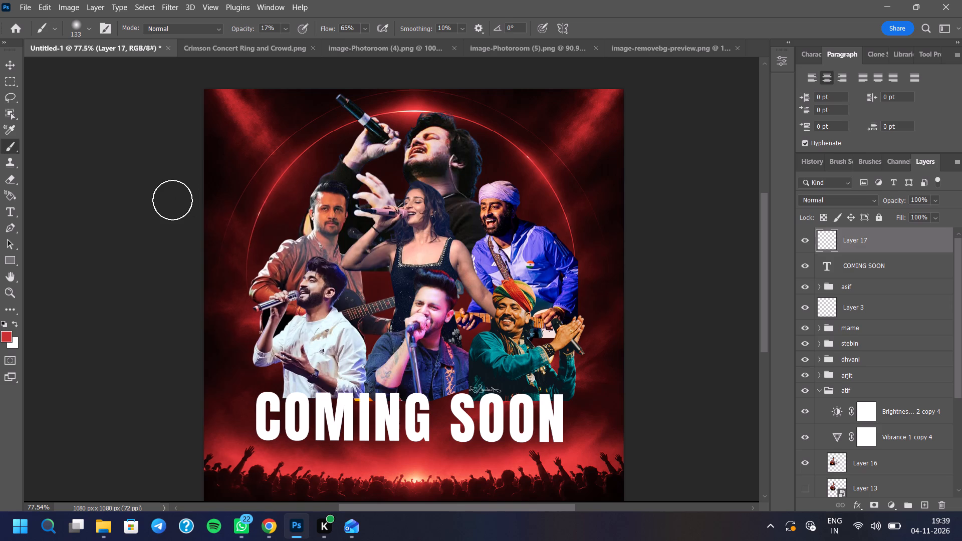
scroll(384, 198, "up", 7)
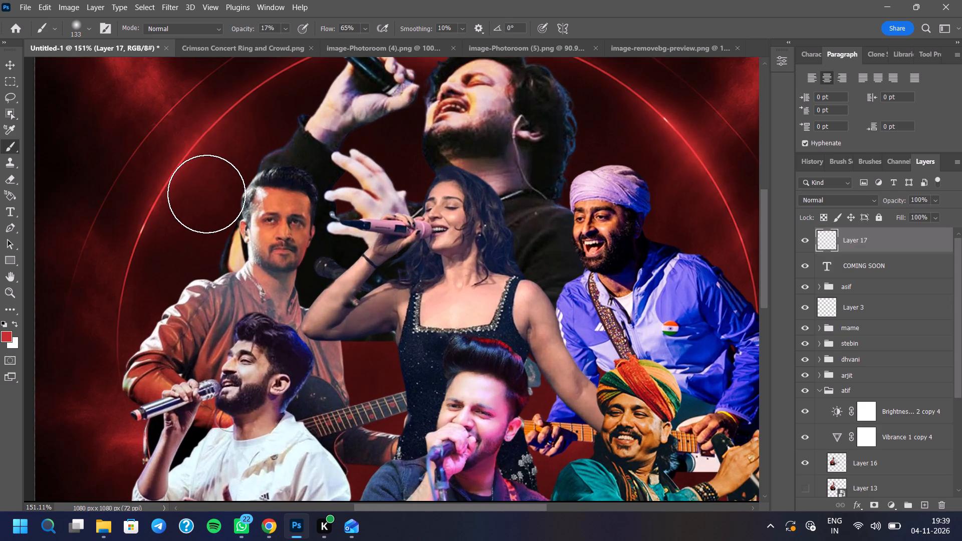
left_click(365, 27)
left_click(365, 40)
left_click(162, 262)
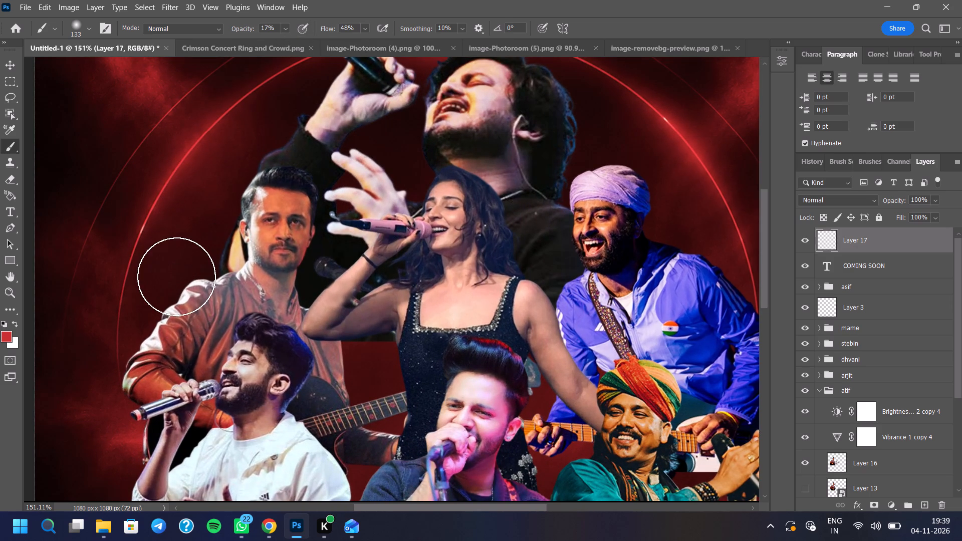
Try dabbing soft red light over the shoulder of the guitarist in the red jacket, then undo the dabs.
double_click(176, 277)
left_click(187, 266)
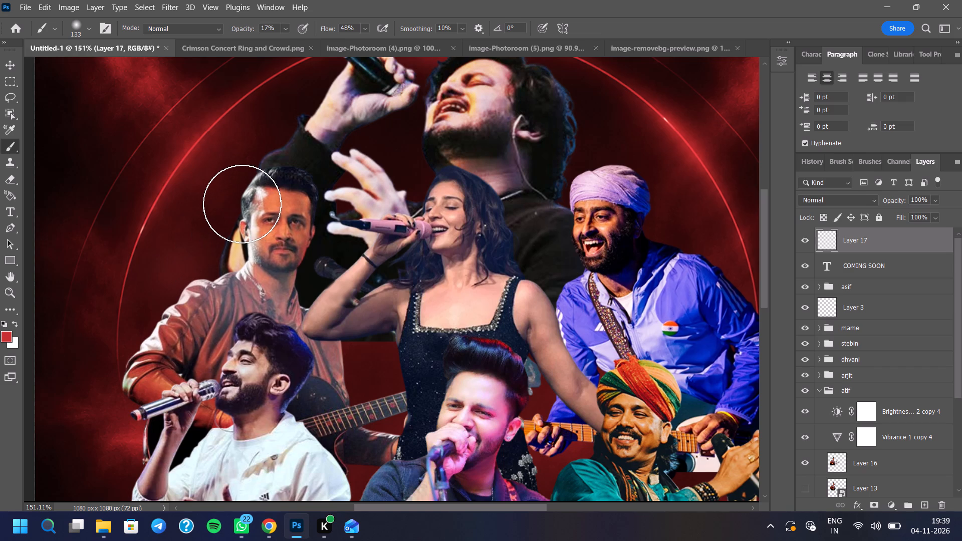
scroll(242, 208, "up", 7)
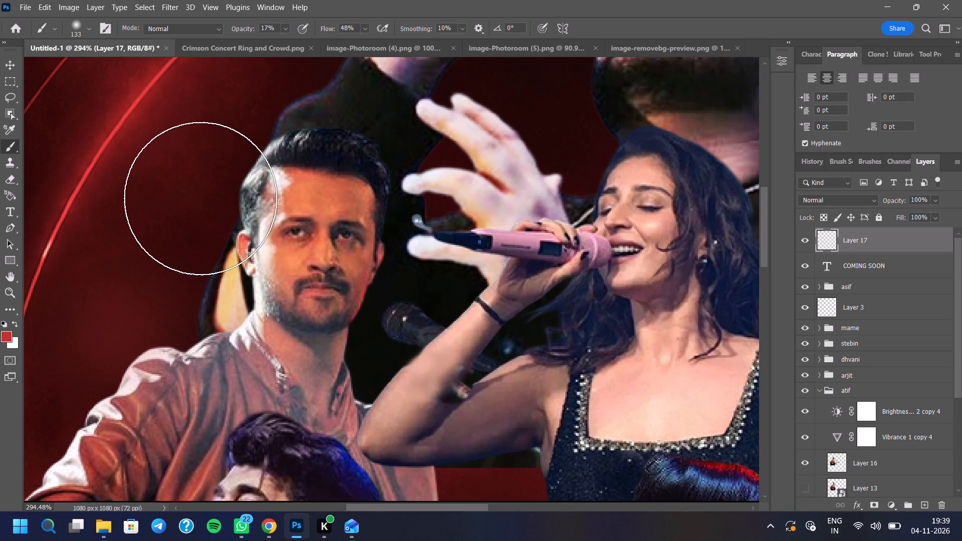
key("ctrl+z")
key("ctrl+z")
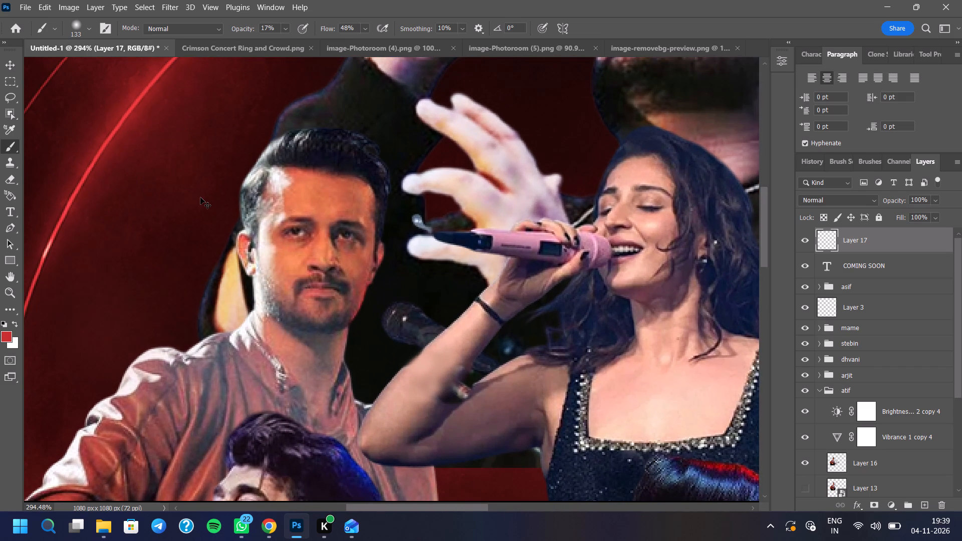
Reduce the soft round brush size to 91 px.
right_click(258, 166)
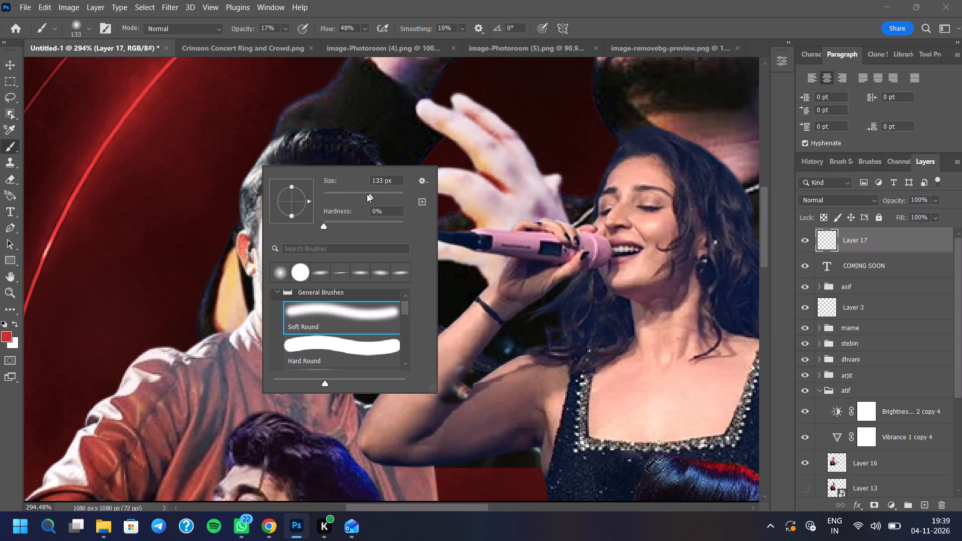
left_click(361, 192)
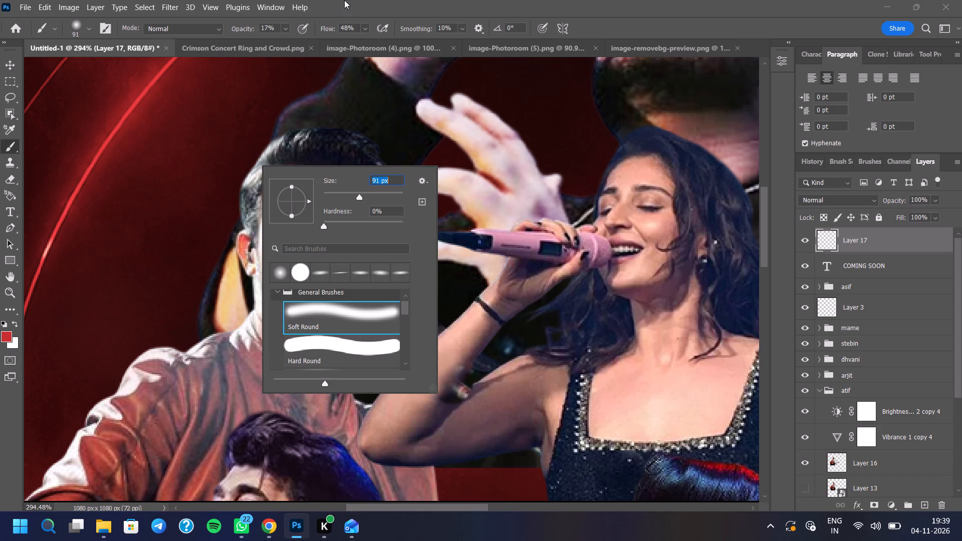
left_click(344, 0)
scroll(268, 177, "down", 8)
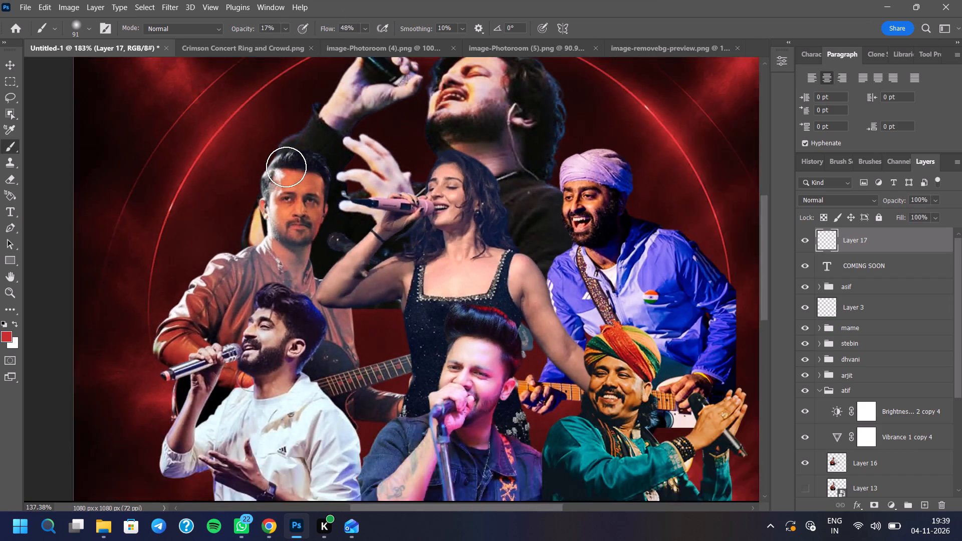
Paint soft red light along the bottom of the letters of COMING, from the C to the G.
scroll(286, 167, "down", 7)
scroll(252, 396, "up", 8)
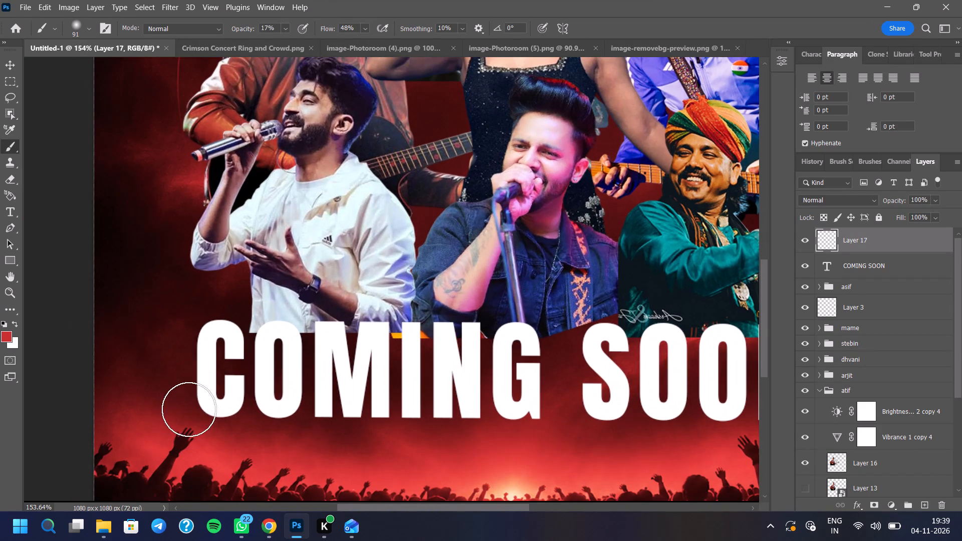
left_click(189, 409)
left_click(200, 417)
left_click(209, 418)
left_click(218, 418)
left_click(258, 421)
left_click(264, 420)
left_click(271, 418)
left_click(283, 418)
left_click(294, 418)
left_click(305, 418)
left_click_drag(316, 418, 511, 420)
triple_click(515, 418)
left_click(520, 416)
Build up the red fade with repeated passes back and forth along the lower edge of COMING.
left_click_drag(511, 417, 490, 417)
left_click_drag(487, 418, 482, 419)
left_click(464, 419)
left_click_drag(459, 419, 449, 420)
left_click_drag(445, 421, 436, 422)
left_click(431, 421)
left_click_drag(425, 419, 418, 419)
left_click_drag(407, 417, 389, 419)
left_click_drag(375, 416, 367, 416)
left_click_drag(340, 417, 335, 418)
left_click_drag(309, 418, 293, 419)
left_click_drag(264, 416, 252, 416)
left_click_drag(239, 415, 233, 415)
left_click_drag(221, 414, 217, 414)
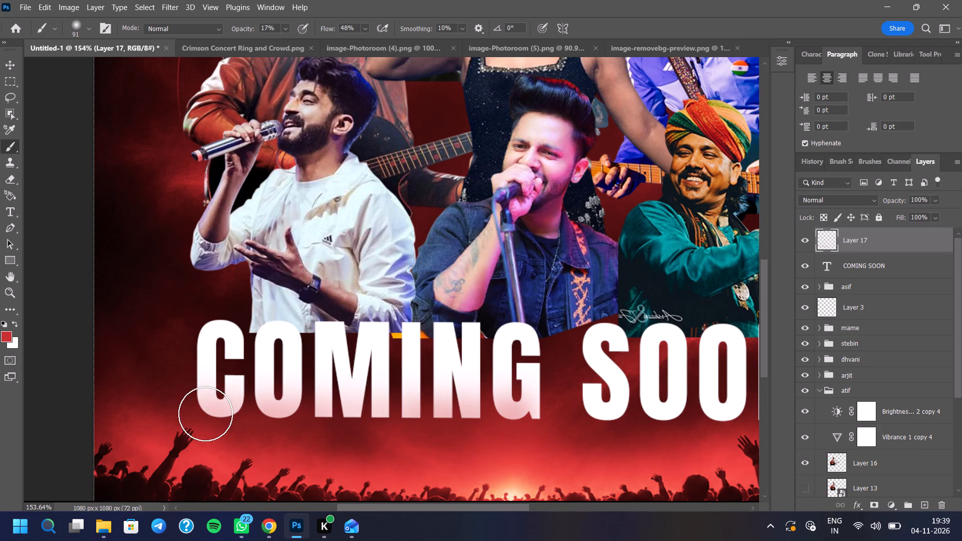
left_click(205, 414)
left_click_drag(205, 414, 225, 414)
left_click_drag(281, 415, 306, 415)
left_click_drag(373, 415, 382, 415)
left_click_drag(419, 416, 430, 416)
left_click_drag(464, 416, 482, 417)
left_click(526, 417)
left_click(531, 416)
Paint the same soft red fade along the bottom of the letters of SOON.
scroll(394, 433, "down", 5)
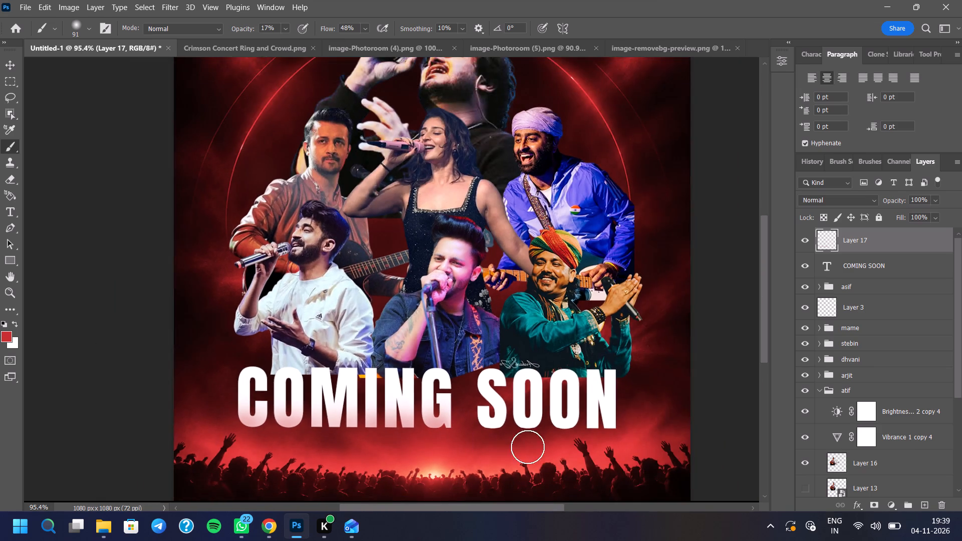
scroll(528, 446, "up", 6)
double_click(452, 416)
left_click(473, 414)
left_click(496, 414)
left_click(519, 414)
left_click(565, 414)
left_click(594, 415)
left_click(608, 413)
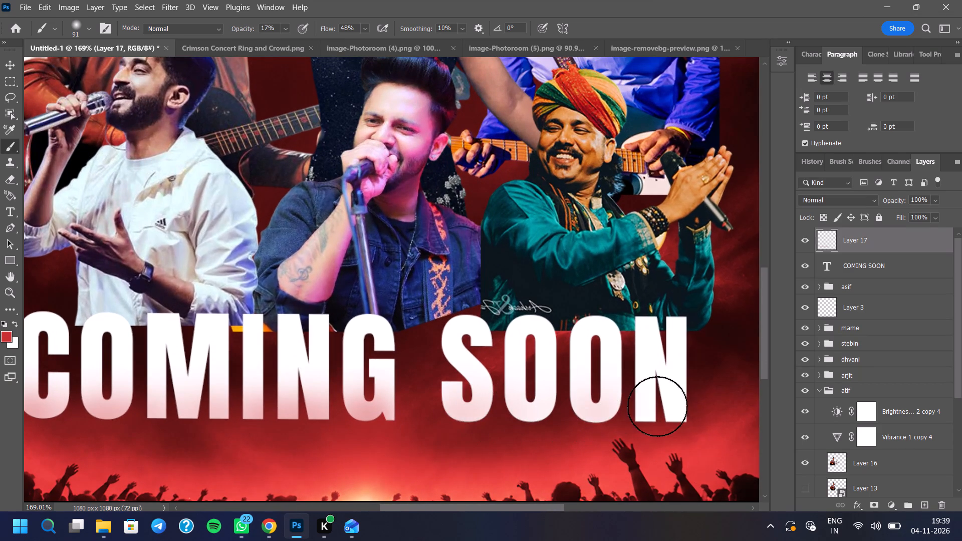
left_click(657, 406)
left_click(684, 406)
left_click_drag(659, 410, 614, 412)
left_click(604, 412)
Raise the brush opacity to 49% and paint soft red light over the lower edge of the singer in teal, above SOON.
scroll(519, 418, "down", 8)
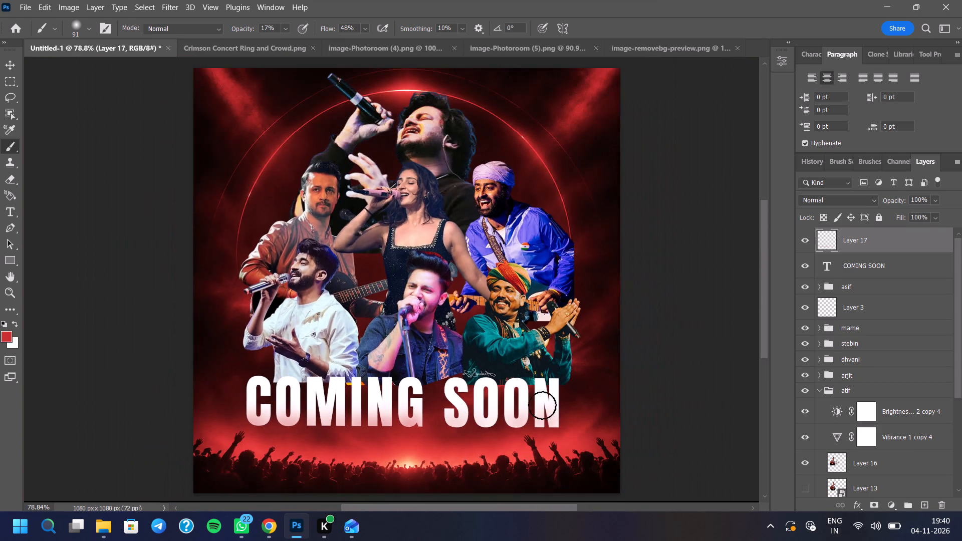
scroll(583, 344, "up", 8)
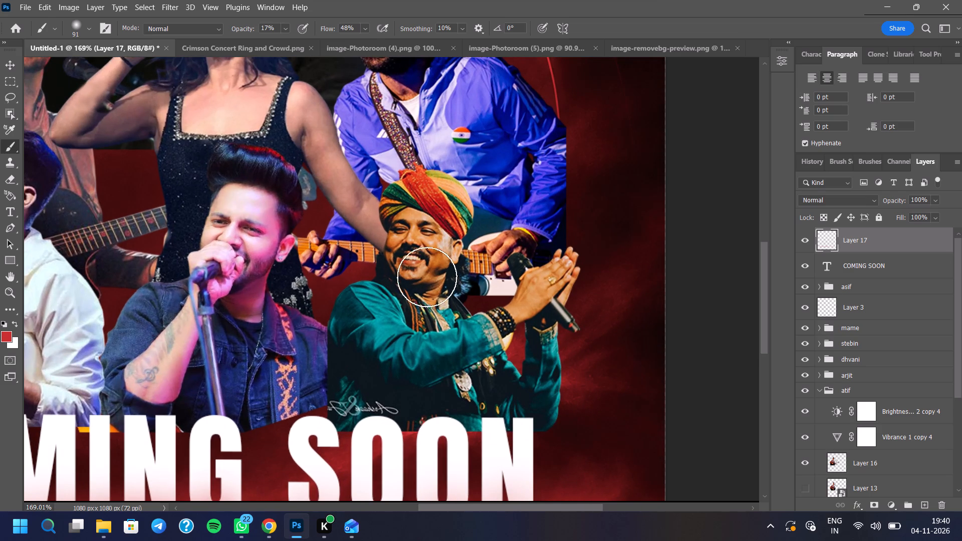
left_click(285, 31)
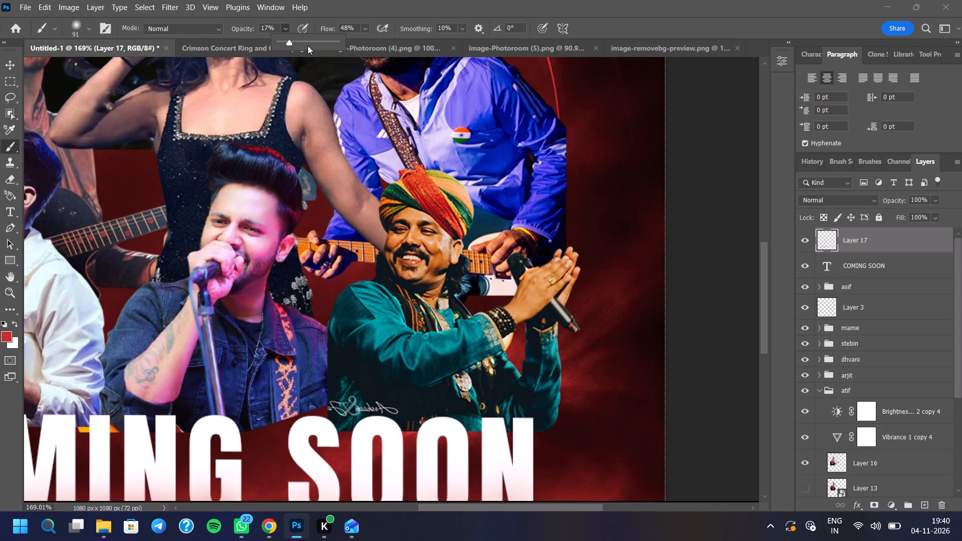
left_click(308, 46)
left_click(704, 250)
left_click(519, 413)
left_click(532, 417)
left_click(542, 410)
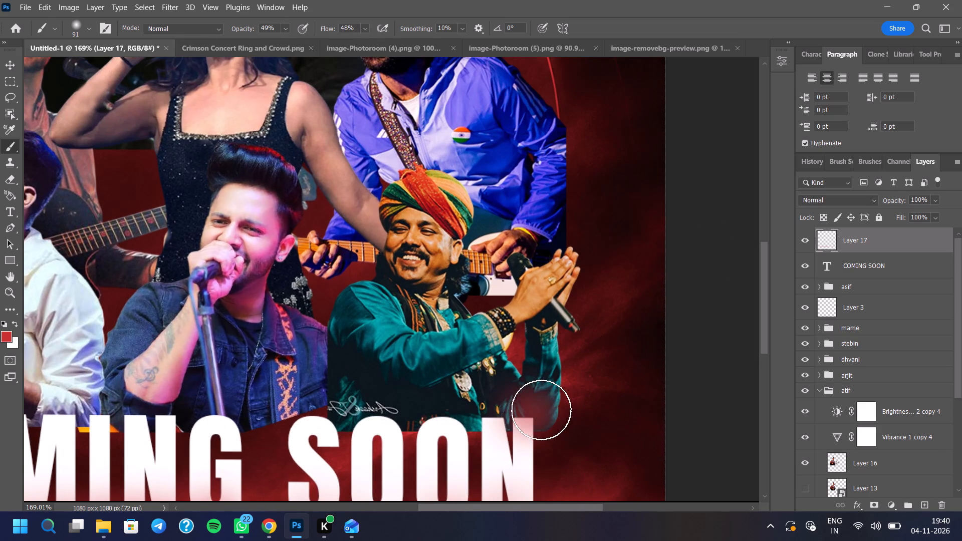
left_click(536, 410)
left_click(526, 410)
left_click(507, 412)
left_click(486, 413)
left_click(480, 413)
left_click(477, 413)
left_click_drag(523, 413, 492, 413)
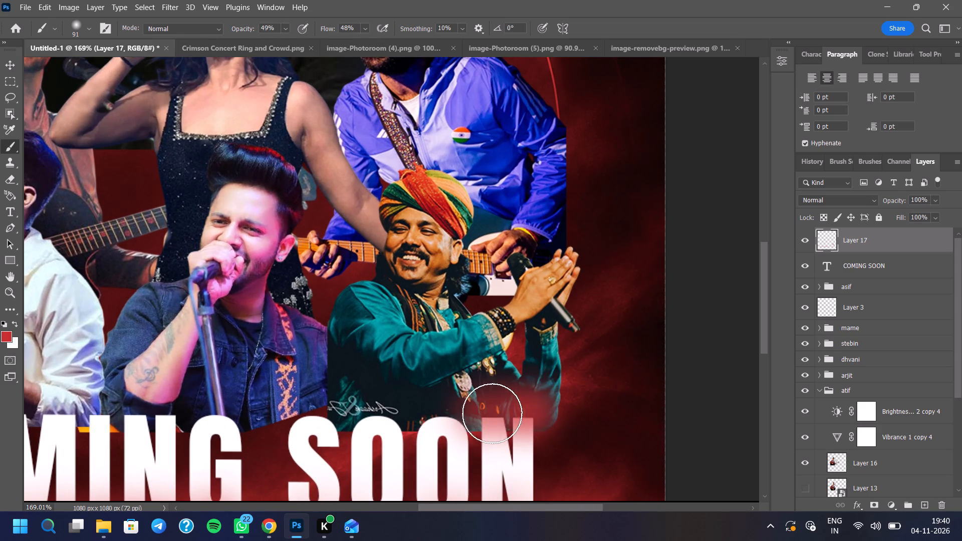
left_click_drag(492, 413, 478, 414)
left_click_drag(470, 414, 361, 414)
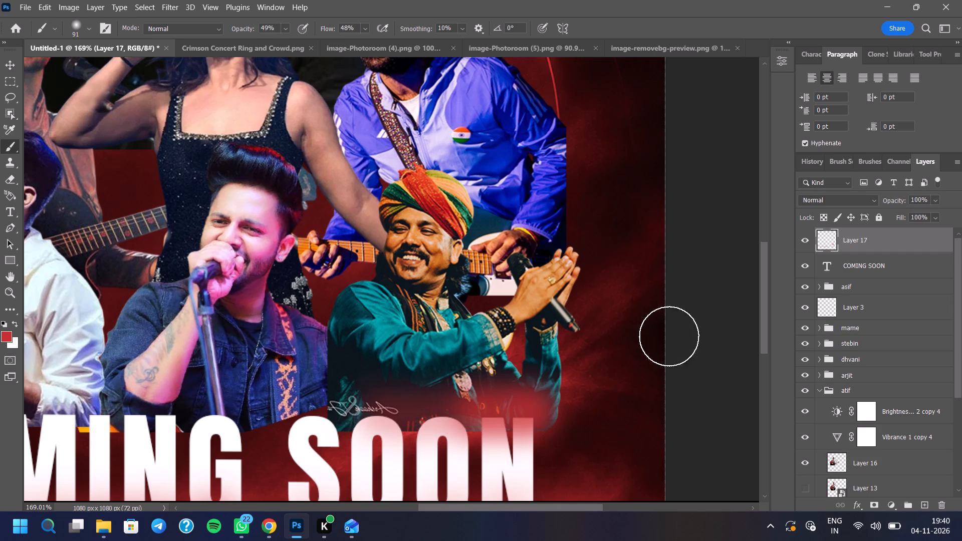
Move Layer 17 directly below the COMING SOON text layer, keeping it above the asif group.
left_click_drag(852, 237, 852, 287)
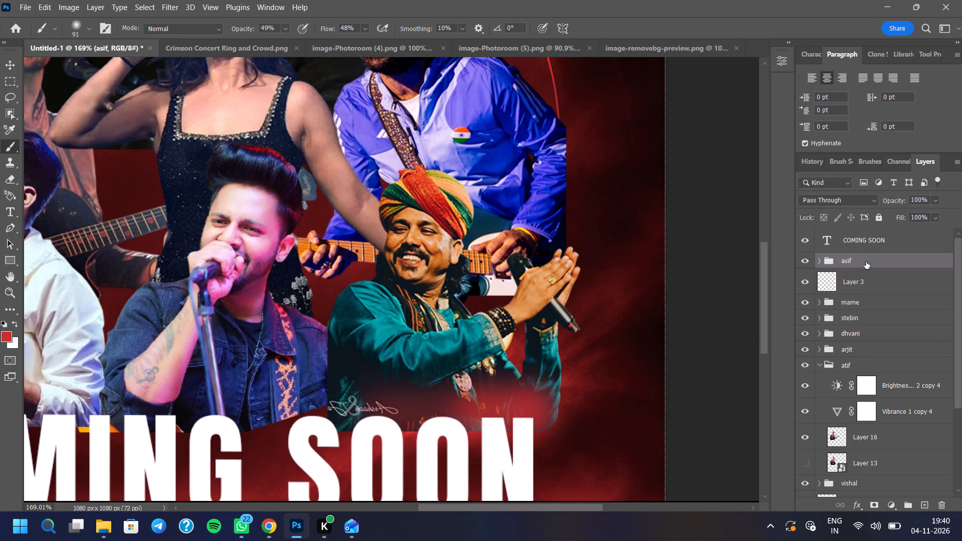
key("ctrl+z")
left_click_drag(878, 243, 878, 250)
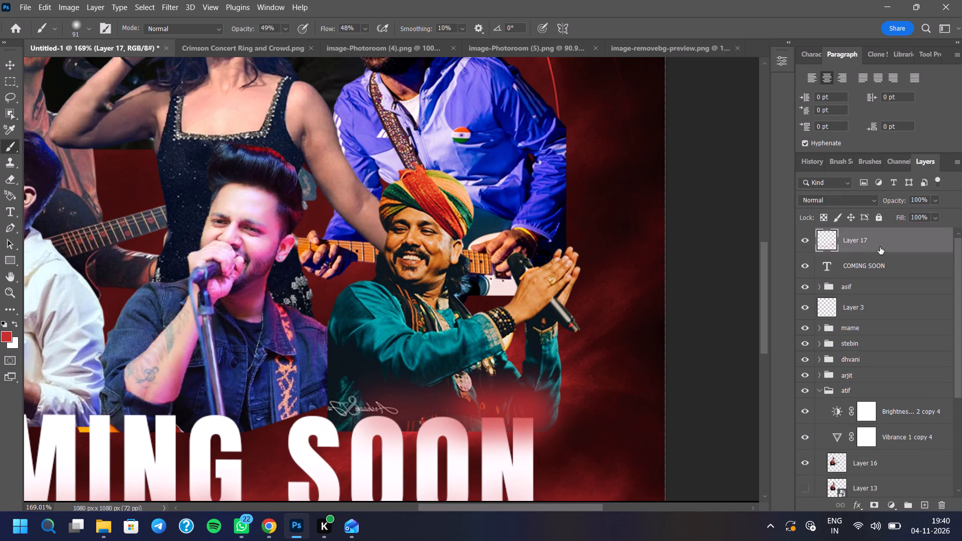
left_click_drag(881, 244, 881, 269)
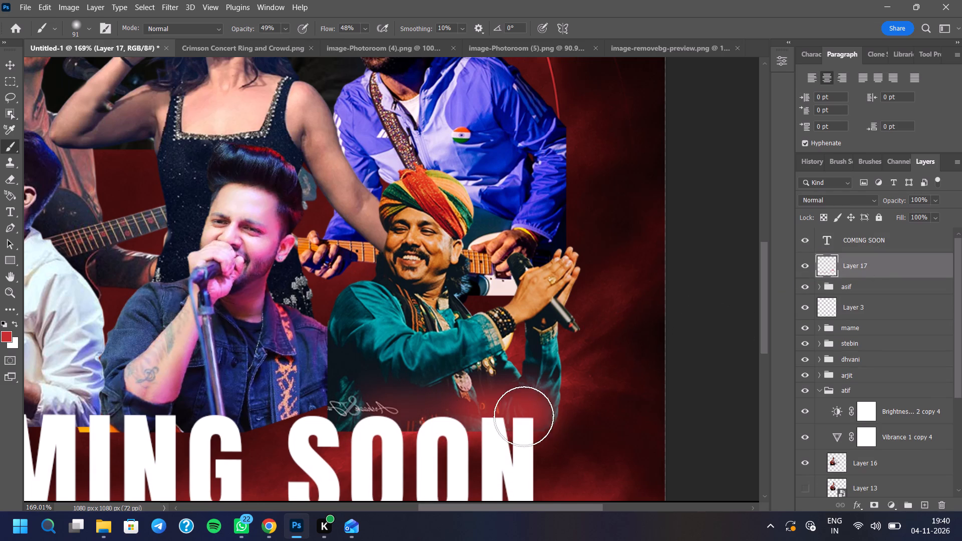
Strengthen the red light along the bottom of the teal outfit, covering the signature watermark above the S.
left_click_drag(473, 414, 461, 416)
double_click(427, 421)
left_click(419, 419)
left_click(401, 414)
left_click(387, 414)
left_click_drag(377, 416, 370, 418)
left_click(349, 421)
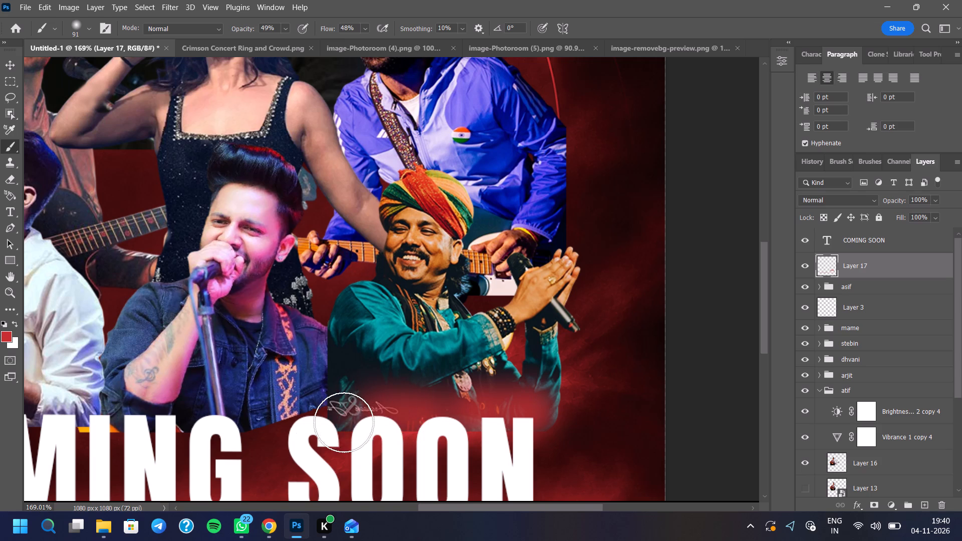
Paint red light over the cut-off bottom edge of the singer in the denim jacket, just above the text.
left_click(322, 424)
left_click_drag(302, 425, 298, 428)
left_click(287, 428)
left_click(279, 426)
left_click_drag(277, 418, 286, 414)
left_click_drag(300, 412, 308, 413)
left_click_drag(315, 416, 324, 420)
double_click(344, 420)
left_click_drag(337, 422, 323, 422)
left_click_drag(297, 422, 282, 425)
left_click_drag(256, 426, 246, 426)
left_click(212, 424)
Dab red light over the cut-off bottom edge of the singer in the white jacket, above the start of COMING.
scroll(367, 391, "down", 9)
scroll(321, 434, "up", 6)
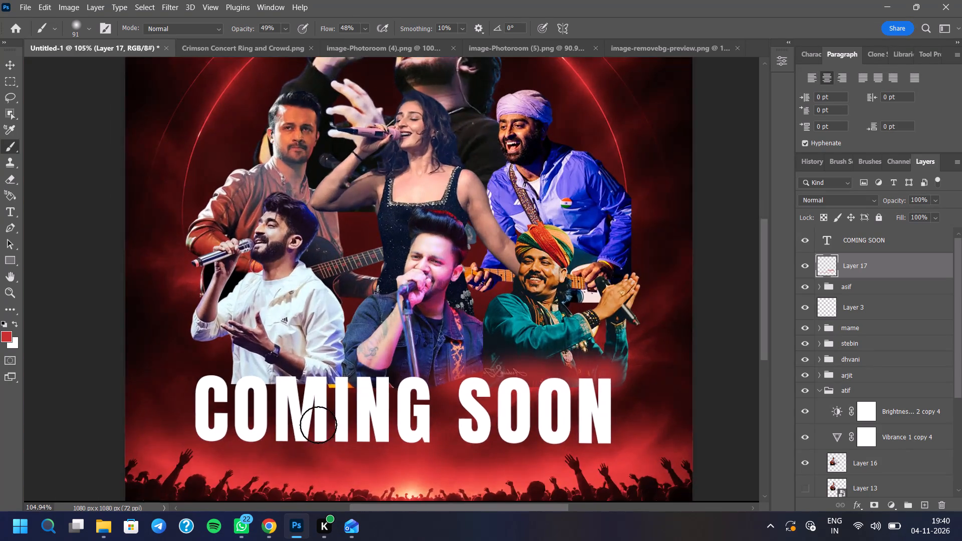
scroll(318, 425, "up", 2)
scroll(410, 401, "down", 4)
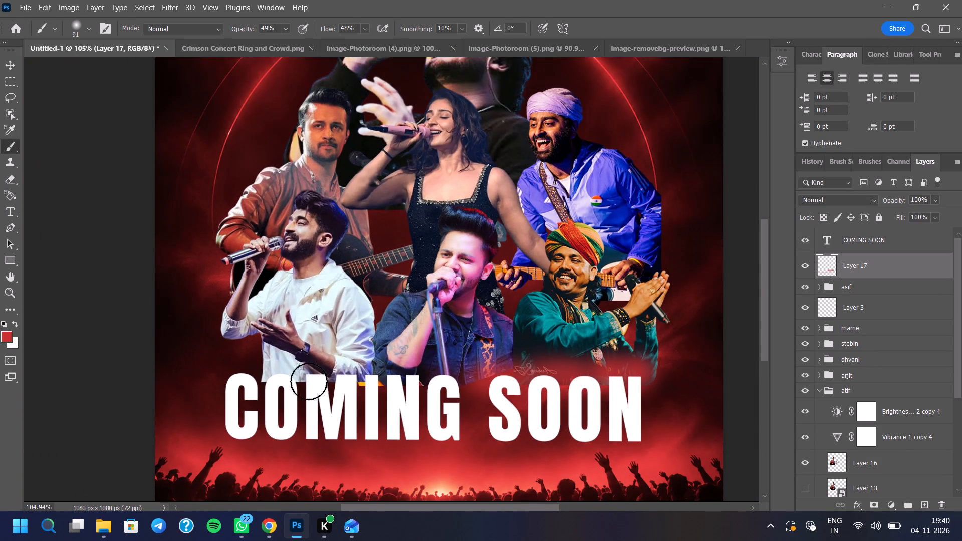
triple_click(246, 371)
left_click(252, 378)
left_click(258, 378)
left_click(264, 378)
double_click(268, 373)
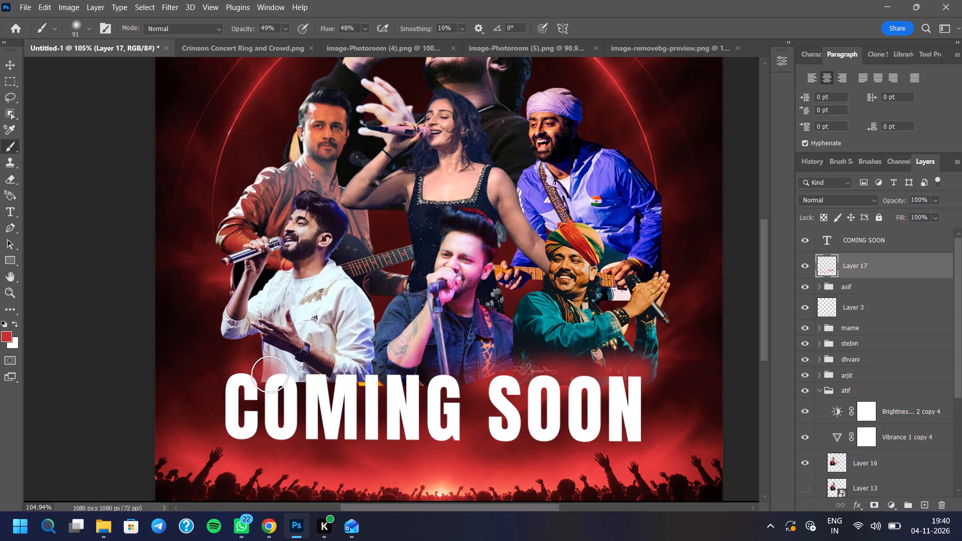
left_click_drag(272, 375, 278, 375)
left_click(283, 375)
left_click(289, 376)
left_click(294, 378)
left_click(298, 379)
double_click(304, 379)
left_click(307, 379)
left_click(313, 379)
left_click(324, 379)
left_click(330, 375)
left_click(335, 374)
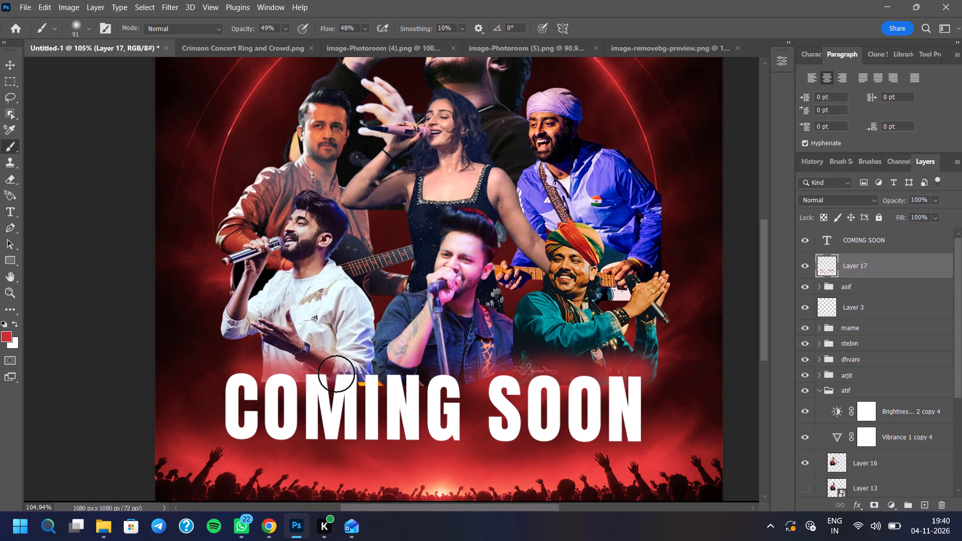
Blend the bottoms of the white and denim jackets with sweeping red strokes, including the outer corner beside the white jacket.
left_click(344, 376)
left_click(371, 378)
left_click(382, 379)
left_click(386, 378)
left_click_drag(338, 378, 503, 377)
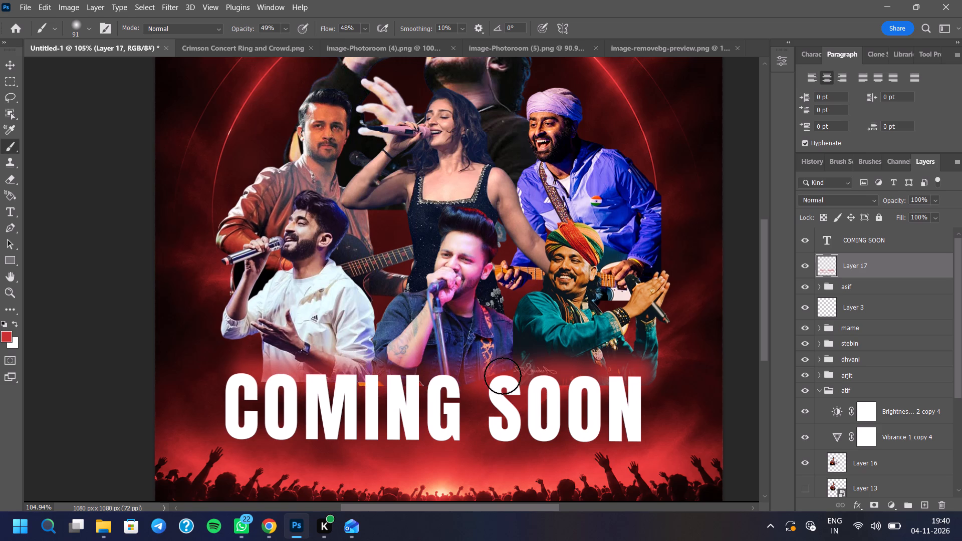
left_click_drag(503, 376, 255, 375)
left_click(247, 367)
left_click(249, 356)
left_click(249, 362)
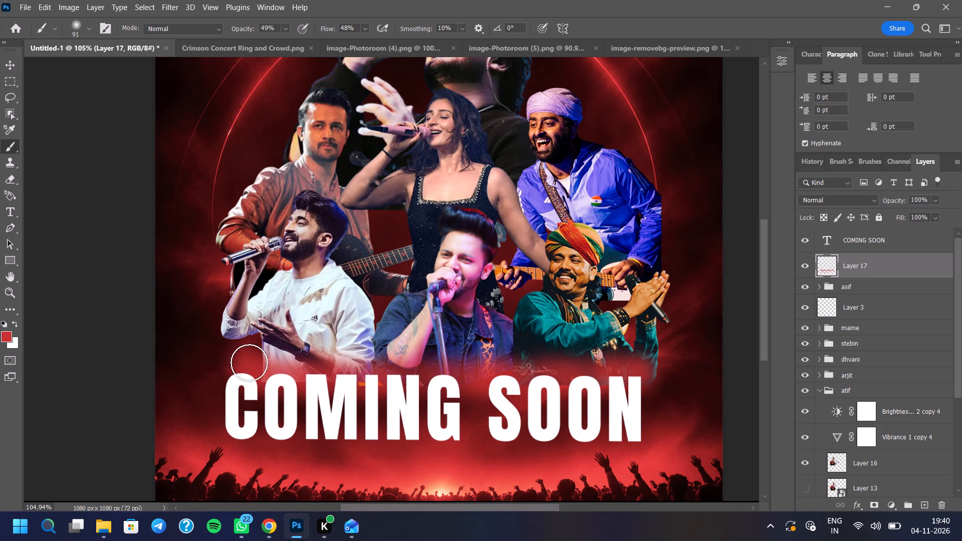
left_click_drag(273, 373, 296, 373)
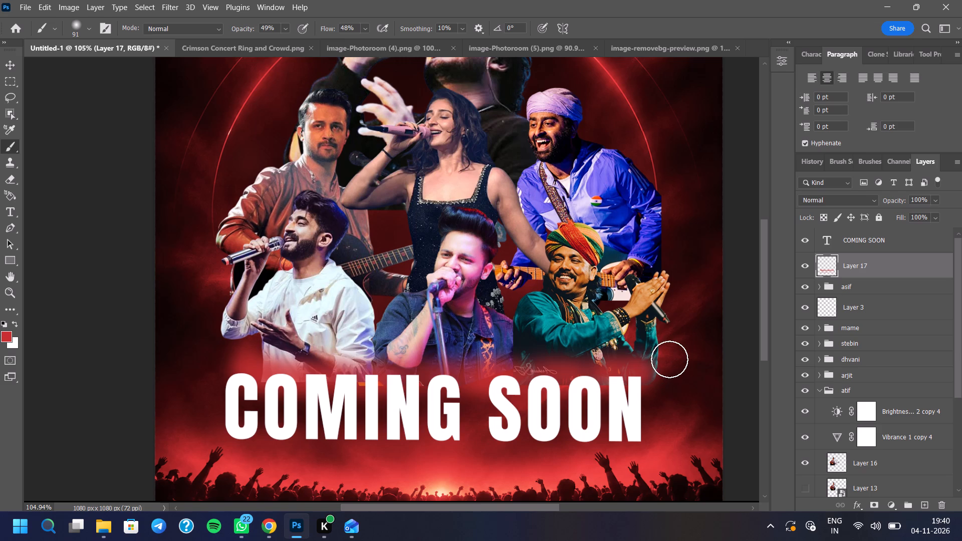
Dab red light around the outer lower sleeve of the singer in teal, above the end of SOON.
left_click(669, 359)
left_click(669, 354)
double_click(666, 374)
left_click(651, 374)
Paint red light along the outer shoulder and arm of the turbaned singer in the blue jacket.
scroll(435, 523, "down", 3)
scroll(486, 349, "down", 3)
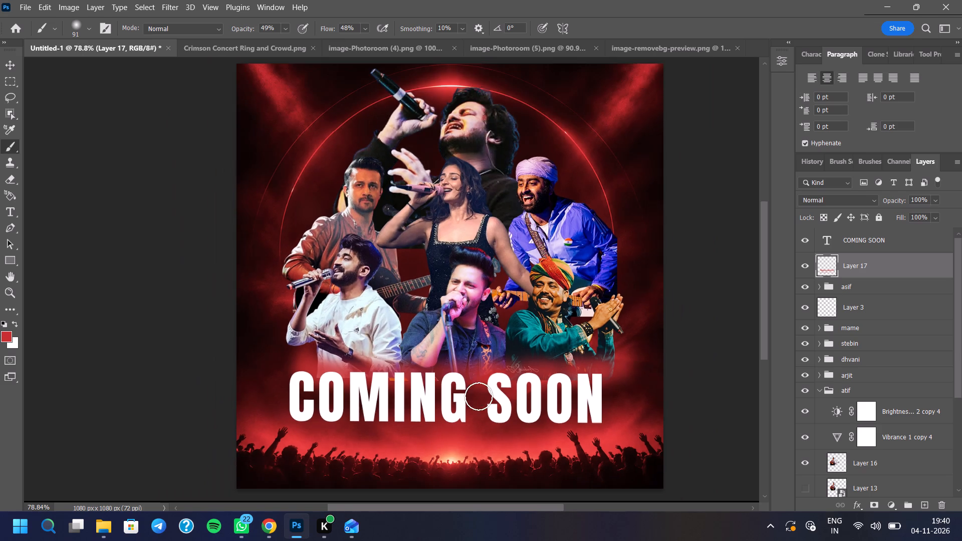
scroll(525, 341, "up", 3)
scroll(513, 437, "down", 2)
scroll(621, 241, "up", 2)
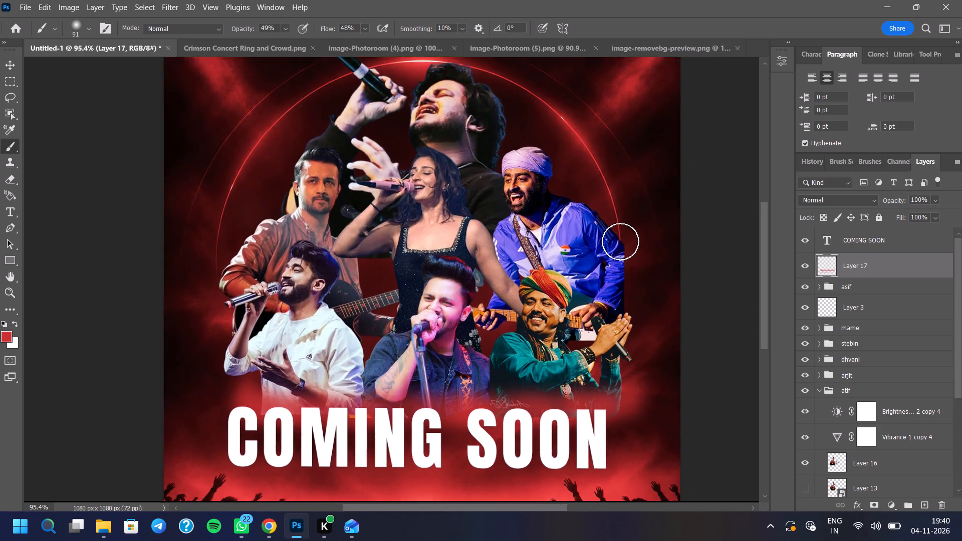
scroll(620, 241, "up", 4)
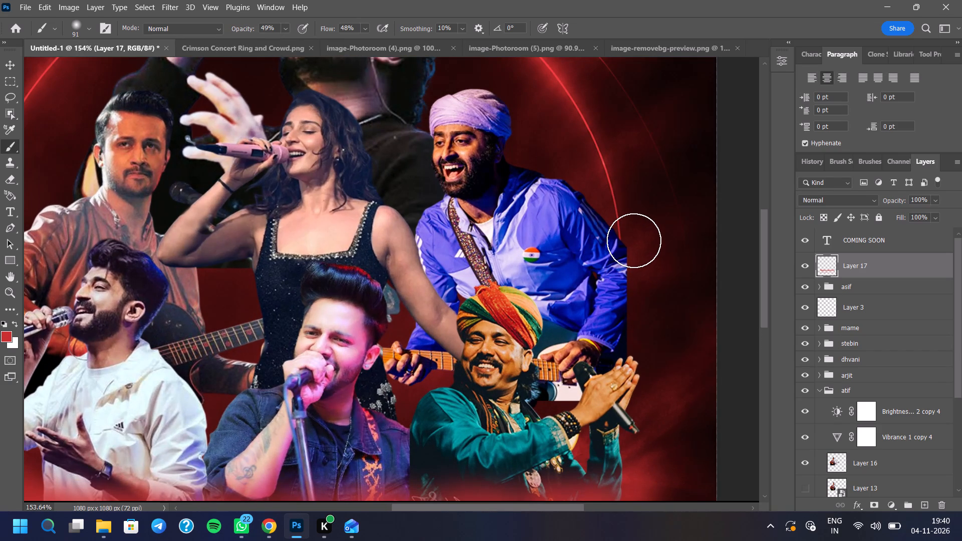
double_click(636, 238)
left_click(619, 251)
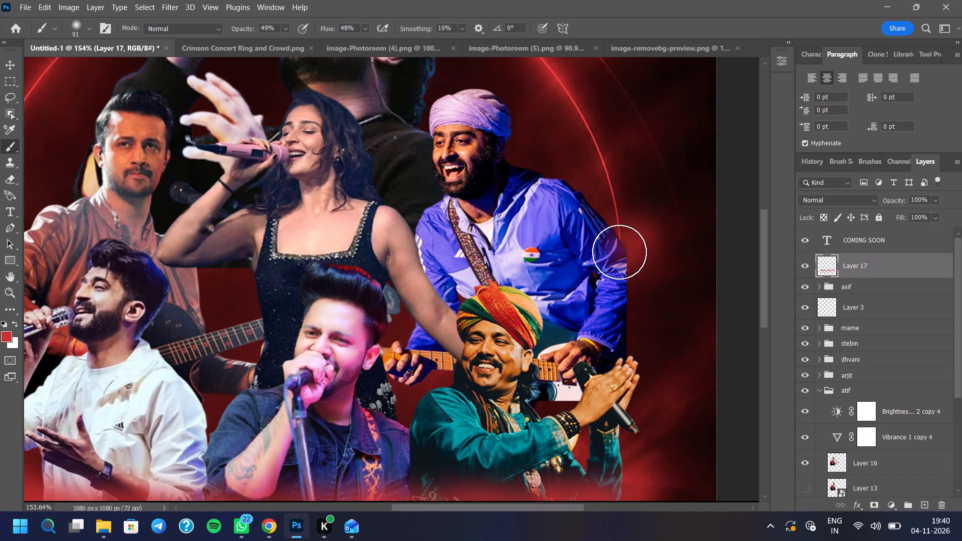
left_click(620, 255)
left_click_drag(622, 266, 624, 272)
left_click(627, 276)
left_click(632, 294)
left_click(633, 306)
left_click(638, 320)
left_click_drag(636, 254, 612, 220)
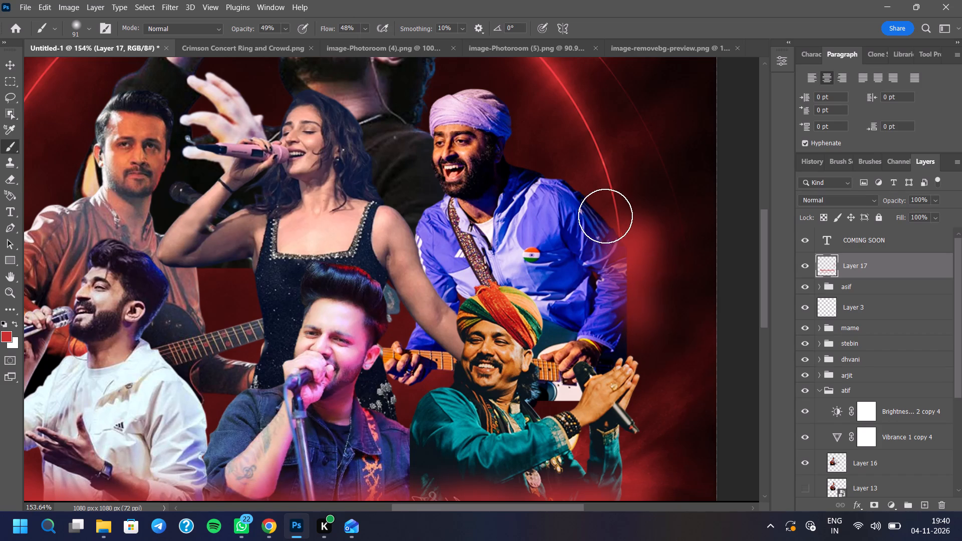
double_click(596, 207)
left_click_drag(604, 224, 615, 232)
left_click_drag(622, 240, 623, 246)
left_click(625, 249)
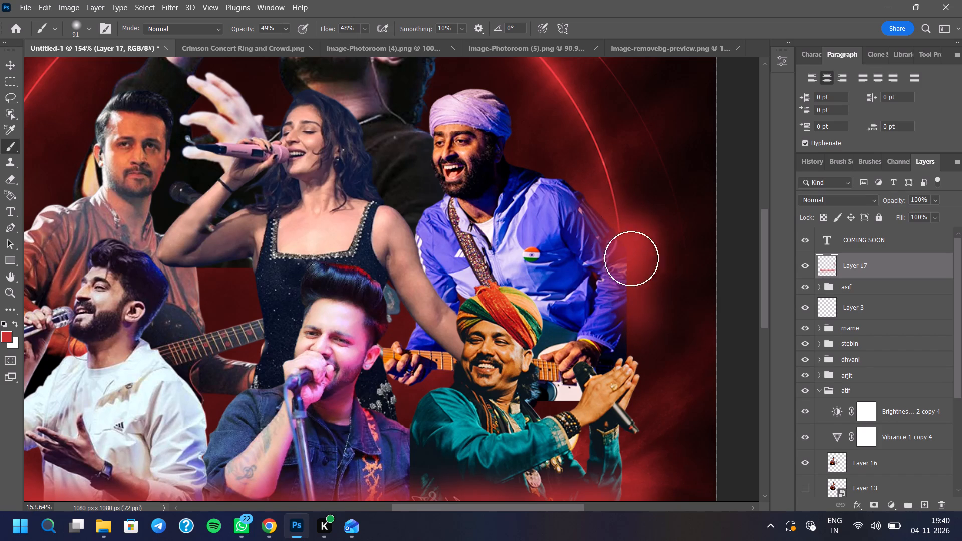
Extend the red light down past the teal singer's clapping hands to his outer sleeve.
left_click_drag(636, 292, 635, 311)
left_click(632, 366)
left_click_drag(638, 408, 636, 415)
left_click_drag(627, 458, 623, 468)
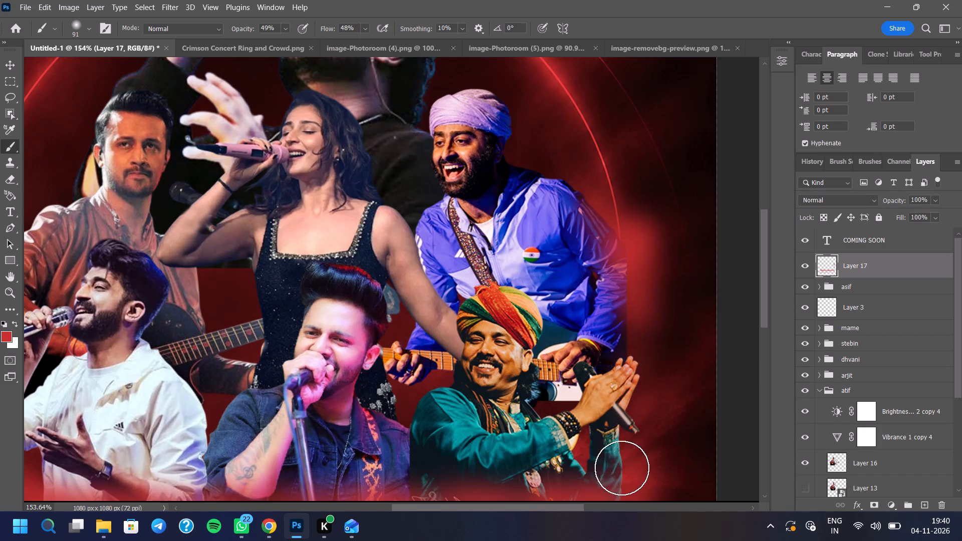
left_click(622, 468)
Paint red light along the outer shoulder and sleeve of the singer in the rust jacket.
scroll(582, 415, "down", 4)
scroll(540, 294, "down", 3)
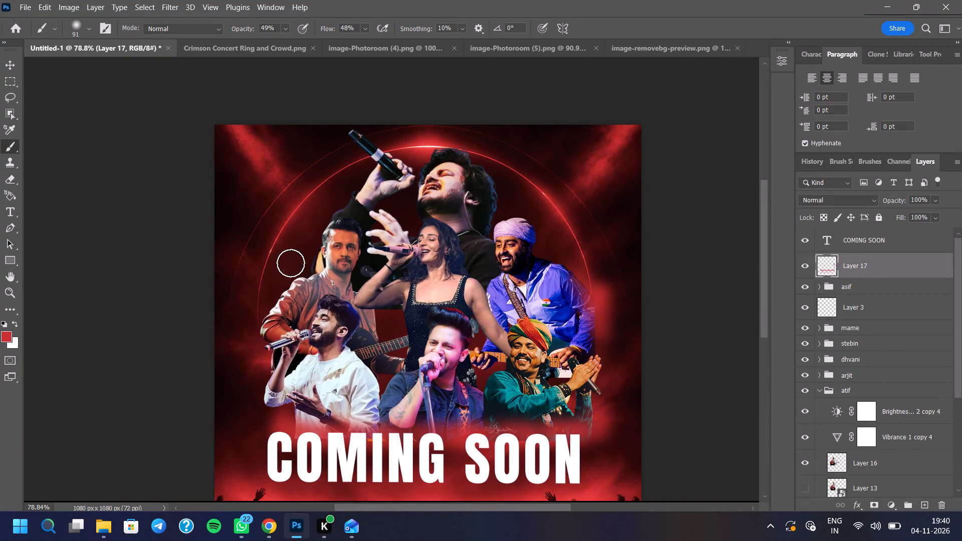
left_click(306, 272)
left_click(300, 273)
left_click(293, 279)
left_click(286, 283)
left_click(280, 292)
left_click(274, 304)
left_click(263, 330)
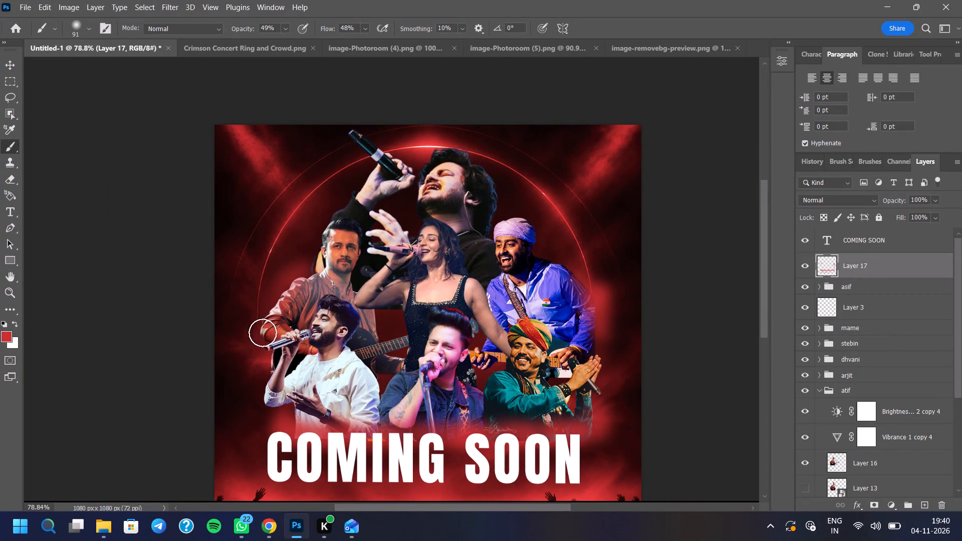
left_click(263, 333)
left_click_drag(264, 318, 272, 302)
left_click_drag(281, 288, 286, 284)
Continue the red light from the rust-jacket singer's shoulder up past his hair to the top singer's elbow.
double_click(306, 273)
left_click_drag(314, 261, 315, 256)
left_click(317, 245)
left_click(320, 233)
left_click(325, 226)
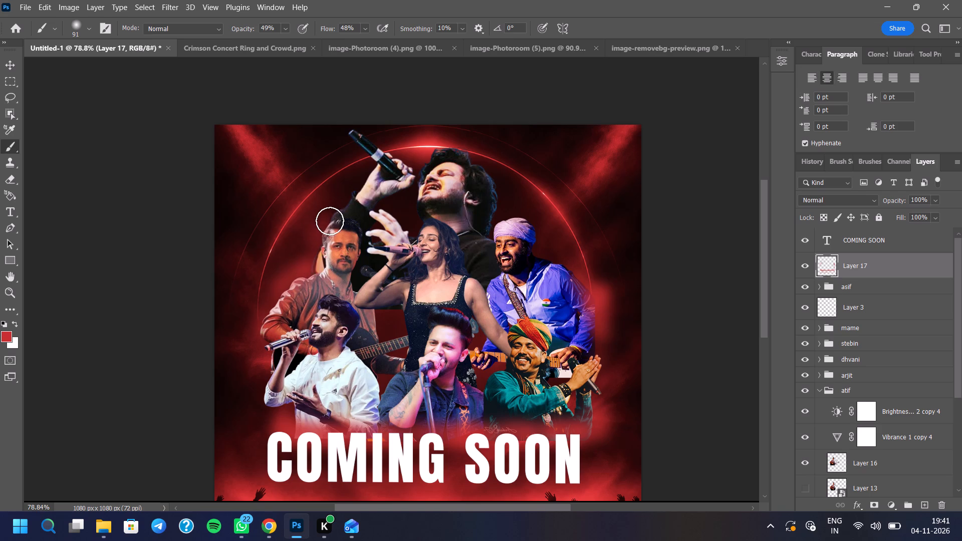
left_click(331, 217)
double_click(335, 212)
left_click(343, 200)
left_click(348, 189)
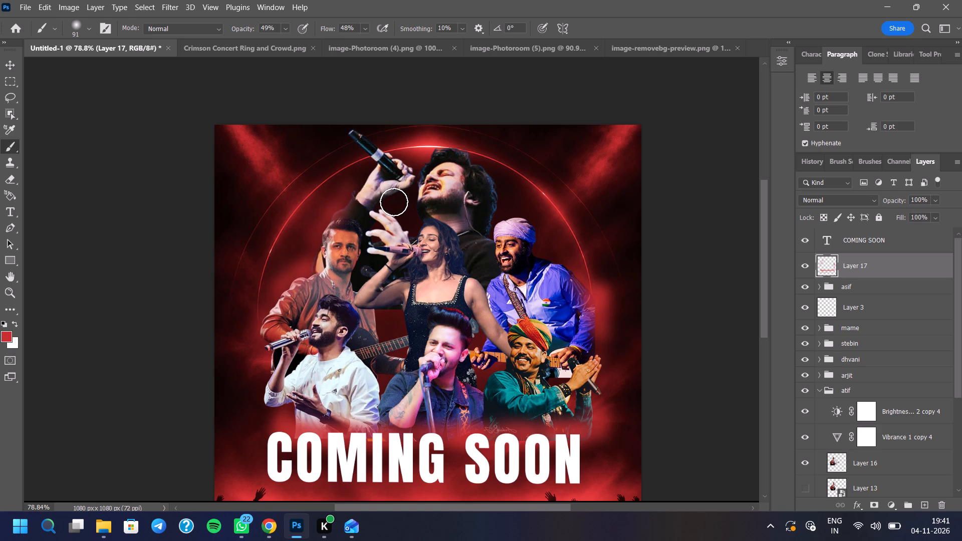
Dab red light down the outer forearm, elbow and lower jacket edge of the singer in white.
left_click(277, 358)
left_click(268, 375)
left_click(264, 386)
left_click(263, 397)
left_click(284, 405)
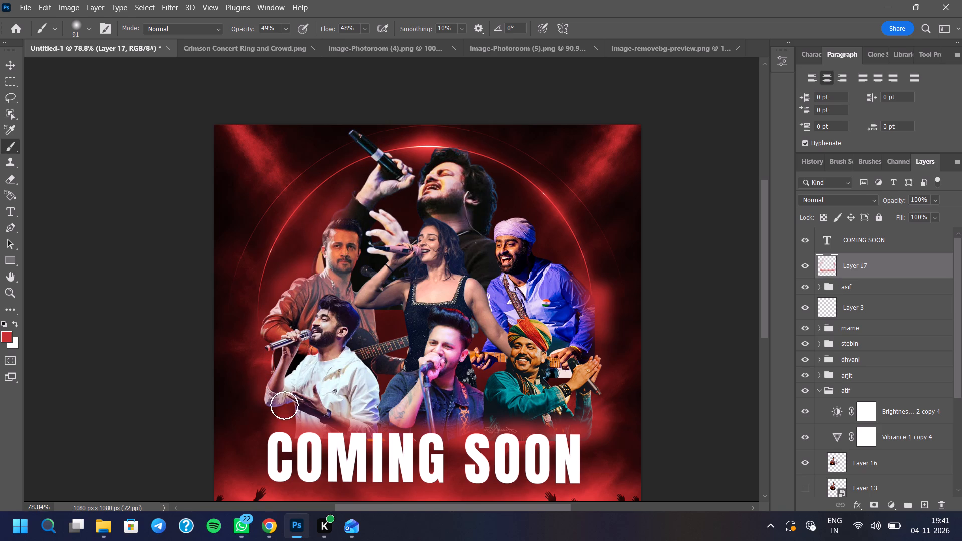
left_click_drag(287, 409, 288, 418)
Paint red light around the turban and along the outer shoulder of the singer in the blue jacket.
left_click(518, 224)
left_click(522, 226)
left_click_drag(529, 237, 531, 247)
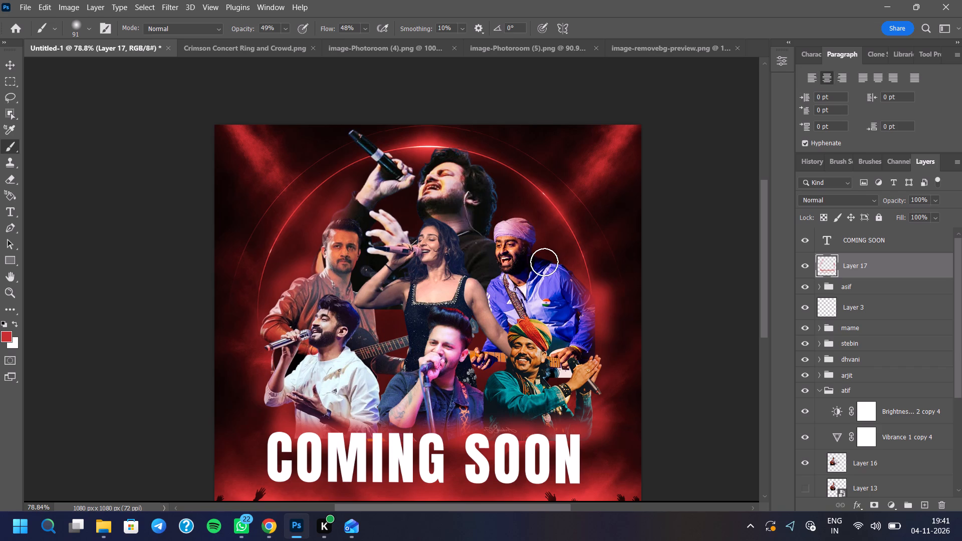
double_click(545, 262)
left_click_drag(562, 267, 568, 272)
left_click(575, 279)
left_click(578, 284)
left_click(581, 285)
left_click(536, 233)
left_click_drag(526, 218, 521, 218)
Rim the top singer with red light from behind his neck, over his hair and down to his forehead.
left_click(491, 212)
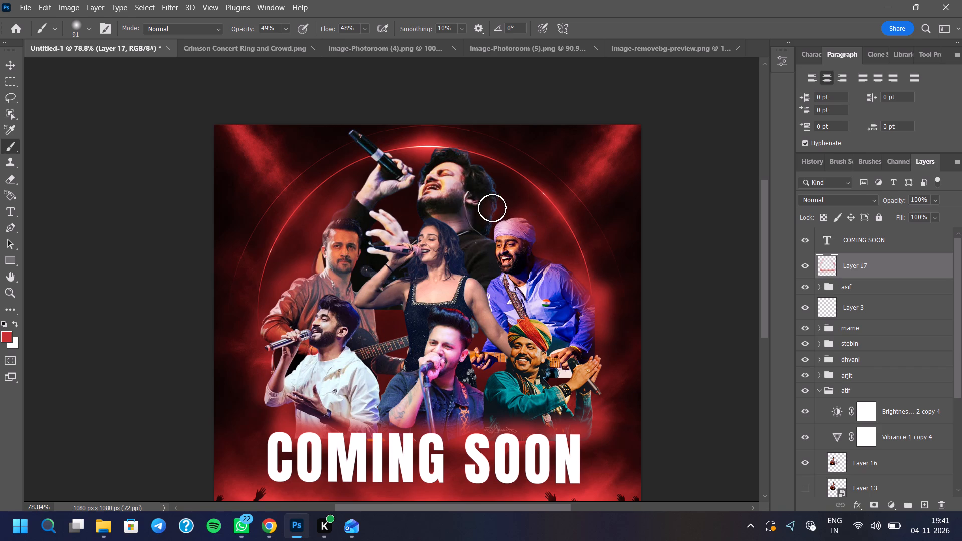
left_click_drag(501, 214, 501, 207)
left_click(501, 201)
left_click_drag(499, 191, 496, 186)
left_click(486, 174)
left_click(477, 163)
left_click_drag(467, 156, 461, 153)
left_click_drag(451, 148, 444, 148)
left_click(435, 148)
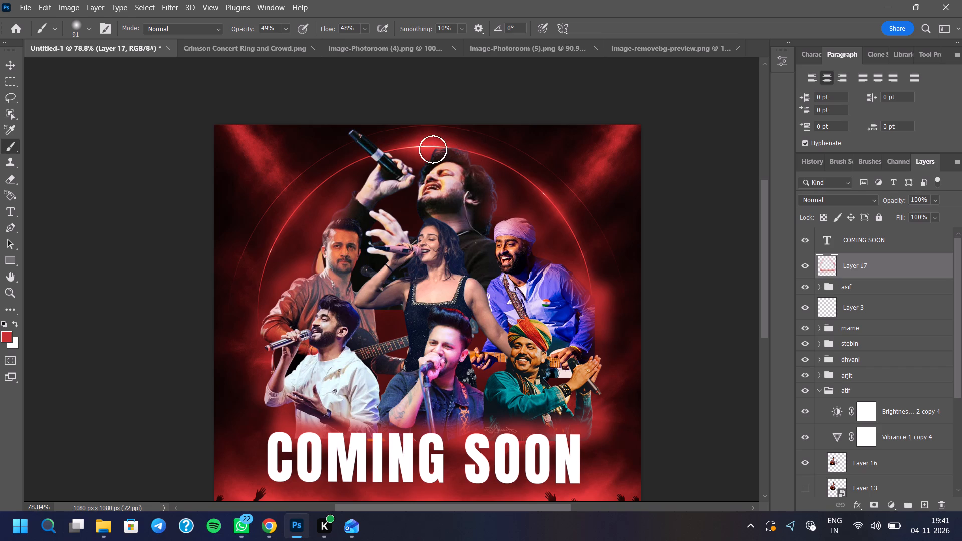
left_click(415, 169)
left_click(414, 177)
Set Layer 17's blend mode to Screen and check the glow across the whole poster.
left_click(812, 204)
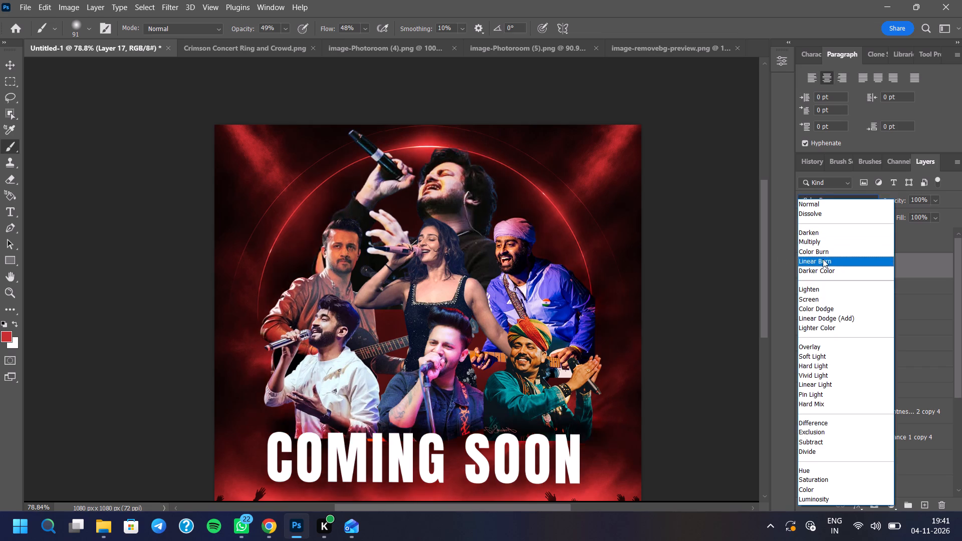
left_click(823, 296)
scroll(452, 263, "down", 2)
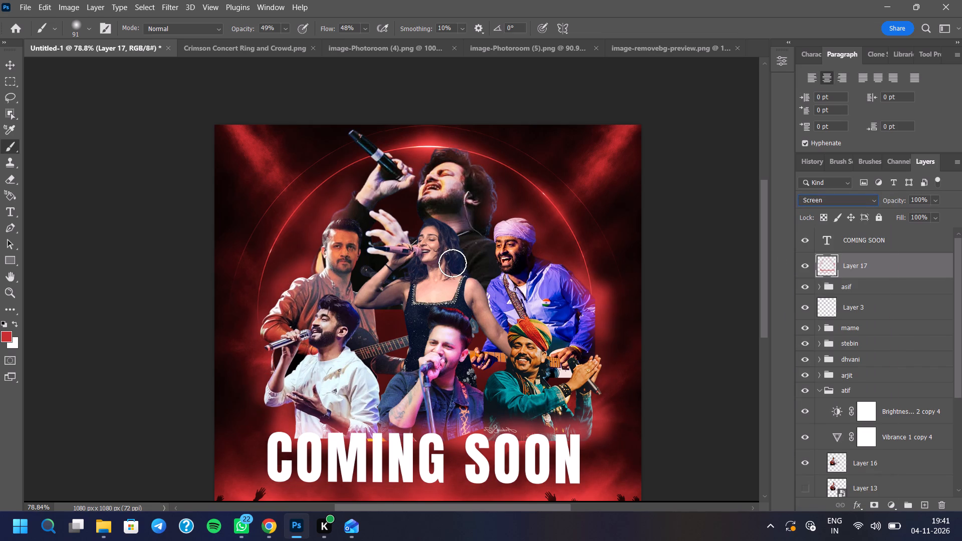
scroll(452, 263, "down", 5)
left_click(684, 285)
scroll(444, 319, "down", 4)
left_click(12, 67)
scroll(374, 239, "down", 3)
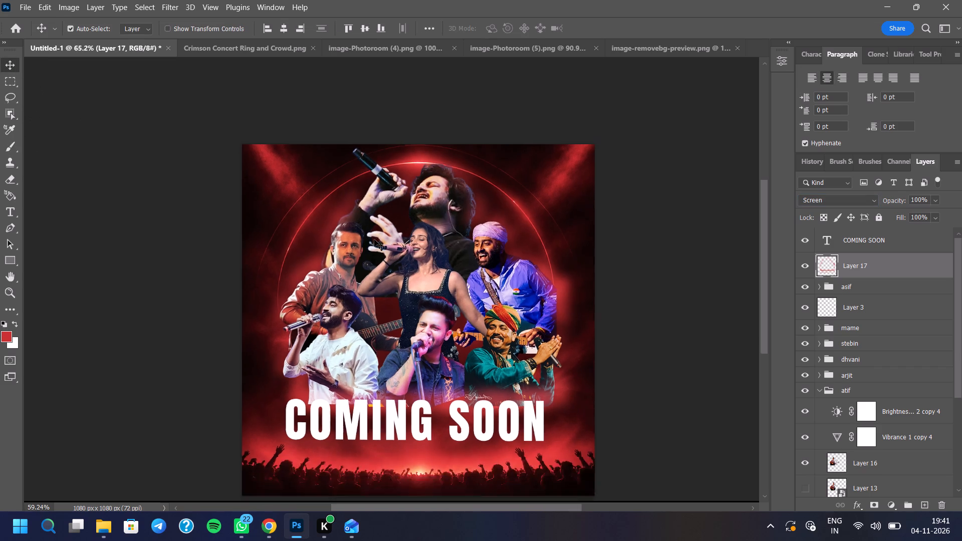
scroll(374, 239, "down", 1)
scroll(401, 278, "up", 4)
Brush more red light onto the outer elbow of the singer in the white jacket.
left_click(3, 147)
scroll(374, 322, "up", 3)
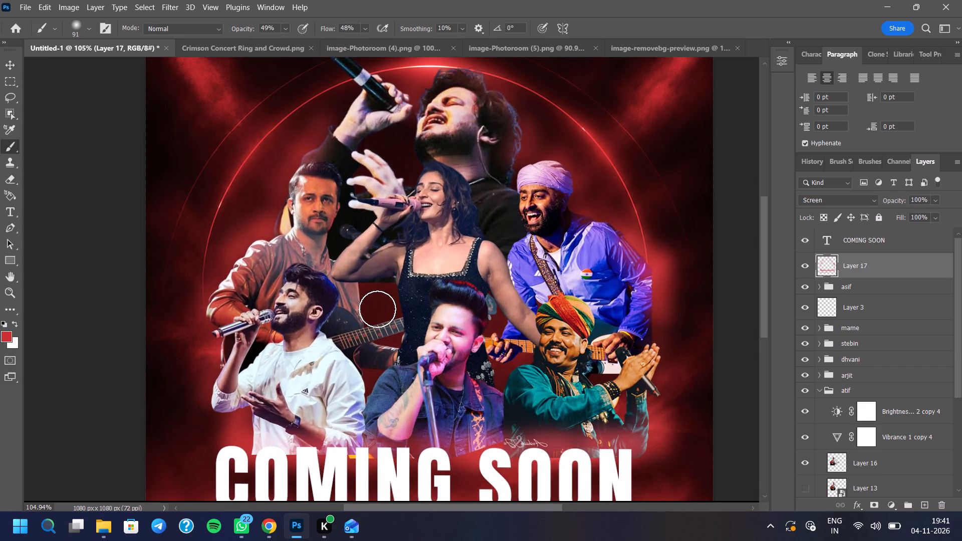
double_click(212, 408)
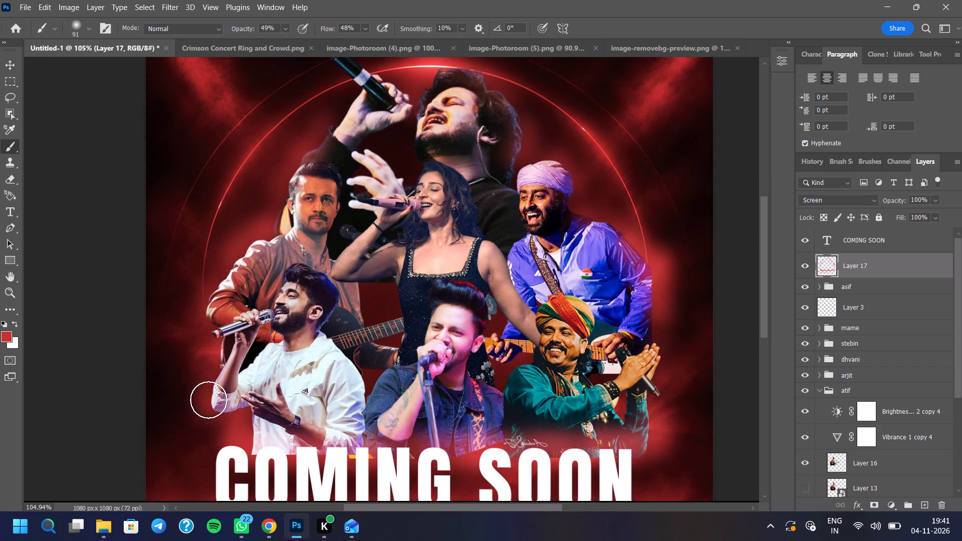
left_click(208, 400)
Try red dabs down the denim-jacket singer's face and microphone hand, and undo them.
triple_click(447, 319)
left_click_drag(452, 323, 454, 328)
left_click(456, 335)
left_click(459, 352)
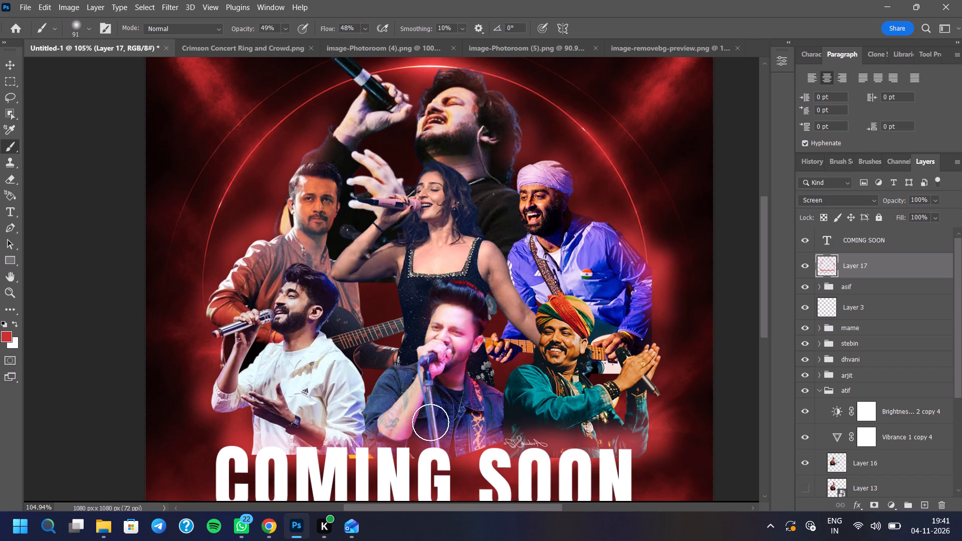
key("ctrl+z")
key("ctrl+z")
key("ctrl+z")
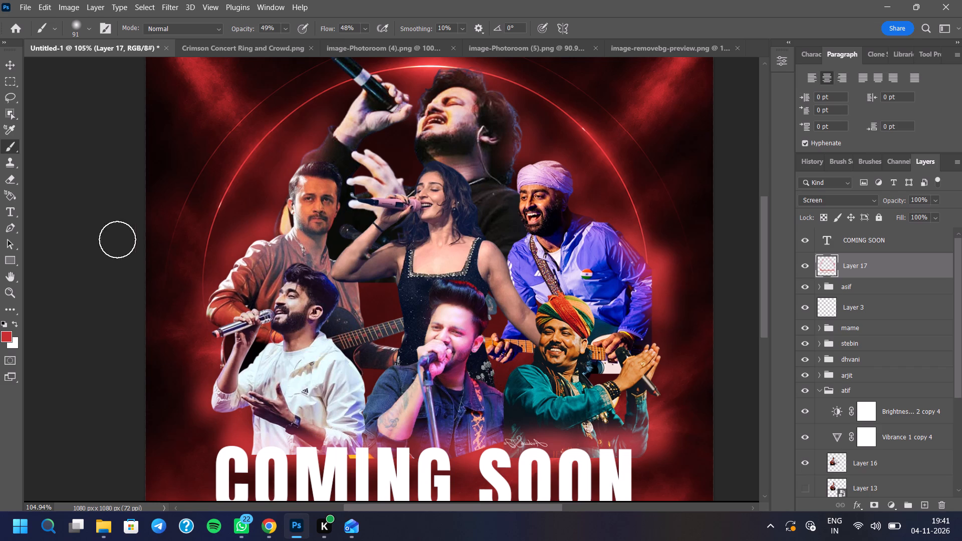
Add a layer mask to Layer 17 and switch to the Eraser.
left_click(867, 504)
left_click(2, 184)
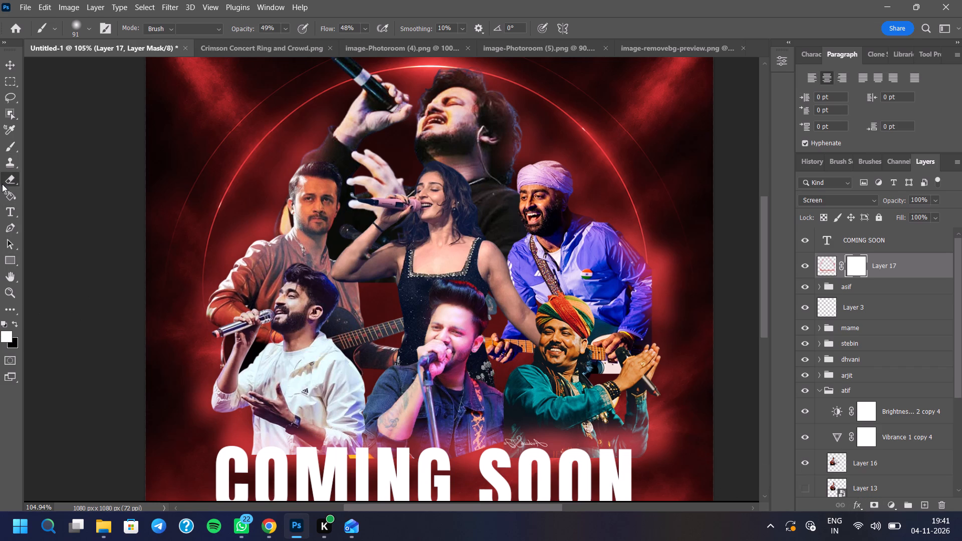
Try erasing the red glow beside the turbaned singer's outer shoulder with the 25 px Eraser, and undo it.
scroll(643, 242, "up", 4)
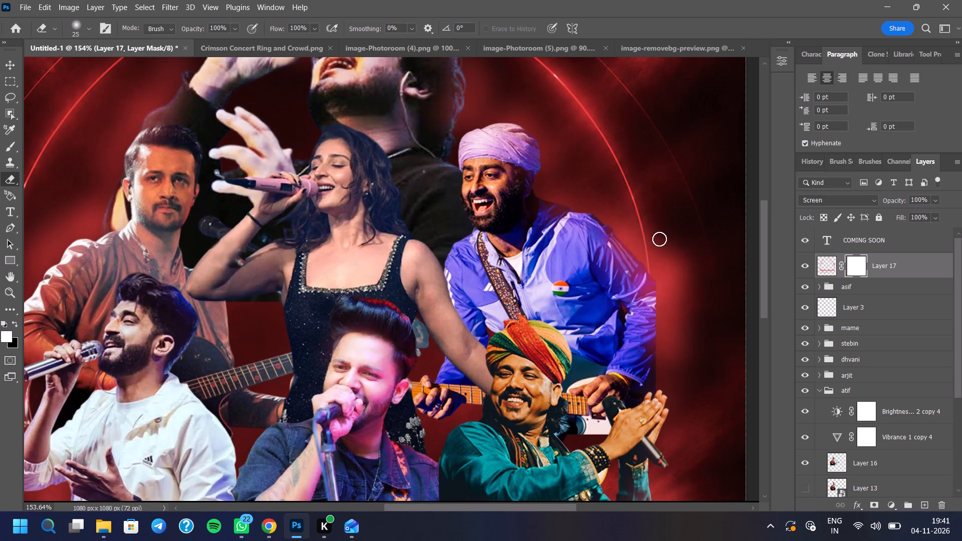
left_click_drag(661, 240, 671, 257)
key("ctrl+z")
Soften the glow beside the turbaned singer's outer arm on the mask, using a 50 px Eraser at 64% opacity and 60% flow.
right_click(644, 255)
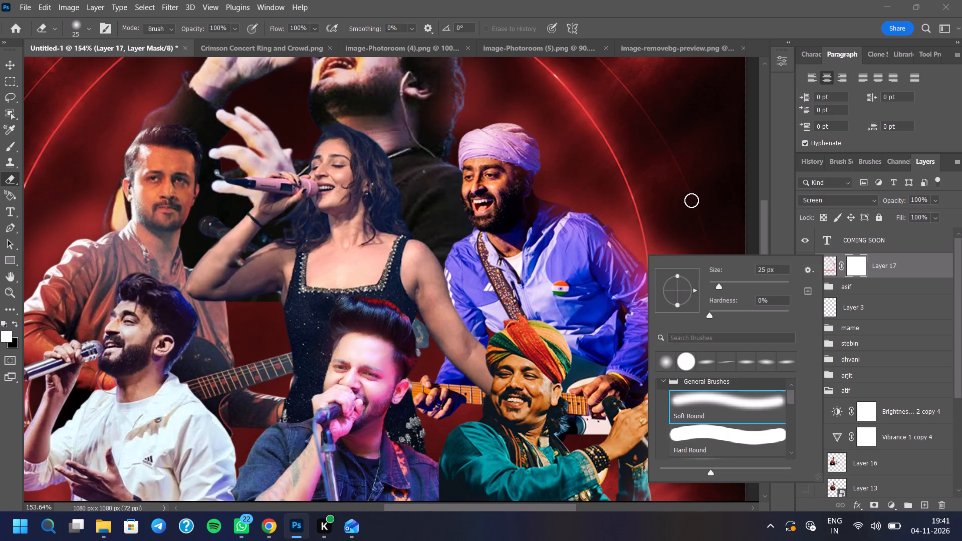
left_click(691, 191)
left_click(232, 29)
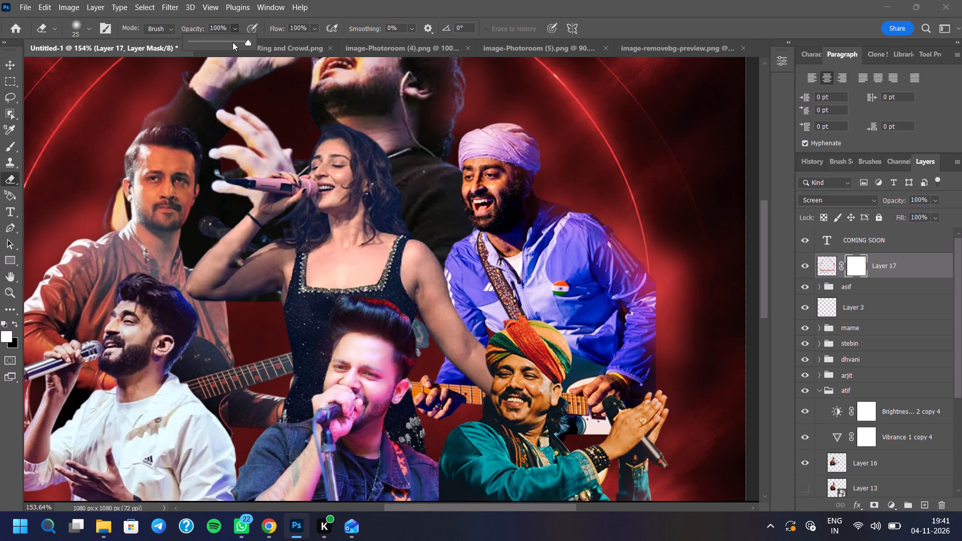
left_click(227, 42)
left_click(313, 29)
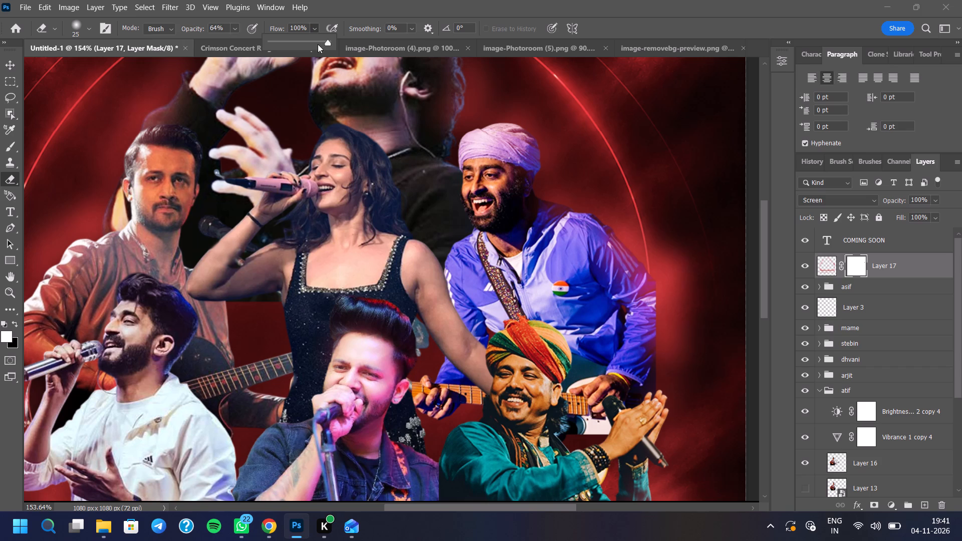
left_click(305, 42)
right_click(637, 142)
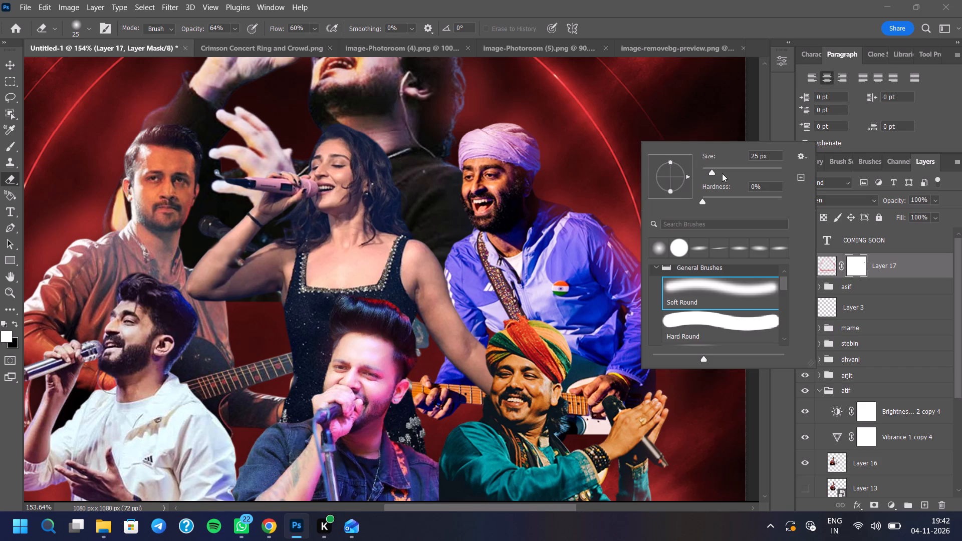
left_click(722, 173)
left_click(635, 130)
double_click(663, 238)
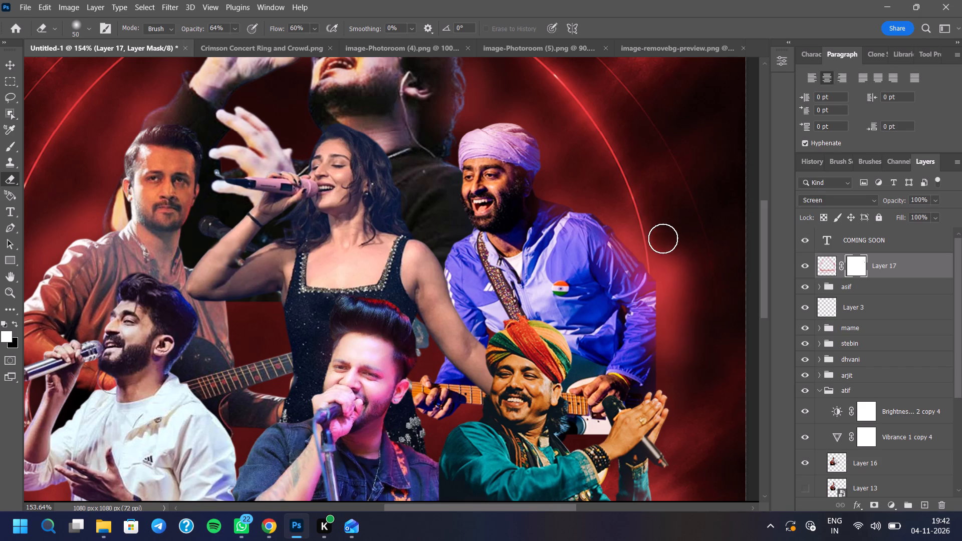
left_click(673, 254)
left_click(685, 265)
left_click_drag(688, 273, 688, 279)
left_click_drag(689, 286, 689, 298)
left_click_drag(690, 298, 691, 304)
left_click(692, 312)
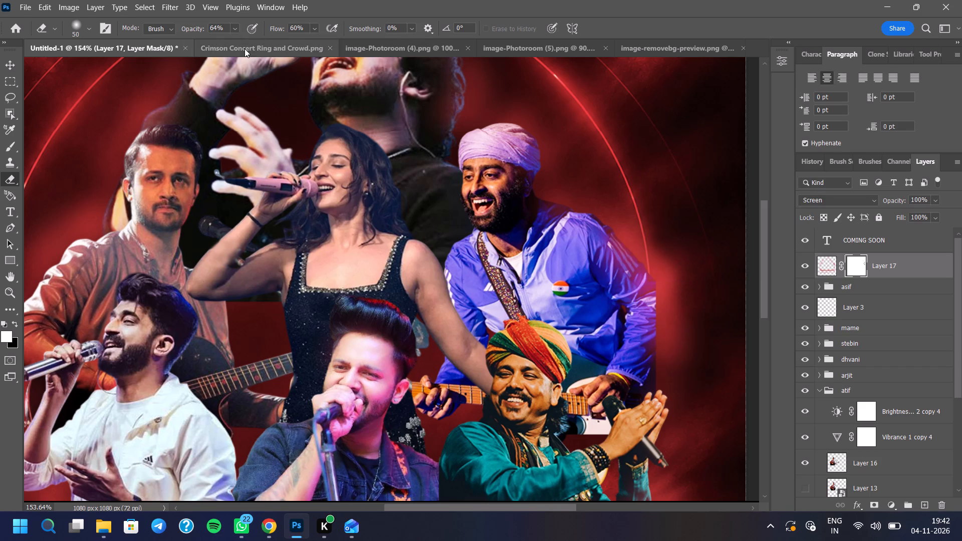
Fade the outer edge of the glow beside the blue jacket's arm with an 81 px Eraser at 45% opacity.
left_click(235, 32)
left_click(233, 39)
left_click(641, 152)
right_click(650, 200)
left_click(748, 227)
left_click(679, 167)
left_click(678, 219)
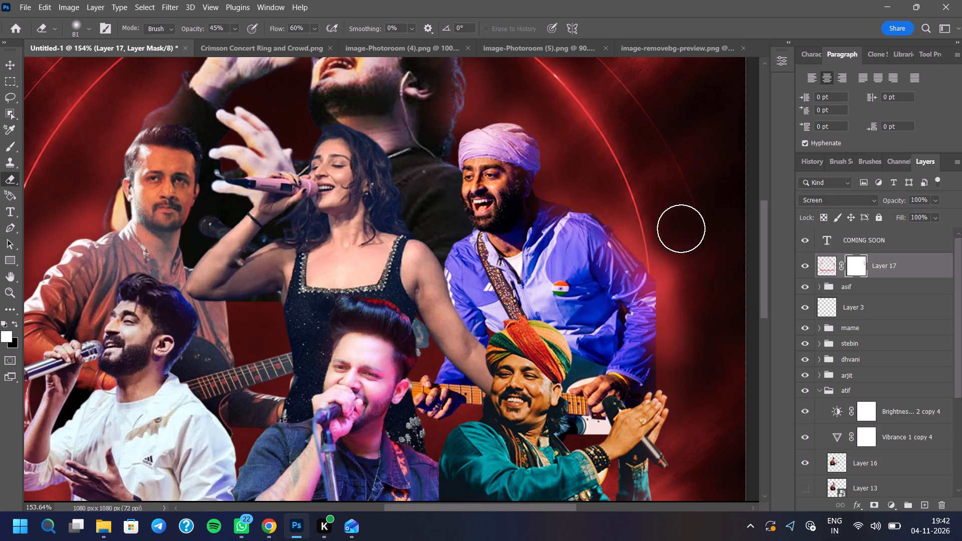
left_click(684, 238)
left_click(688, 254)
left_click(689, 269)
left_click_drag(689, 275, 690, 279)
left_click_drag(692, 291, 694, 310)
left_click_drag(694, 321, 692, 328)
left_click(692, 338)
left_click_drag(690, 346, 689, 351)
left_click_drag(690, 344, 695, 286)
left_click(693, 282)
left_click_drag(685, 266, 681, 260)
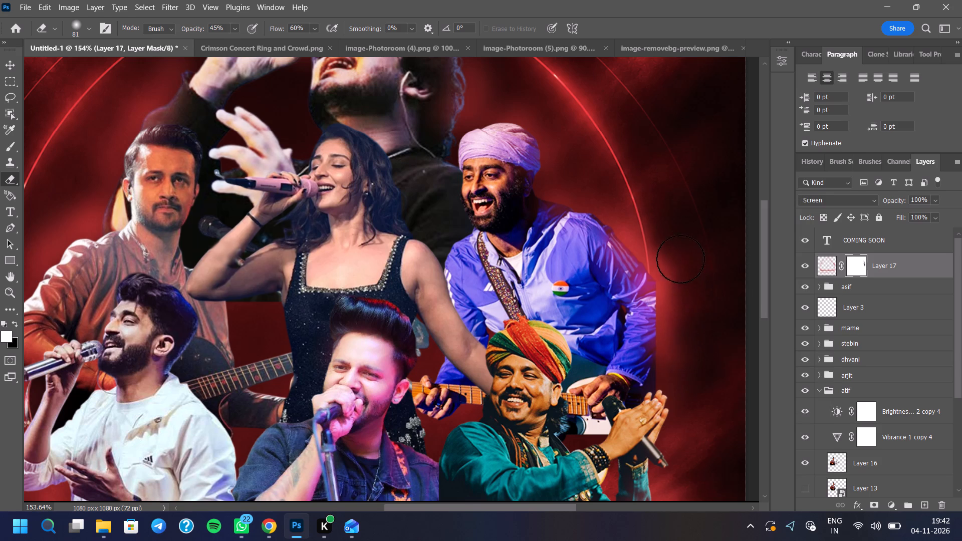
Go over the glow beside the blue jacket's outer arm again, erasing closer to the shoulder and sleeve.
left_click(677, 253)
left_click_drag(673, 246, 675, 263)
left_click(680, 278)
left_click_drag(685, 289, 686, 297)
left_click_drag(688, 314, 688, 319)
left_click(688, 332)
left_click_drag(688, 331, 688, 312)
left_click_drag(691, 287, 691, 278)
left_click_drag(681, 253, 673, 240)
left_click(663, 221)
Fade the red light above the turbaned singer's outer shoulder and beside his turban on the Layer 17 mask.
left_click(630, 197)
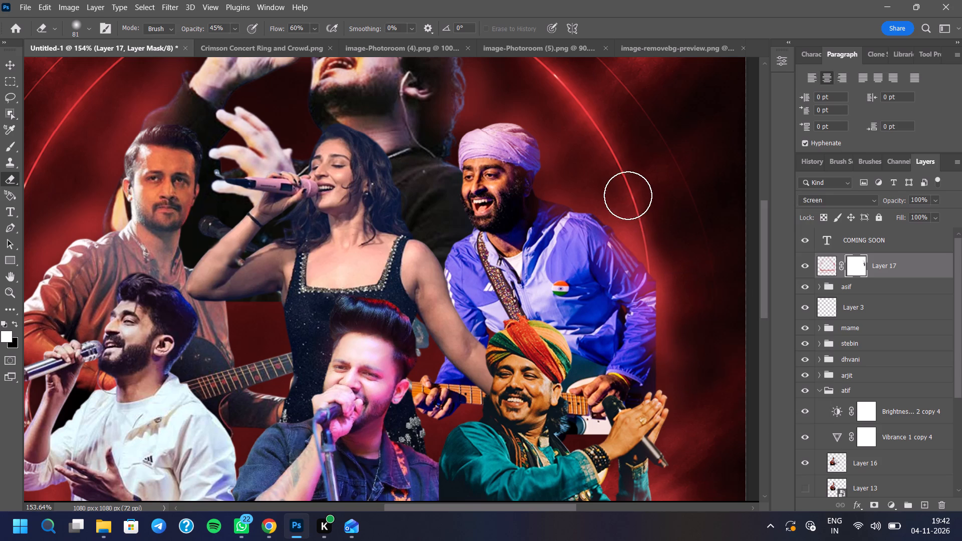
left_click(624, 192)
double_click(621, 188)
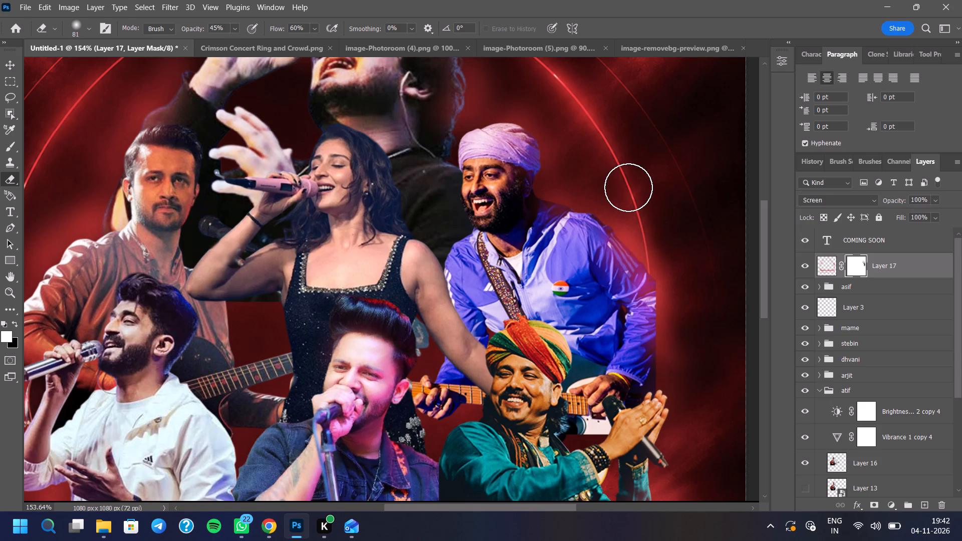
left_click(627, 187)
left_click(616, 177)
left_click(584, 155)
left_click(573, 142)
left_click(569, 134)
left_click_drag(571, 142, 570, 147)
left_click(568, 173)
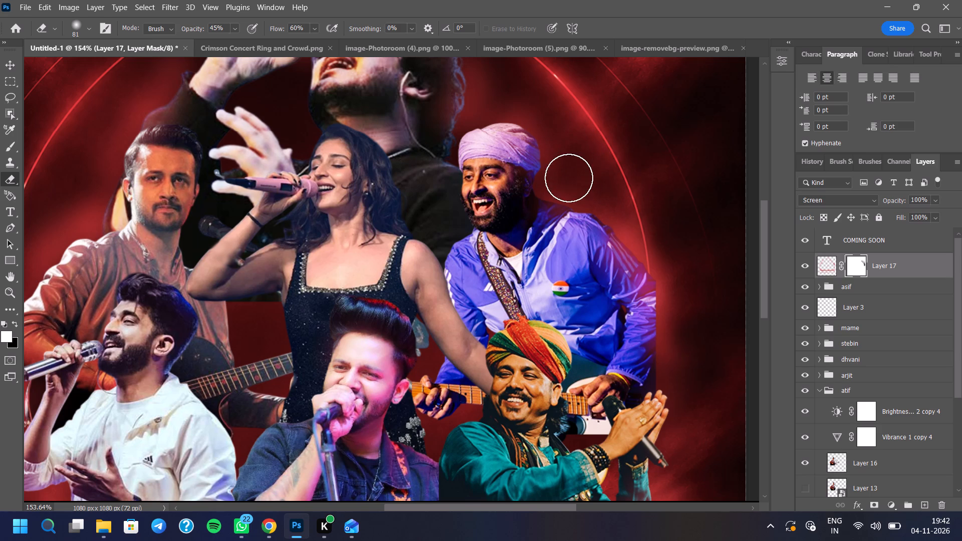
left_click(572, 178)
left_click_drag(570, 162, 568, 156)
left_click(568, 151)
left_click(592, 202)
left_click(628, 197)
left_click(639, 202)
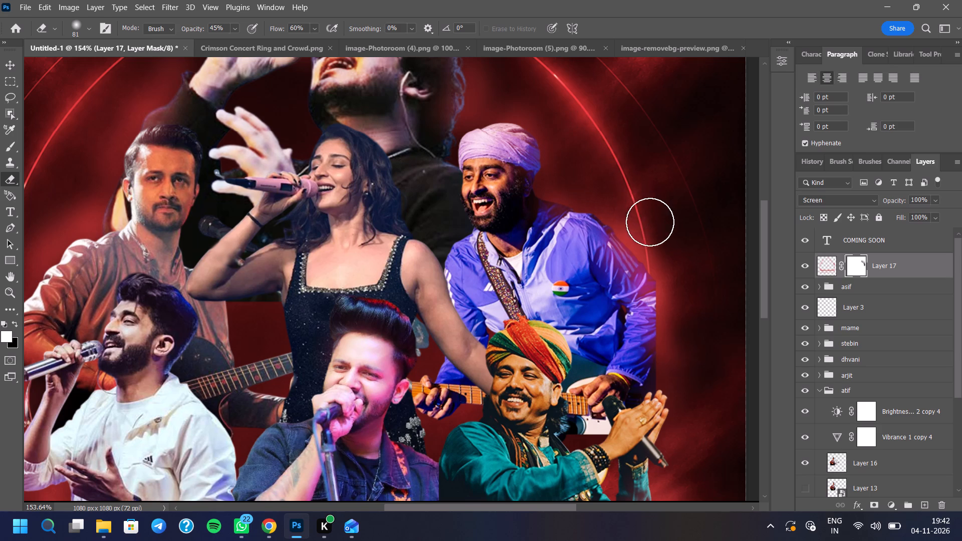
scroll(649, 200, "down", 5)
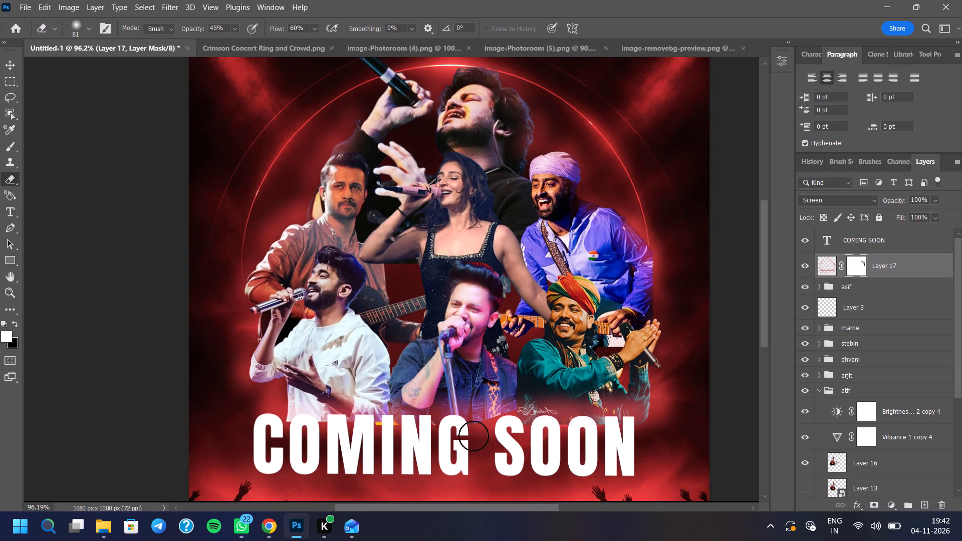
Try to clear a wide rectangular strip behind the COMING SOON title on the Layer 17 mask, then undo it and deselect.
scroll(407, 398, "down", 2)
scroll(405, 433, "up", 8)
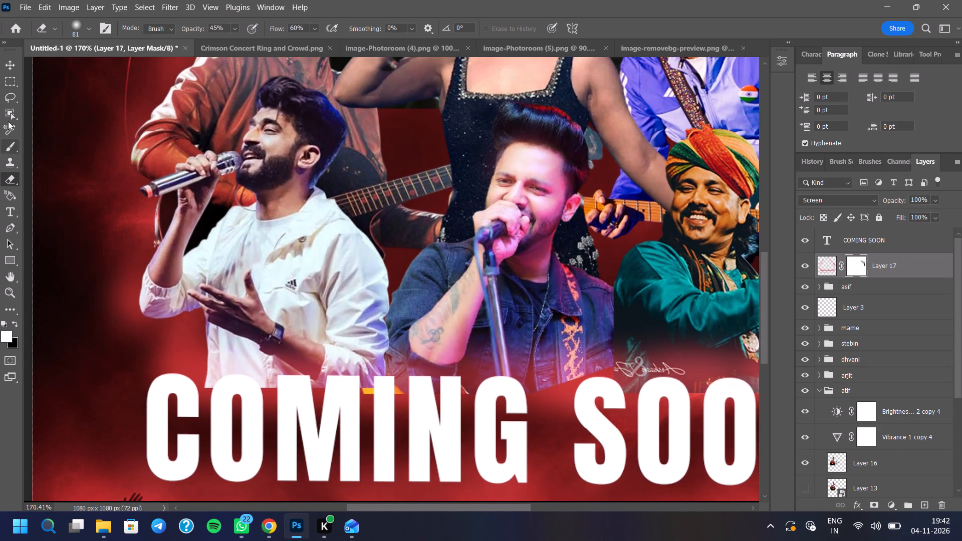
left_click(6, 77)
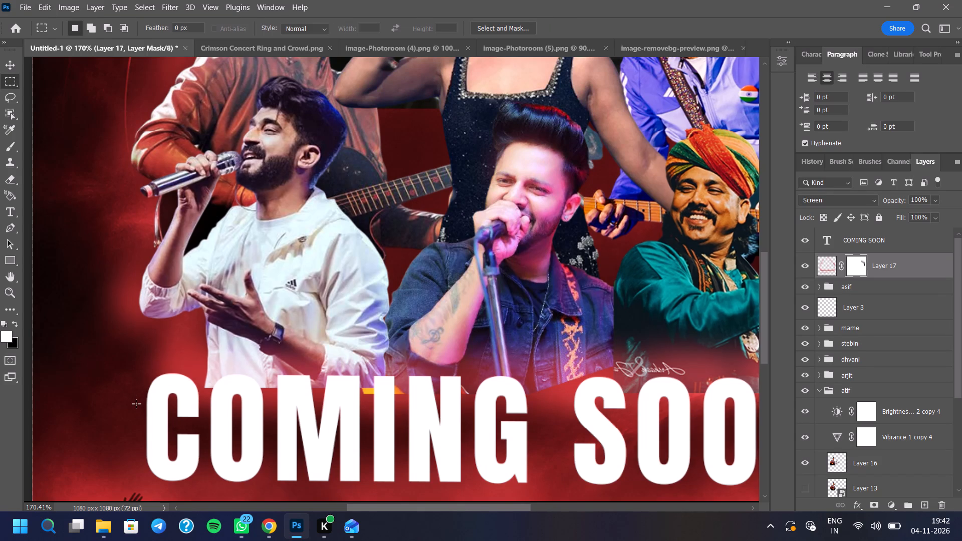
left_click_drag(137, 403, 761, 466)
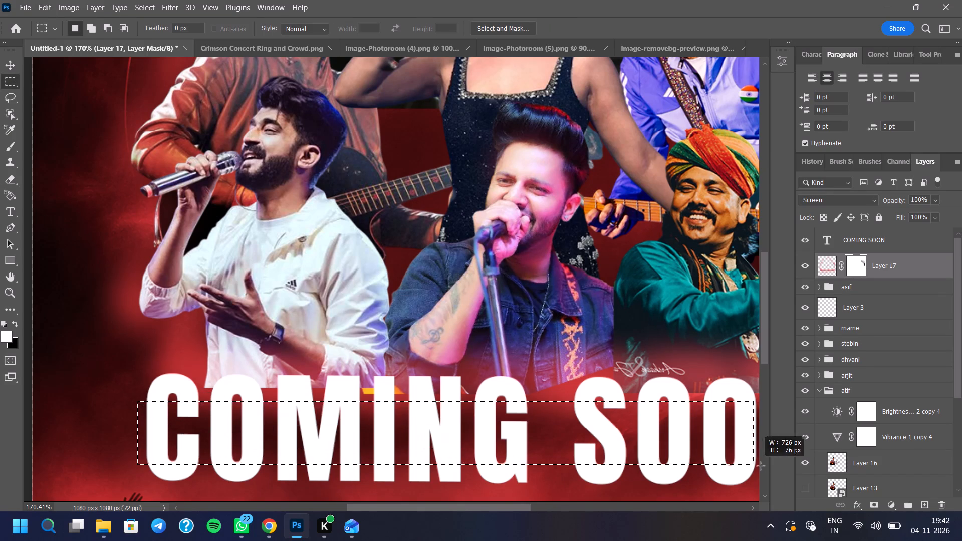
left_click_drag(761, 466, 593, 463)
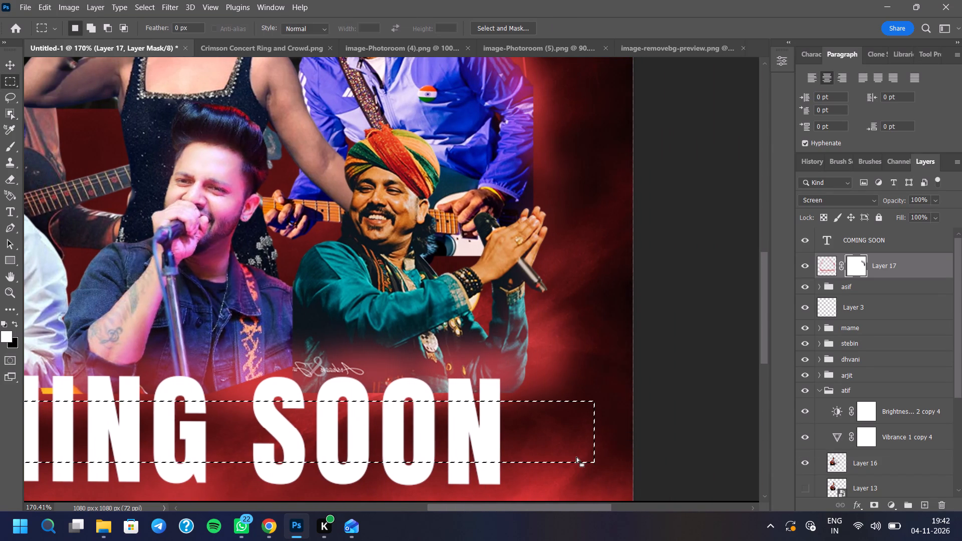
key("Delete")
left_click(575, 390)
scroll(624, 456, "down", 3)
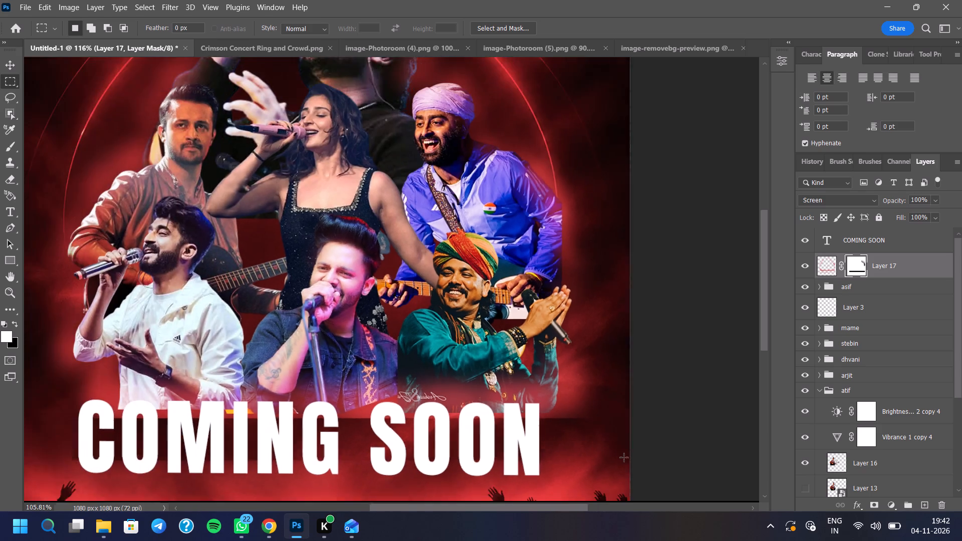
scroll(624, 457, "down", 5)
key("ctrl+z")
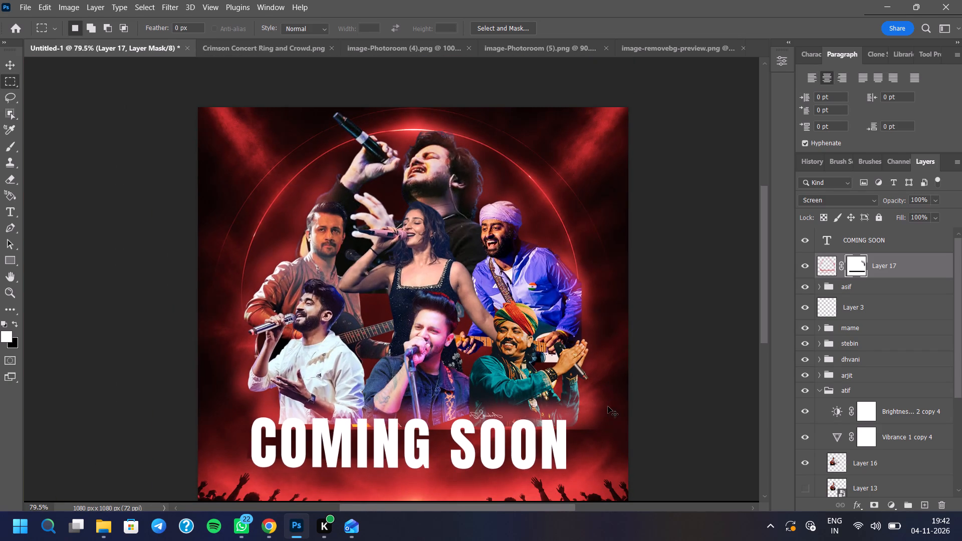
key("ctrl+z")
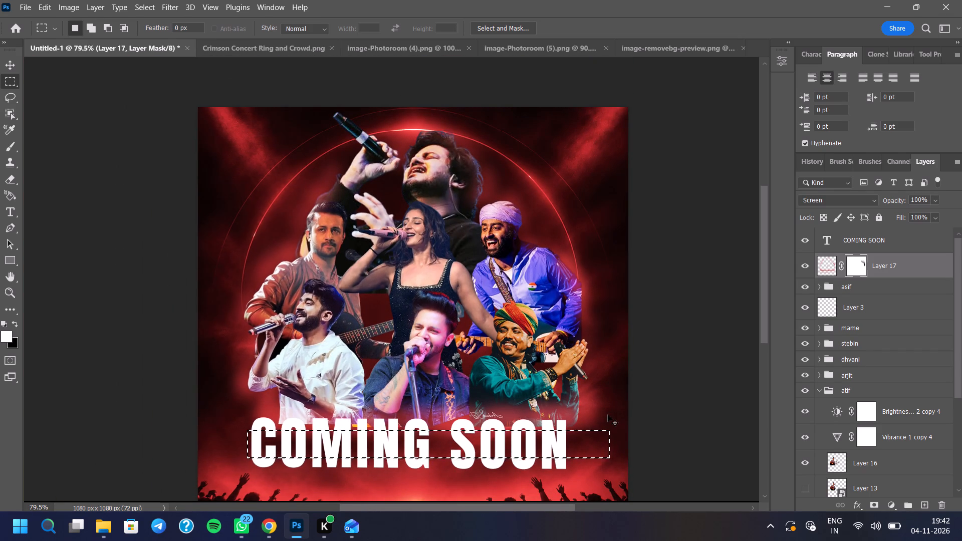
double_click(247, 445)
Copy a wide rectangular strip of Layer 17's red light, across the upper half of the COMING SOON title, onto its own layer.
scroll(329, 441, "up", 4)
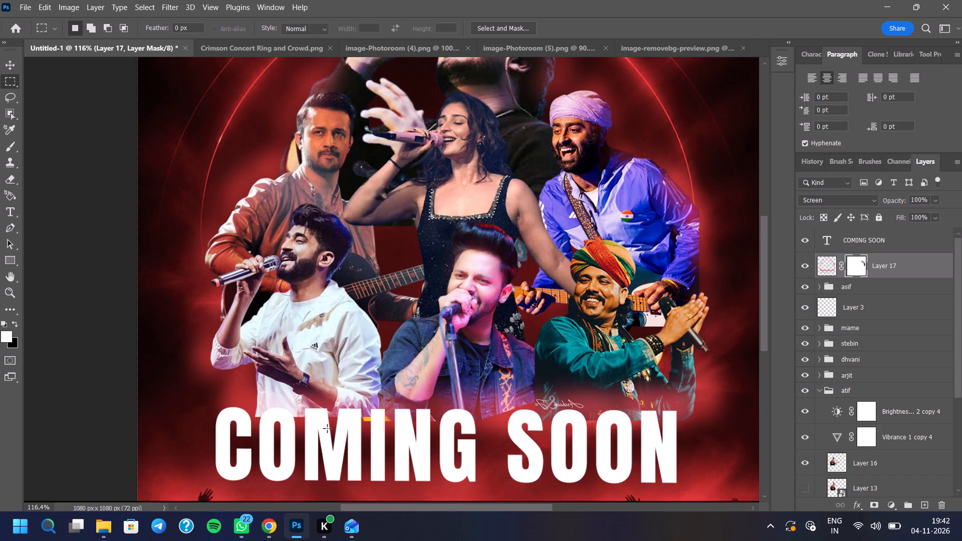
left_click_drag(209, 399, 211, 401)
left_click_drag(211, 401, 736, 442)
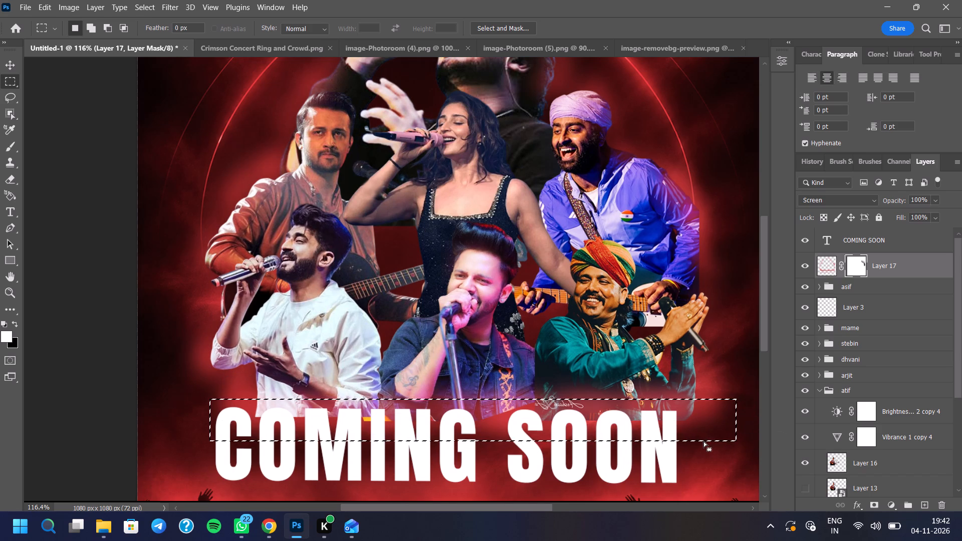
key("ctrl+j")
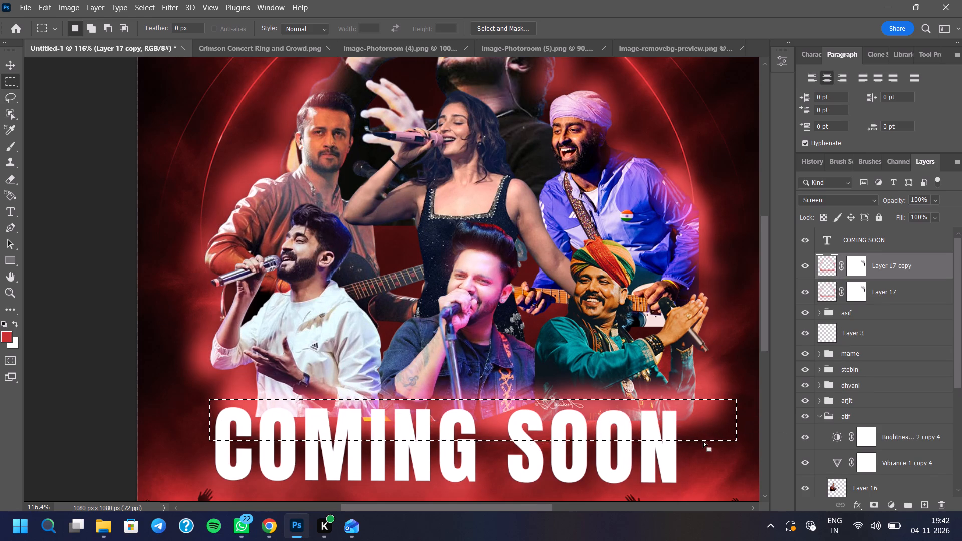
key("ctrl+z")
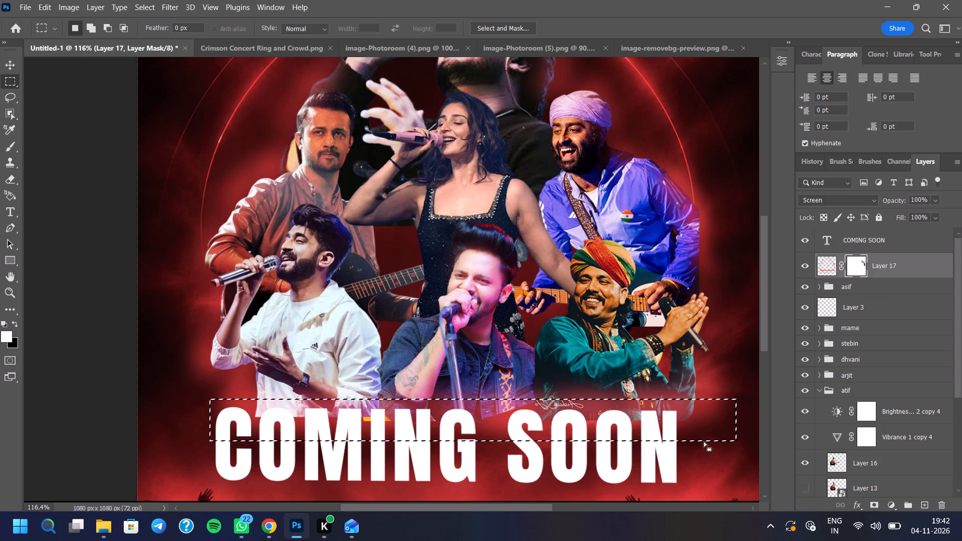
left_click(833, 263)
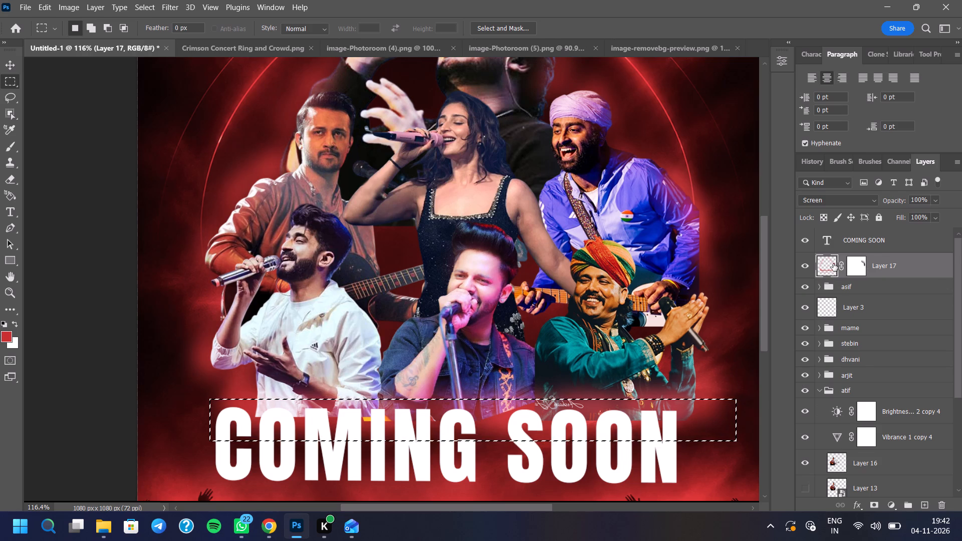
key("ctrl+j")
Move the copied light strip down behind the COMING SOON letters and stretch its height to 128%.
key("ctrl+t")
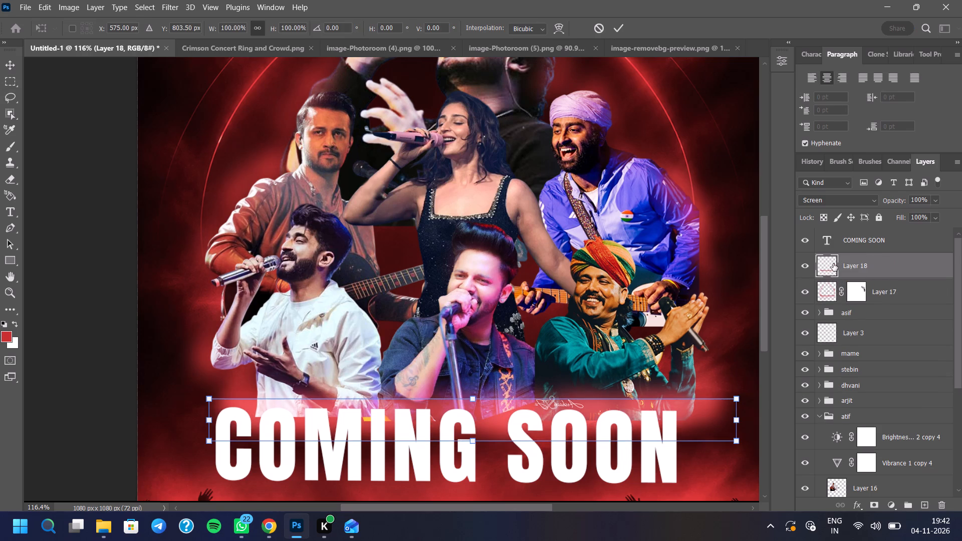
scroll(833, 263, "up", 1)
left_click_drag(518, 419, 515, 457)
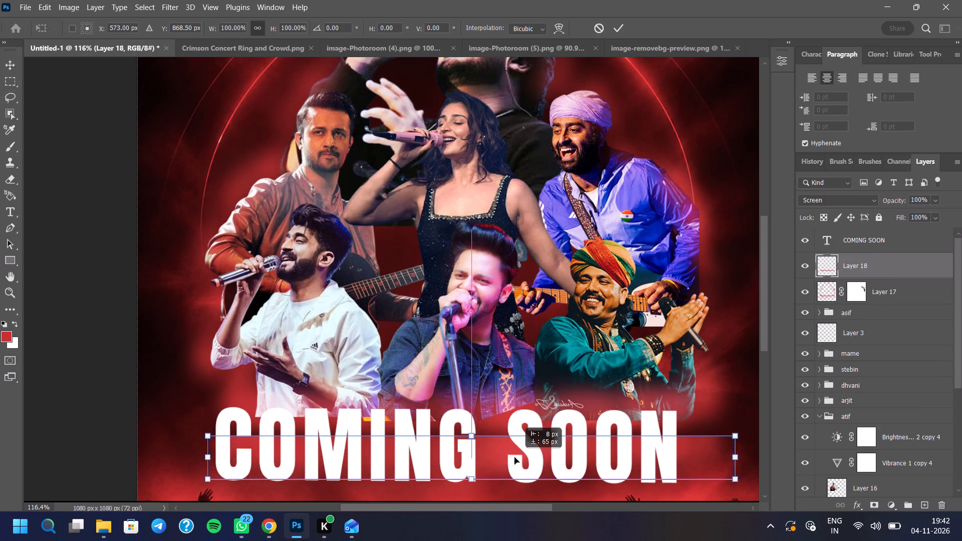
left_click_drag(515, 457, 513, 449)
scroll(501, 334, "down", 2)
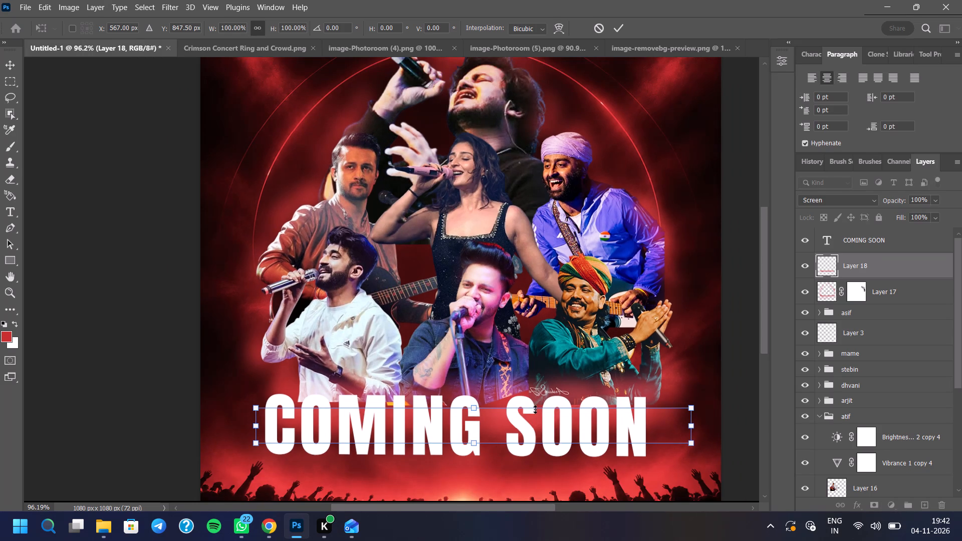
left_click_drag(472, 446, 471, 453, "shift")
left_click(614, 29)
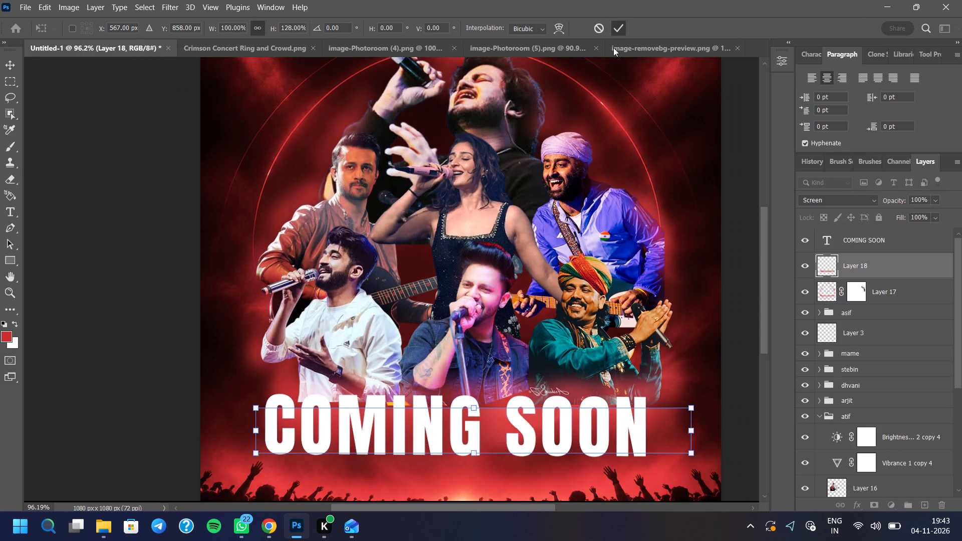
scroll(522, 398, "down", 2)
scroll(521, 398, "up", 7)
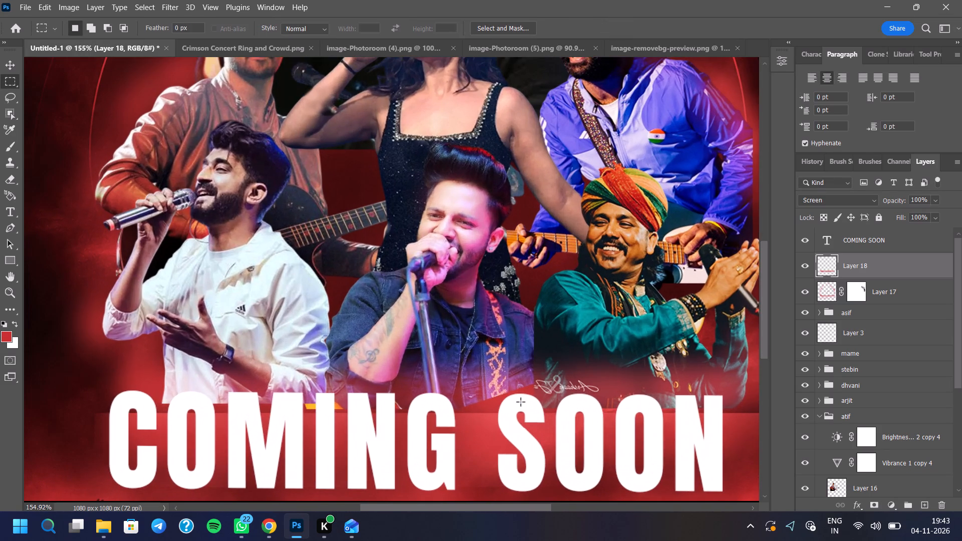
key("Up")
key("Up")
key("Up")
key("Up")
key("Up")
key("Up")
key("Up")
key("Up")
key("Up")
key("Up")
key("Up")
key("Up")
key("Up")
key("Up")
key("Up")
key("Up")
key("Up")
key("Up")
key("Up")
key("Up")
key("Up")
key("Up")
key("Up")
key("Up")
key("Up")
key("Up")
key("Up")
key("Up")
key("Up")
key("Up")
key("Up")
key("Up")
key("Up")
Nudge the copied light strip up with the Move tool so its top edge meets the lower cut edge of the artists.
left_click(14, 69)
key("Up")
key("Up")
key("Up")
key("Up")
key("Up")
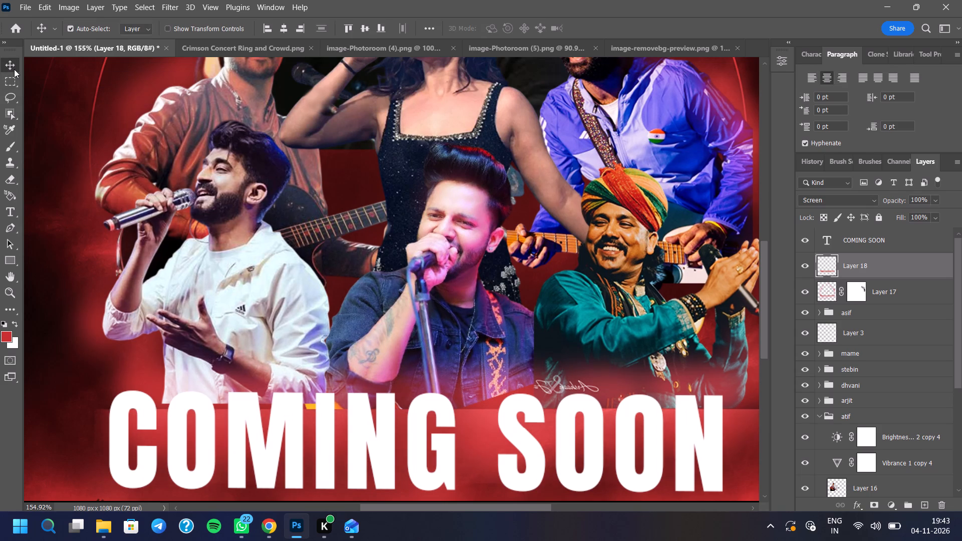
key("Up")
key("Up")
key("Up")
key("Up")
key("Down")
key("Down")
key("Down")
key("Down")
key("Down")
key("Down")
key("Down")
key("Down")
key("Down")
key("Down")
key("Down")
key("Down")
key("Down")
key("Down")
key("Down")
key("Down")
key("Down")
key("Down")
key("Down")
key("Down")
key("Down")
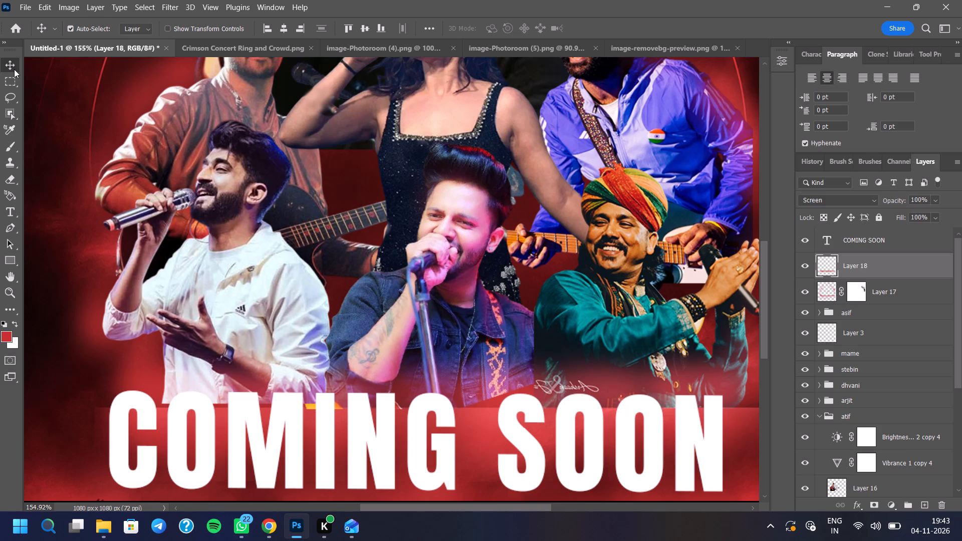
key("Up")
key("Up")
key("Up")
key("Up")
key("Up")
key("Up")
key("Up")
key("Up")
key("Up")
key("Up")
key("Up")
key("Up")
key("Up")
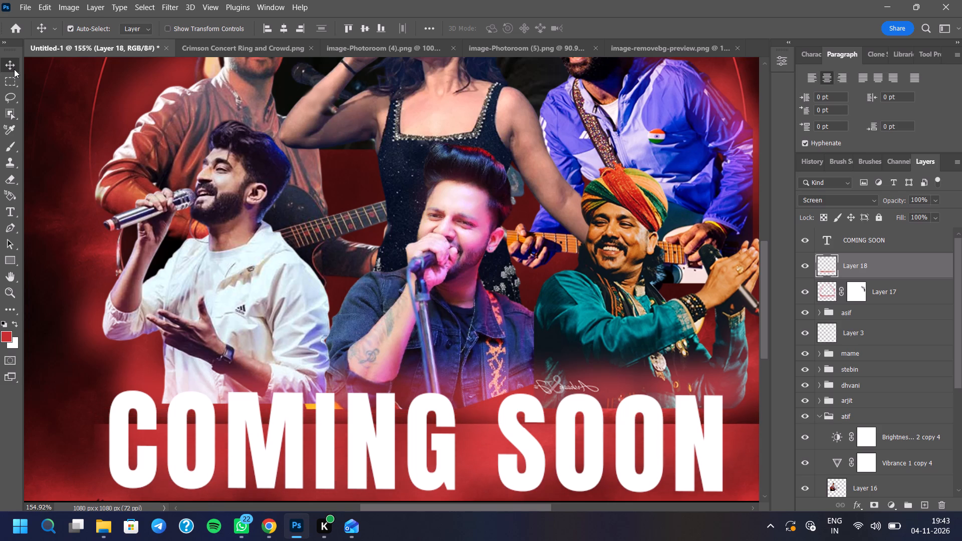
key("Up")
key("Up")
key("Up")
key("Up")
key("Up")
key("Up")
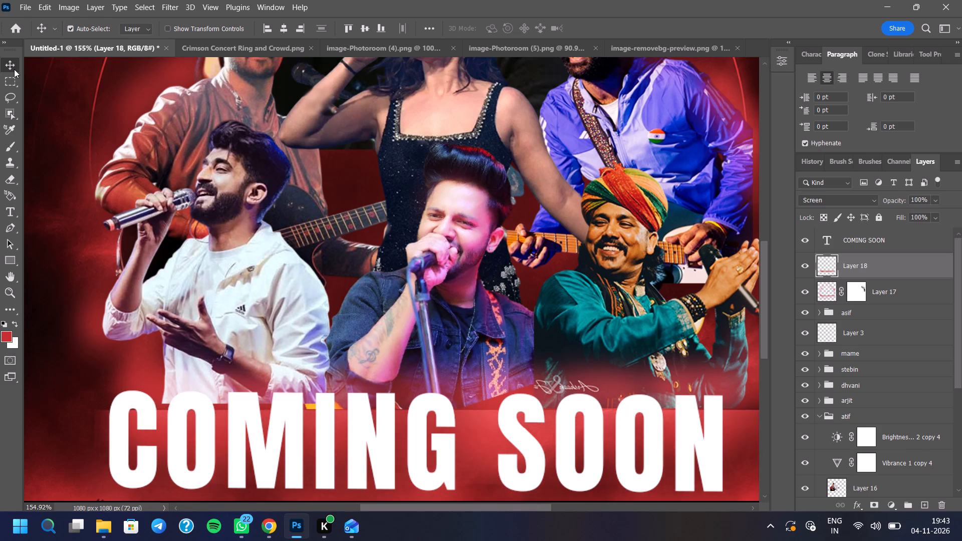
key("Up")
key("Up")
key("Up")
key("Up")
key("Up")
key("Up")
key("Up")
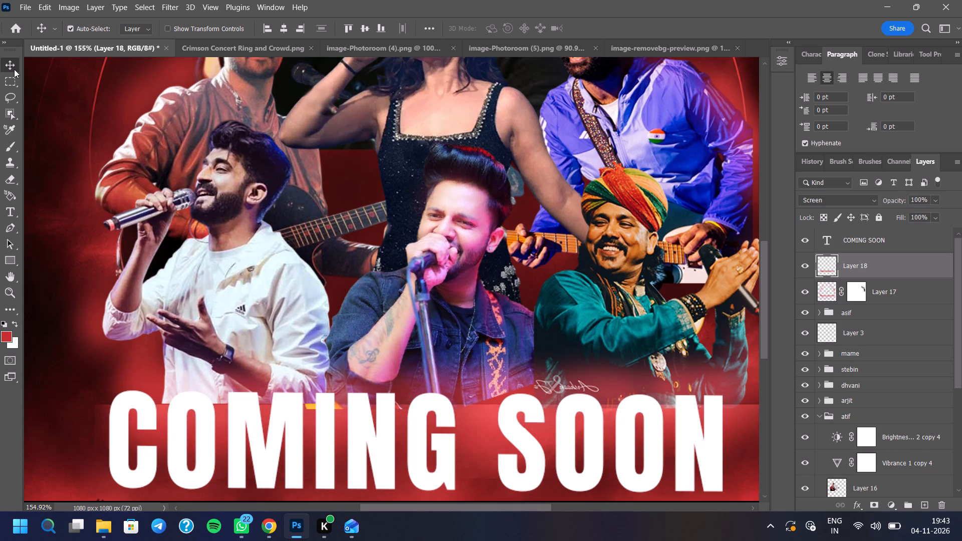
Paint red on Layer 17 along the title's top edge from beyond SOON to the G of COMING, using a 91 px Brush at 49% opacity.
scroll(218, 203, "down", 4)
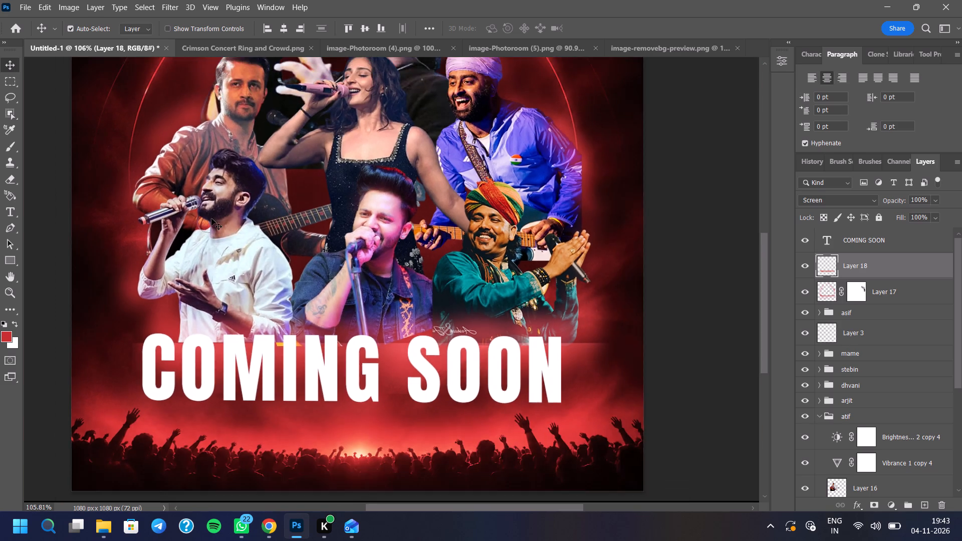
scroll(211, 218, "down", 2)
scroll(393, 292, "down", 2)
left_click(822, 291)
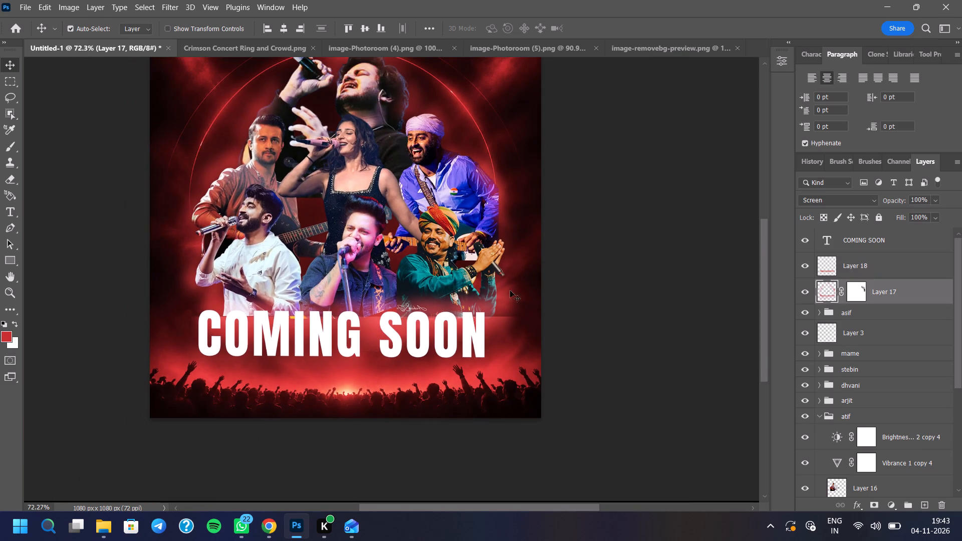
scroll(260, 229, "up", 7)
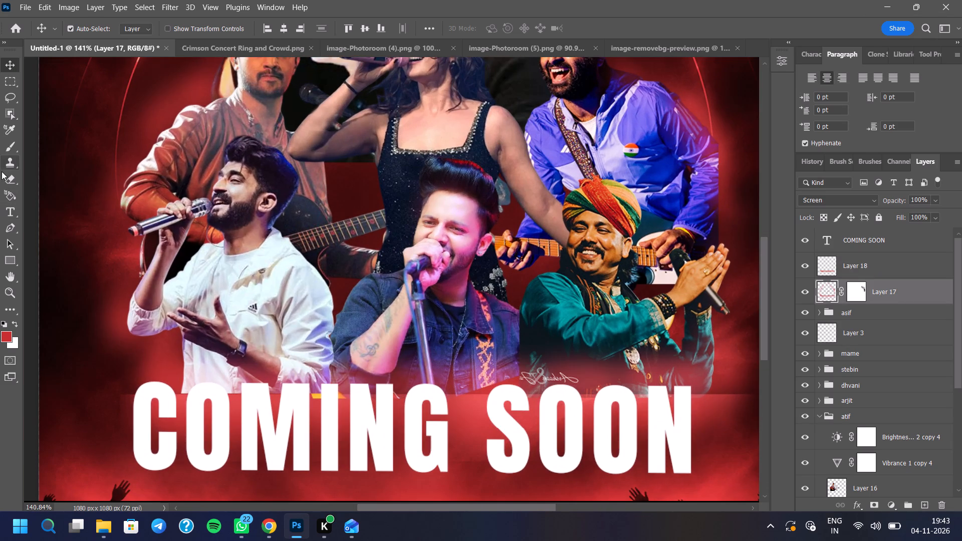
left_click(6, 146)
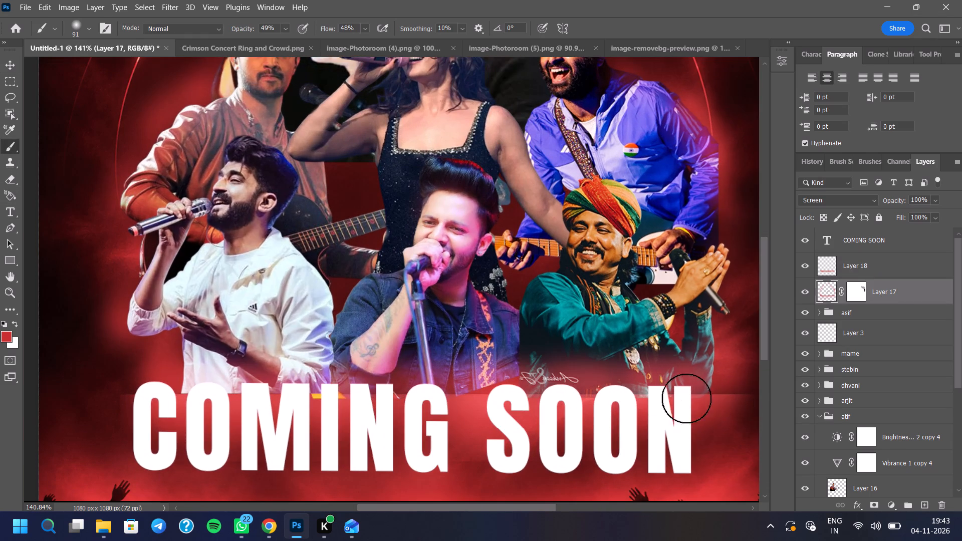
left_click(733, 398)
left_click(721, 400)
left_click(707, 400)
left_click(700, 401)
left_click(717, 401)
left_click(724, 399)
left_click(669, 404)
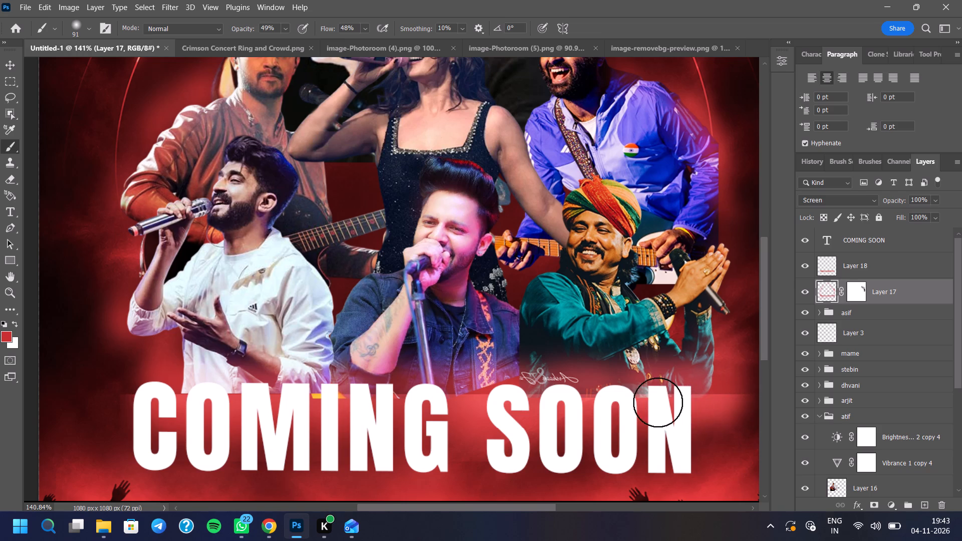
left_click_drag(652, 402, 646, 402)
left_click_drag(634, 400, 628, 400)
left_click_drag(617, 399, 604, 399)
left_click_drag(590, 399, 436, 398)
left_click_drag(453, 398, 472, 400)
left_click(473, 400)
double_click(476, 399)
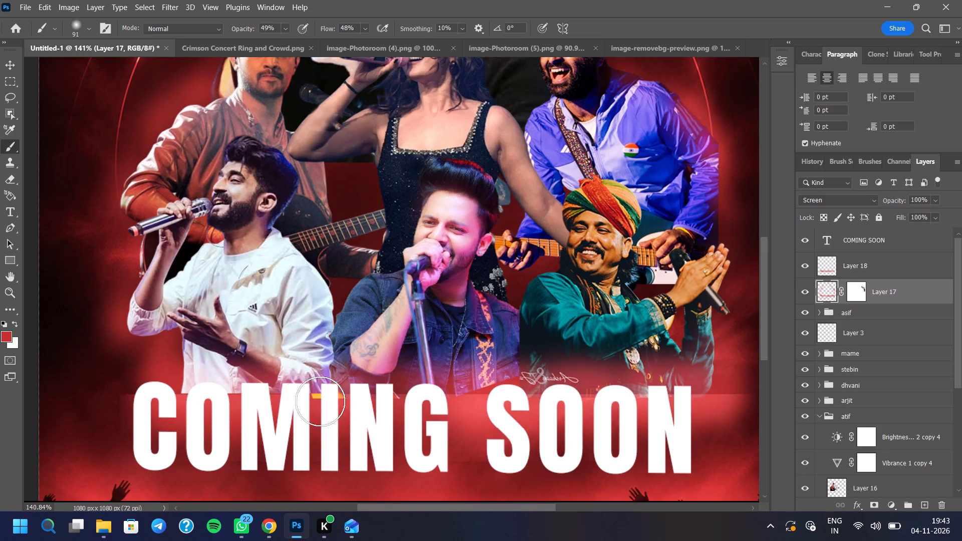
Continue the soft red brushing on Layer 17 across the start of COMING and around the outer side of its C.
left_click_drag(297, 401, 284, 398)
left_click_drag(166, 398, 148, 398)
left_click_drag(143, 398, 115, 397)
left_click(115, 397)
left_click(112, 393)
left_click(119, 388)
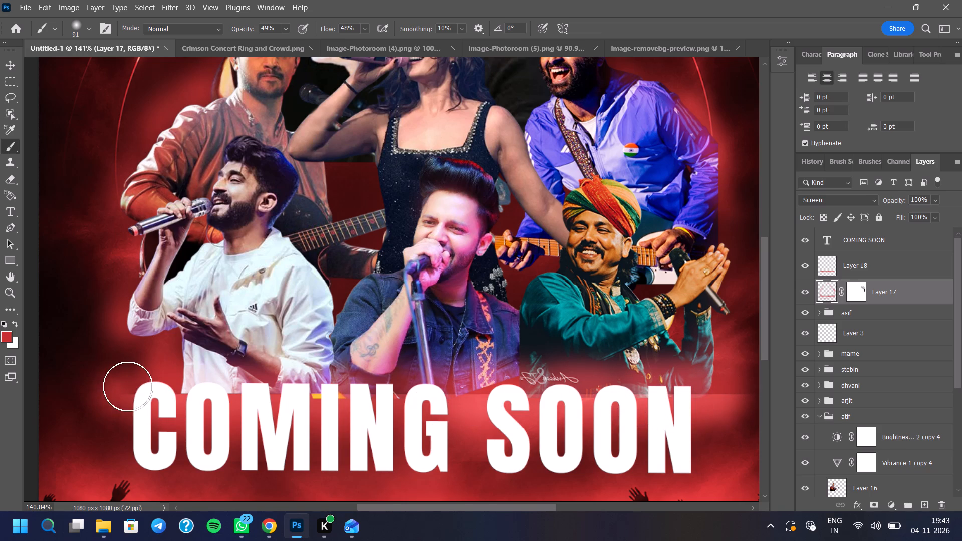
left_click_drag(127, 377, 123, 387)
left_click(125, 405)
left_click(120, 437)
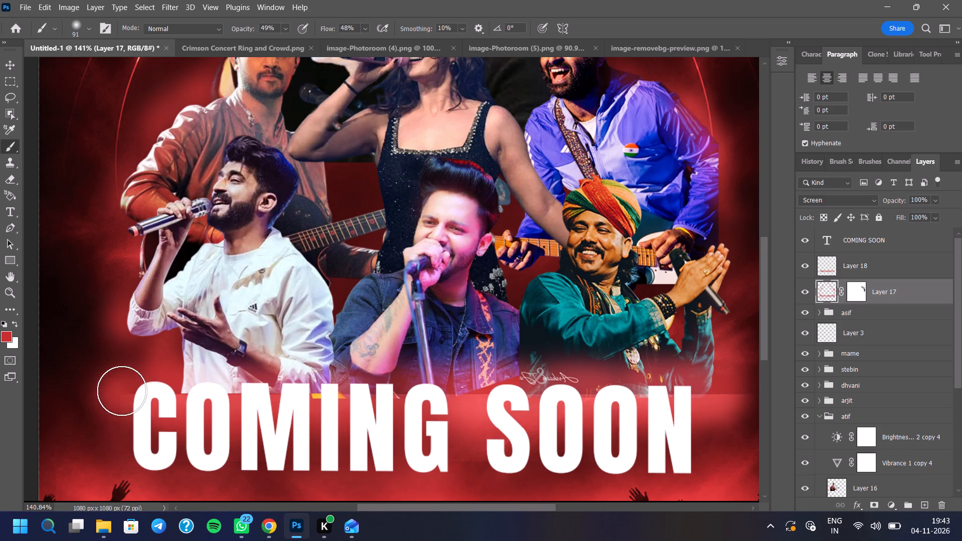
double_click(122, 360)
scroll(262, 424, "down", 4)
scroll(308, 418, "down", 2)
scroll(490, 390, "down", 2)
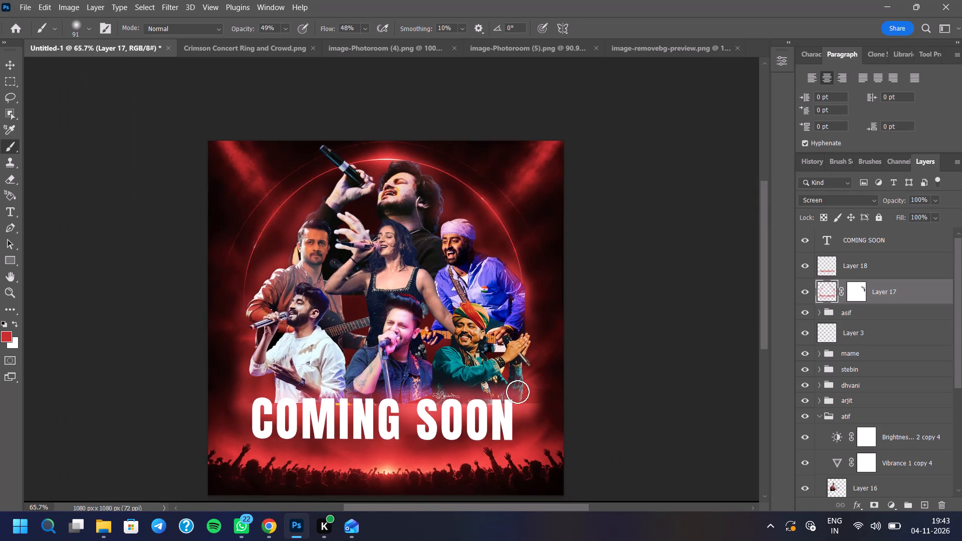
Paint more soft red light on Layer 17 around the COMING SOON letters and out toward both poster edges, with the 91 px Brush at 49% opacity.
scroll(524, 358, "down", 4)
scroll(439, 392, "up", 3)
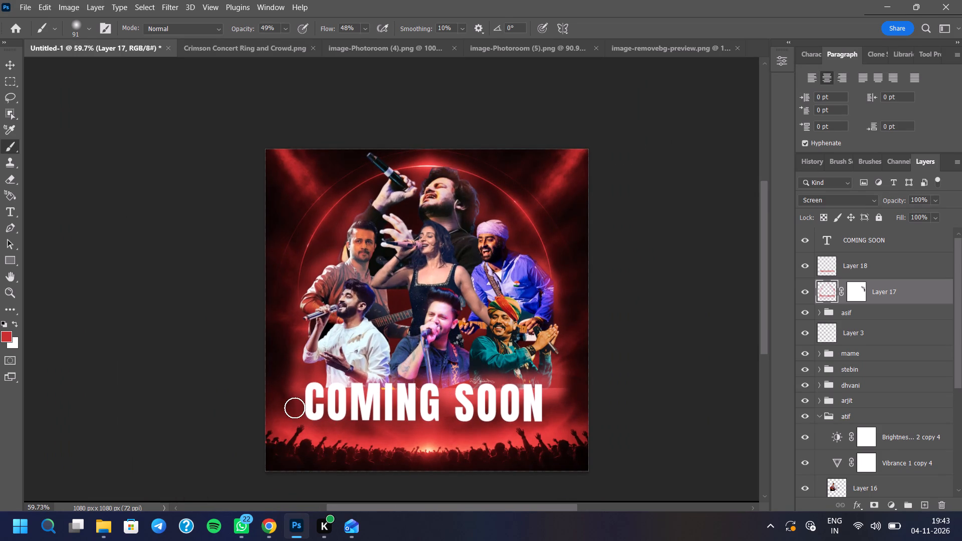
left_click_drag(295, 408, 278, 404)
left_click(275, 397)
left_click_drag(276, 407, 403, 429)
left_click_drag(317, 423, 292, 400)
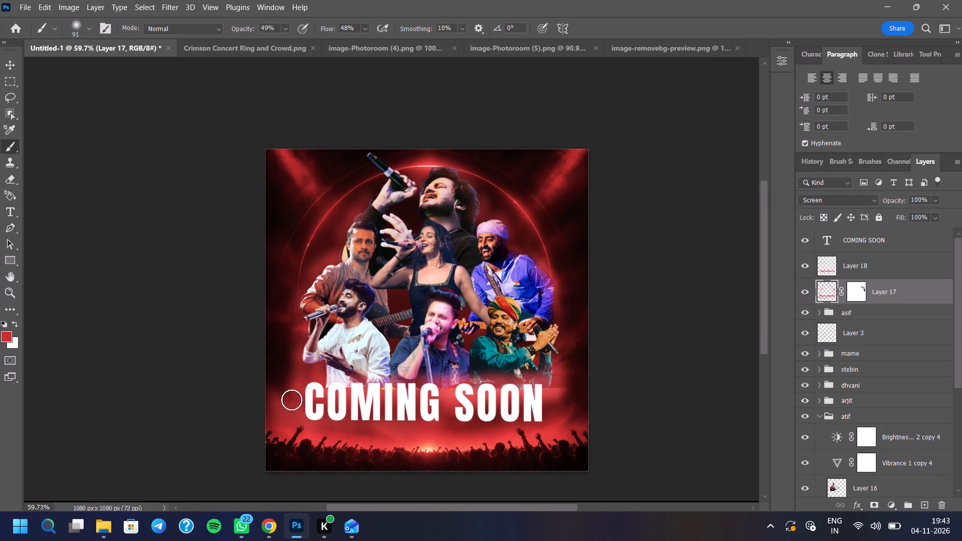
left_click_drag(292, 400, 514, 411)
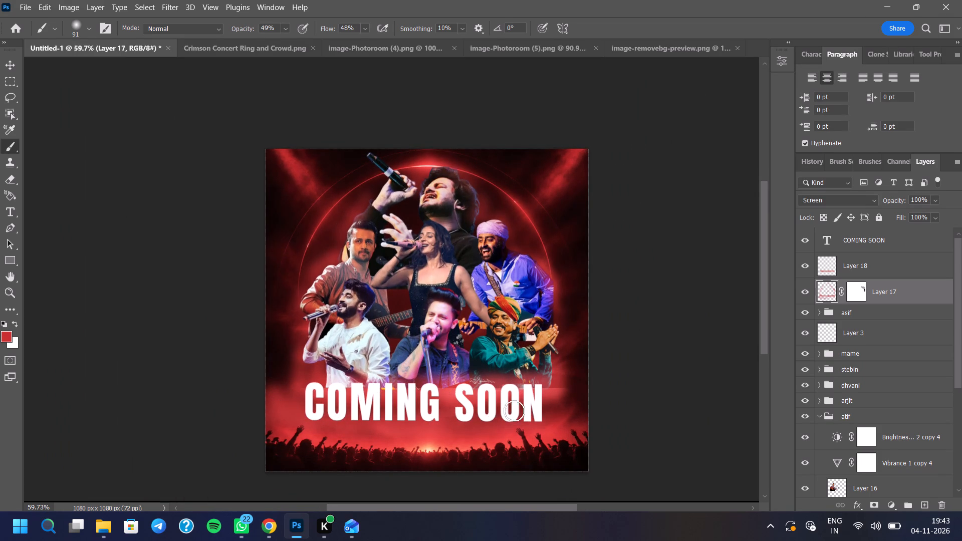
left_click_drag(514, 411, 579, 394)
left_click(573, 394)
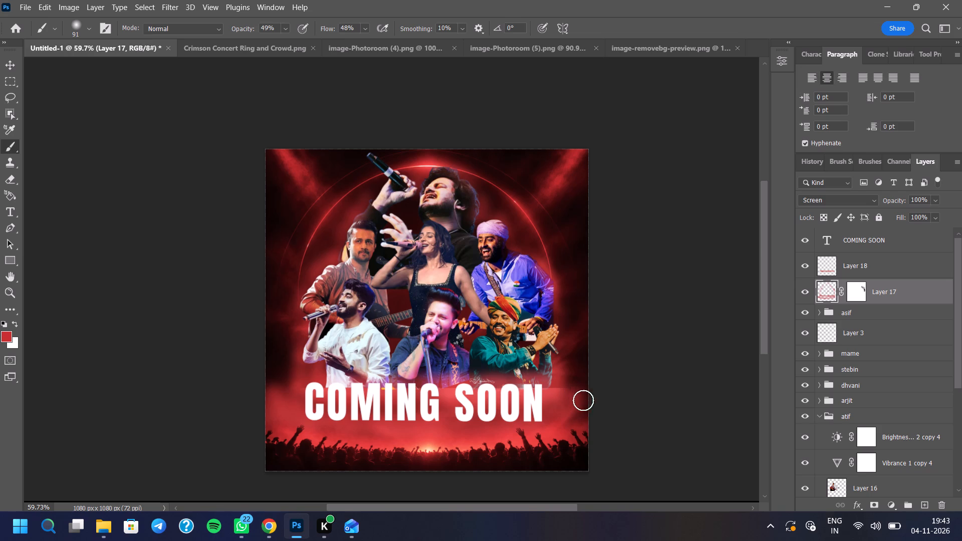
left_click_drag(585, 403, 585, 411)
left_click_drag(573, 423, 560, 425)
Compare the title area with the light of Layer 17 and Layer 18 hidden and shown.
scroll(417, 439, "up", 4)
scroll(401, 466, "down", 2)
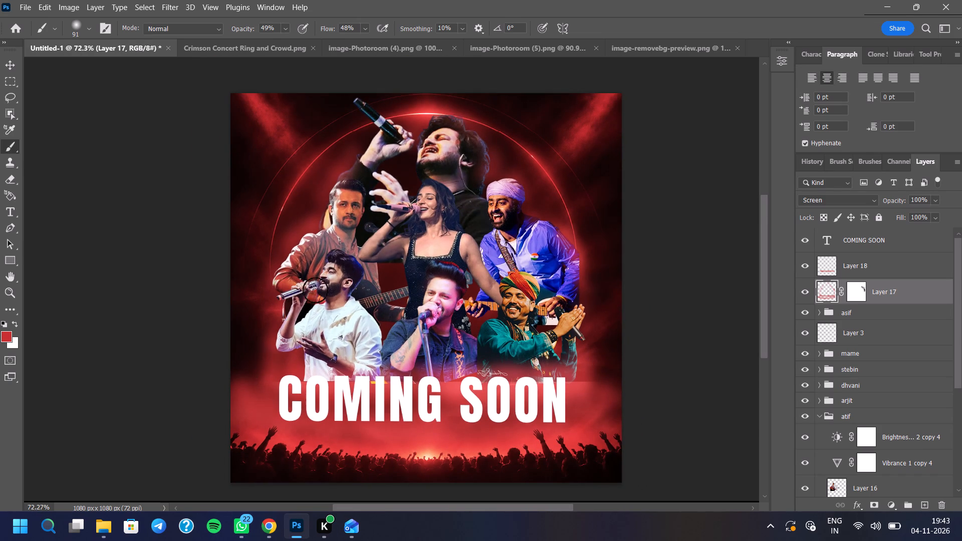
left_click(800, 294)
left_click(802, 262)
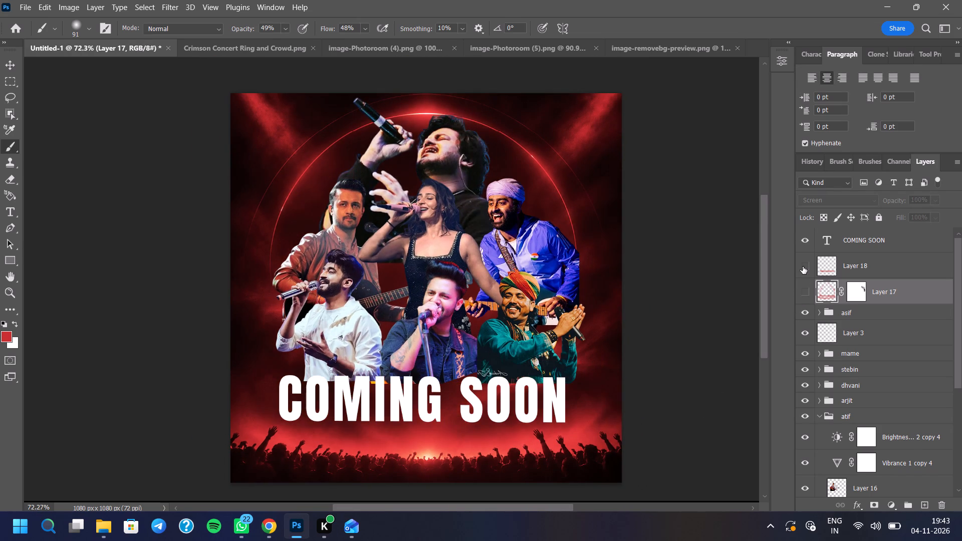
left_click(805, 266)
left_click(805, 269)
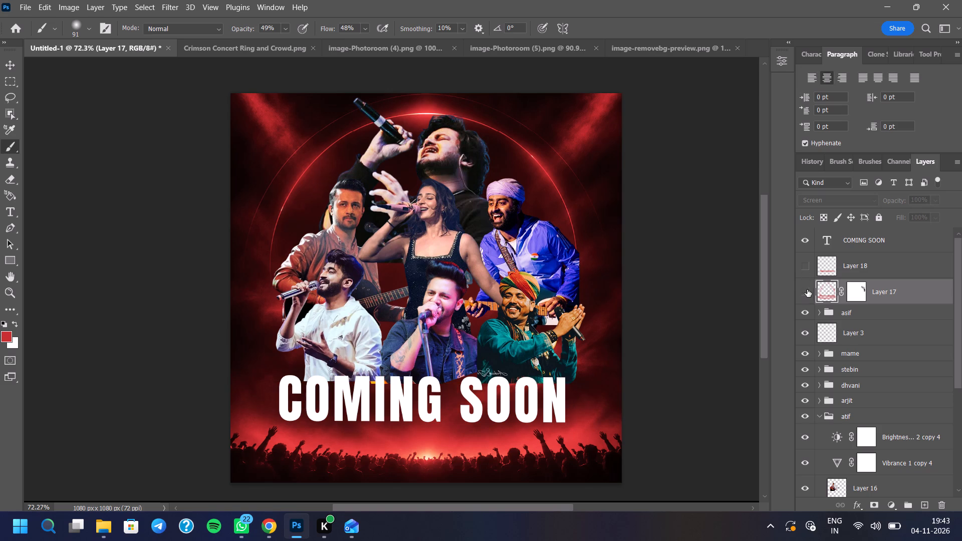
left_click(808, 291)
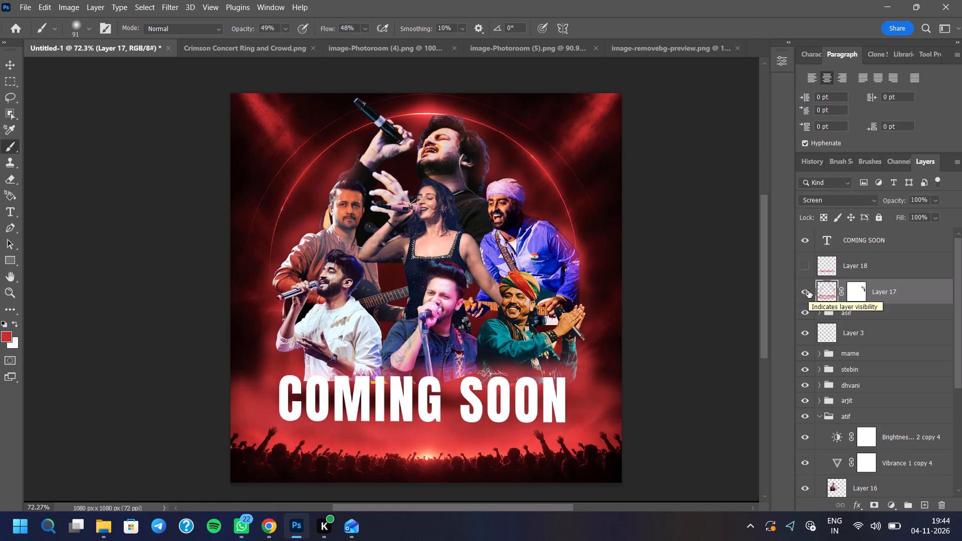
Undo the red brushwork around the title, the copied light strip Layer 18, and the last Layer 17 strokes made before it.
key("ctrl+z")
key("ctrl+z")
key("ctrl+z")
key("ctrl+z")
key("ctrl+z")
key("ctrl+z")
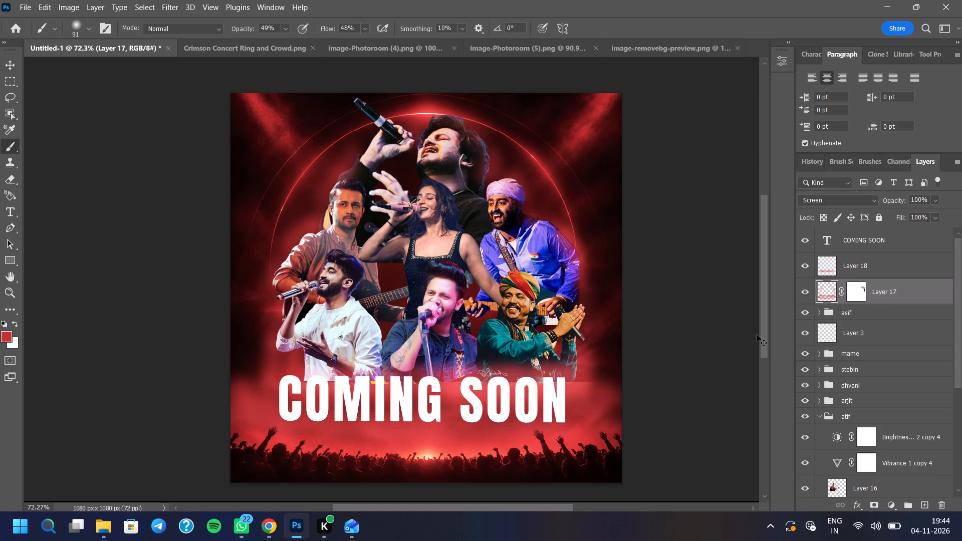
key("ctrl+z")
key("ctrl+z")
key("ctrl+z")
key("ctrl+z")
key("ctrl+z")
key("ctrl+z")
key("ctrl+z")
key("ctrl+z")
key("ctrl+z")
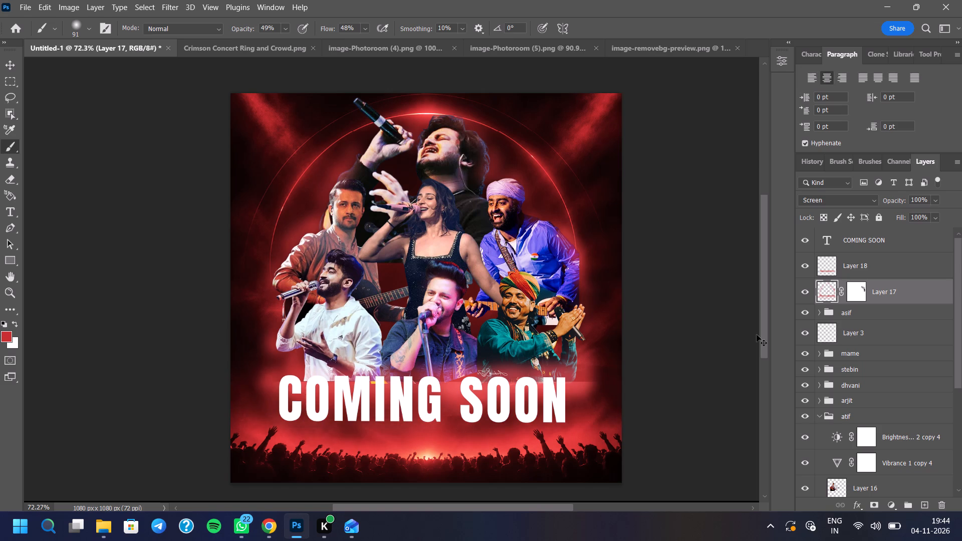
key("ctrl+z")
key("ctrl+z")
key("ctrl+z")
key("ctrl+z")
key("ctrl+z")
left_click(808, 264, "ctrl")
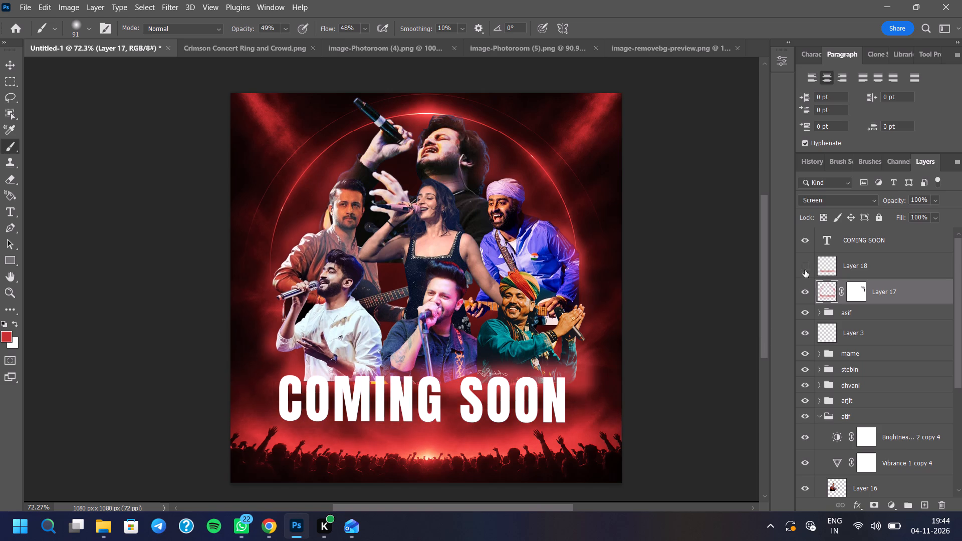
key("ctrl+z")
key("ctrl+z")
key("ctrl+z")
key("ctrl+z")
key("ctrl+z")
key("ctrl+z")
key("ctrl+z")
key("ctrl+z")
key("ctrl+z")
key("ctrl+z")
key("ctrl+z")
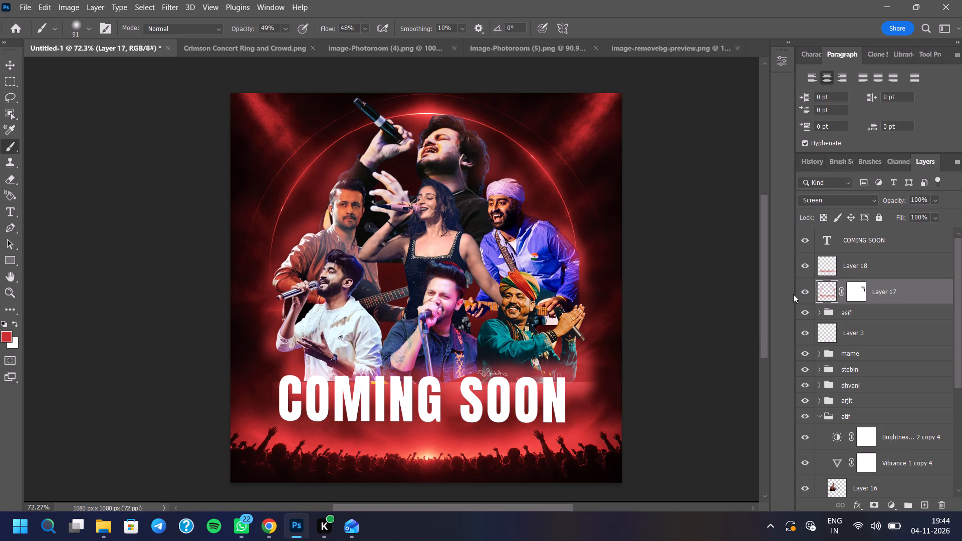
key("ctrl+z")
key("ctrl+z")
key("ctrl+z")
key("ctrl+z")
key("ctrl+z")
key("ctrl+z")
key("ctrl+z")
key("ctrl+z")
key("ctrl+z")
key("ctrl+z")
key("ctrl+z")
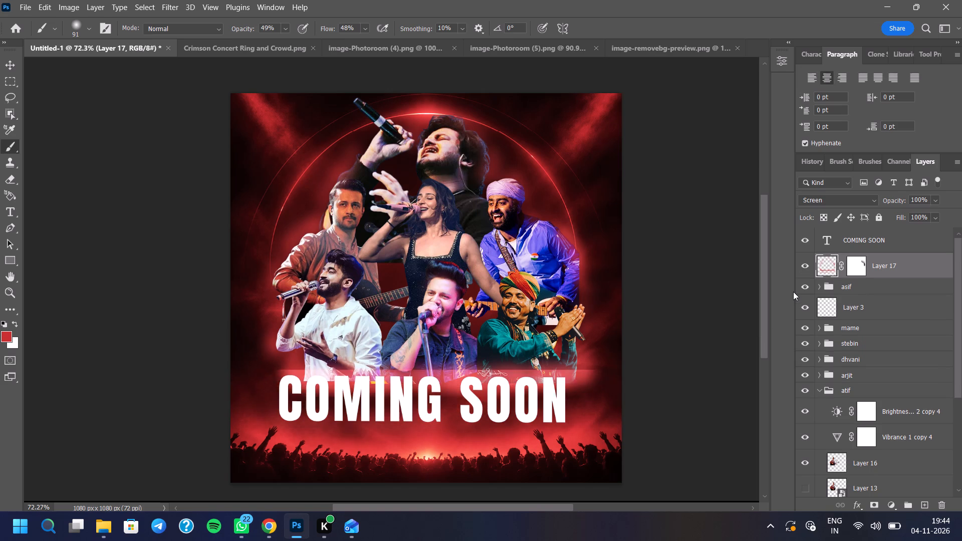
key("ctrl+z")
key("ctrl+z")
key("ctrl+z")
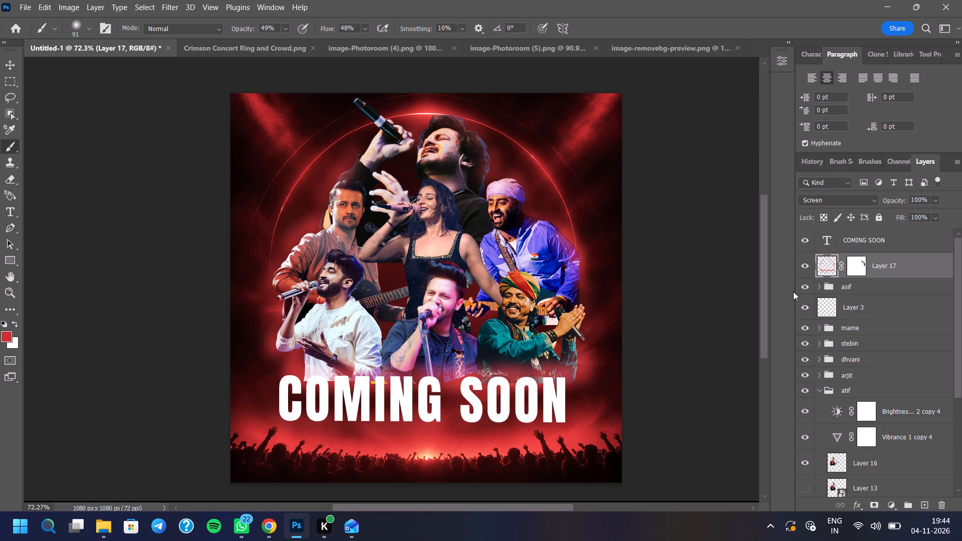
On Layer 17's mask, erase the light above the C of COMING and up the outer side of the white-shirted singer, using an 81 px Eraser at 45% opacity.
left_click(853, 262)
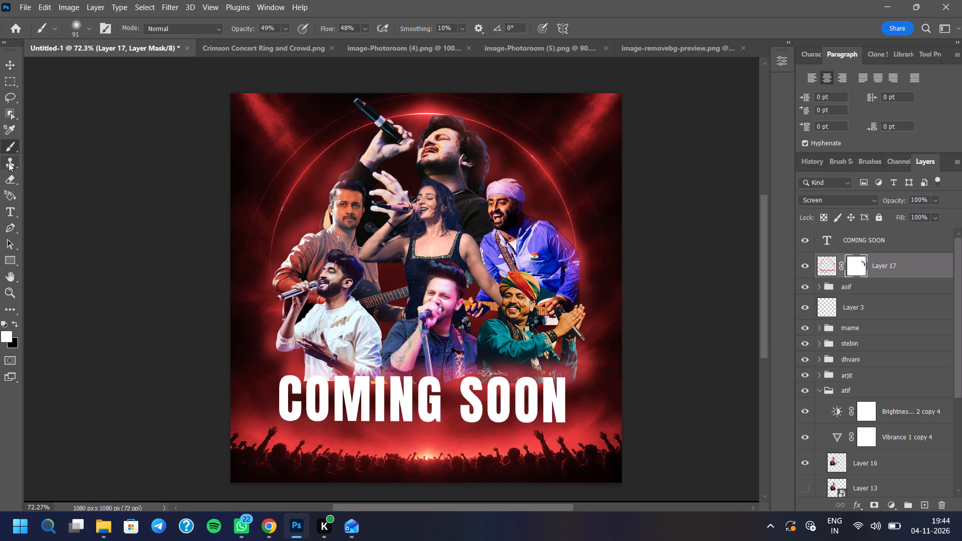
left_click(6, 177)
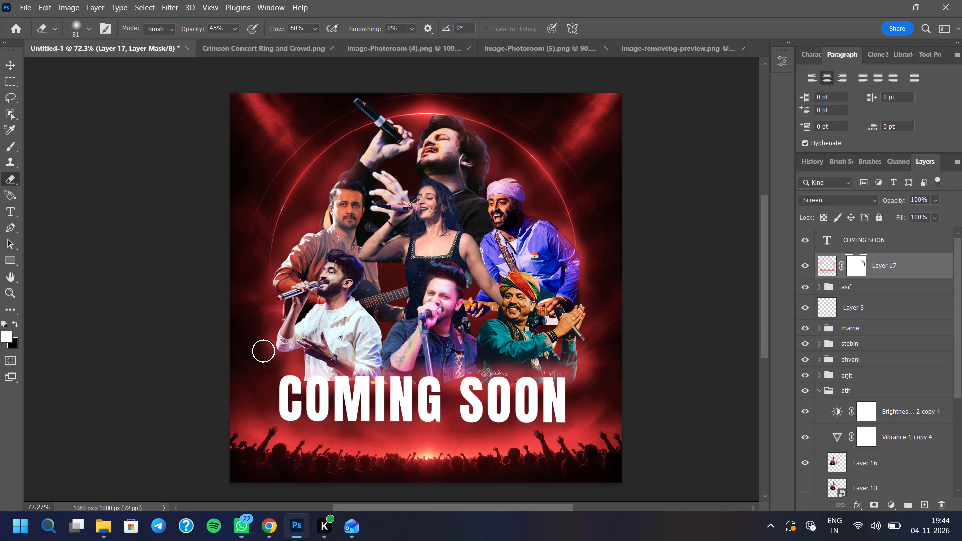
double_click(263, 351)
left_click(270, 372)
double_click(273, 372)
double_click(283, 375)
left_click(287, 375)
double_click(290, 371)
left_click(291, 377)
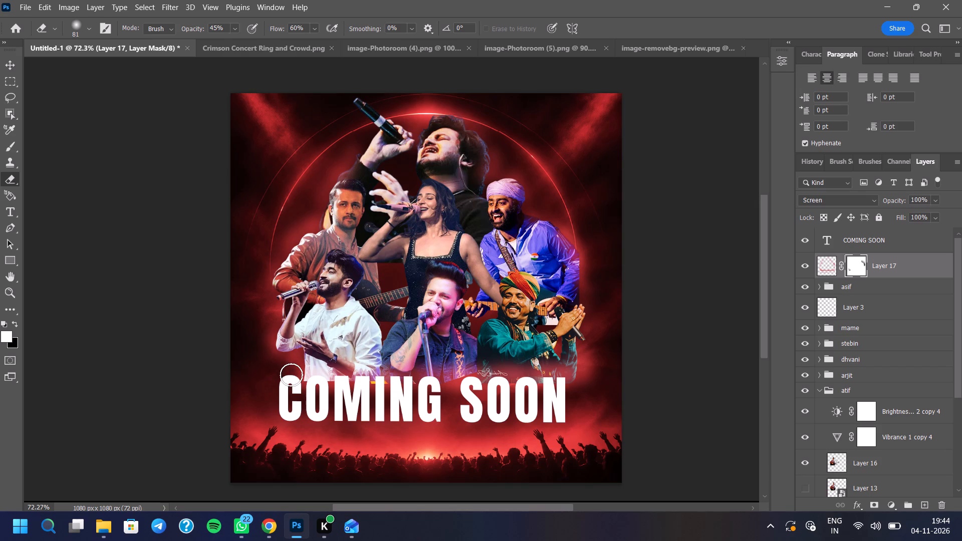
left_click(291, 372)
left_click_drag(273, 365, 266, 355)
left_click_drag(260, 347, 260, 341)
left_click(262, 333)
left_click(262, 327)
left_click(266, 316)
left_click(269, 308)
double_click(268, 302)
left_click_drag(264, 294, 262, 287)
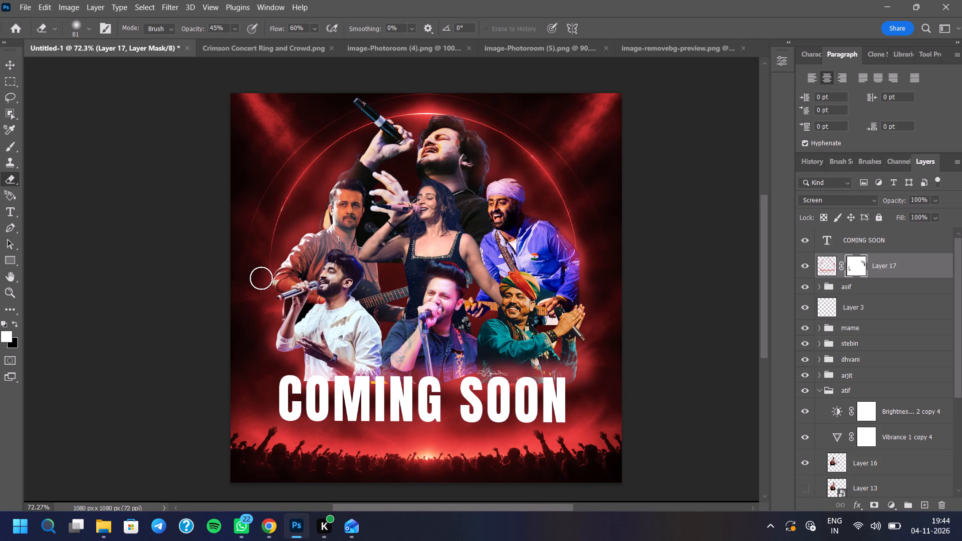
Erase Layer 17's mask along the outer shoulder of the brown-jacketed singer.
left_click(261, 277)
left_click_drag(264, 266, 269, 257)
left_click(279, 241)
left_click(282, 235)
left_click(289, 226)
left_click(292, 223)
left_click(300, 218)
left_click(304, 215)
left_click(296, 225)
left_click_drag(287, 236, 284, 241)
left_click(279, 246)
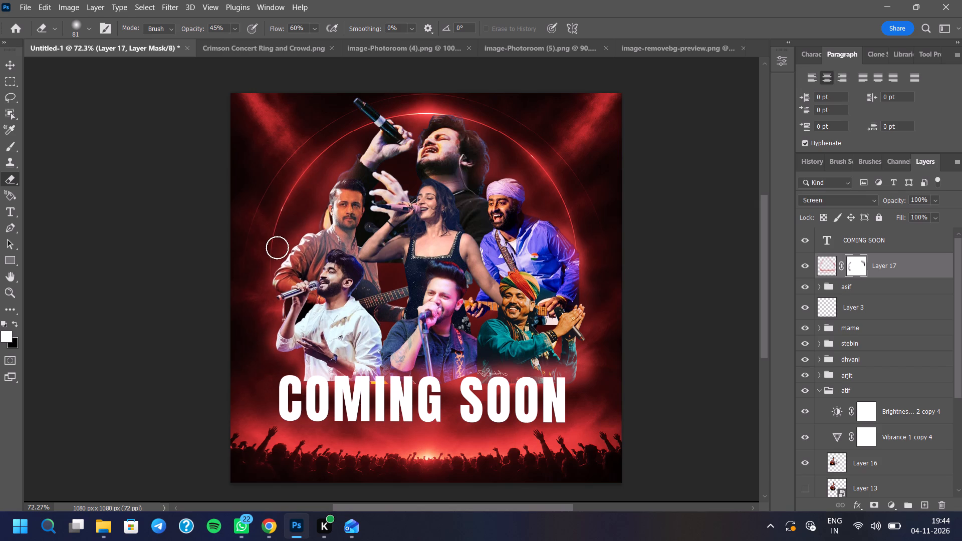
left_click(272, 254)
Erase Layer 17's mask from the brown-jacketed singer's shoulder up past his head to the black sleeve of the top singer.
left_click_drag(285, 242, 296, 232)
left_click(301, 227)
left_click(305, 222)
left_click(309, 216)
left_click_drag(310, 209, 311, 202)
left_click_drag(314, 194, 315, 189)
left_click_drag(320, 183, 324, 175)
left_click_drag(331, 161, 340, 151)
left_click_drag(346, 148, 318, 179)
left_click_drag(327, 174, 345, 160)
left_click_drag(334, 172, 316, 191)
left_click(314, 195)
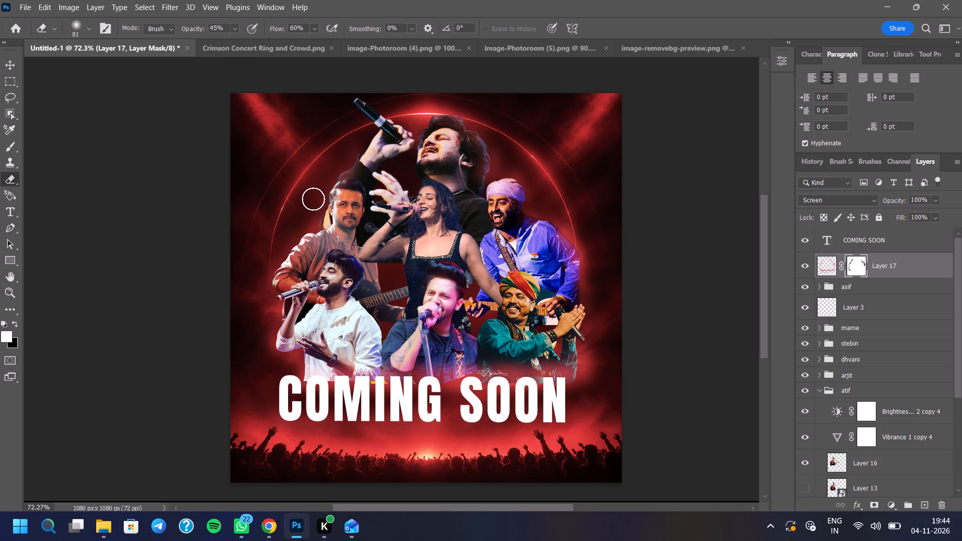
left_click(313, 206)
left_click(313, 213)
left_click_drag(343, 160, 346, 152)
Erase Layer 17's mask around the lavender-turbaned singer's shoulder and above his turban to the top singer's hair.
left_click_drag(562, 210, 556, 215)
left_click(555, 215)
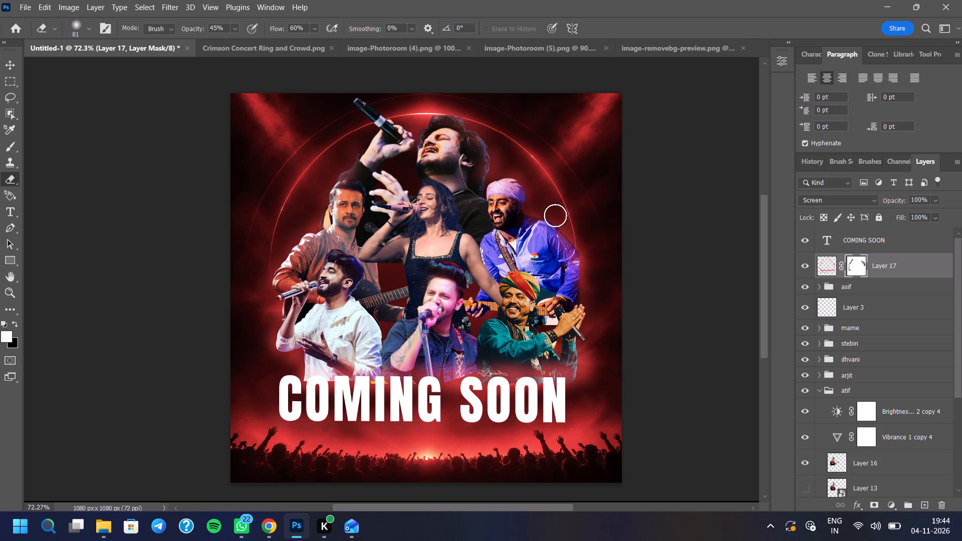
left_click(542, 208)
left_click_drag(538, 196, 536, 185)
left_click_drag(536, 181, 530, 177)
left_click_drag(526, 175, 518, 169)
left_click_drag(513, 165, 506, 162)
left_click(501, 161)
double_click(499, 157)
left_click(494, 169)
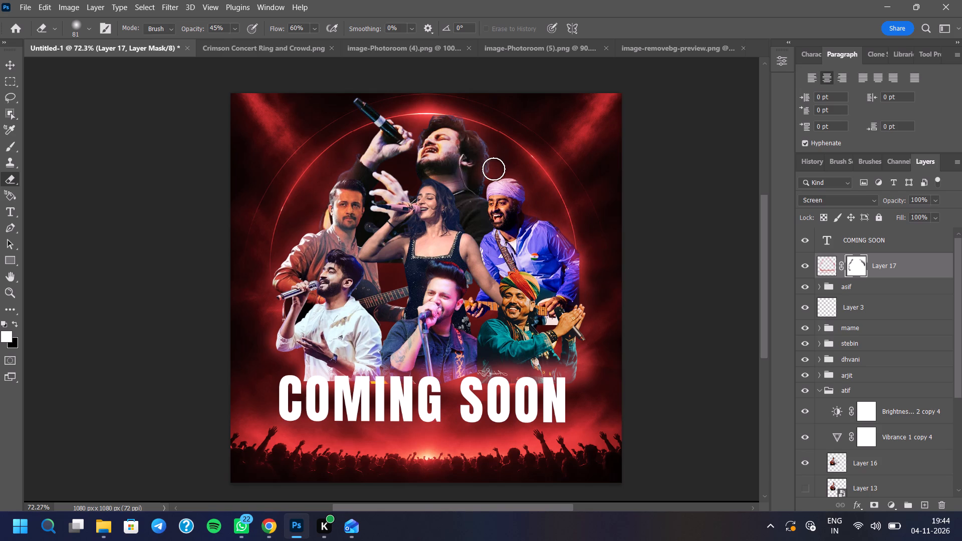
left_click_drag(501, 169, 507, 169)
left_click_drag(512, 169, 521, 170)
left_click_drag(525, 174, 533, 179)
left_click(536, 180)
left_click(541, 183)
Erase Layer 17's mask across the lower body of the green-shirted singer and the background just beyond him.
left_click(506, 361)
left_click(519, 359)
left_click_drag(527, 359, 557, 359)
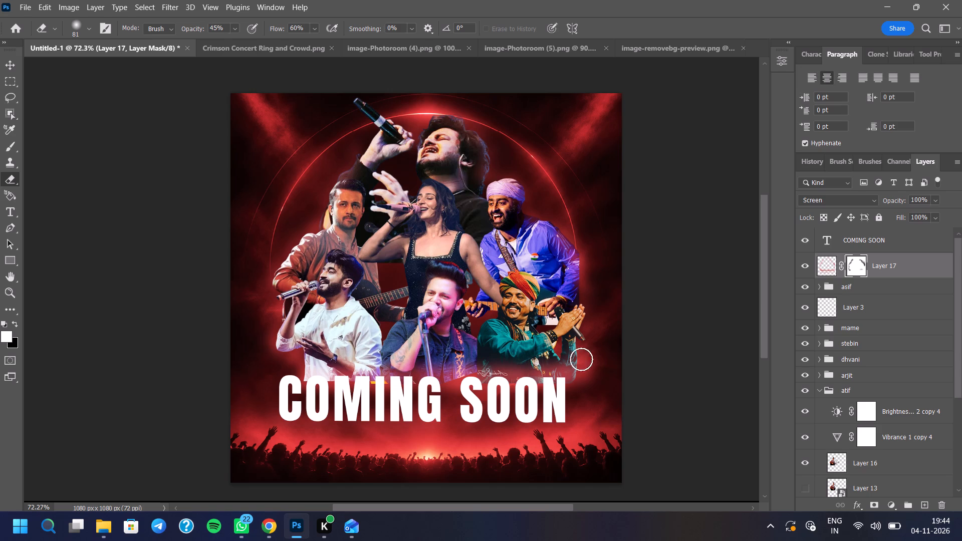
left_click(598, 360)
double_click(597, 372)
Examine how the artists, red light and title blend across the whole poster.
scroll(499, 372, "down", 5)
scroll(443, 254, "down", 4)
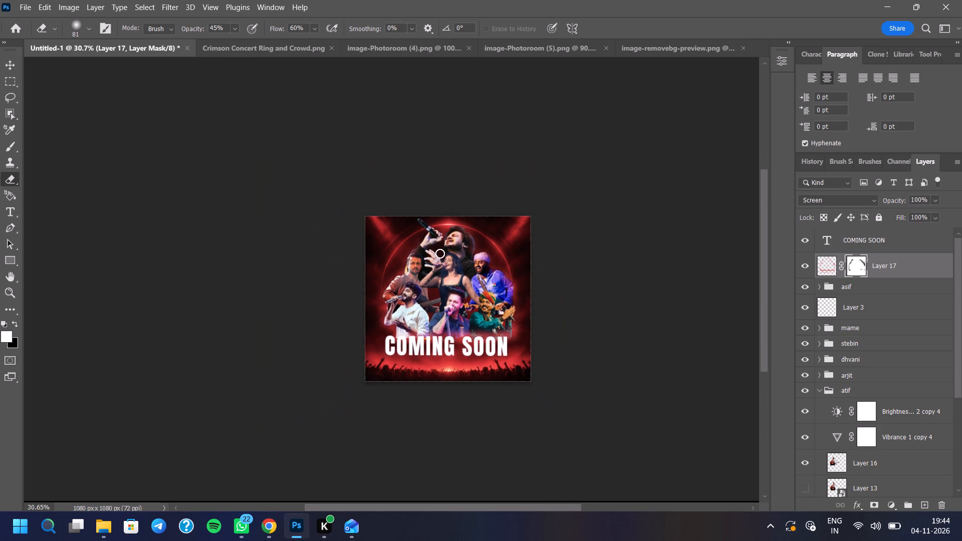
scroll(453, 275, "up", 4)
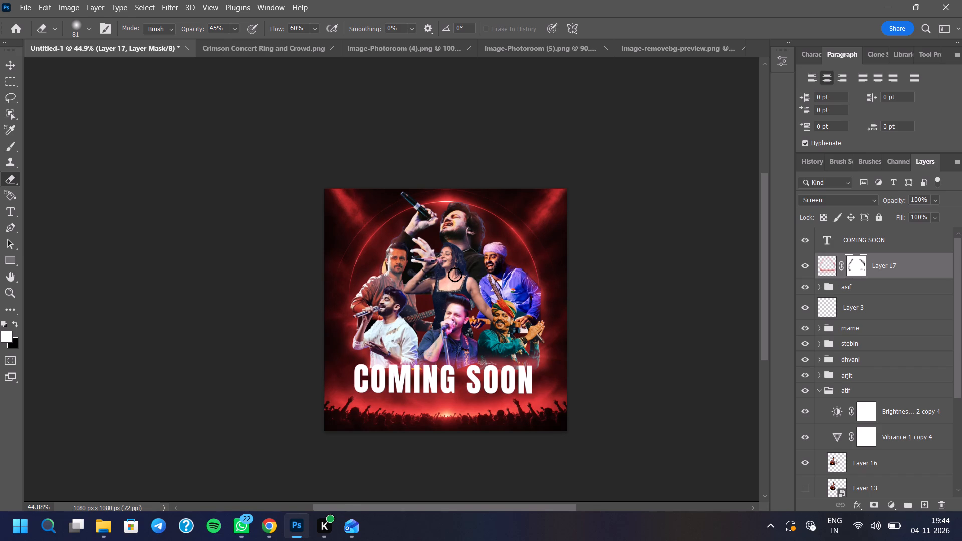
scroll(442, 292, "down", 1)
scroll(457, 300, "up", 3)
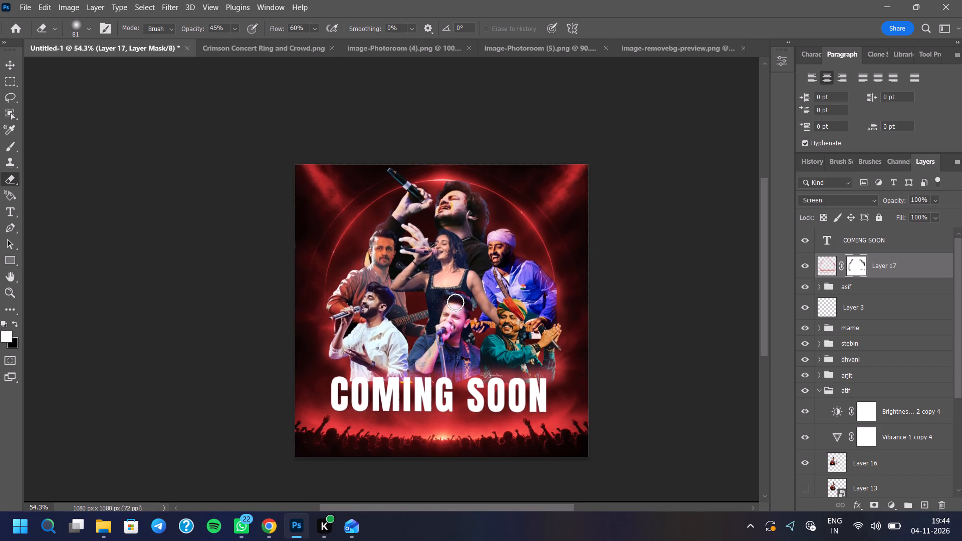
scroll(454, 328, "up", 4)
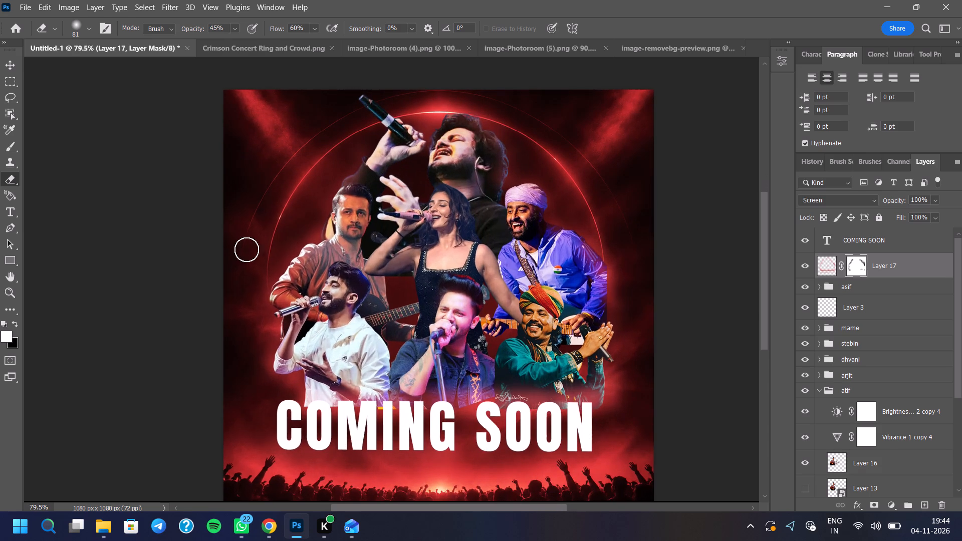
In the stebin group, set the saturation of the Vibrance 1 copy 2 adjustment to +58.
left_click(11, 59)
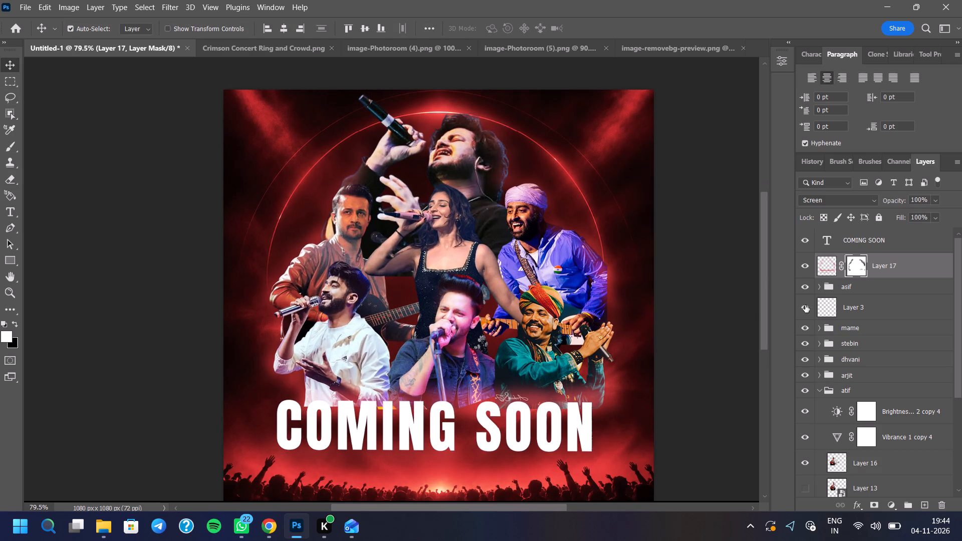
left_click(846, 342)
left_click(820, 340)
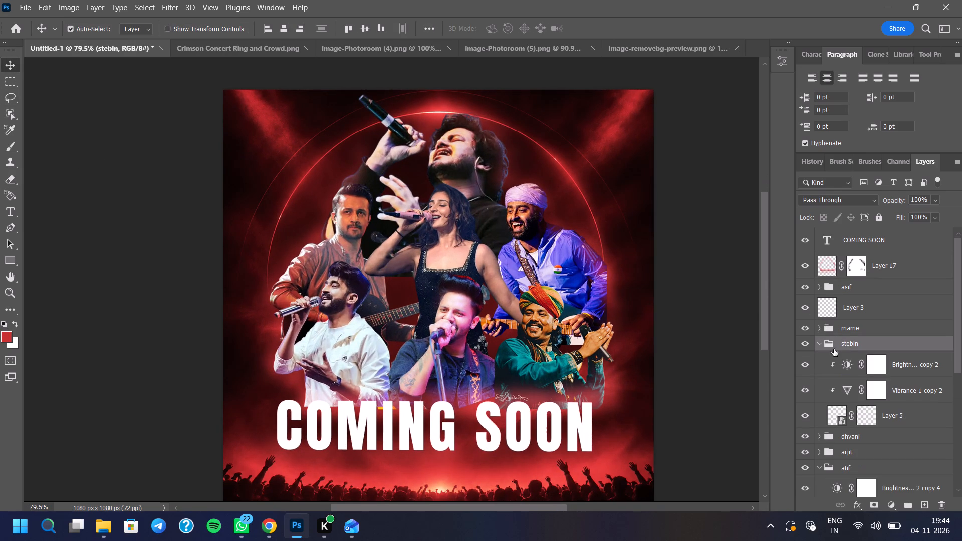
left_click(847, 389)
double_click(847, 389)
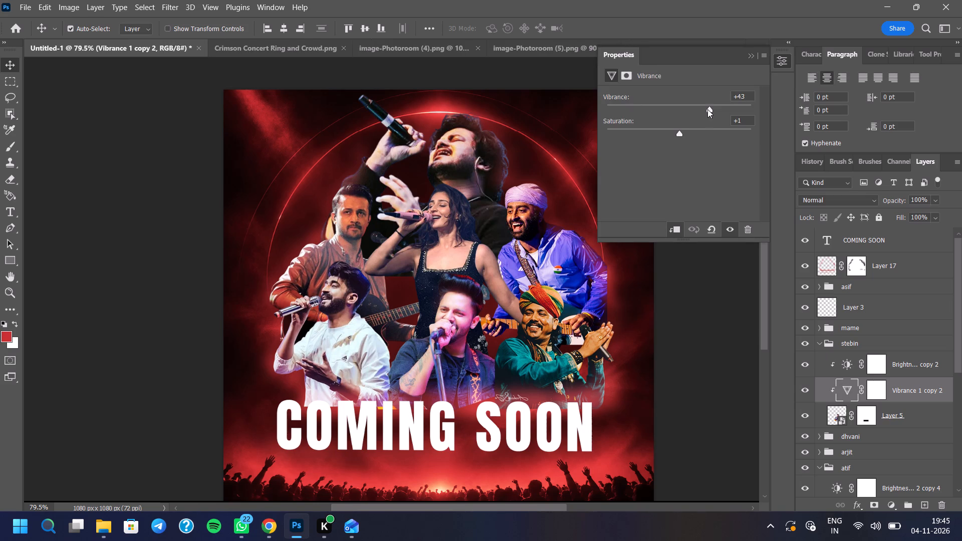
left_click_drag(675, 130, 711, 135)
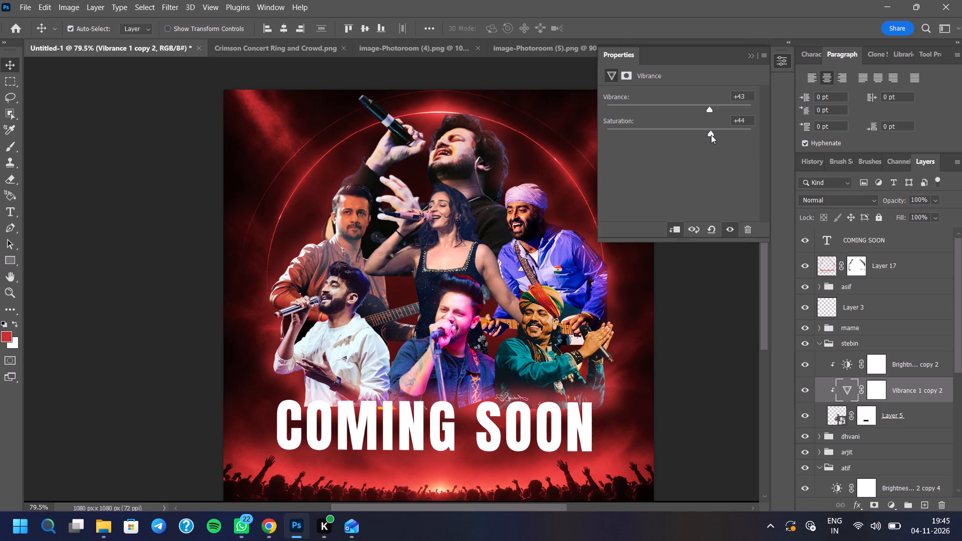
left_click_drag(711, 135, 721, 134)
left_click(752, 61)
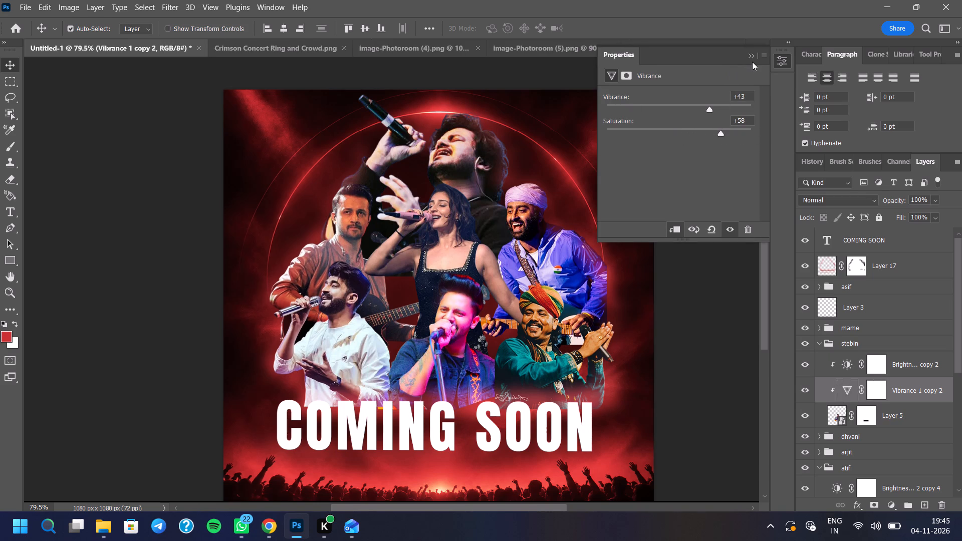
left_click(751, 54)
Erase Layer 17's mask over the denim-jacketed singer's quiff and down the side of his forehead.
left_click(852, 261)
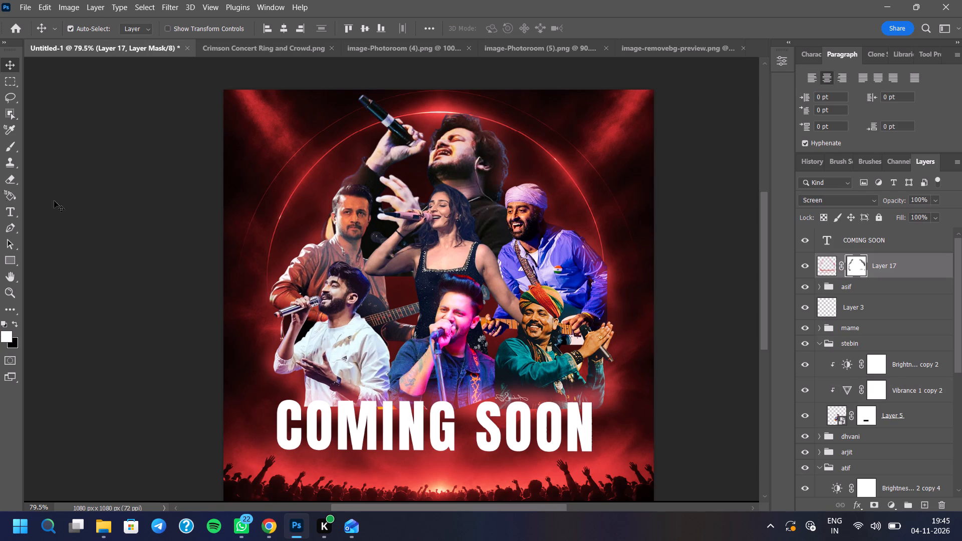
left_click(5, 178)
left_click_drag(486, 302, 476, 324)
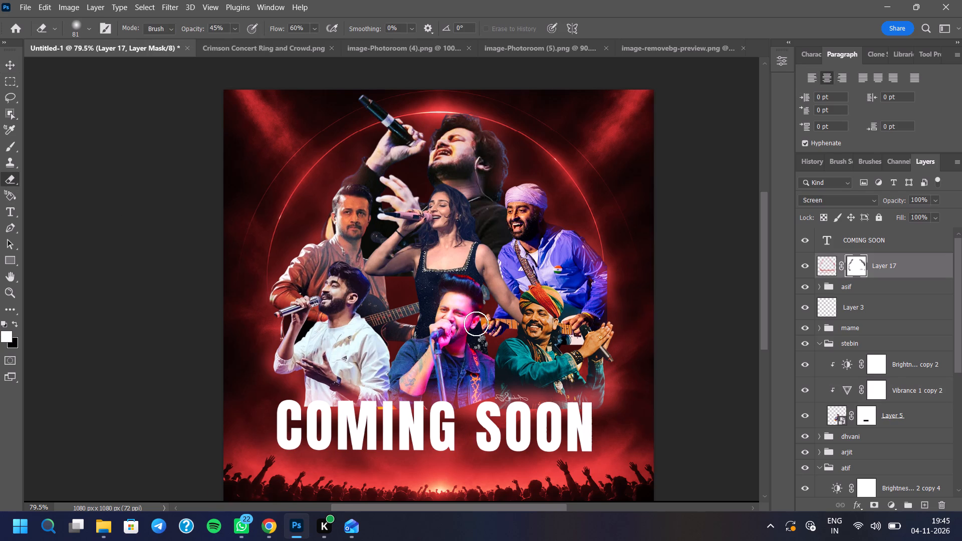
left_click_drag(476, 324, 475, 307)
left_click_drag(475, 301, 443, 309)
scroll(465, 334, "up", 17)
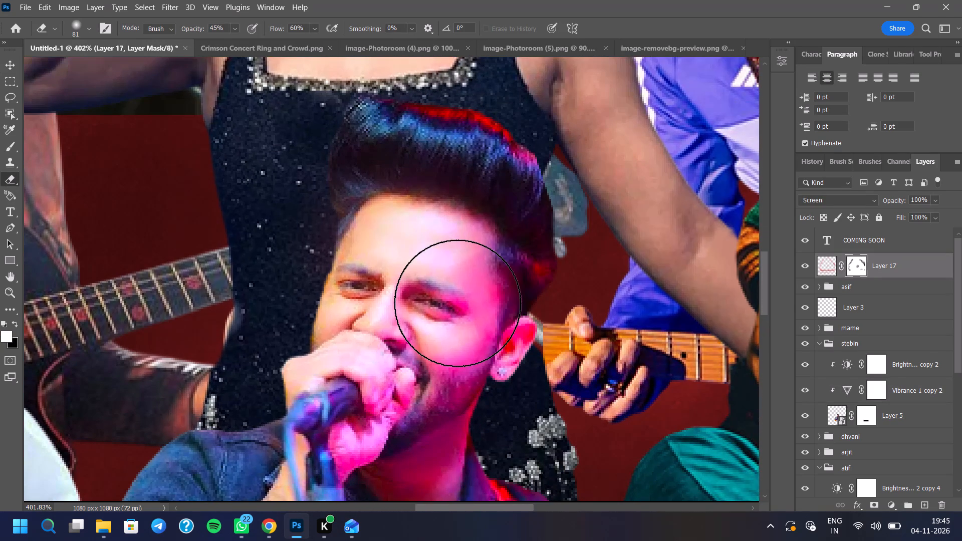
left_click_drag(471, 141, 425, 133)
triple_click(458, 130)
left_click_drag(463, 142, 462, 148)
left_click_drag(465, 239, 463, 260)
Erase Layer 17's mask across the denim-jacketed singer's eyes, nose and cheek, out to his temple.
left_click_drag(436, 293, 407, 317)
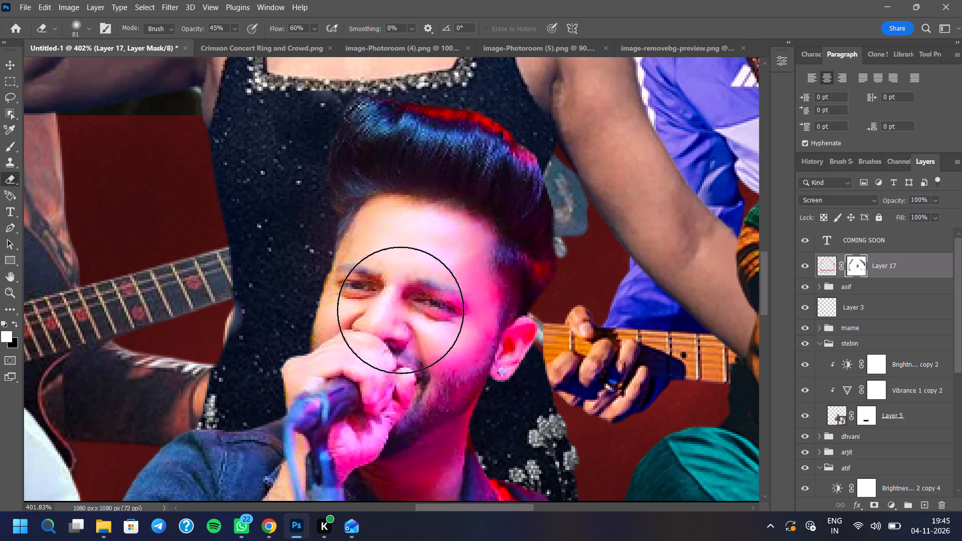
left_click(399, 309)
left_click_drag(402, 309, 403, 317)
left_click_drag(403, 319, 404, 327)
left_click(414, 325)
left_click(471, 307)
left_click(492, 297)
left_click(495, 294)
left_click(495, 288)
left_click(494, 275)
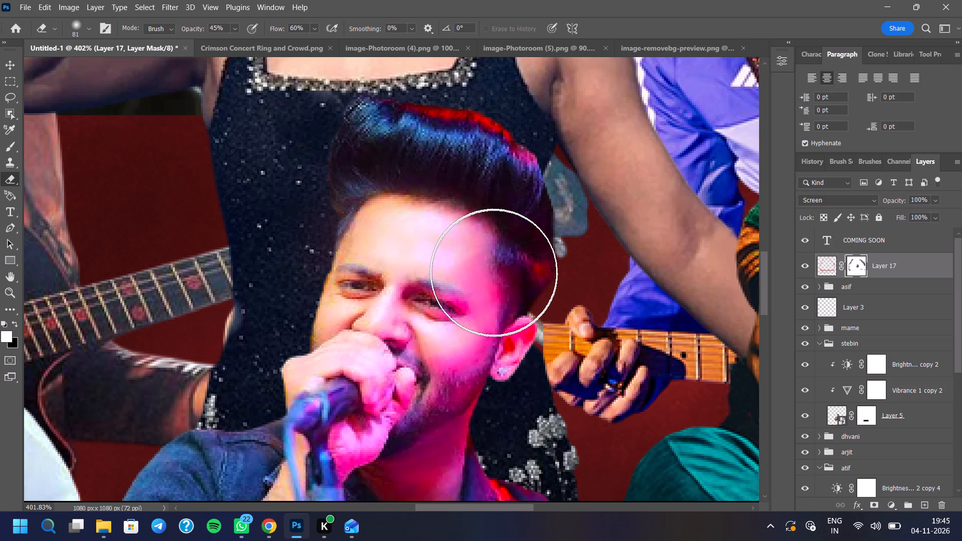
Erase Layer 17's mask beside the denim-jacketed singer from his shoulder up to his hair, and over his forehead.
scroll(487, 278, "down", 17)
left_click_drag(477, 345, 483, 352)
left_click_drag(483, 328, 482, 320)
left_click_drag(485, 291, 485, 280)
left_click_drag(476, 254, 459, 252)
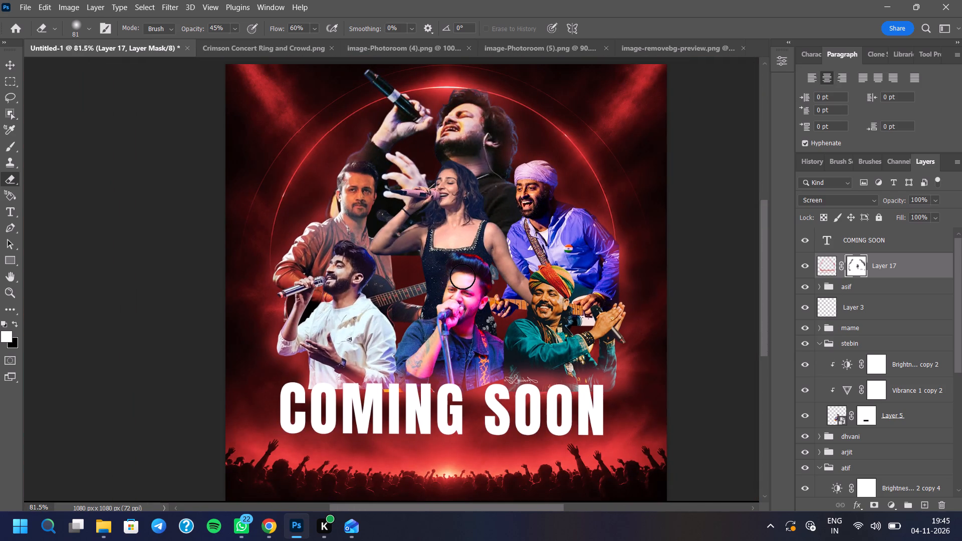
left_click(462, 277)
left_click_drag(467, 275, 472, 284)
In the stebin group, set the Vibrance 1 copy 2 adjustment to saturation -2 and vibrance +86.
left_click(847, 368)
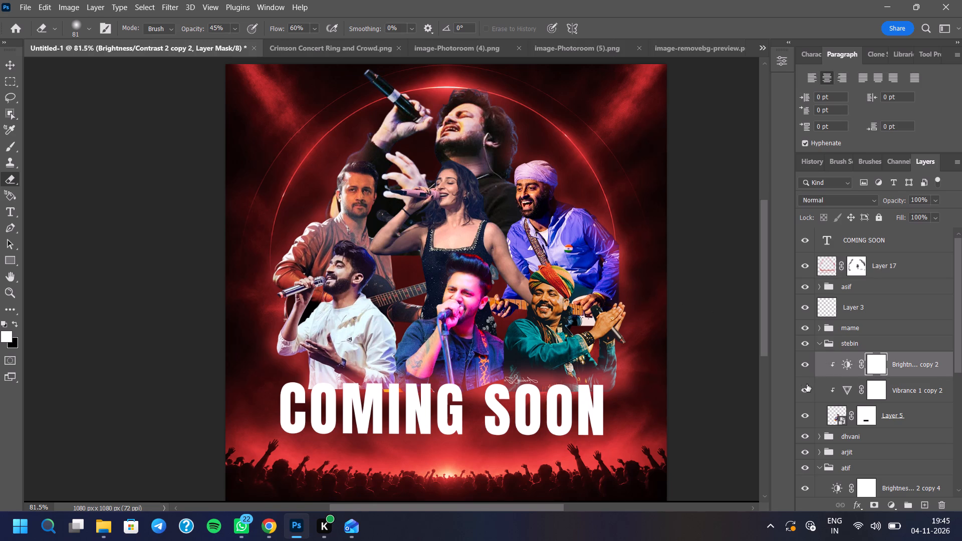
scroll(548, 368, "down", 3)
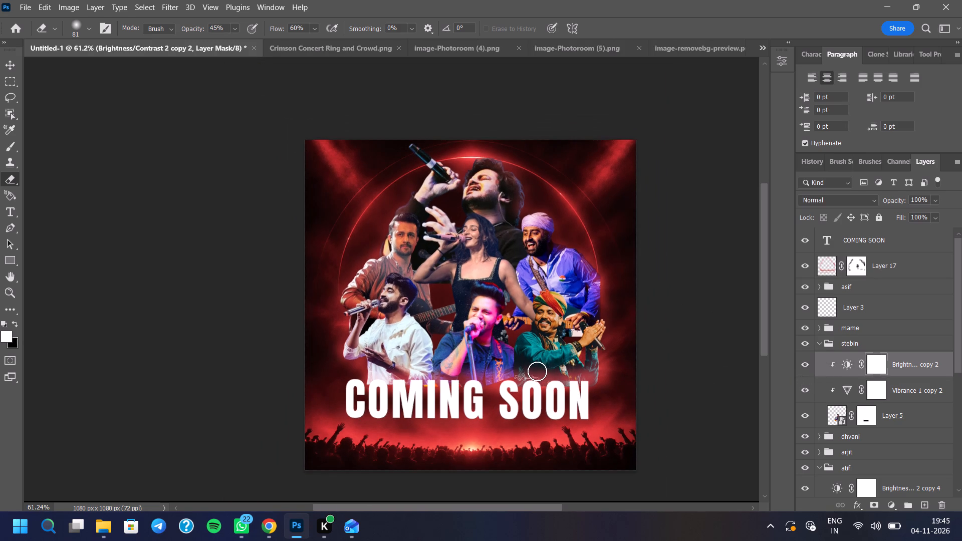
double_click(843, 396)
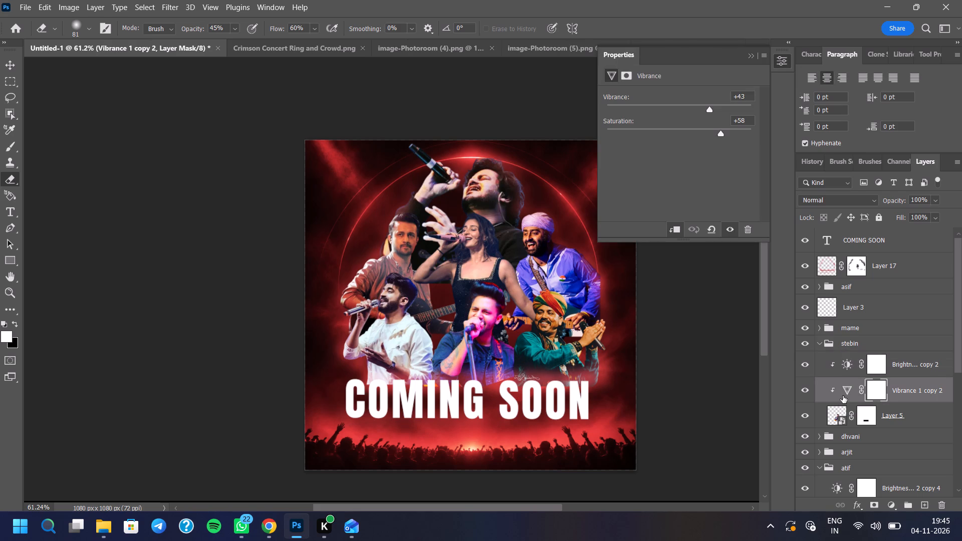
left_click_drag(719, 133, 689, 134)
left_click_drag(689, 134, 661, 133)
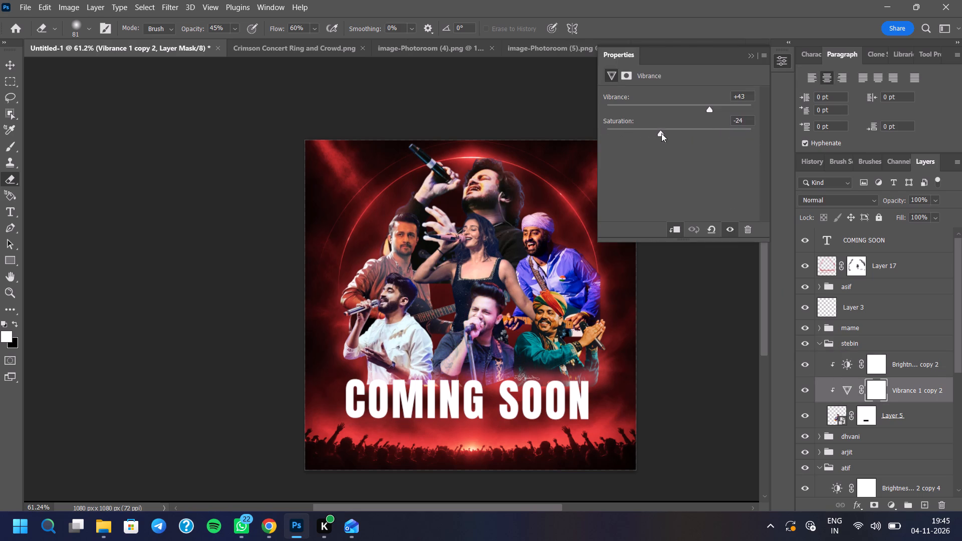
left_click_drag(661, 133, 677, 135)
left_click_drag(711, 106, 741, 104)
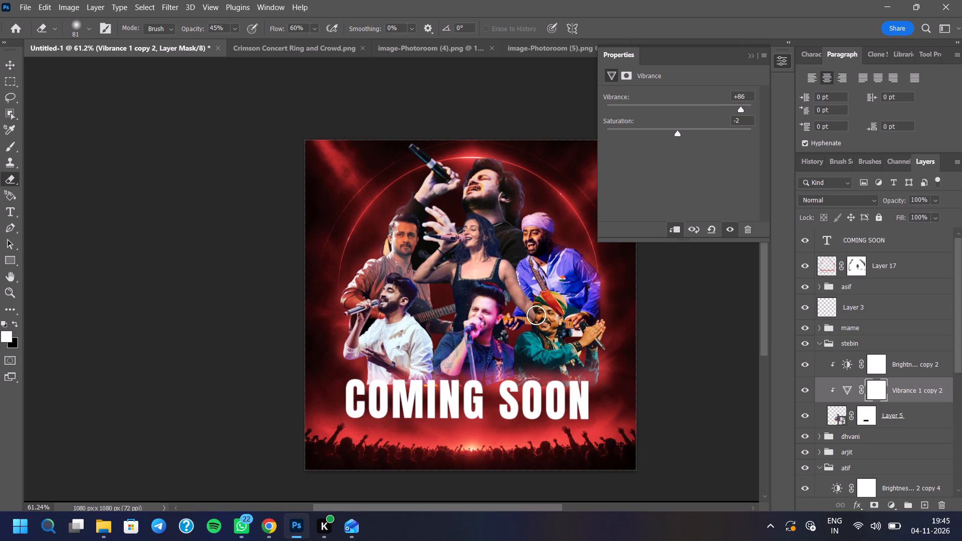
scroll(536, 315, "up", 12)
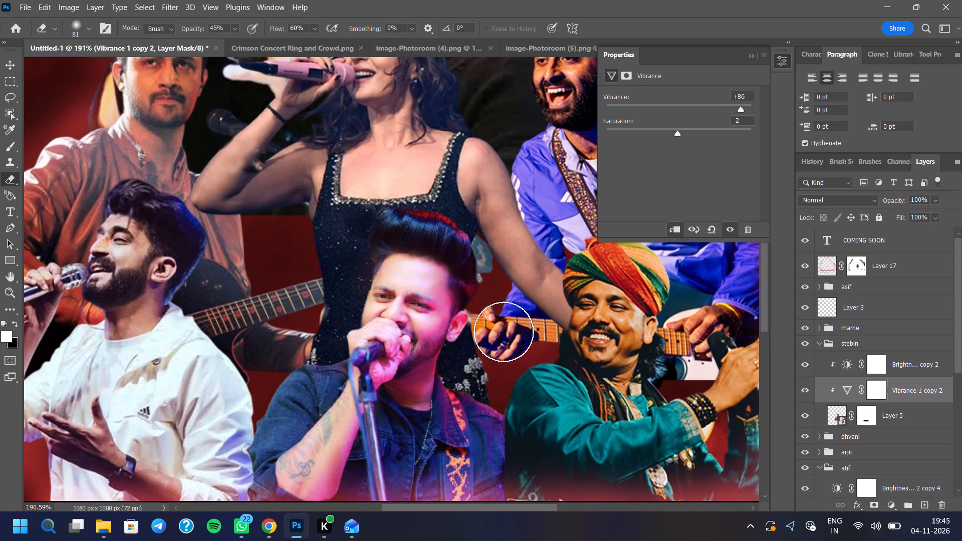
scroll(471, 338, "down", 8)
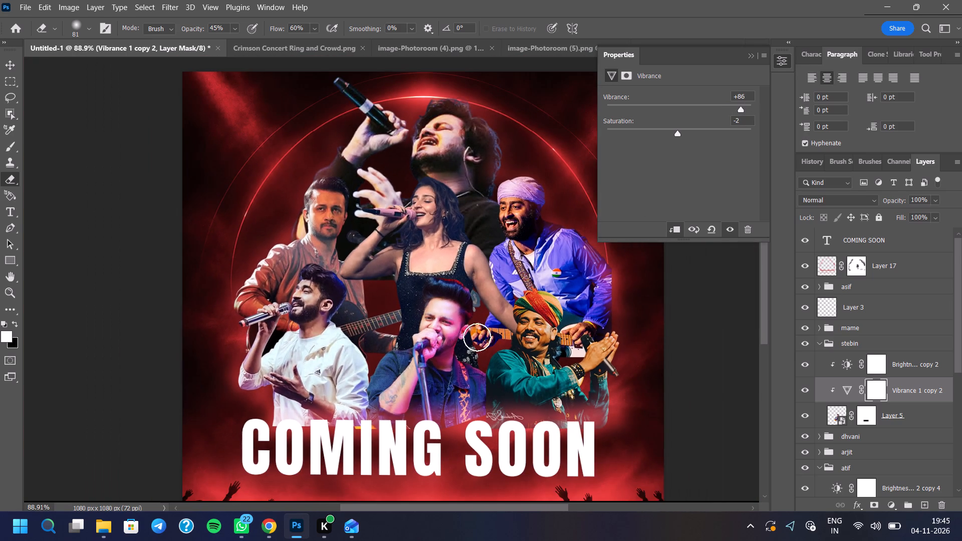
left_click(750, 60)
left_click(750, 57)
Compare the whole poster with the reference "COMING SOON" poster in the ChatGPT chat in Chrome.
scroll(516, 292, "down", 1)
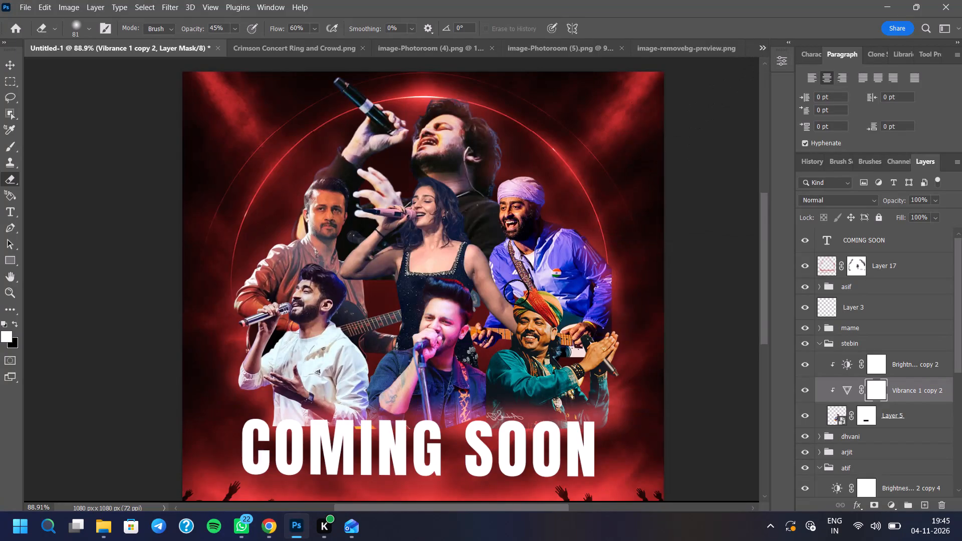
scroll(516, 292, "down", 1)
scroll(444, 270, "up", 3)
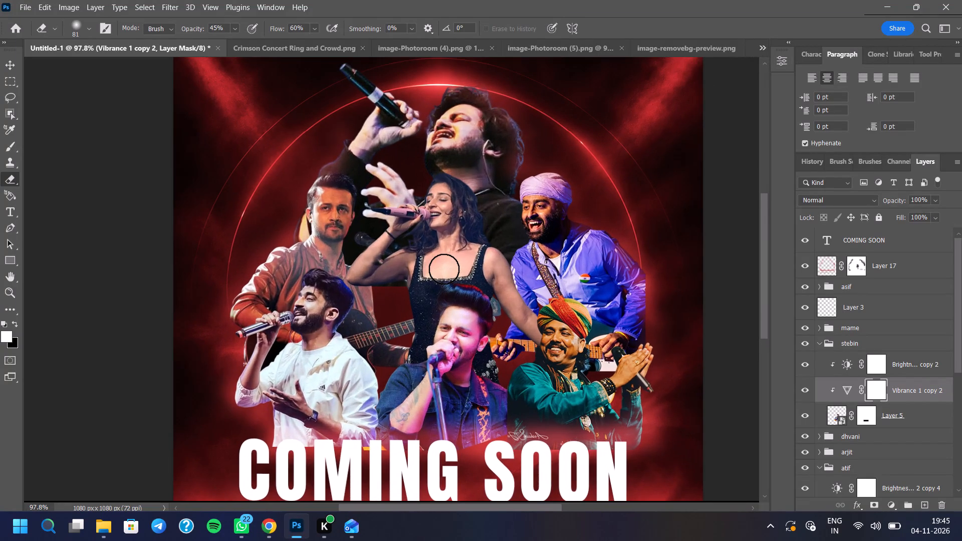
left_click(272, 525)
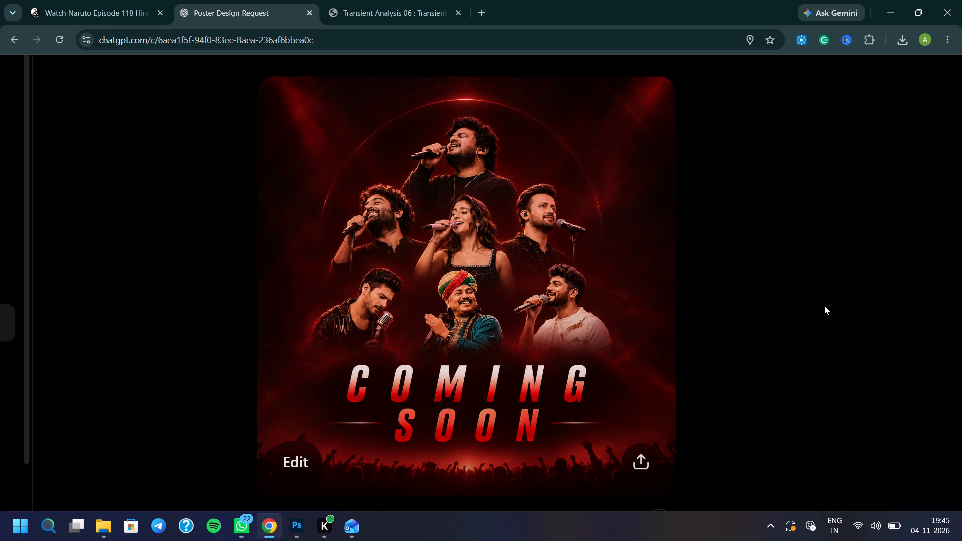
scroll(490, 262, "up", 1)
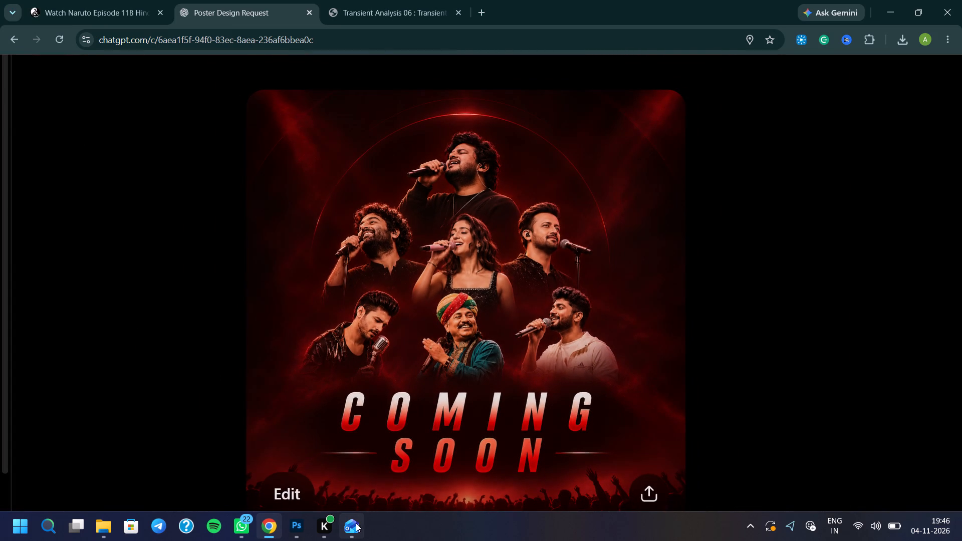
left_click(305, 535)
scroll(474, 316, "down", 4, "ctrl")
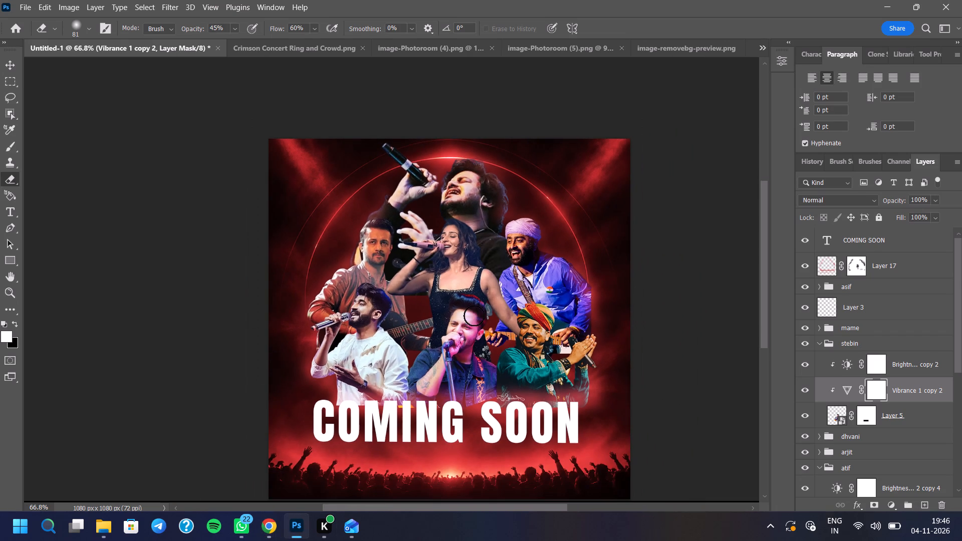
scroll(474, 316, "down", 1)
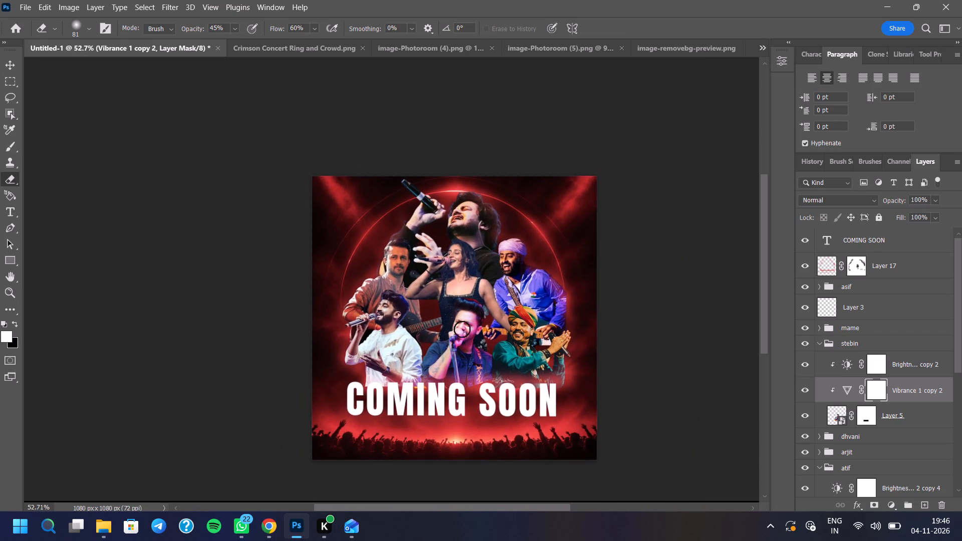
scroll(444, 344, "up", 4, "ctrl")
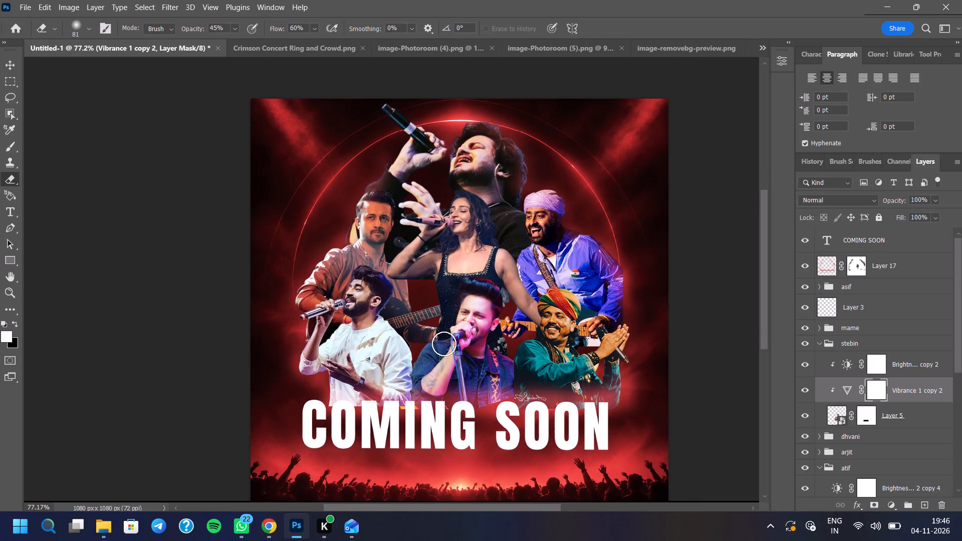
Capture a screen snip of the poster canvas, framed to its visible edges.
key("Print")
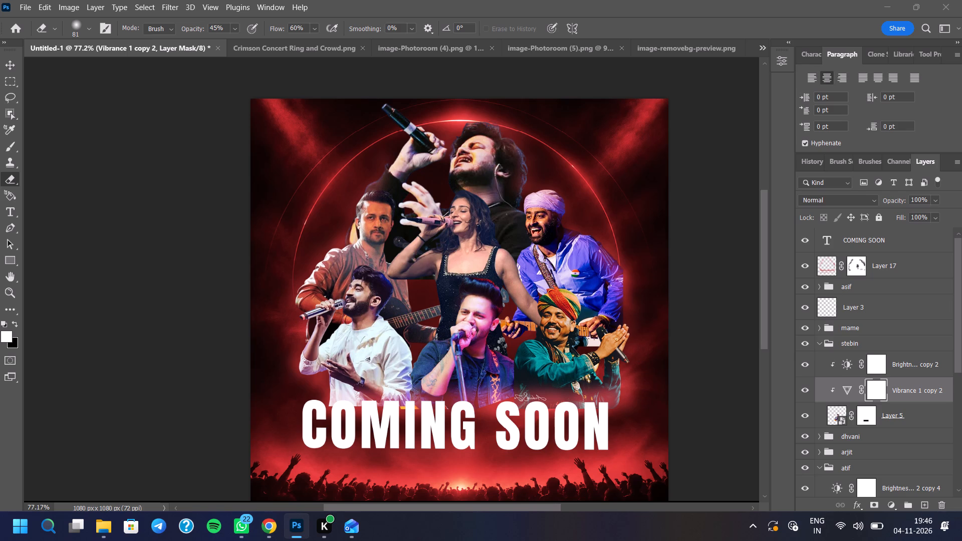
left_click_drag(249, 99, 642, 496)
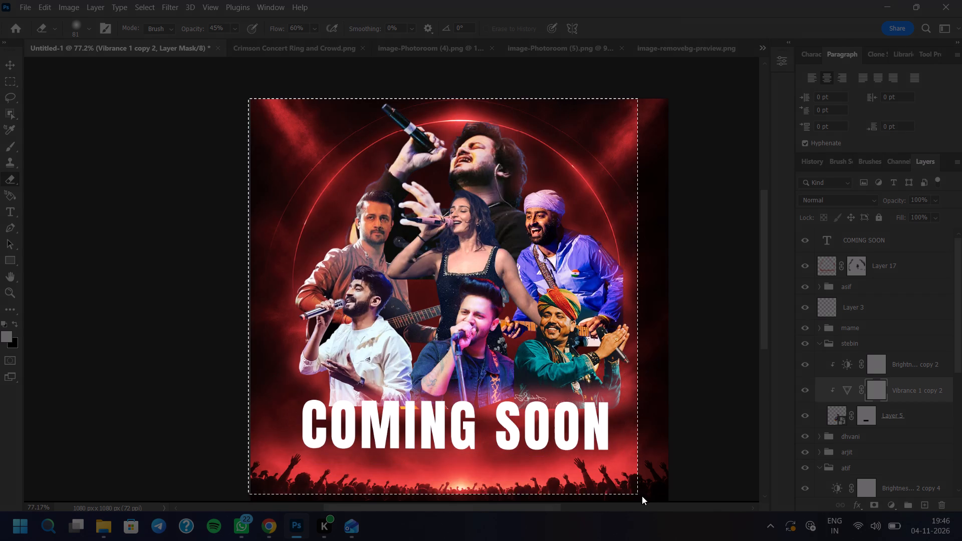
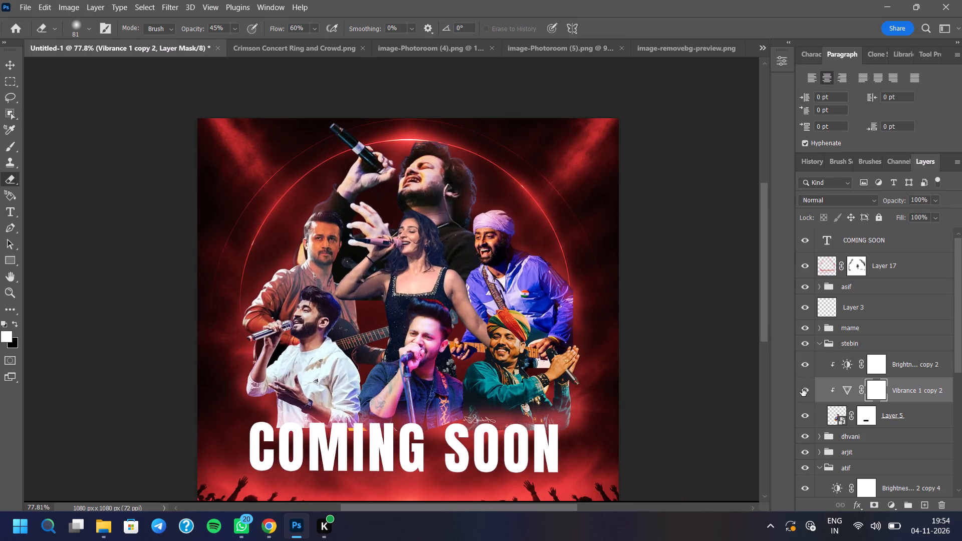
left_click(802, 389)
left_click(804, 370)
left_click(804, 370)
left_click(804, 398)
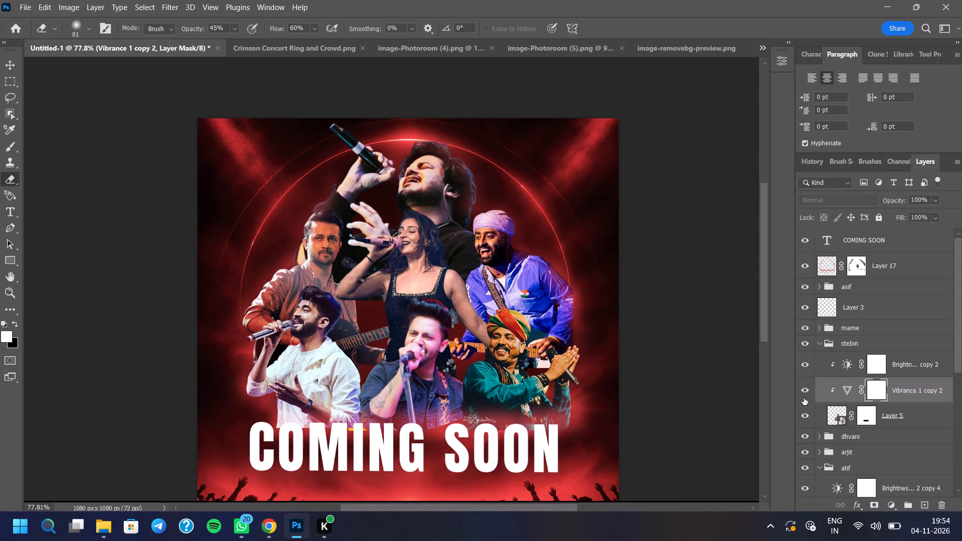
Apply the Camera Raw Filter to Layer 5 in the stebin group, with Exposure set to +0.20.
left_click(836, 416)
left_click(808, 417)
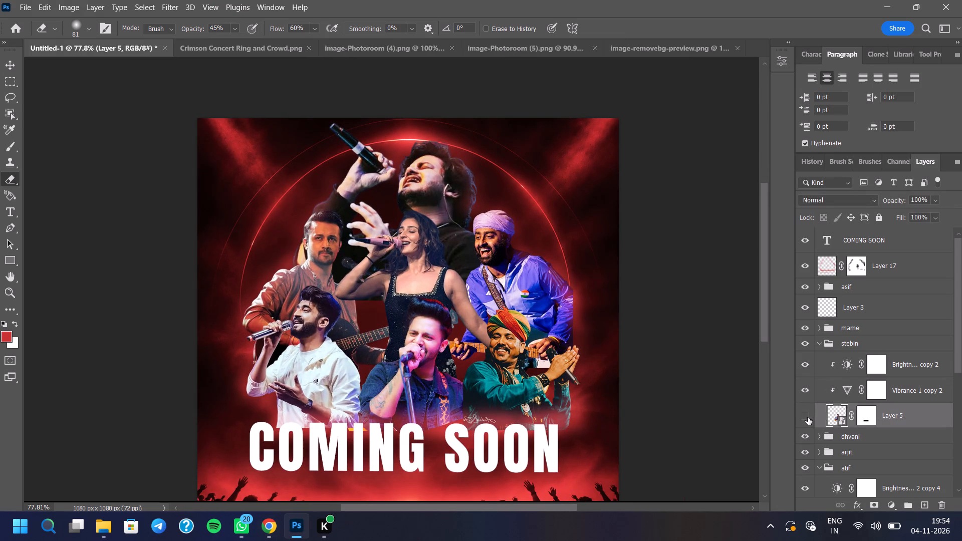
left_click(808, 417)
left_click(174, 7)
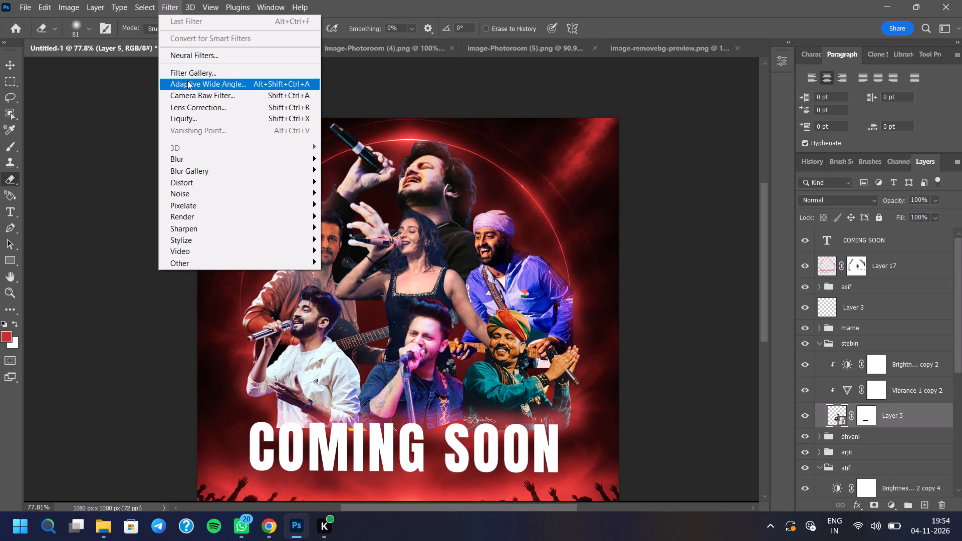
left_click(191, 97)
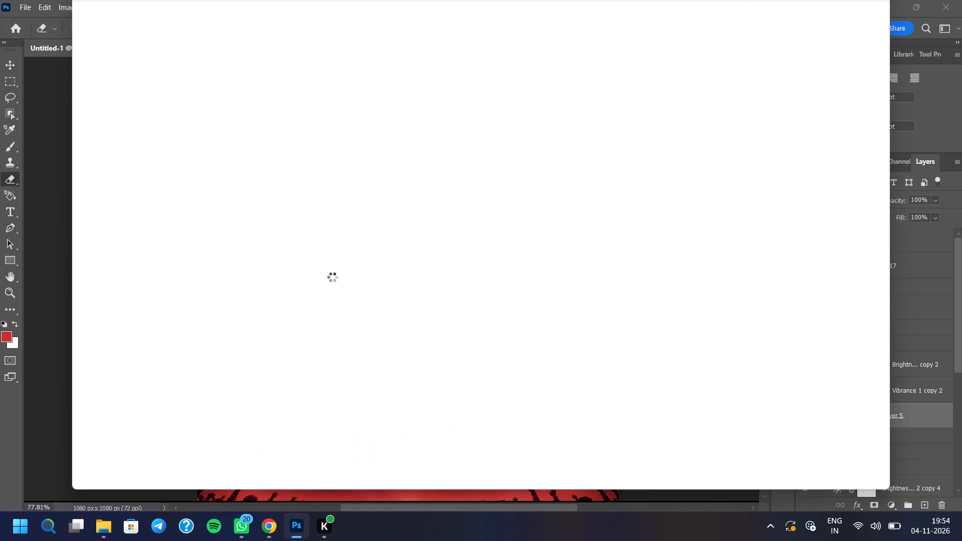
scroll(396, 268, "up", 17)
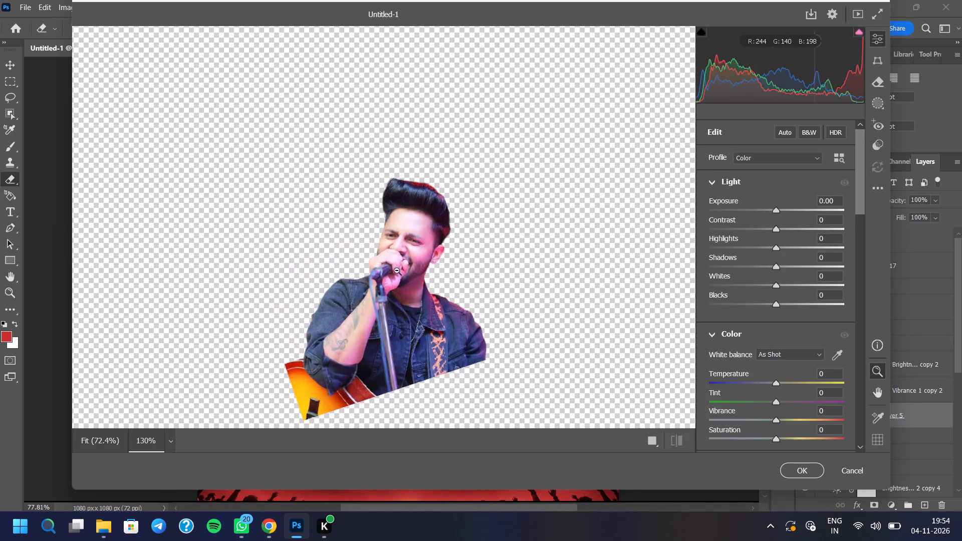
scroll(397, 270, "up", 2)
left_click(778, 206)
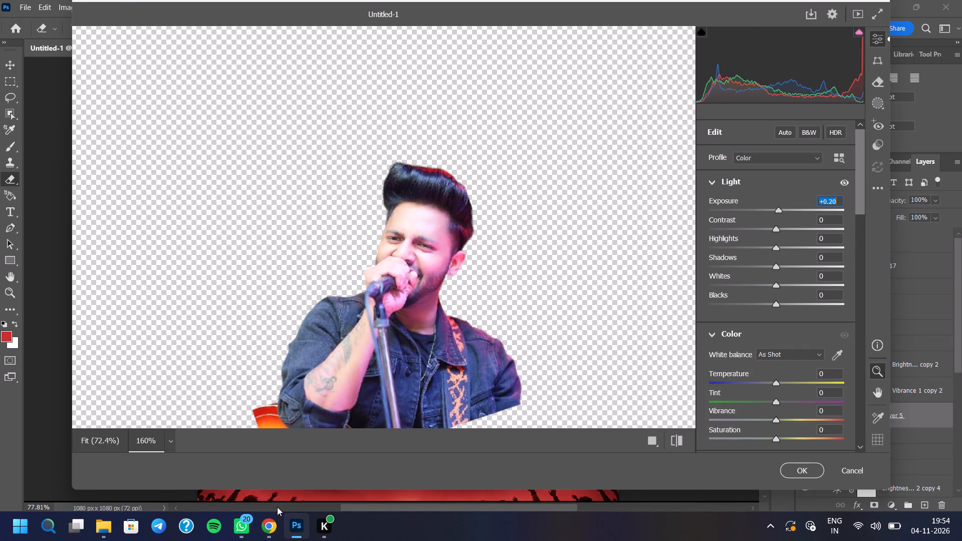
Check the suggested contrast in ChatGPT in Chrome, and set Contrast to +25 in Photoshop's Camera Raw Filter.
left_click(267, 520)
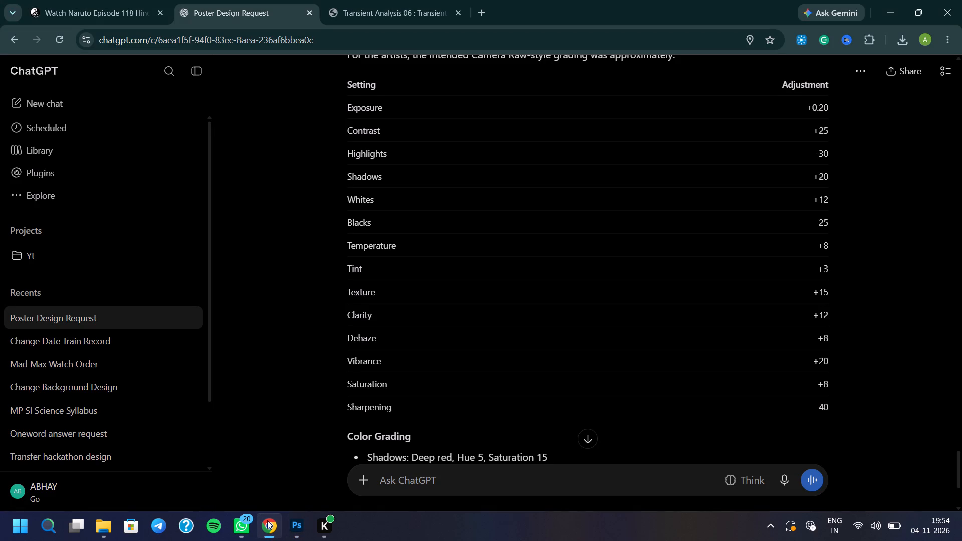
left_click(267, 521)
left_click_drag(777, 227, 778, 227)
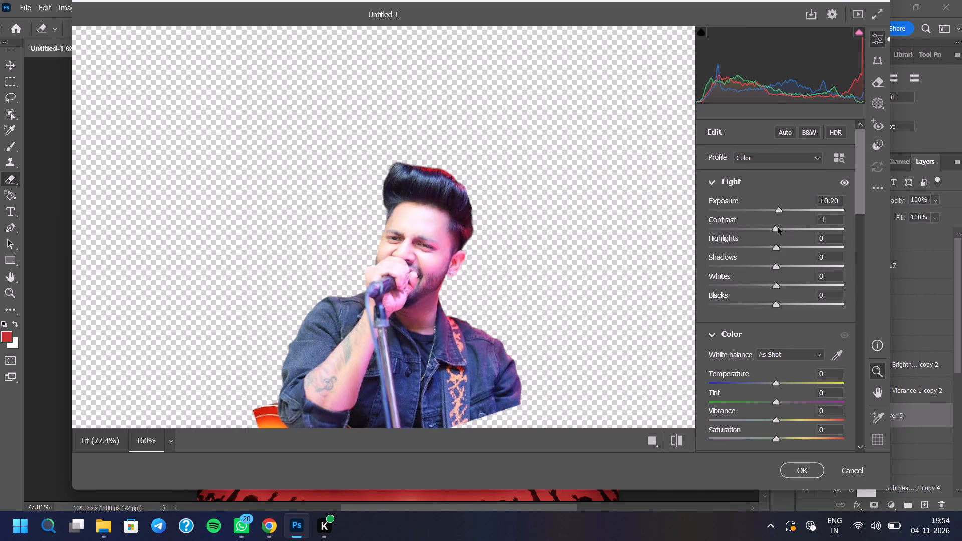
left_click_drag(778, 227, 797, 230)
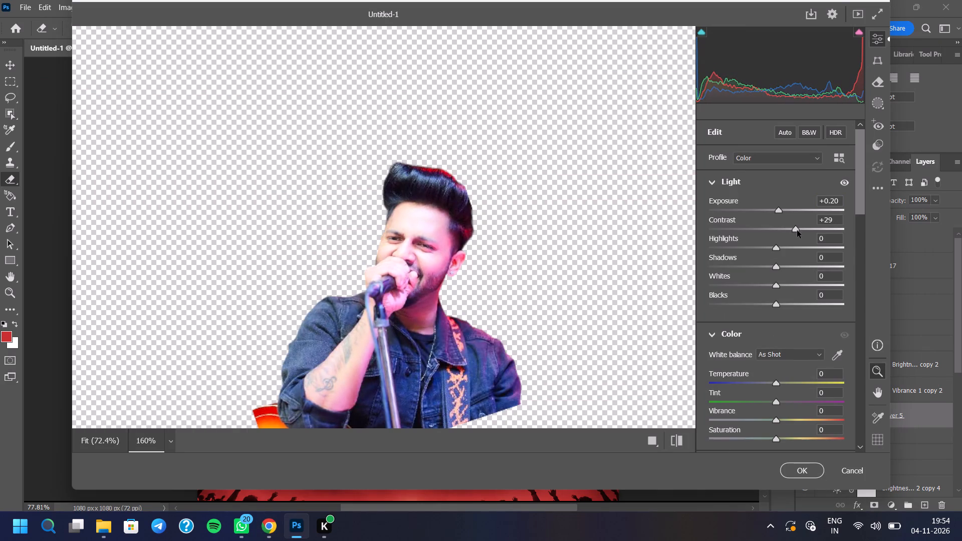
left_click_drag(797, 230, 794, 232)
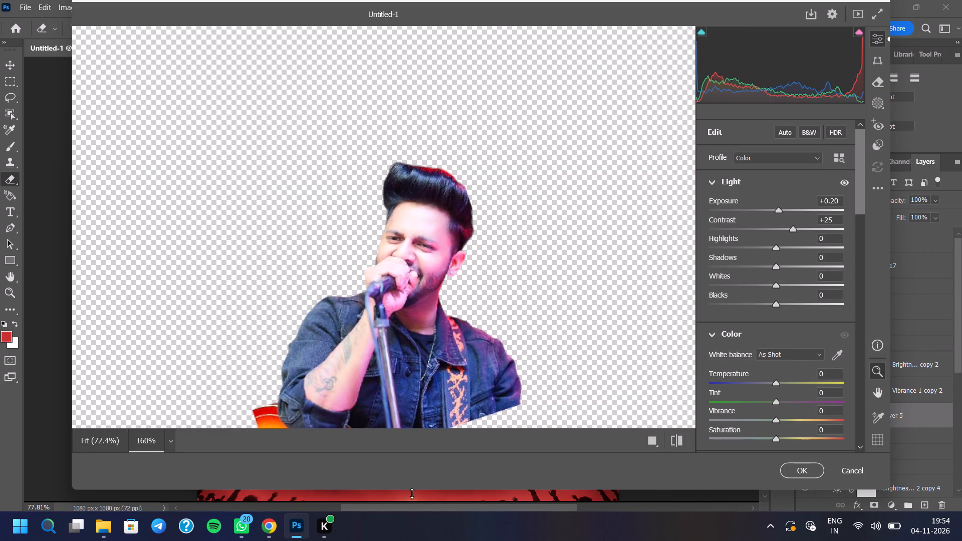
Look up the highlights adjustment in ChatGPT and set Highlights to -30 in Photoshop's Camera Raw Filter.
left_click(263, 524)
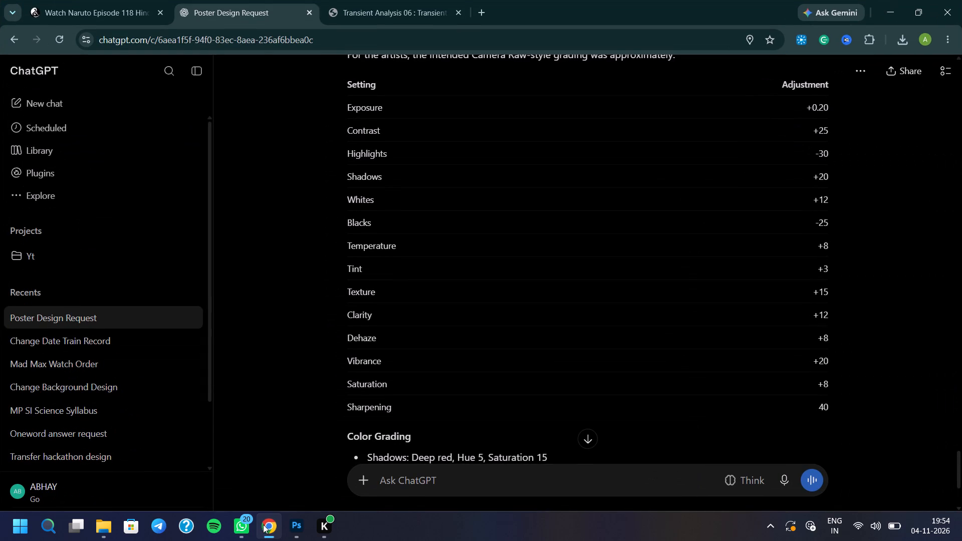
left_click(263, 524)
left_click_drag(780, 249, 779, 249)
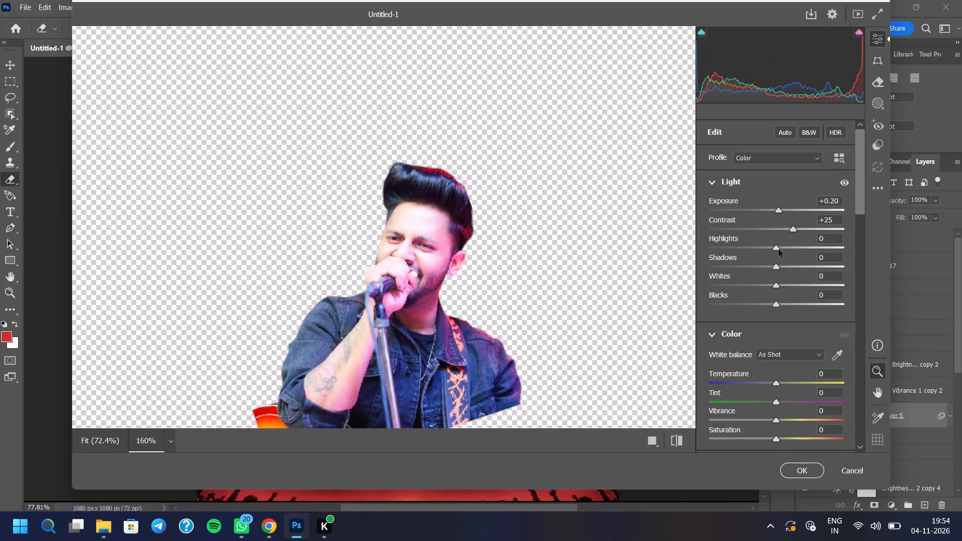
left_click_drag(779, 249, 759, 251)
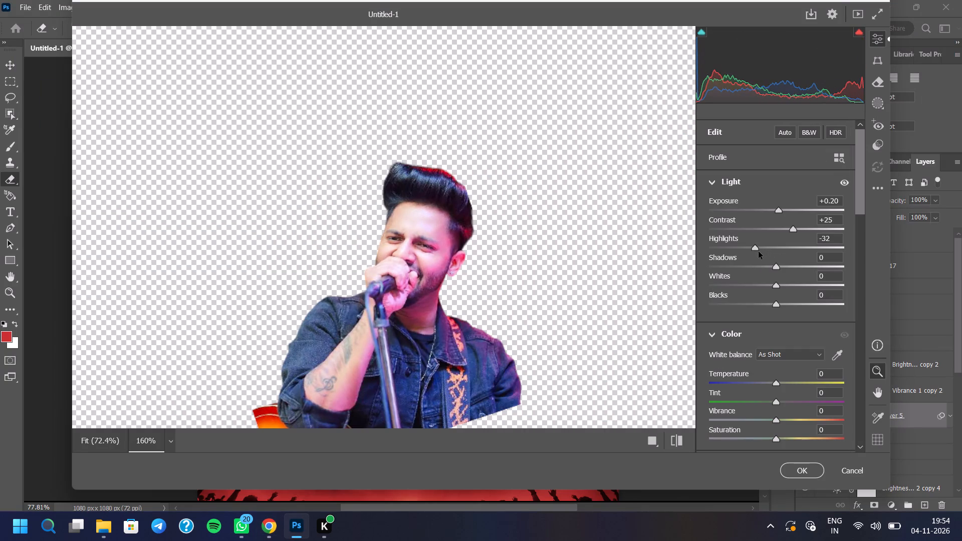
left_click_drag(759, 251, 761, 251)
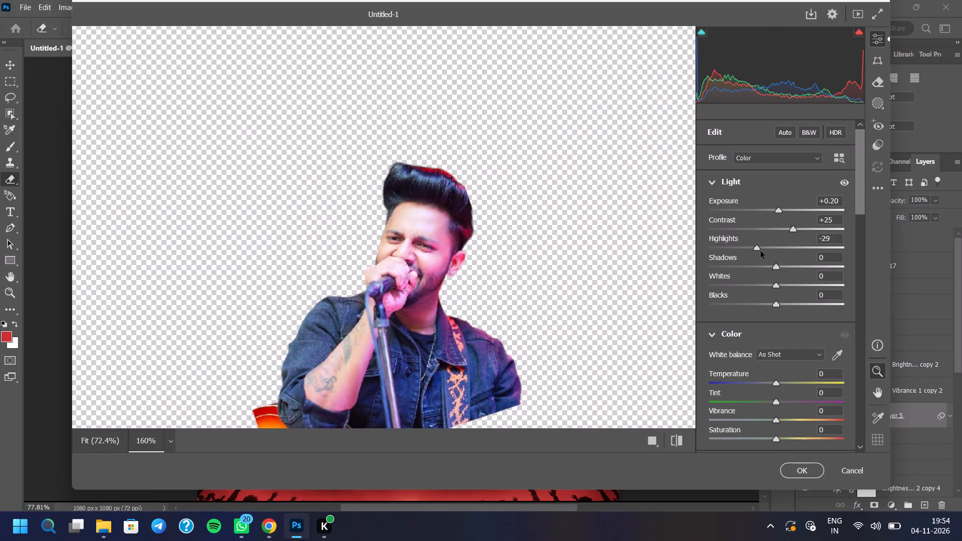
left_click_drag(761, 251, 760, 251)
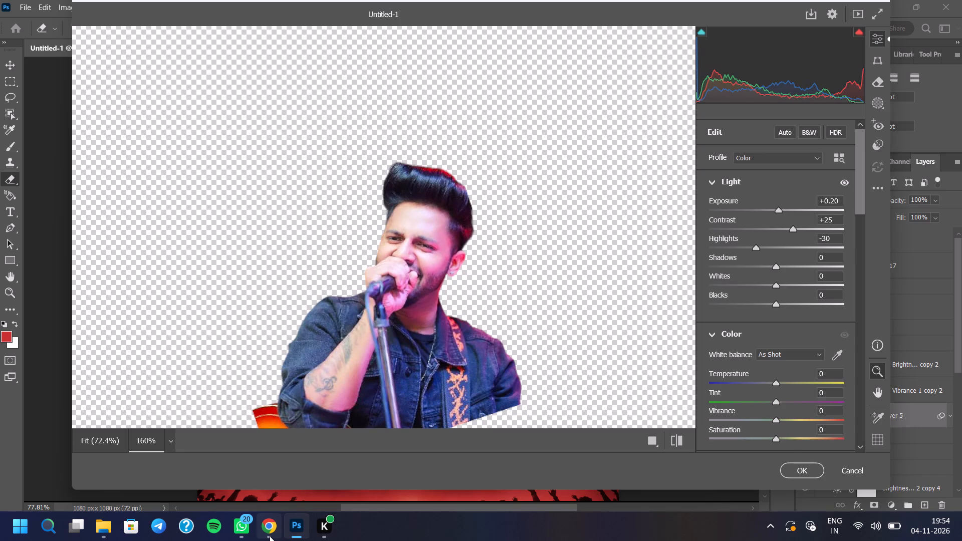
Look up the shadows adjustment in ChatGPT and set Shadows to +20 in Photoshop's Camera Raw Filter.
left_click(270, 536)
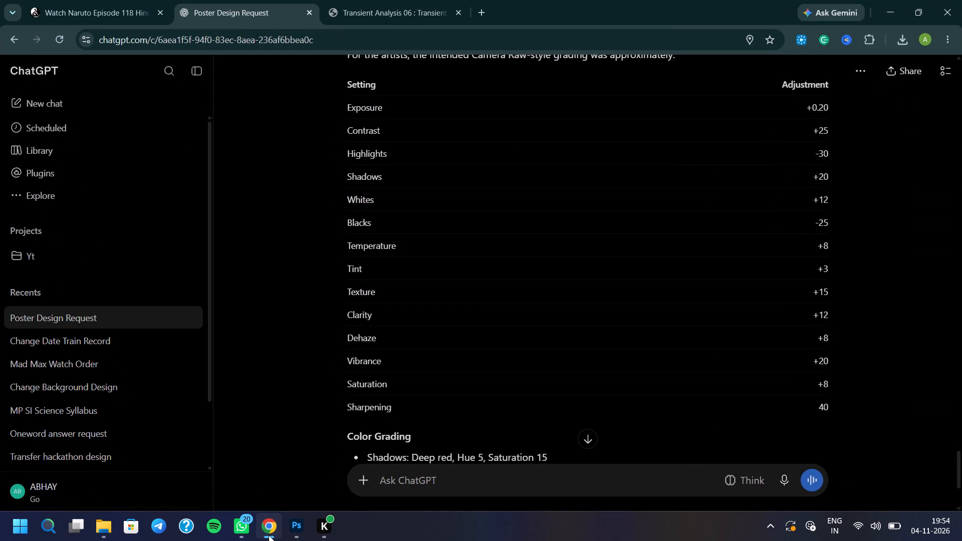
left_click(269, 535)
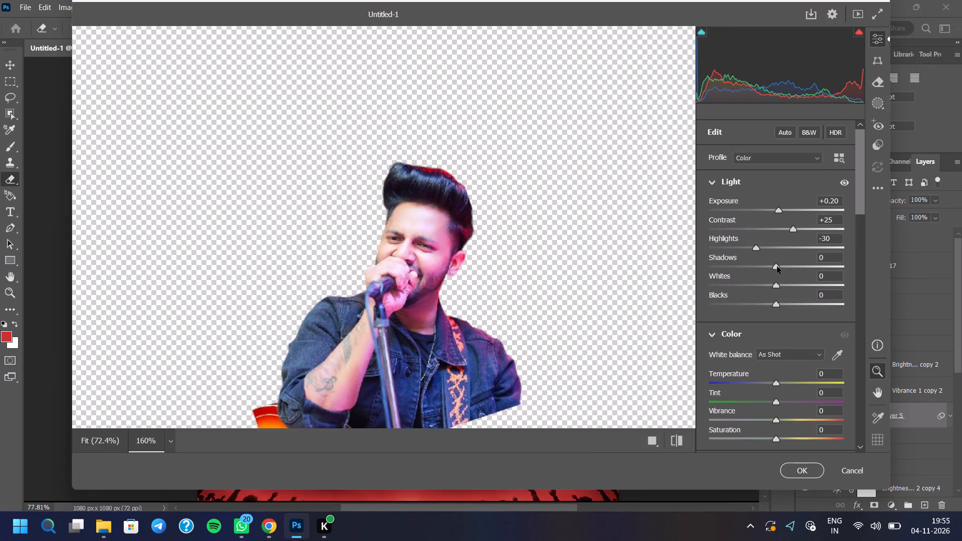
left_click_drag(777, 266, 789, 270)
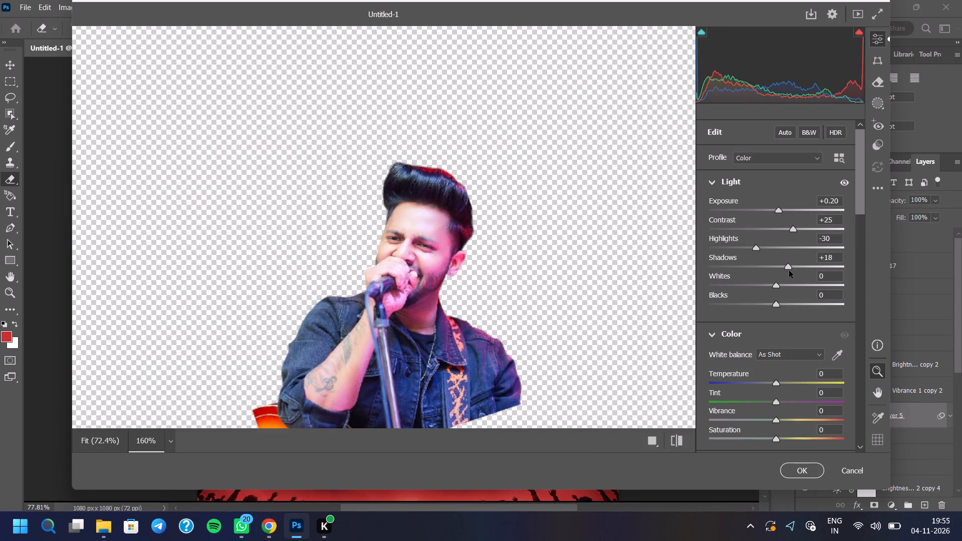
left_click_drag(789, 270, 790, 270)
left_click(790, 270)
left_click_drag(790, 270, 797, 267)
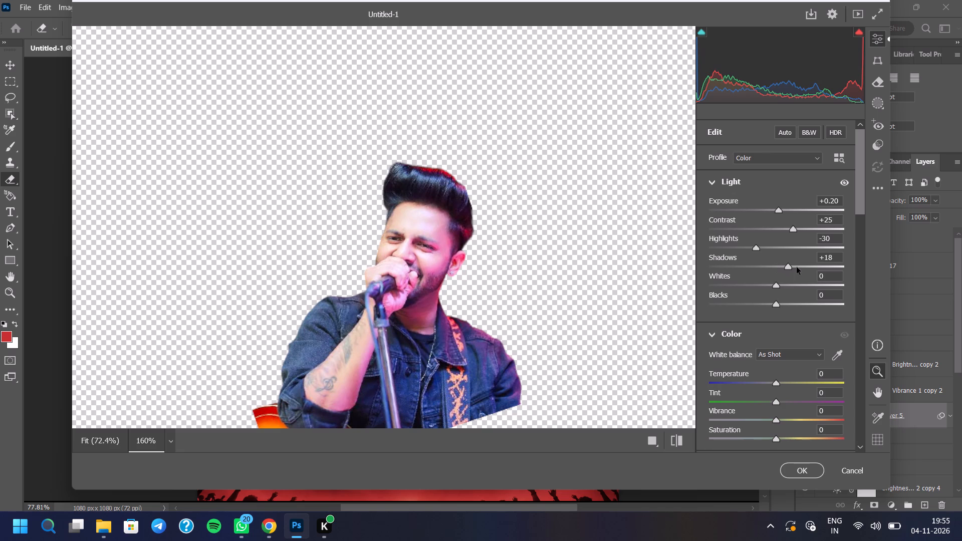
left_click_drag(797, 267, 800, 266)
left_click(787, 267)
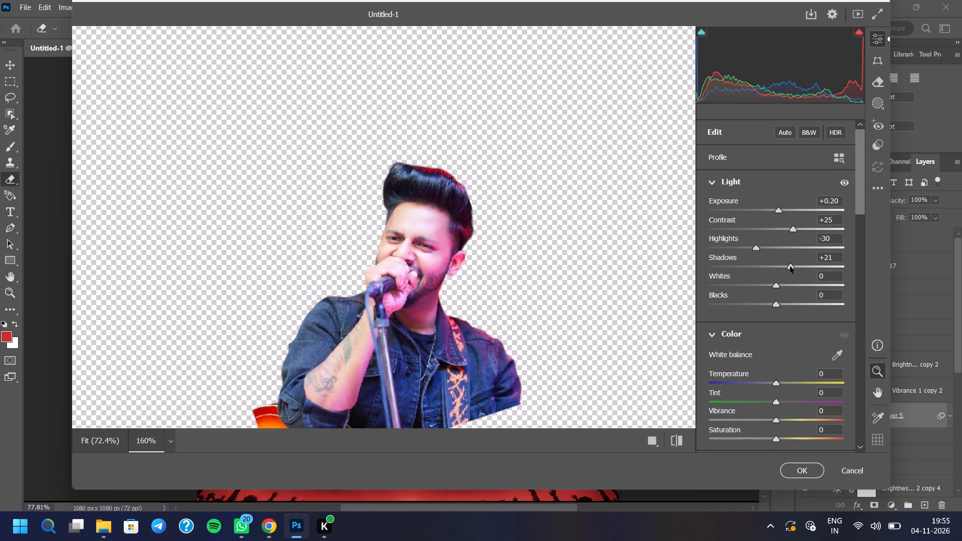
Look up the whites adjustment in ChatGPT and set Whites to +12 in Photoshop's Camera Raw Filter.
left_click(258, 527)
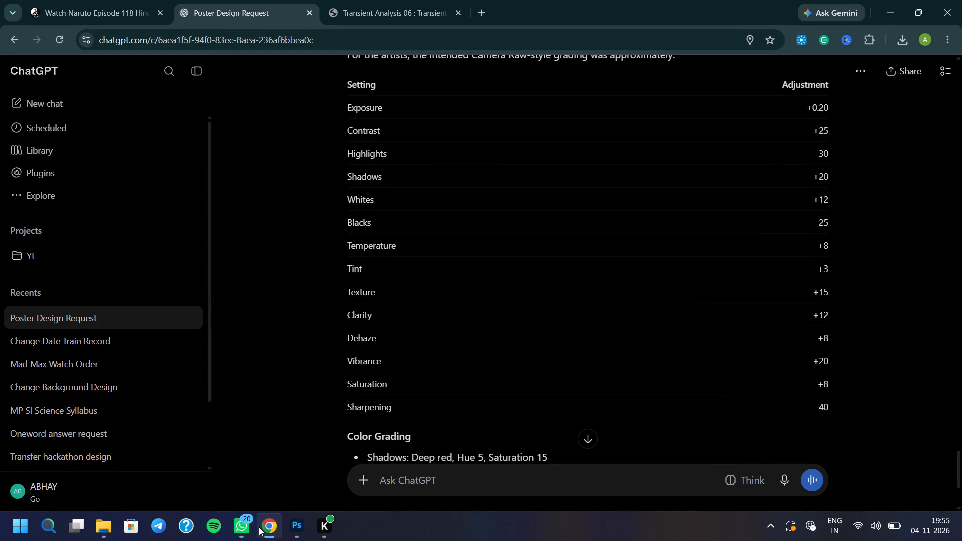
left_click(259, 527)
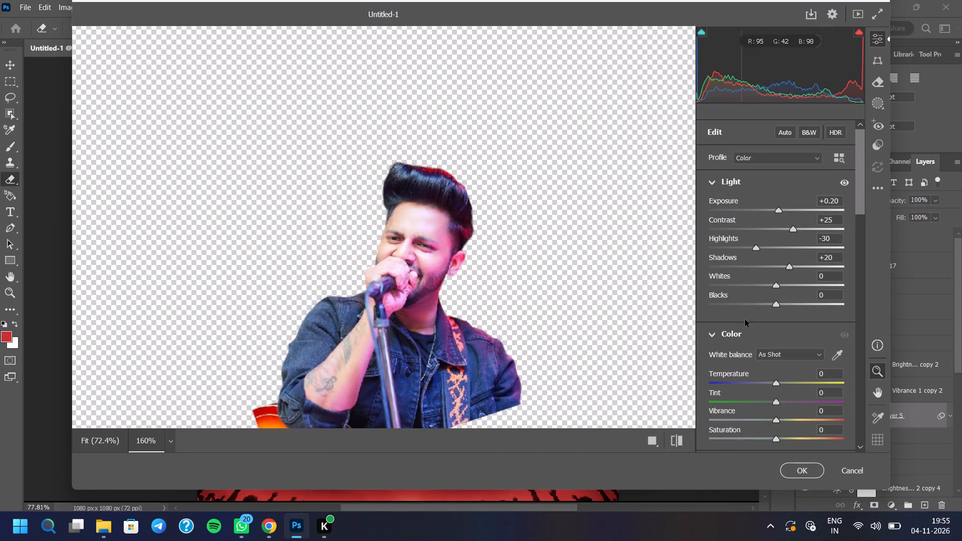
left_click_drag(778, 285, 807, 287)
left_click(807, 287)
left_click(794, 288)
left_click_drag(793, 287, 786, 286)
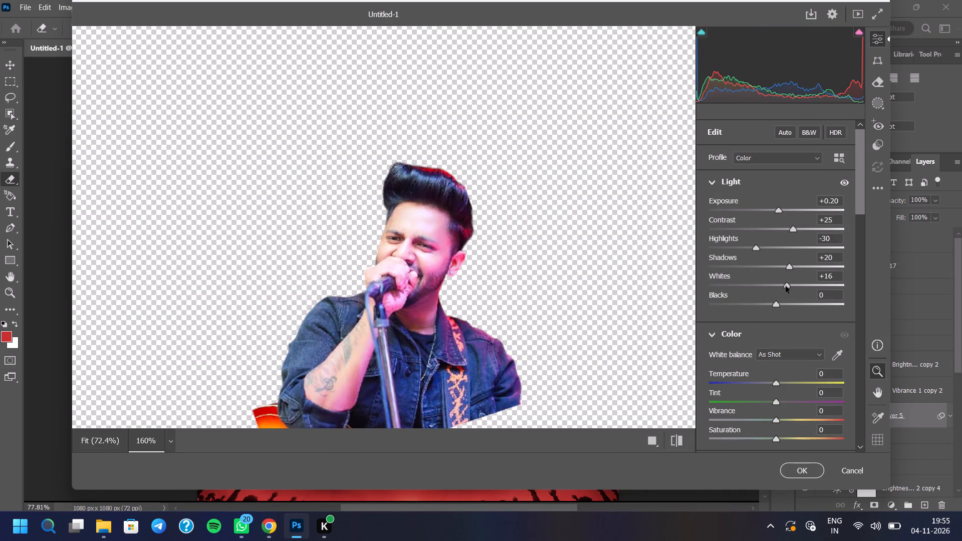
left_click_drag(786, 286, 782, 284)
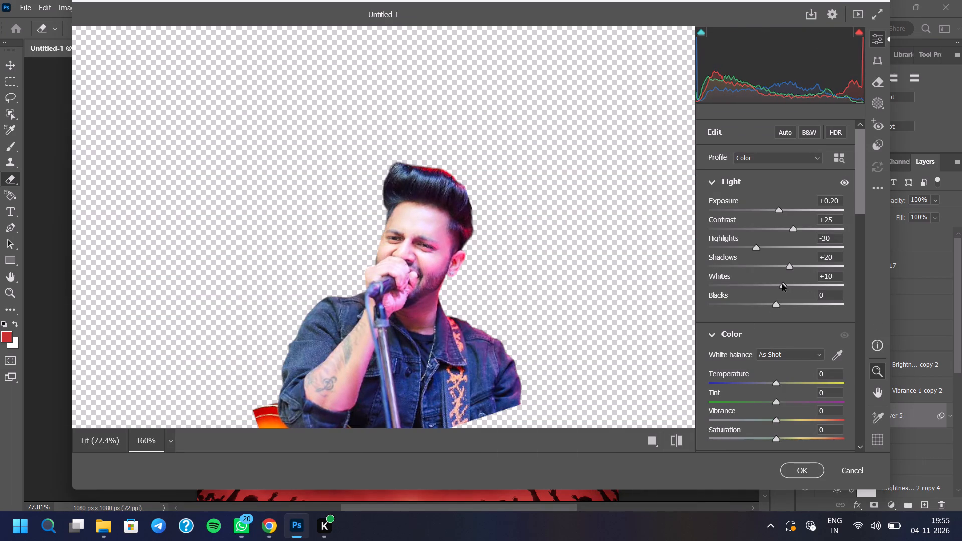
left_click_drag(782, 284, 784, 284)
left_click(784, 284)
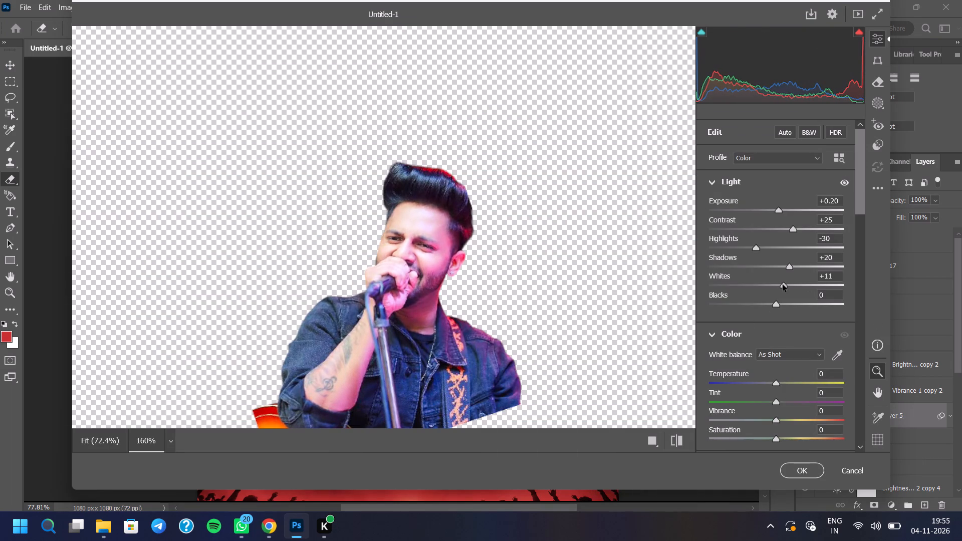
Lower Blacks in the Camera Raw Filter to match ChatGPT's suggested -25.
left_click_drag(773, 304, 753, 310)
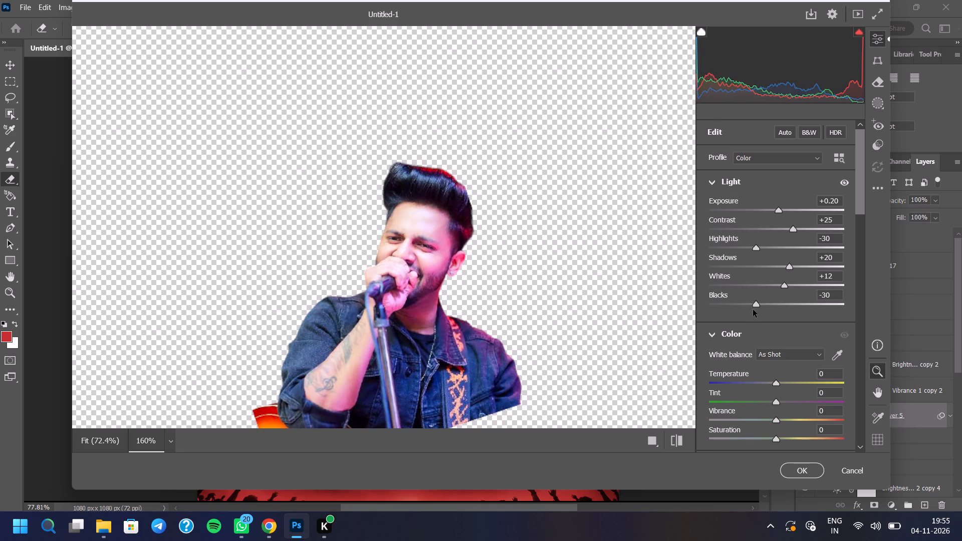
left_click_drag(753, 310, 759, 309)
Recheck the blacks adjustment in ChatGPT and set Blacks to -25 in Photoshop's Camera Raw Filter.
left_click(276, 522)
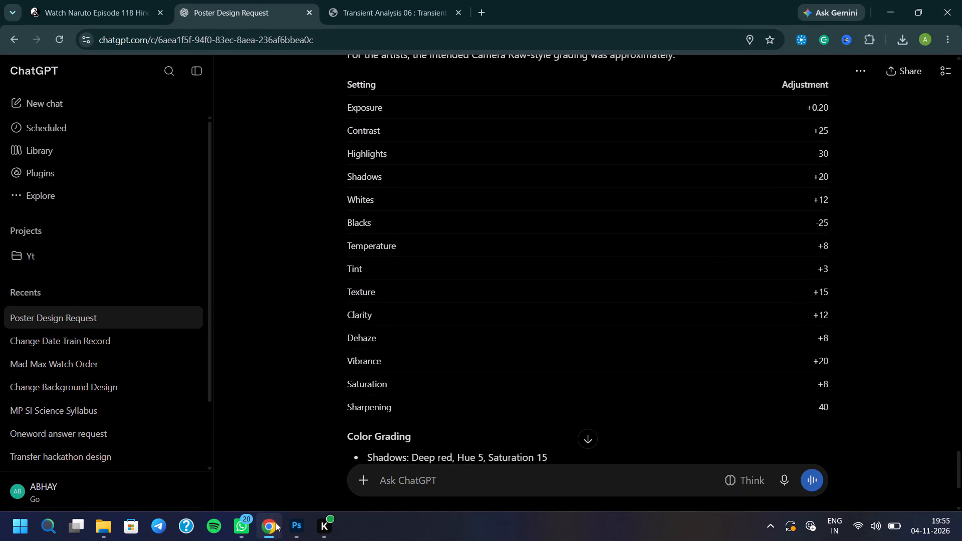
left_click(276, 522)
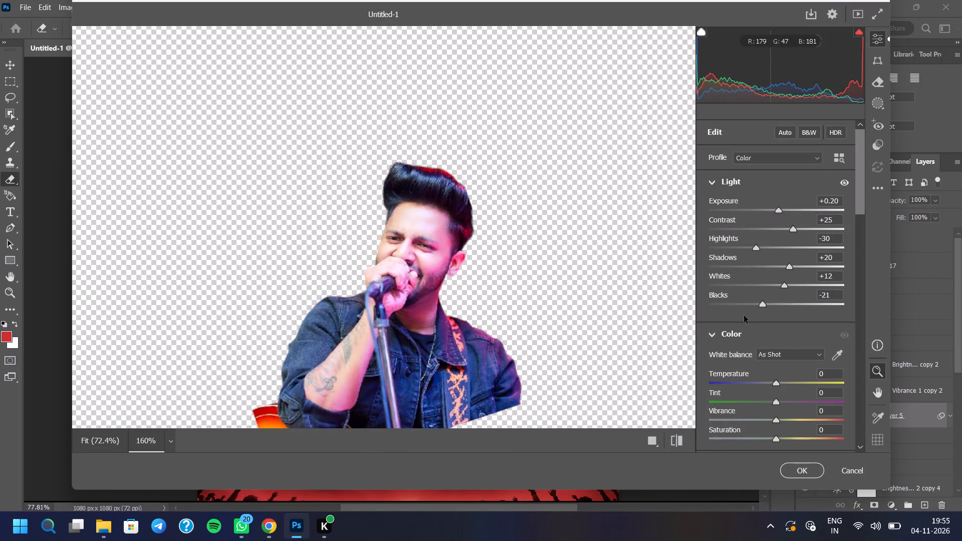
left_click(759, 305)
left_click(763, 304)
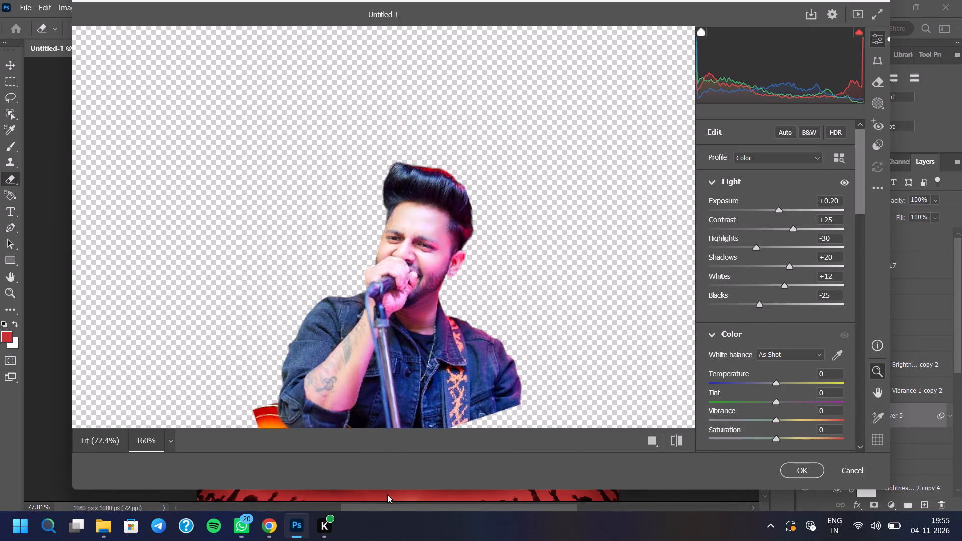
Look up the temperature adjustment in ChatGPT and set Temperature to +8 in Photoshop's Camera Raw Filter.
left_click(259, 525)
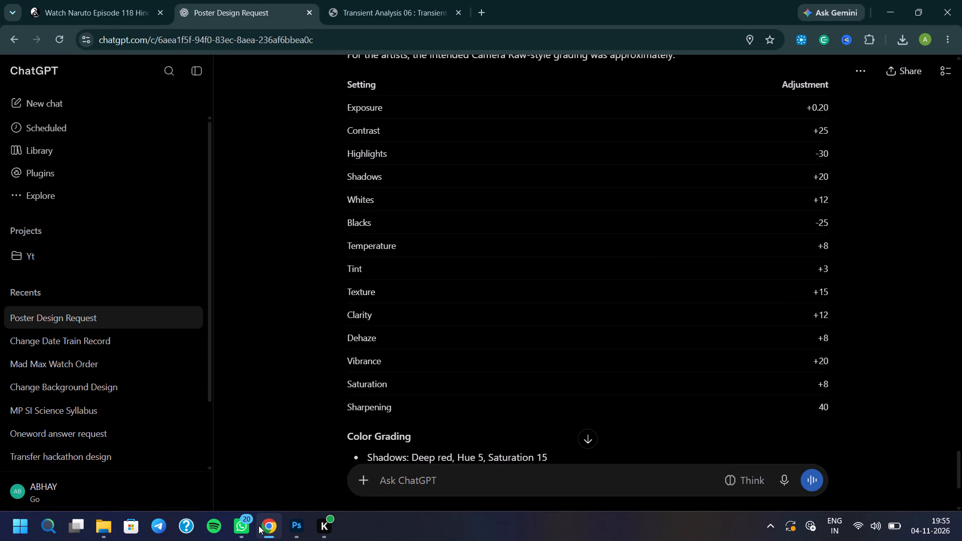
left_click(259, 525)
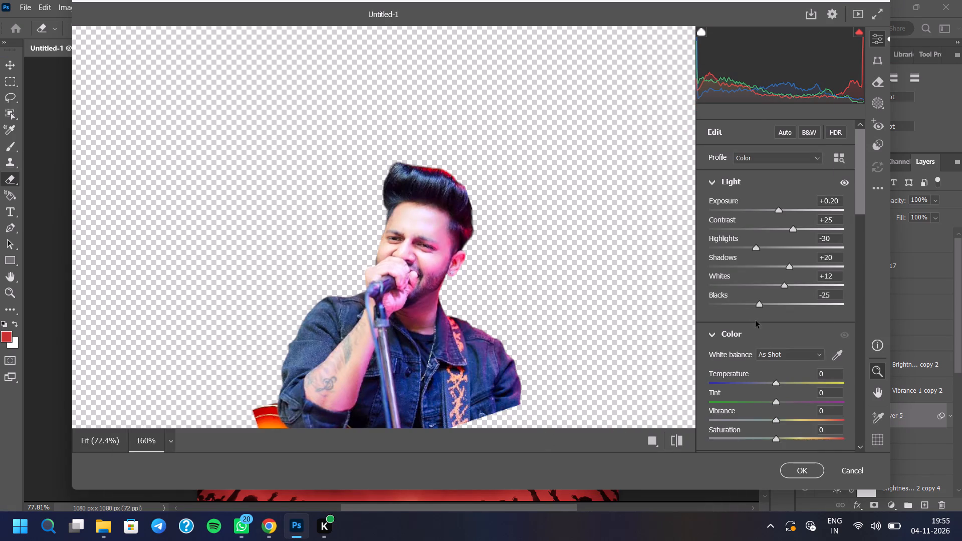
scroll(756, 321, "down", 1)
left_click_drag(777, 309, 783, 306)
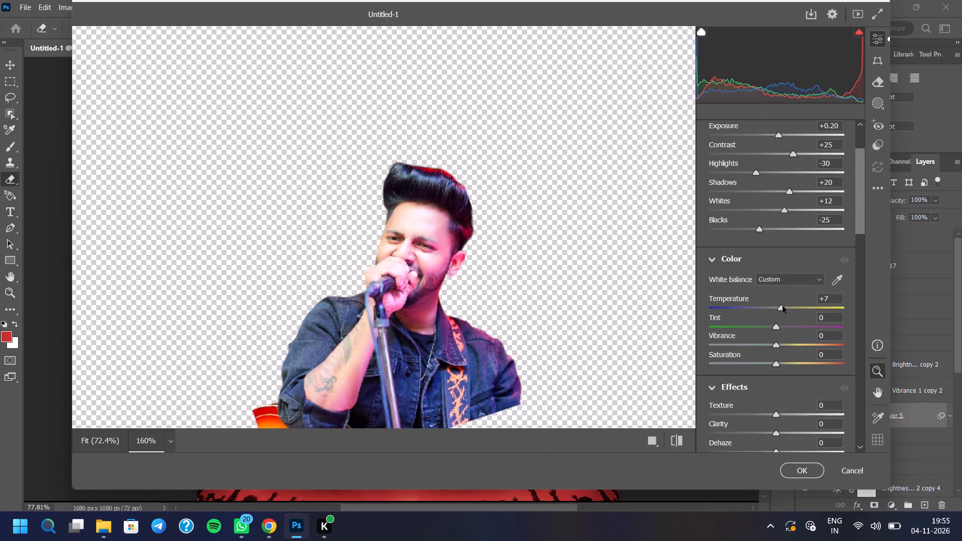
left_click_drag(783, 306, 783, 309)
left_click_drag(783, 309, 783, 309)
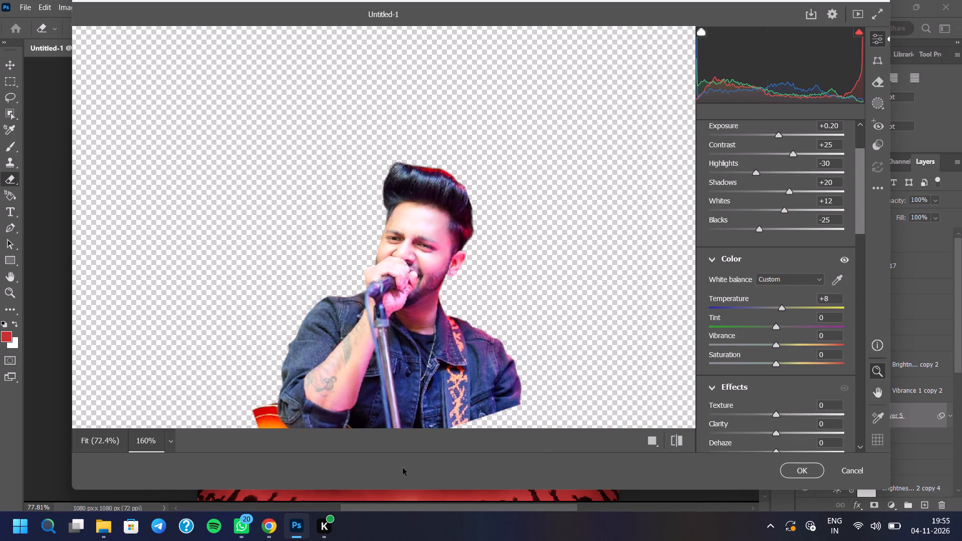
Look up the tint adjustment in ChatGPT and set Tint to +3 in Photoshop's Camera Raw Filter.
left_click(278, 531)
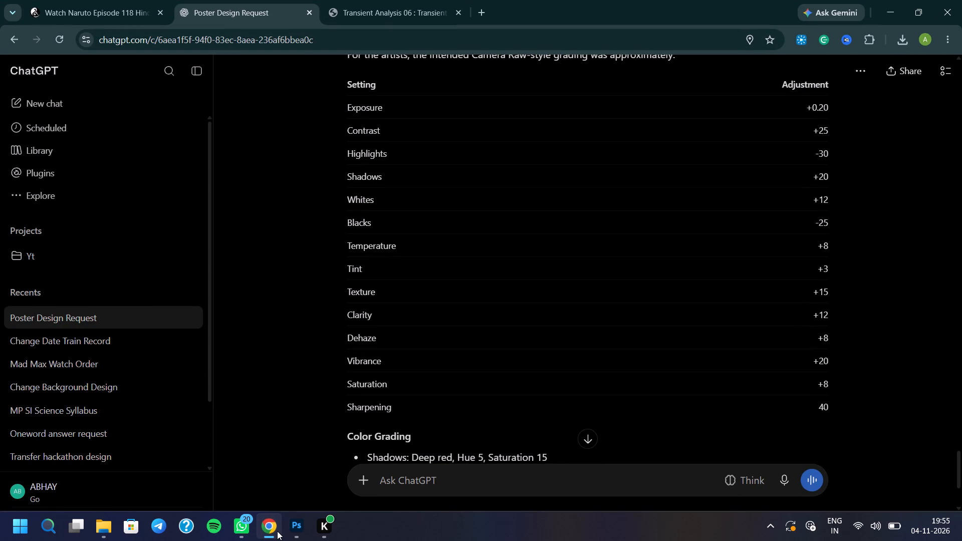
left_click(277, 531)
left_click(779, 329)
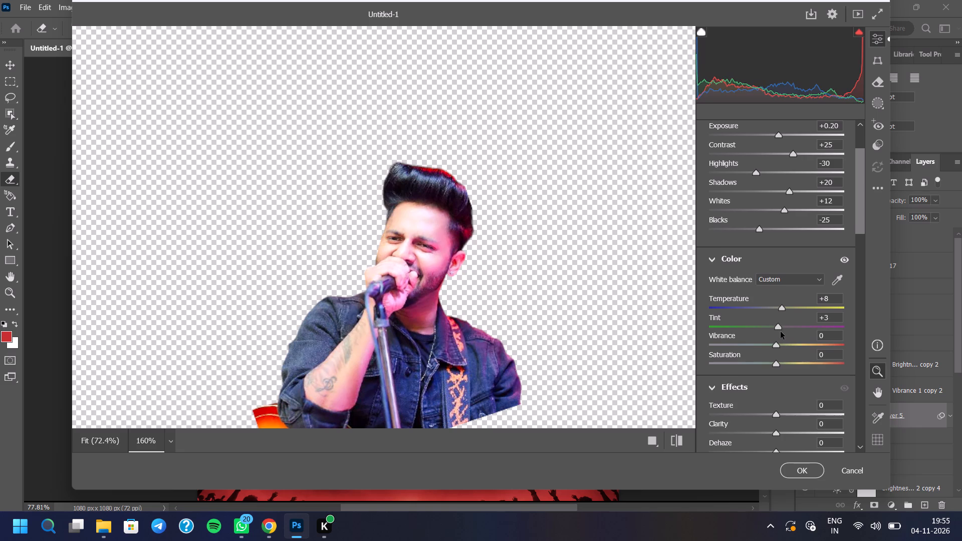
Look up the texture adjustment in ChatGPT and set Texture to +15 in Photoshop's Camera Raw Filter.
left_click(262, 531)
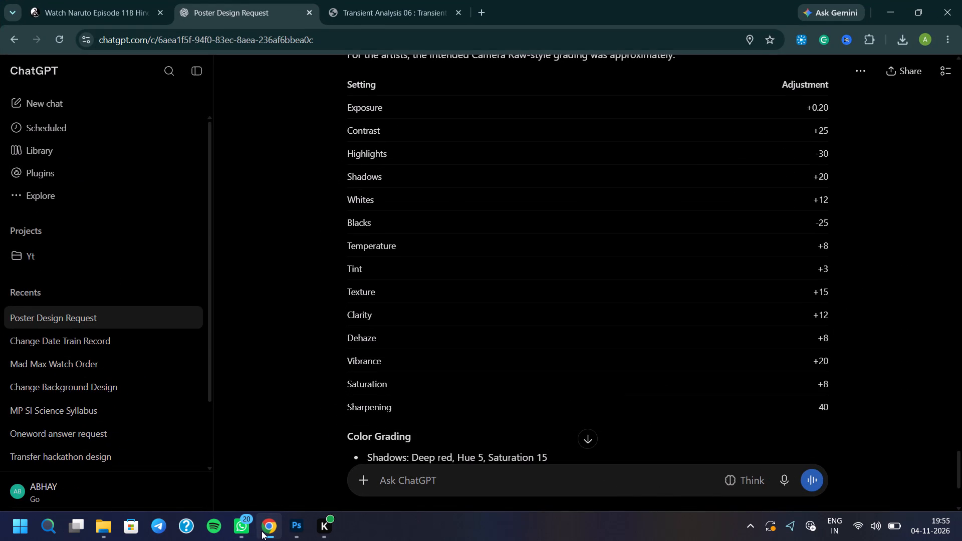
left_click(262, 531)
scroll(737, 344, "down", 2)
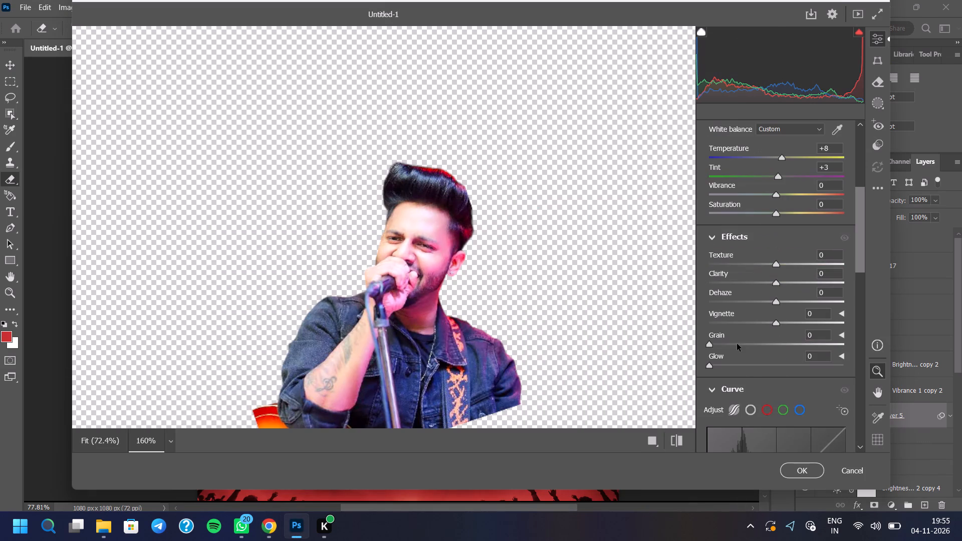
left_click_drag(773, 260, 783, 269)
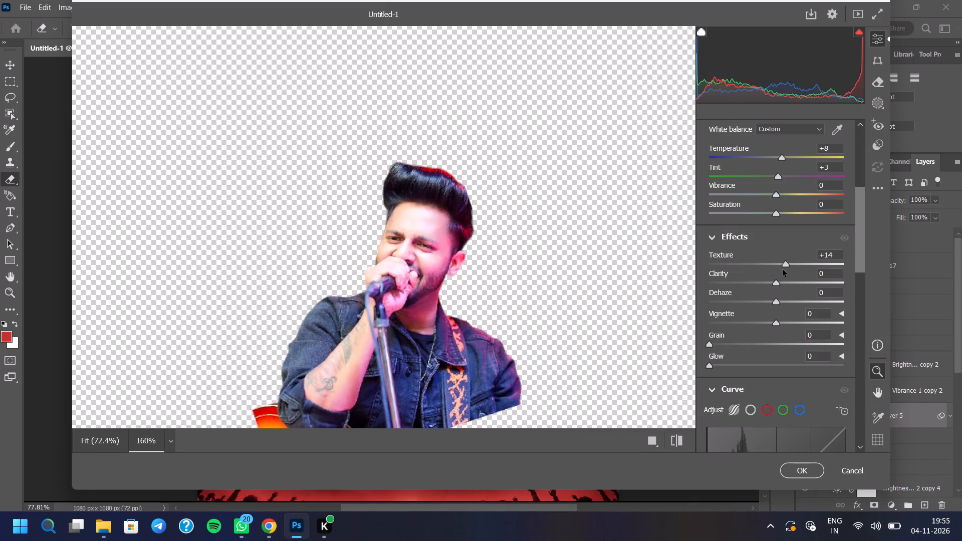
left_click_drag(783, 269, 783, 274)
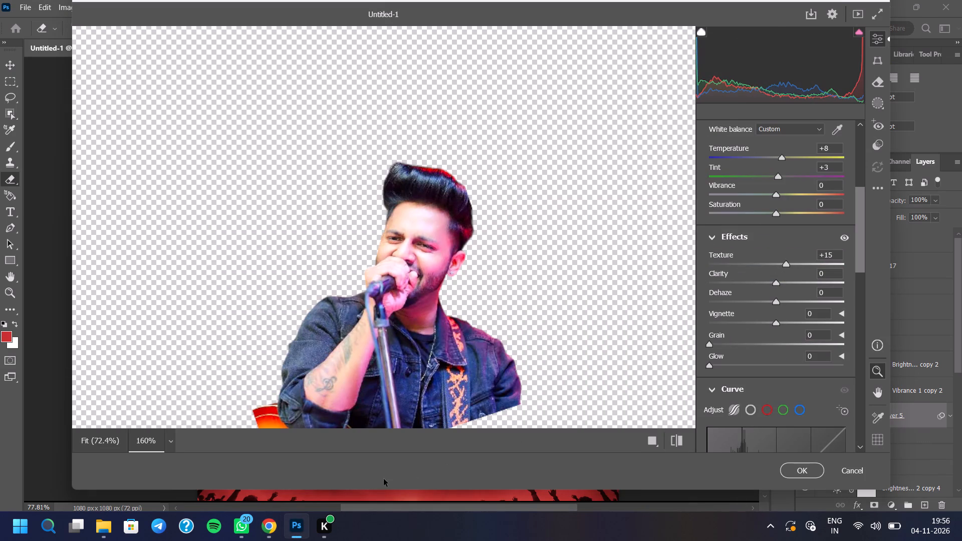
Look up the clarity adjustment in ChatGPT and set Clarity to +12 in Photoshop's Camera Raw Filter.
left_click(275, 522)
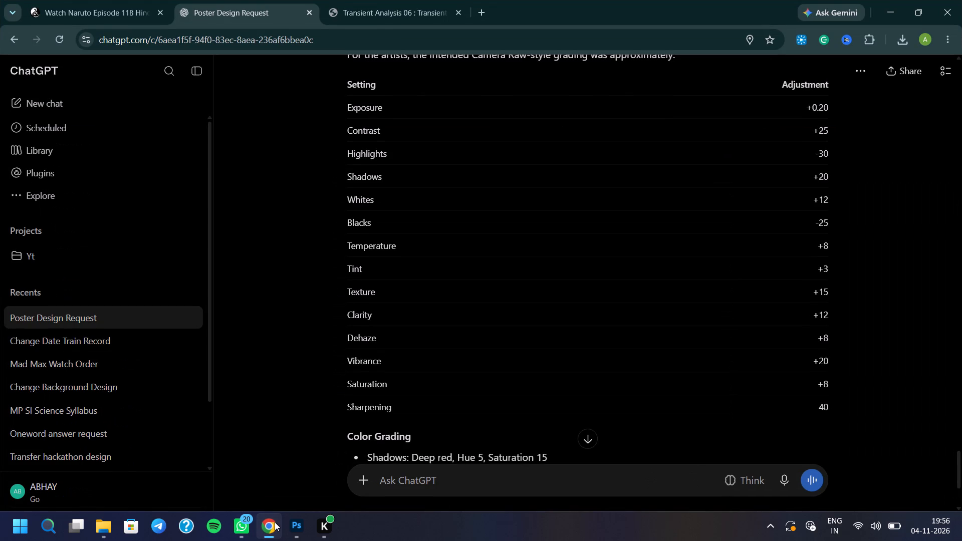
left_click(275, 522)
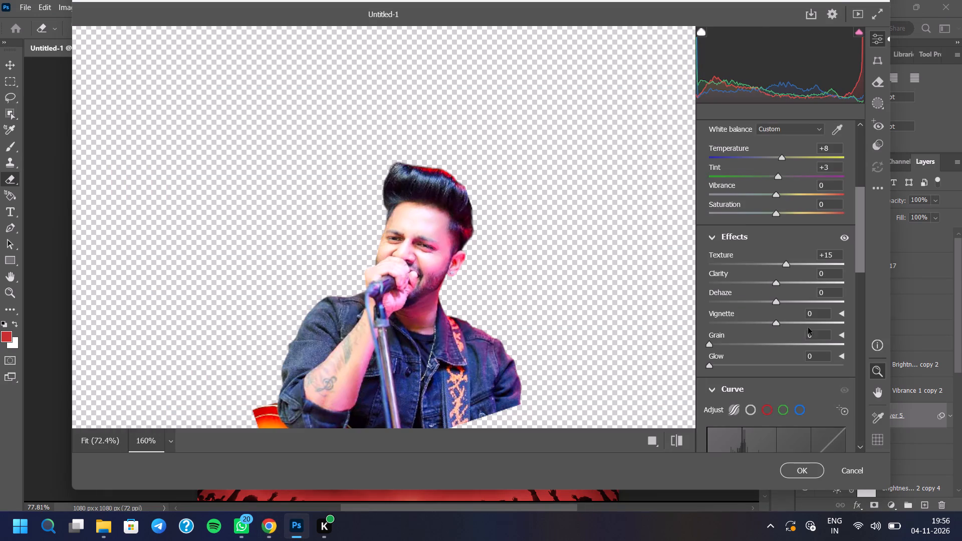
left_click_drag(776, 282, 783, 282)
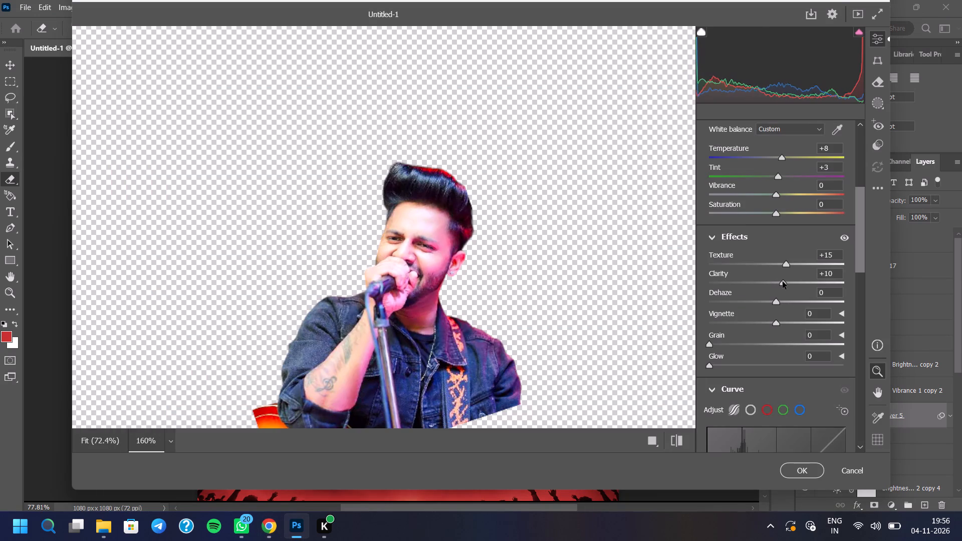
left_click_drag(783, 282, 784, 285)
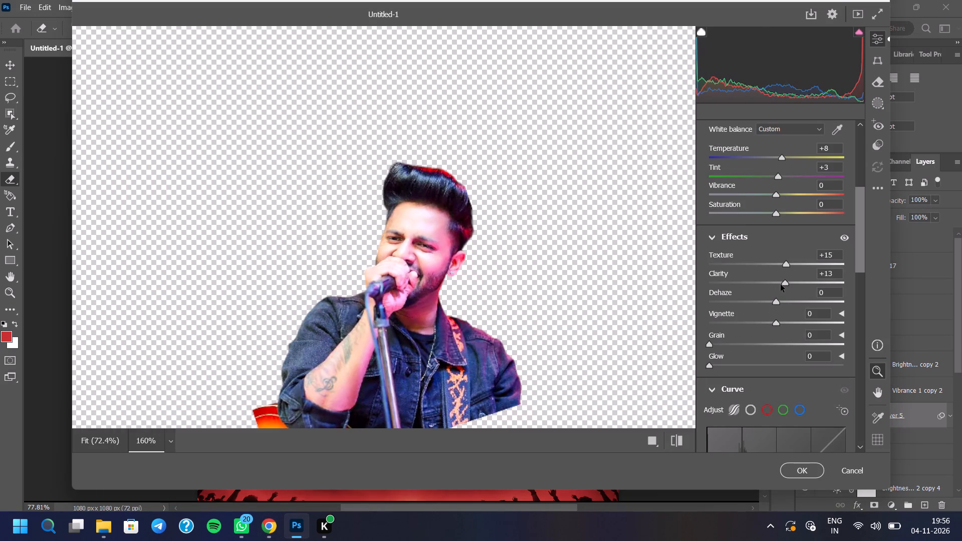
left_click_drag(784, 282, 783, 284)
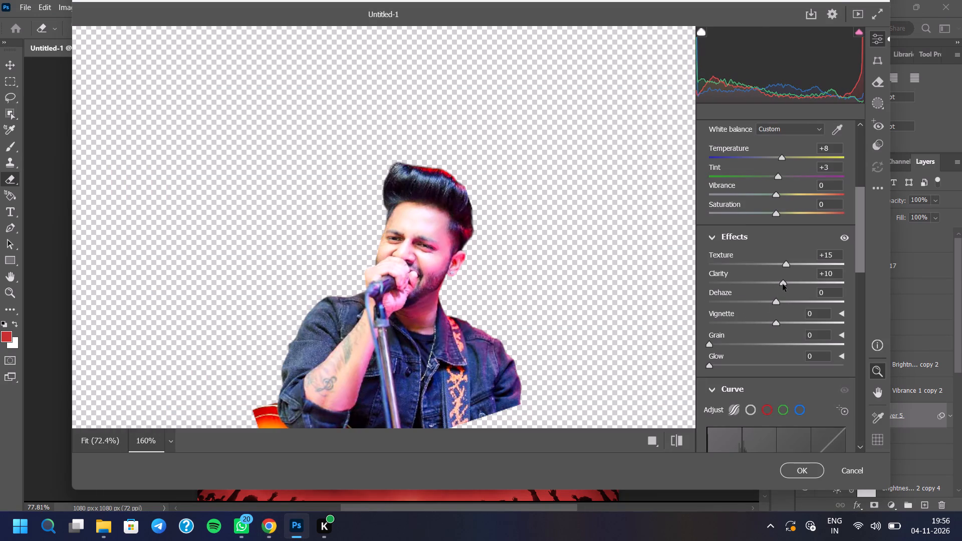
left_click_drag(783, 284, 783, 291)
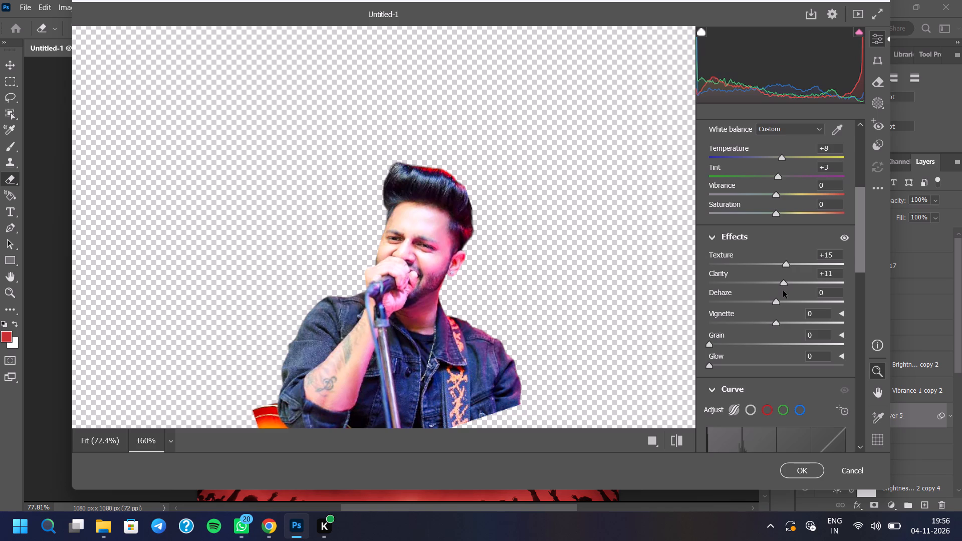
left_click_drag(783, 291, 783, 297)
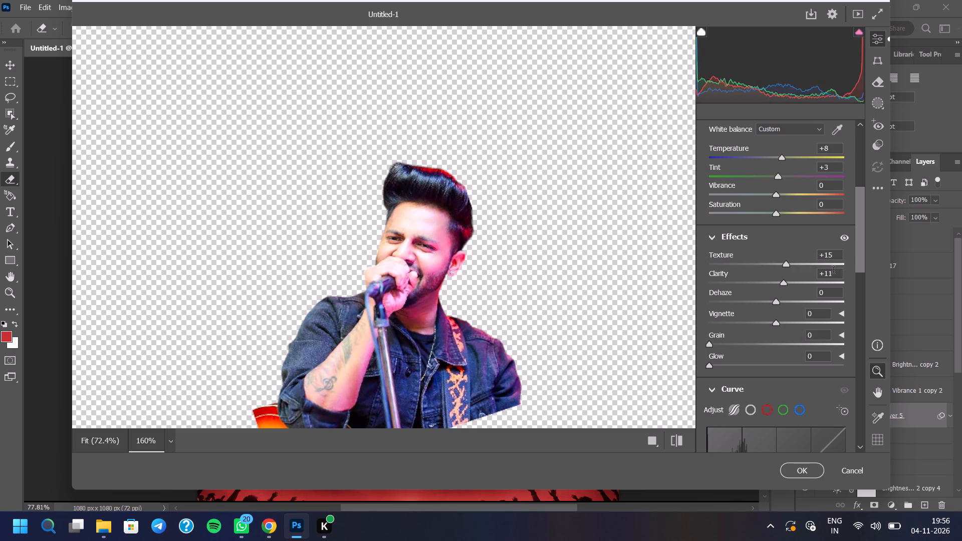
left_click(833, 272)
left_click(833, 273)
key("BackSpace")
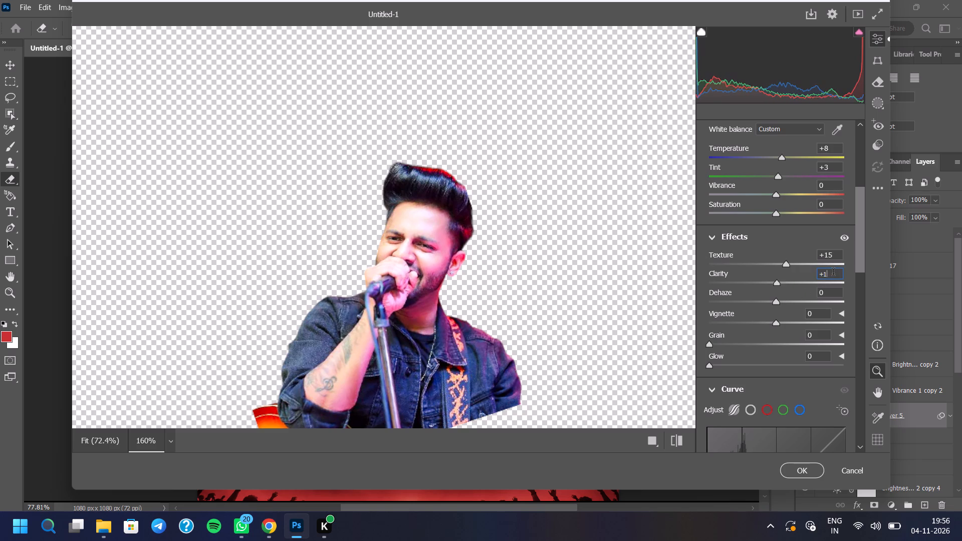
key("2")
key("Return")
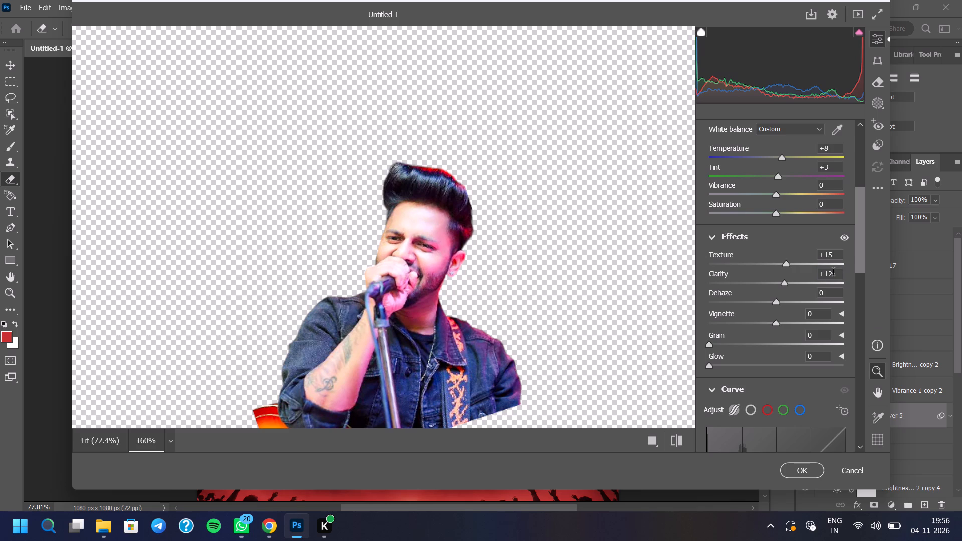
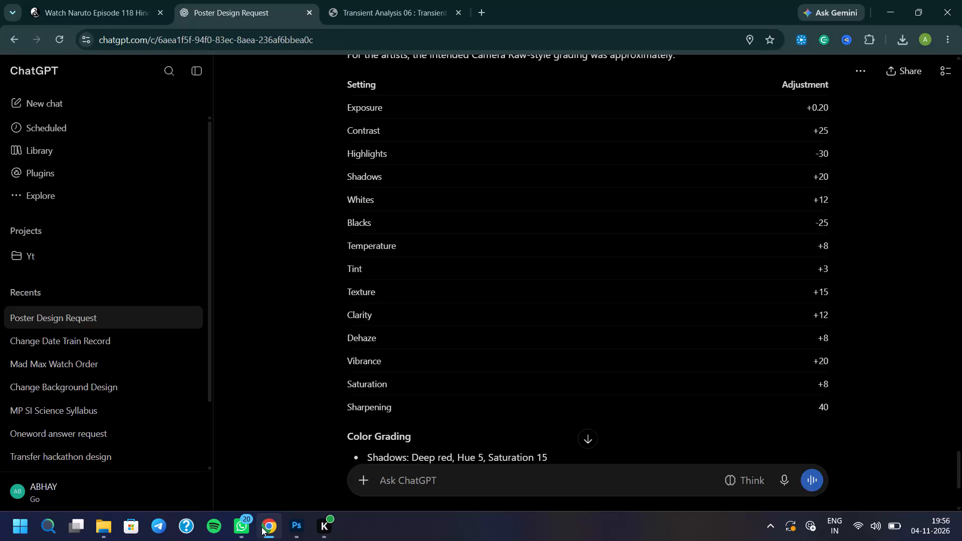
Look up the dehaze adjustment in ChatGPT and set Dehaze to +8 in Photoshop's Camera Raw Filter.
left_click(262, 527)
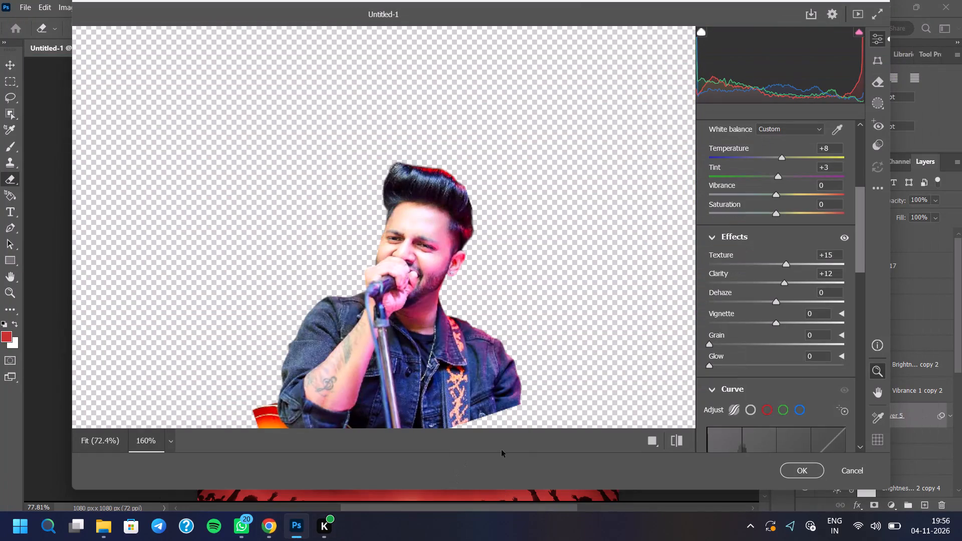
left_click(775, 325)
left_click(843, 311)
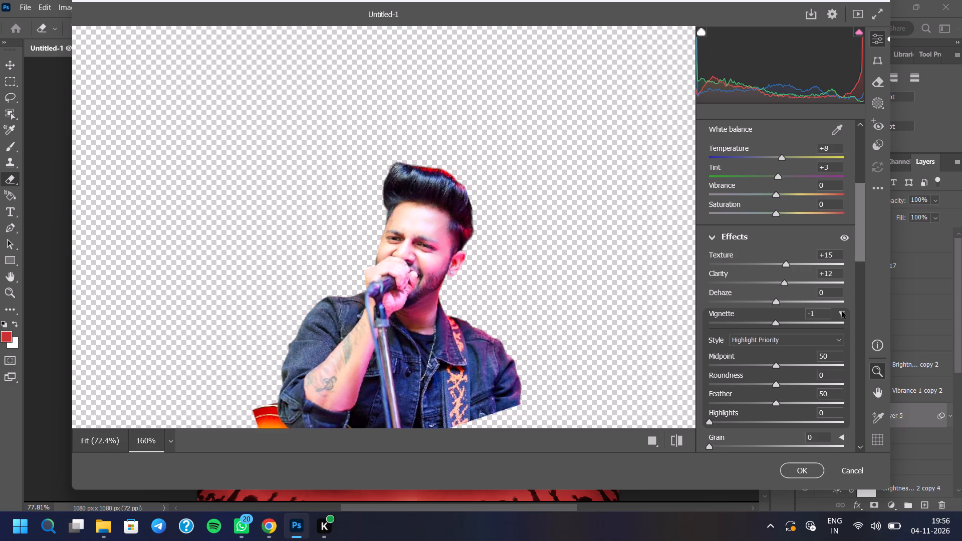
left_click(841, 312)
left_click_drag(775, 301, 779, 302)
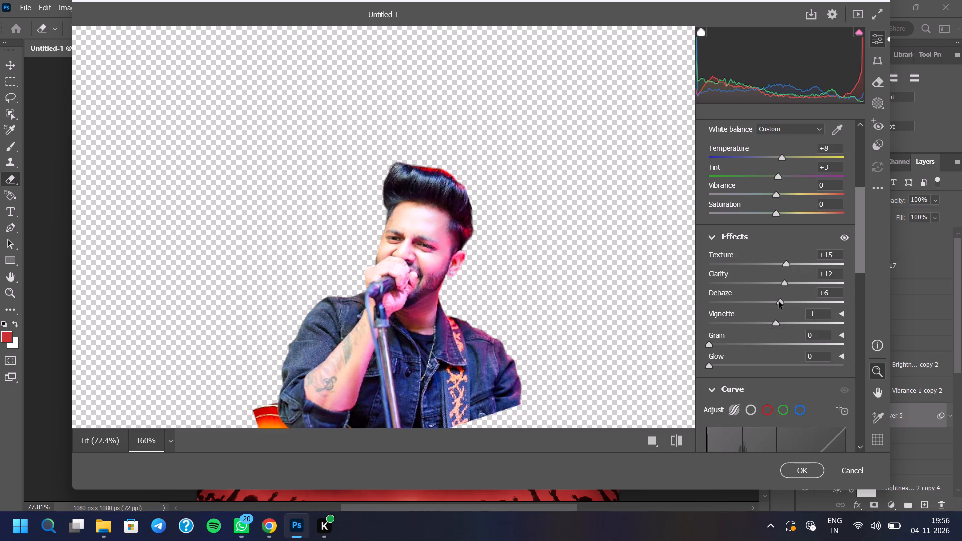
left_click_drag(779, 302, 781, 303)
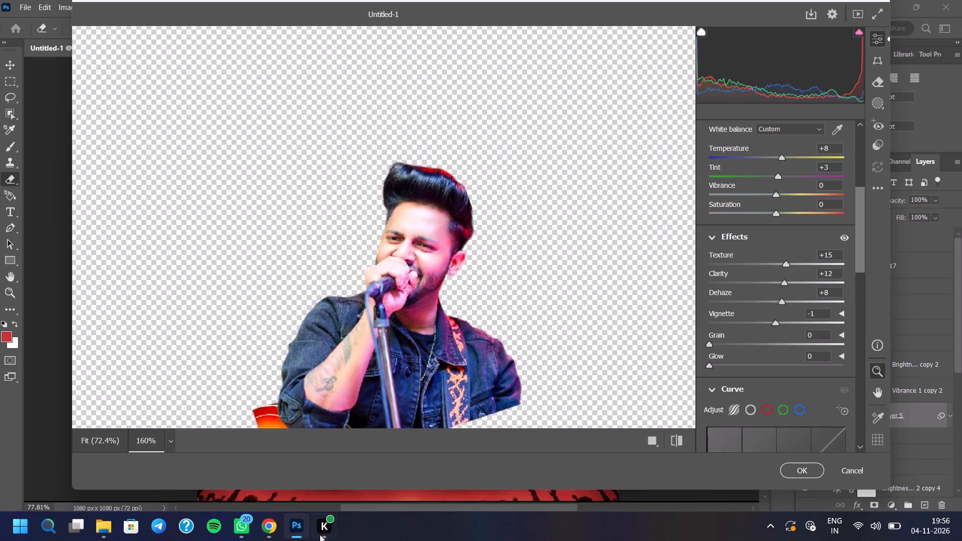
Look up the vibrance adjustment in ChatGPT and set Vibrance to +20 in Photoshop's Camera Raw Filter.
left_click(275, 533)
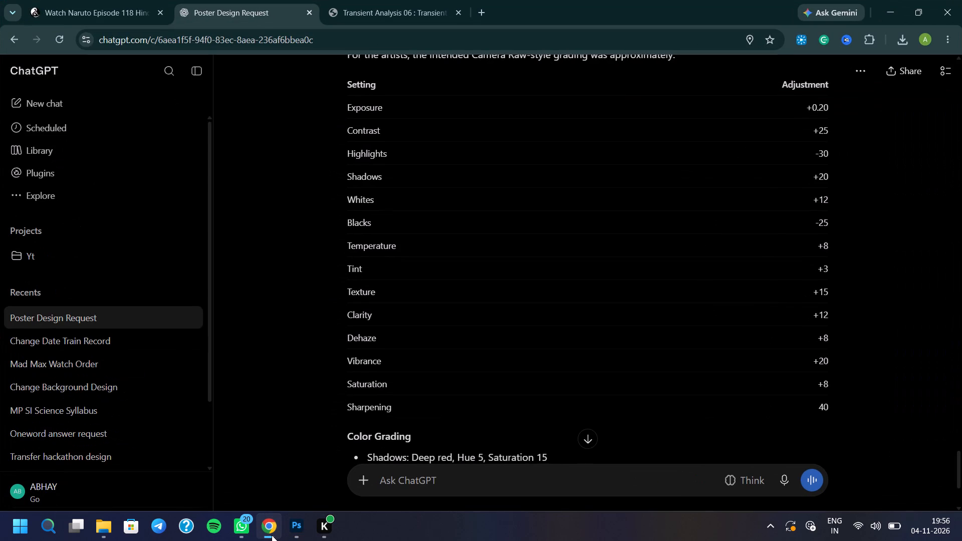
left_click(272, 535)
scroll(777, 364, "up", 2)
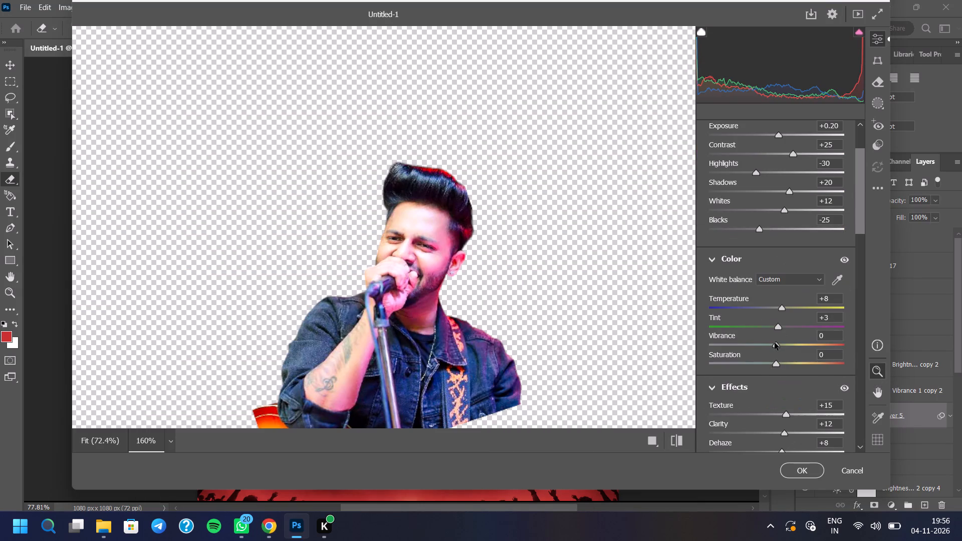
left_click_drag(775, 343, 788, 347)
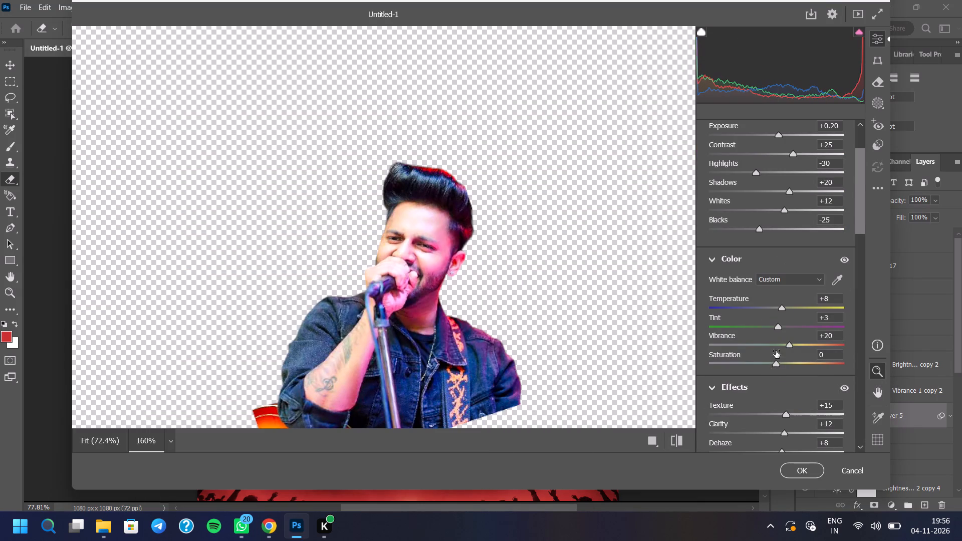
Look up the saturation adjustment in ChatGPT and set Saturation to +8 in Photoshop's Camera Raw Filter.
left_click(262, 532)
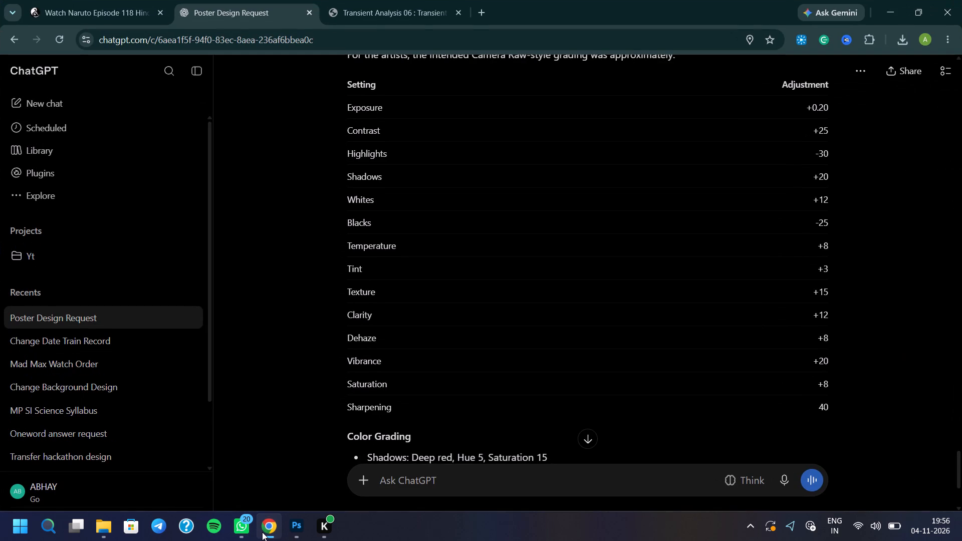
left_click(263, 532)
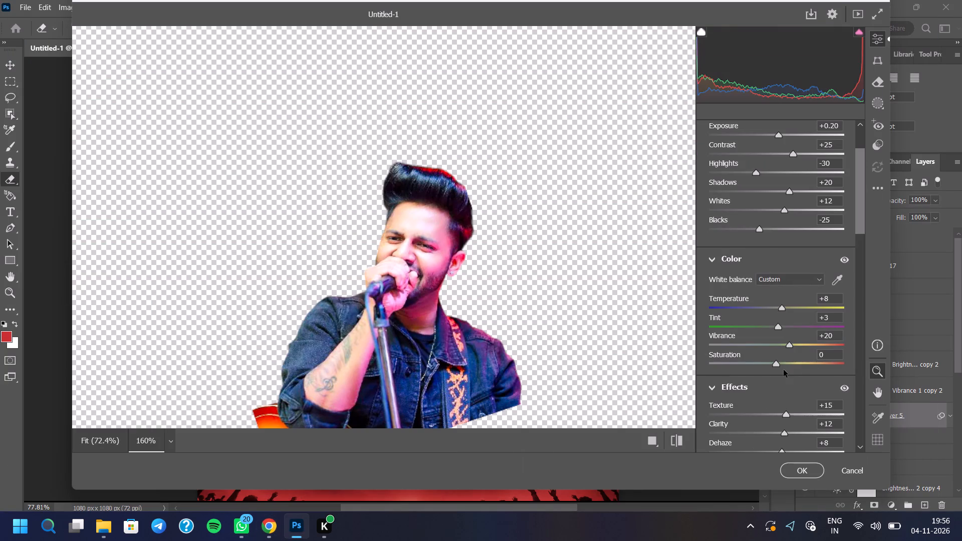
left_click(781, 365)
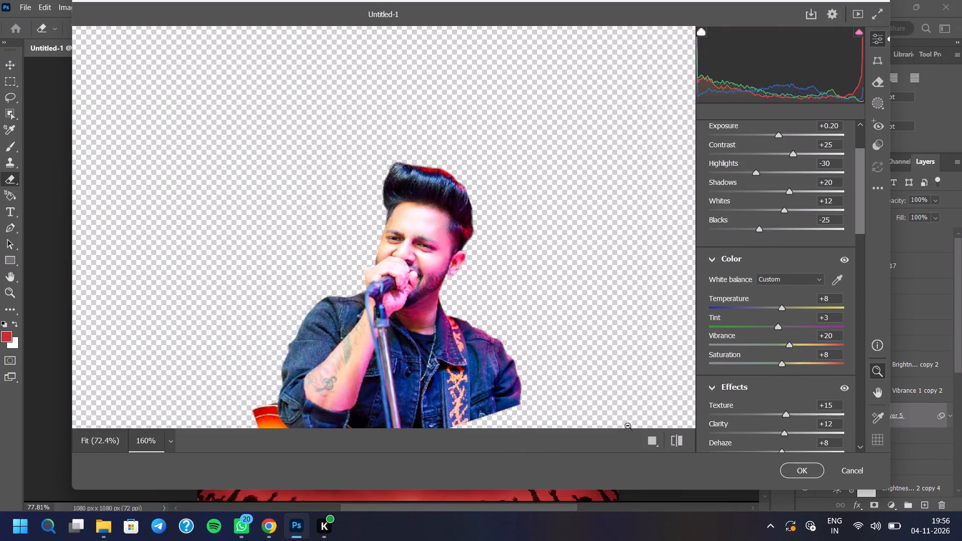
Look up the sharpening value in ChatGPT, set Sharpening to 40 in Photoshop's Camera Raw Filter, and apply the filter.
scroll(769, 338, "down", 9)
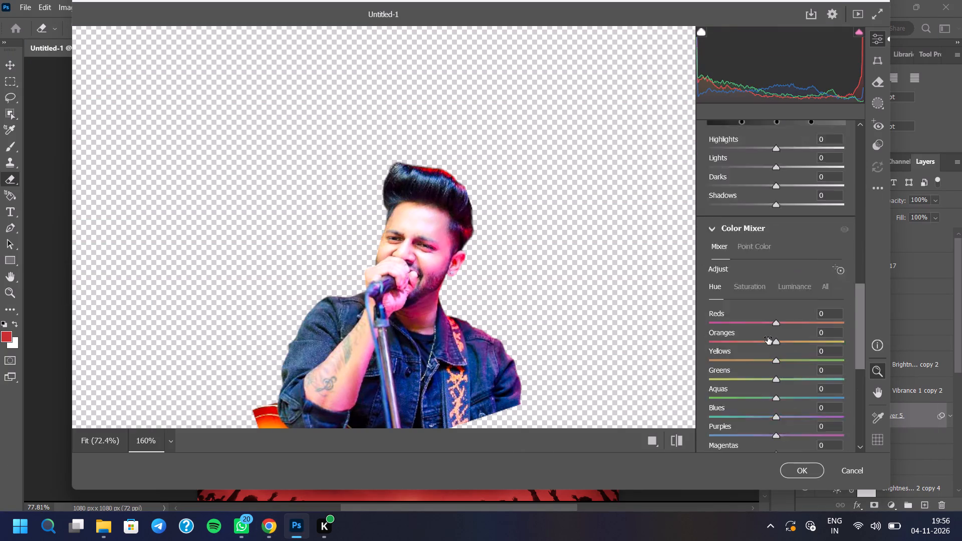
scroll(768, 336, "down", 5)
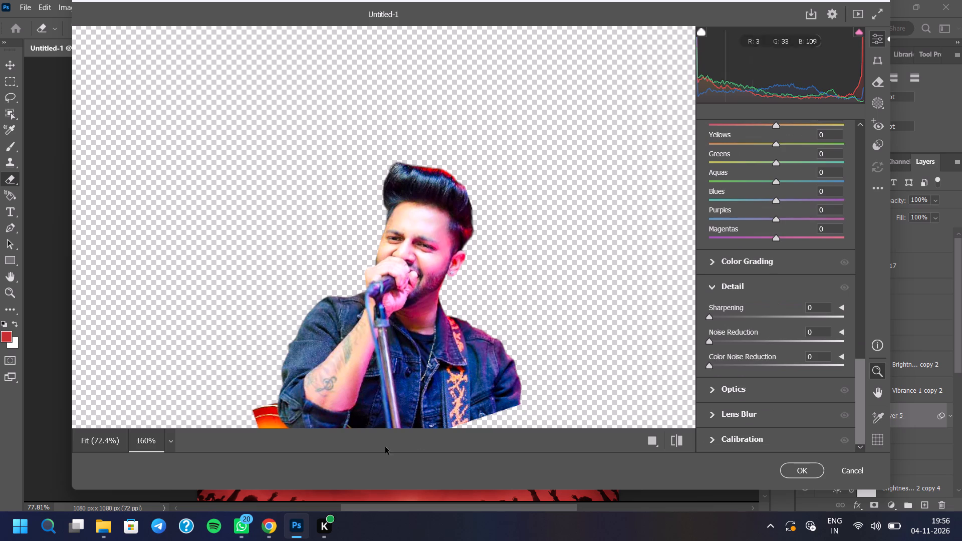
left_click(271, 518)
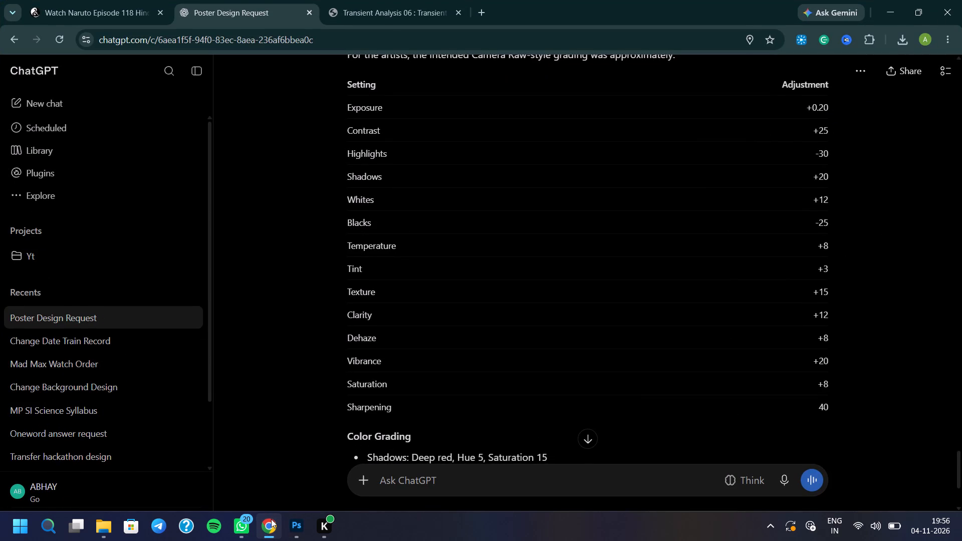
left_click(271, 519)
left_click(742, 319)
left_click(742, 319)
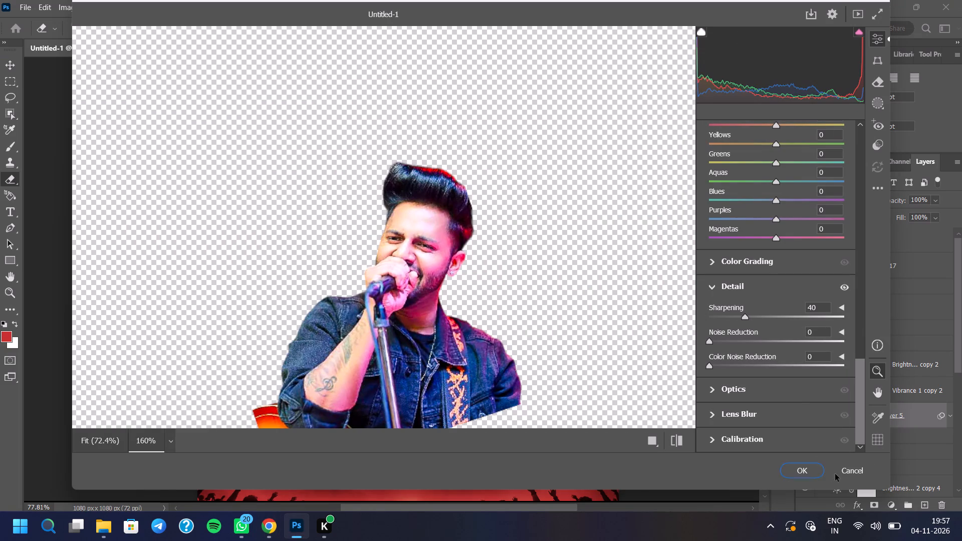
left_click(812, 474)
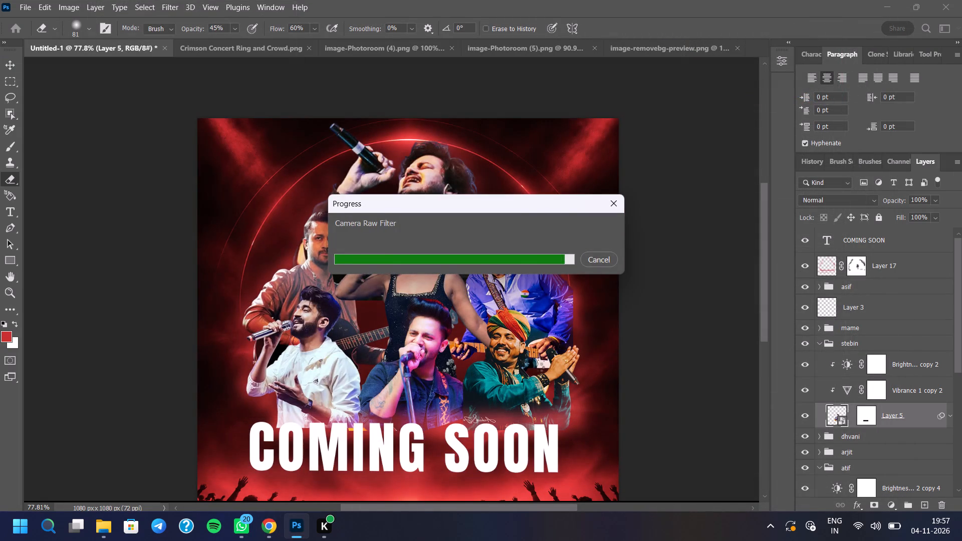
Inspect the graded stebin artist up close and against the rest of the poster.
scroll(422, 378, "up", 9)
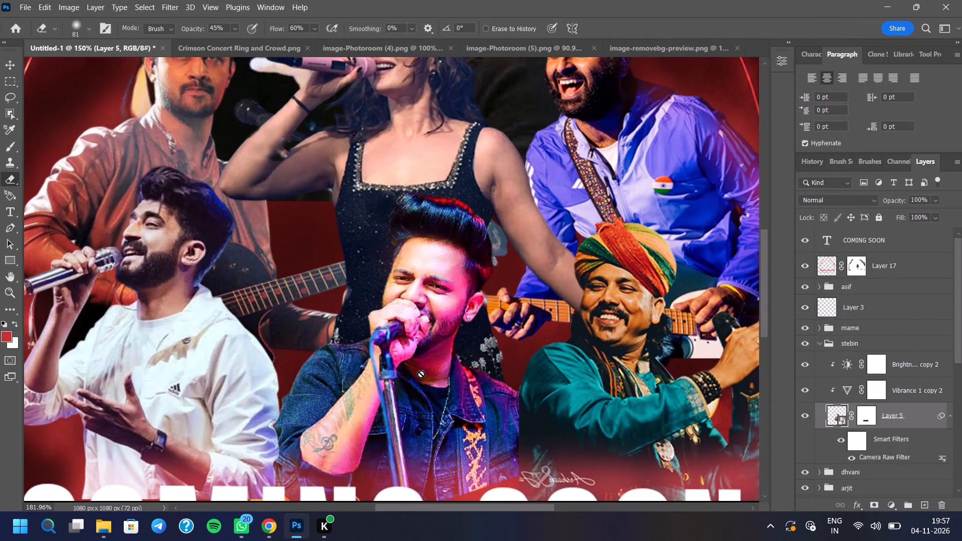
scroll(421, 374, "up", 5)
scroll(421, 374, "down", 8)
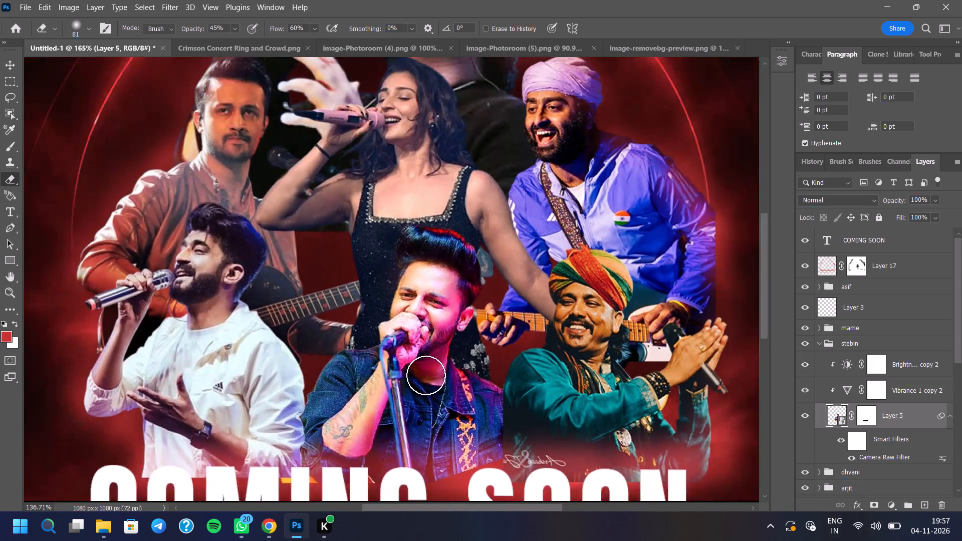
scroll(426, 375, "down", 5)
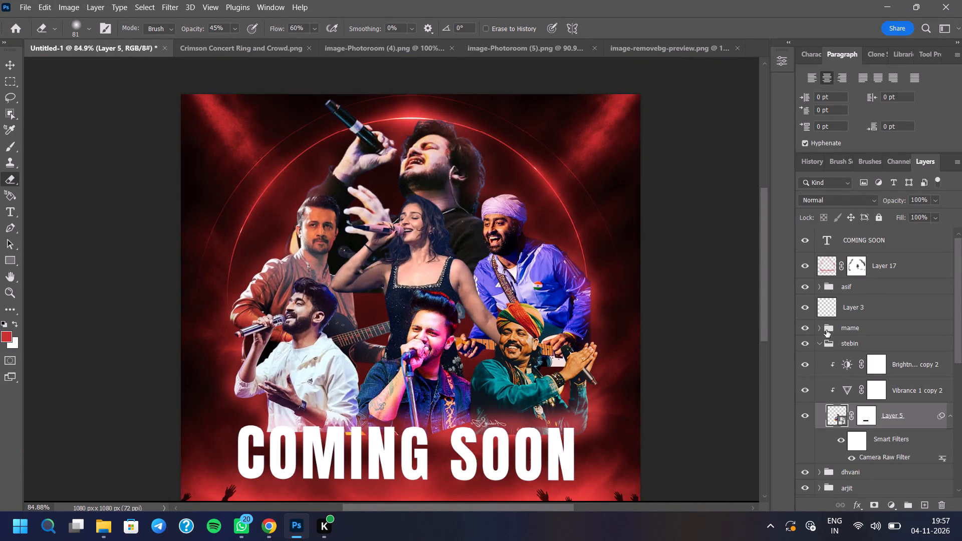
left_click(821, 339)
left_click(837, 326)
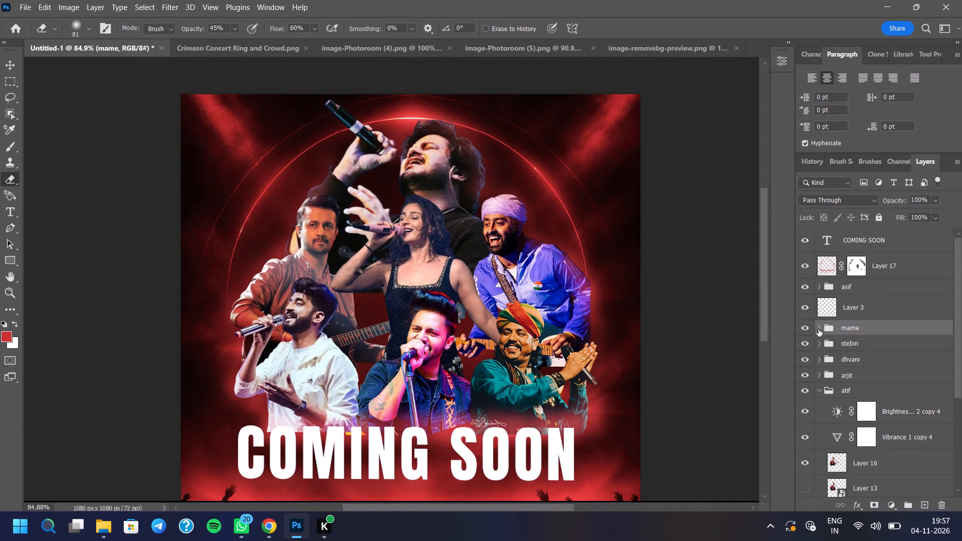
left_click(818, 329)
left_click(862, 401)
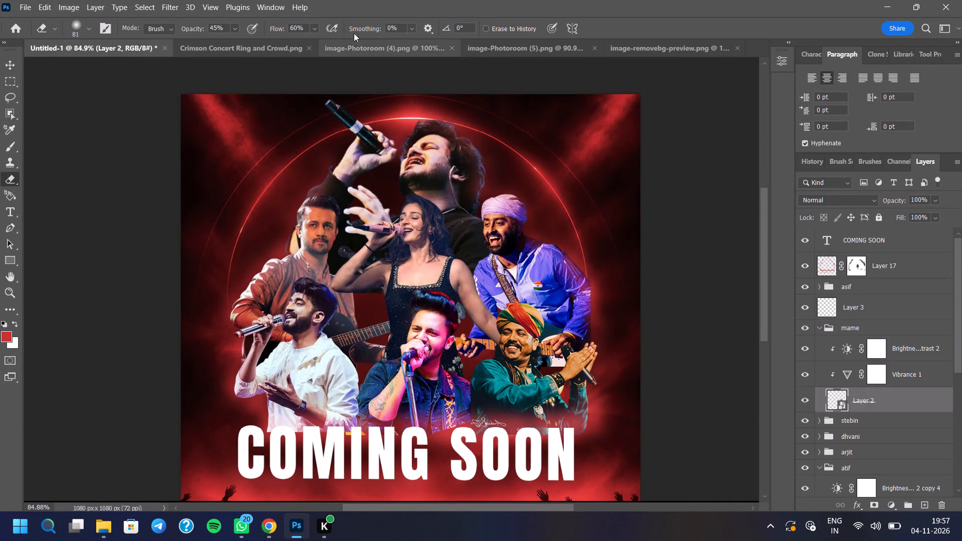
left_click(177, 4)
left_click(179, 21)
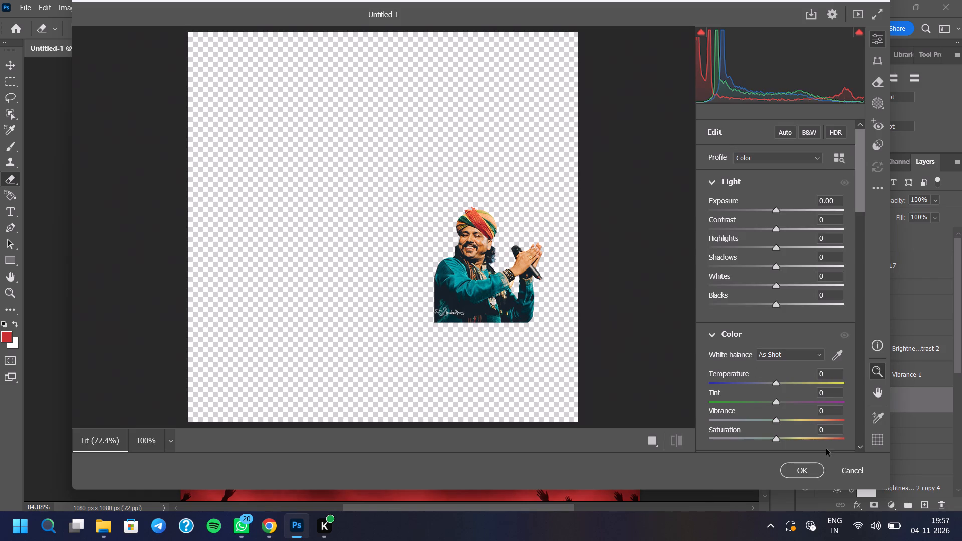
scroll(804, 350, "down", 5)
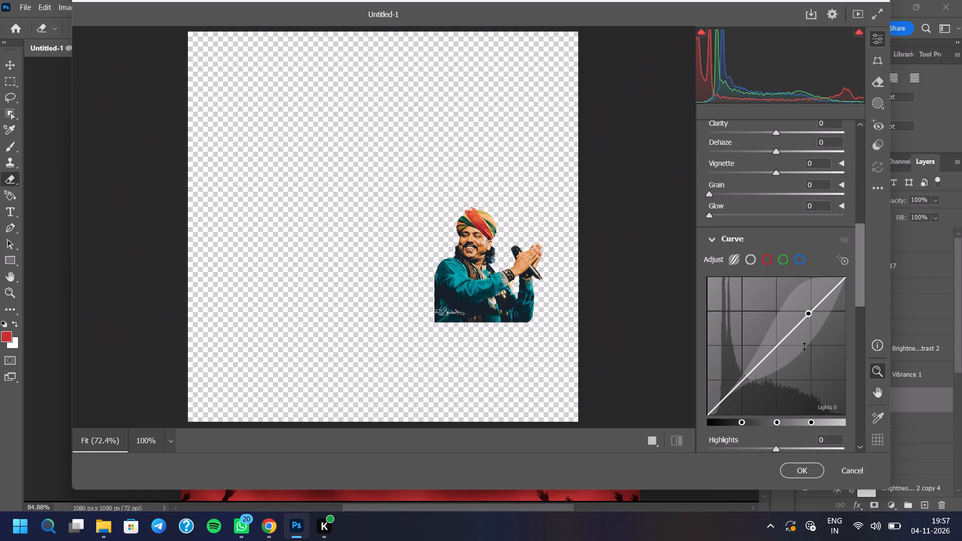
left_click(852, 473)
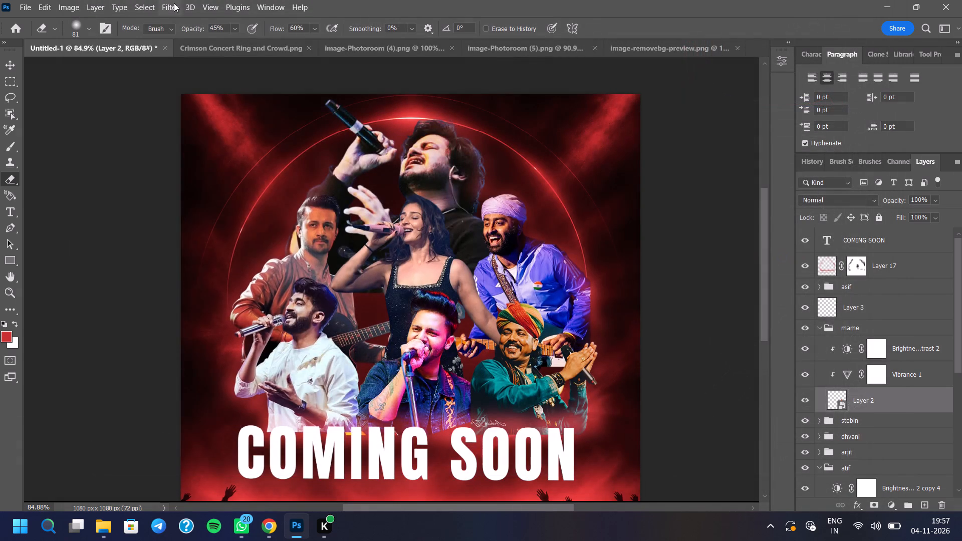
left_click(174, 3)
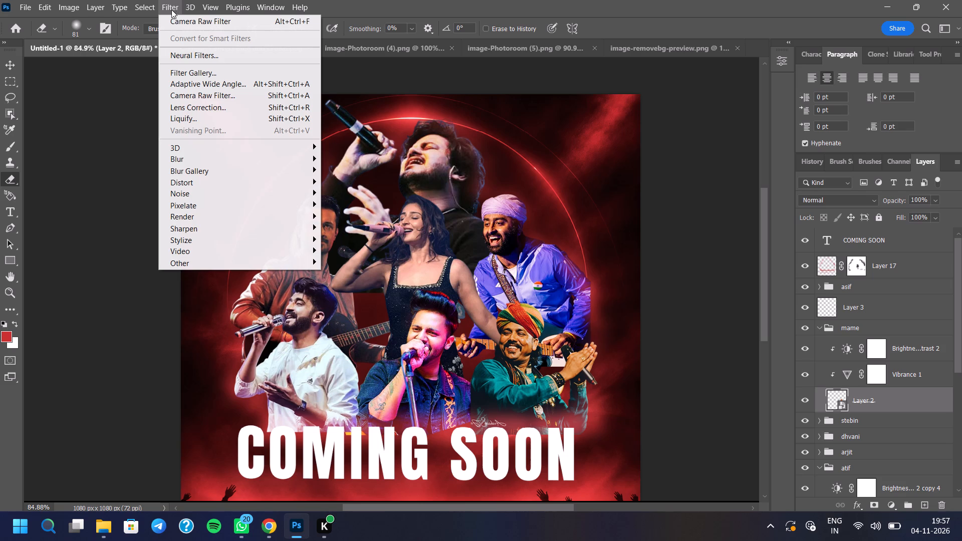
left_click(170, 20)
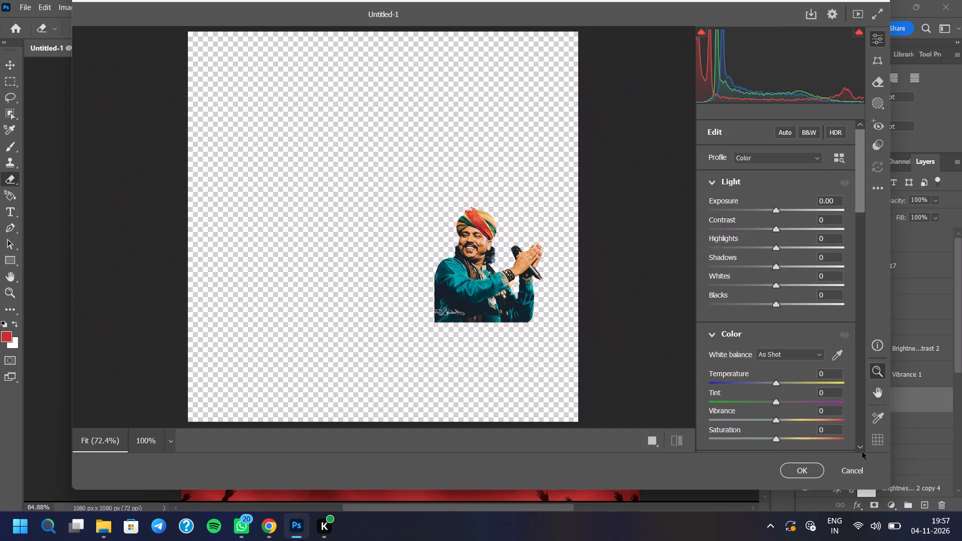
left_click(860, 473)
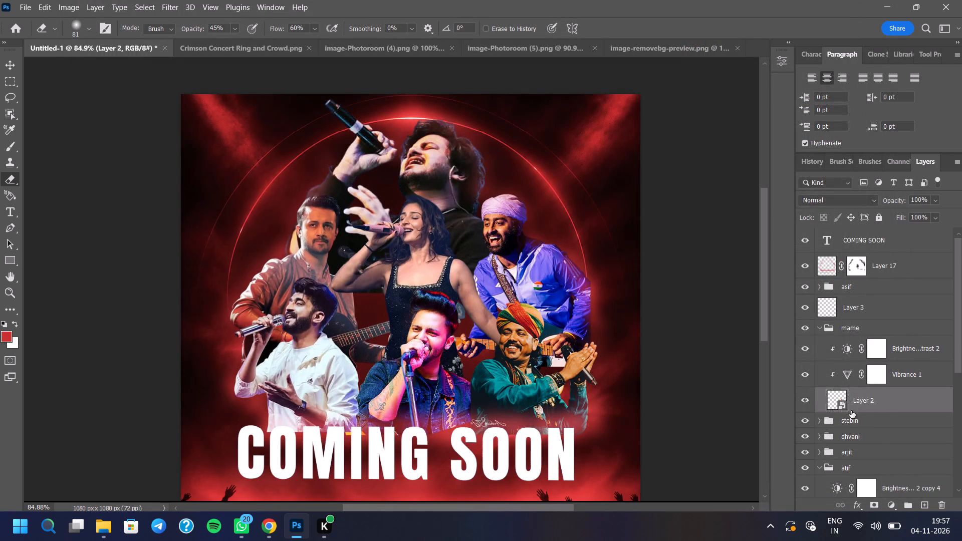
Expand the stebin group and select its Layer 5, which carries the Camera Raw smart filter.
left_click(817, 422)
scroll(838, 412, "down", 3)
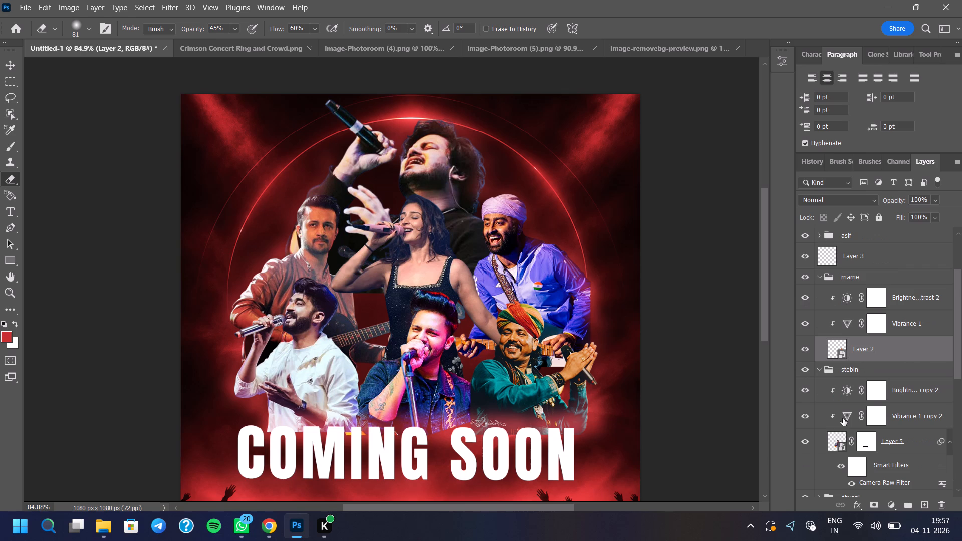
left_click(890, 456)
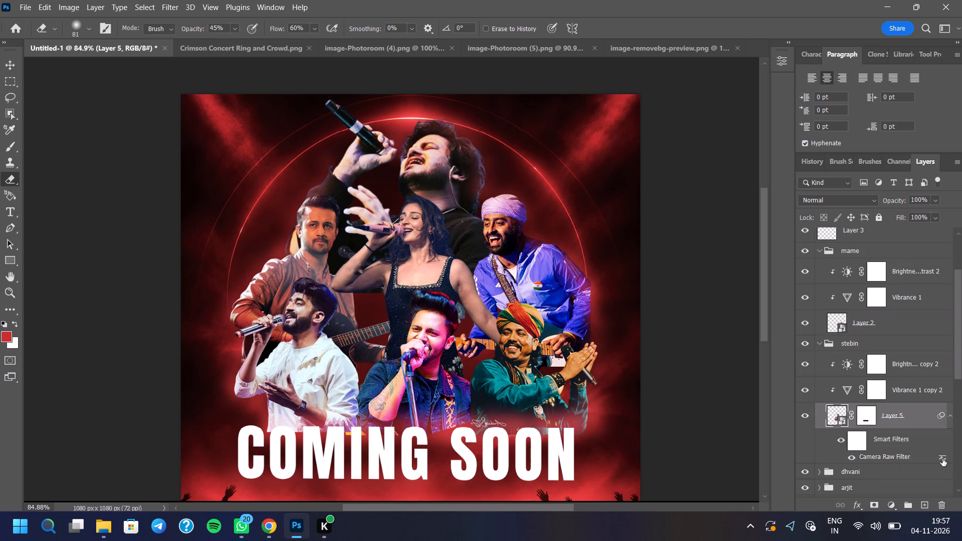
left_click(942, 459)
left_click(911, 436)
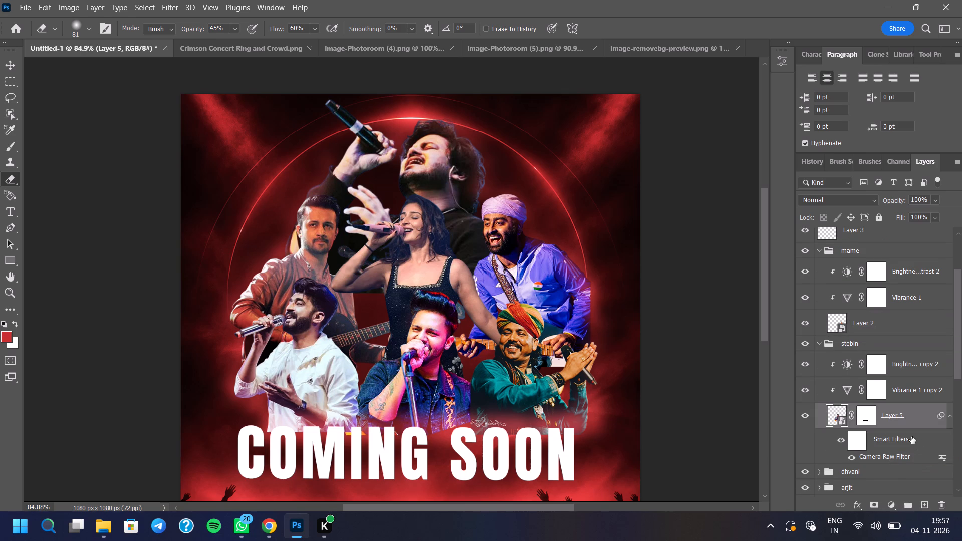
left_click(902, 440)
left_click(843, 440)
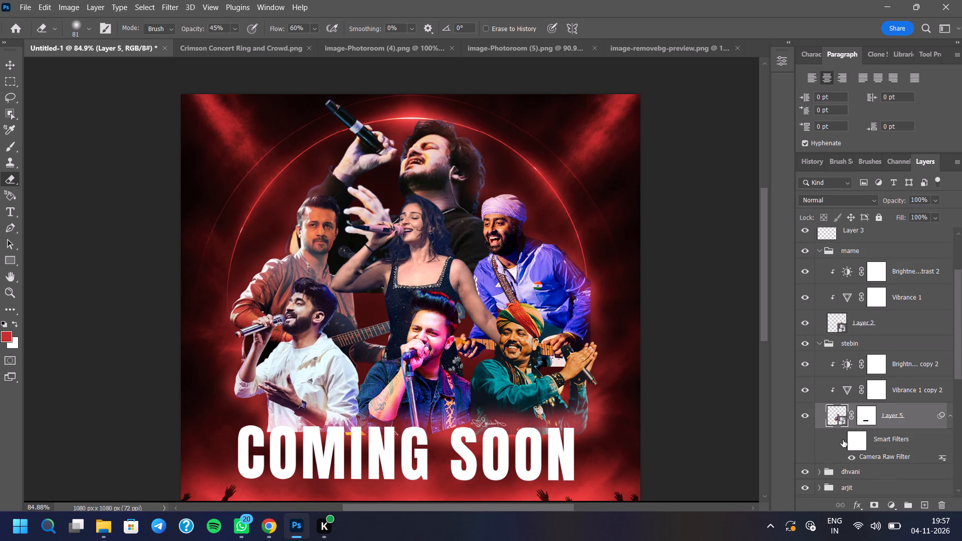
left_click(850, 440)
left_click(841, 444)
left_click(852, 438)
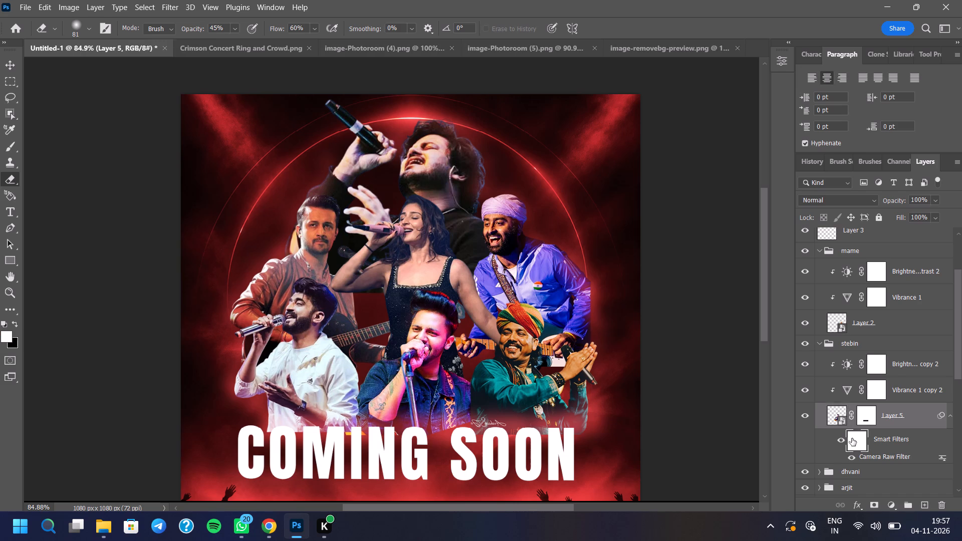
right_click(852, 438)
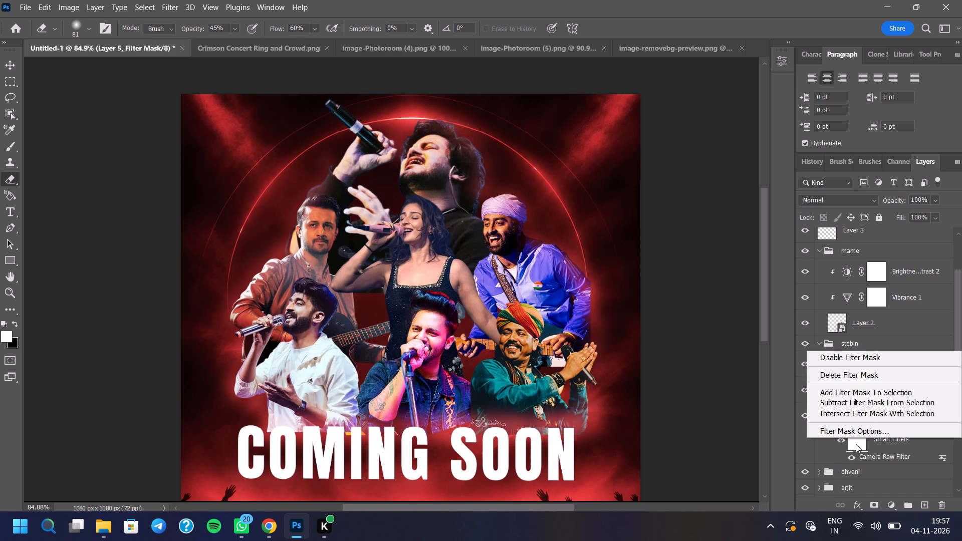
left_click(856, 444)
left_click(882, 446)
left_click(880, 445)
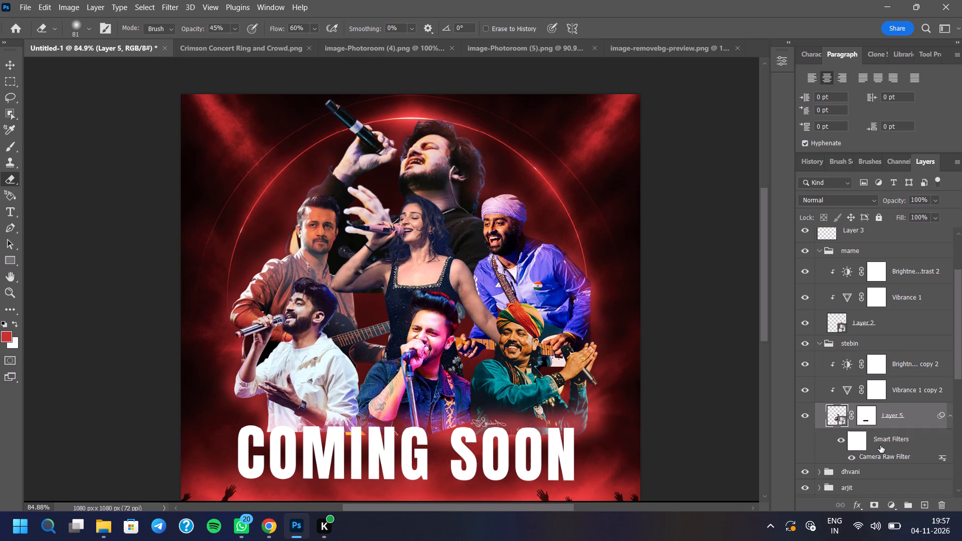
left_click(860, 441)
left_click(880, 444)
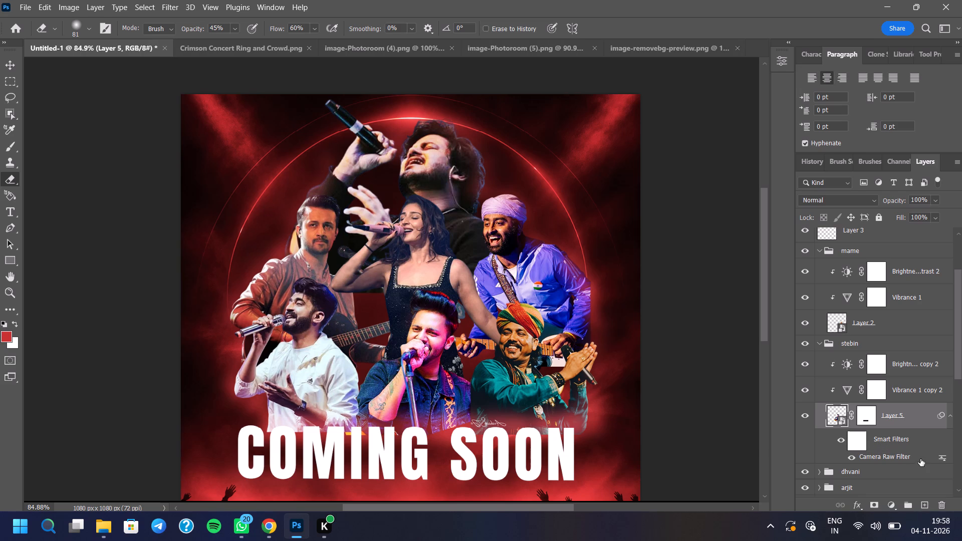
Copy the edit settings from the Camera Raw Filter on the stebin group's Layer 5 and exit the filter without changes.
left_click(940, 455)
double_click(914, 456)
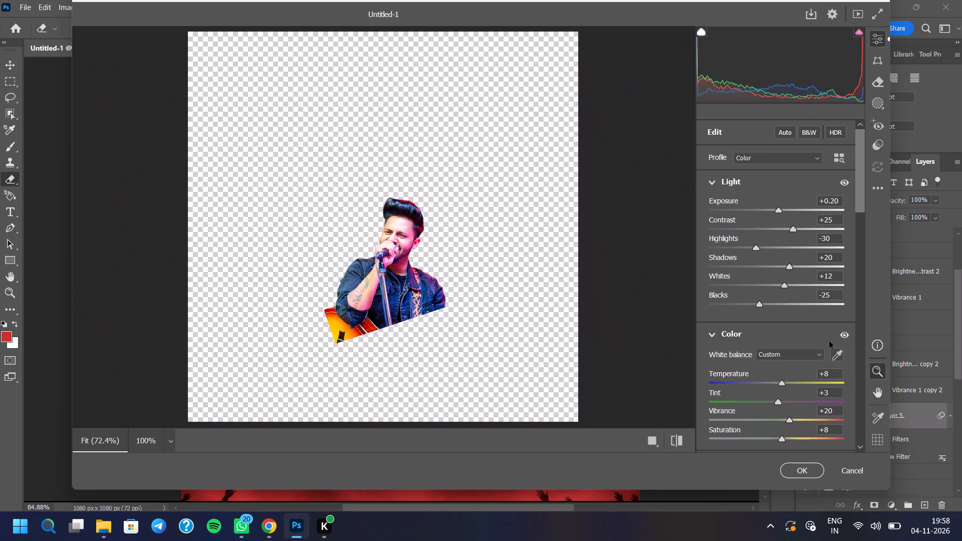
left_click(839, 159)
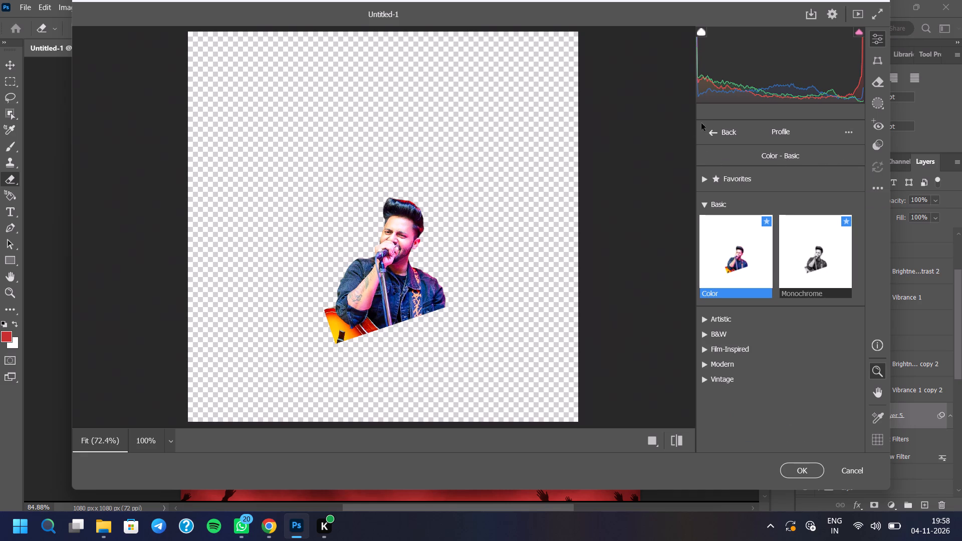
left_click(714, 132)
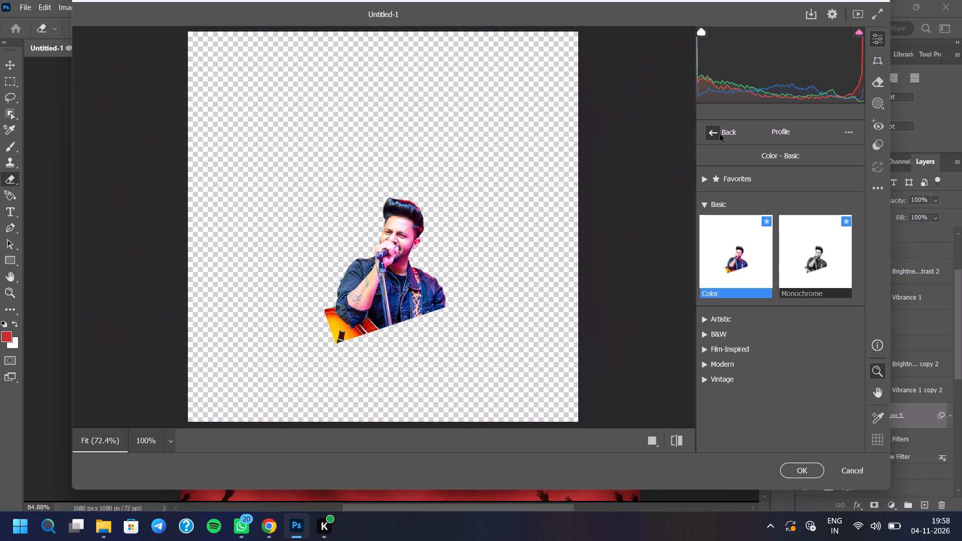
left_click(714, 131)
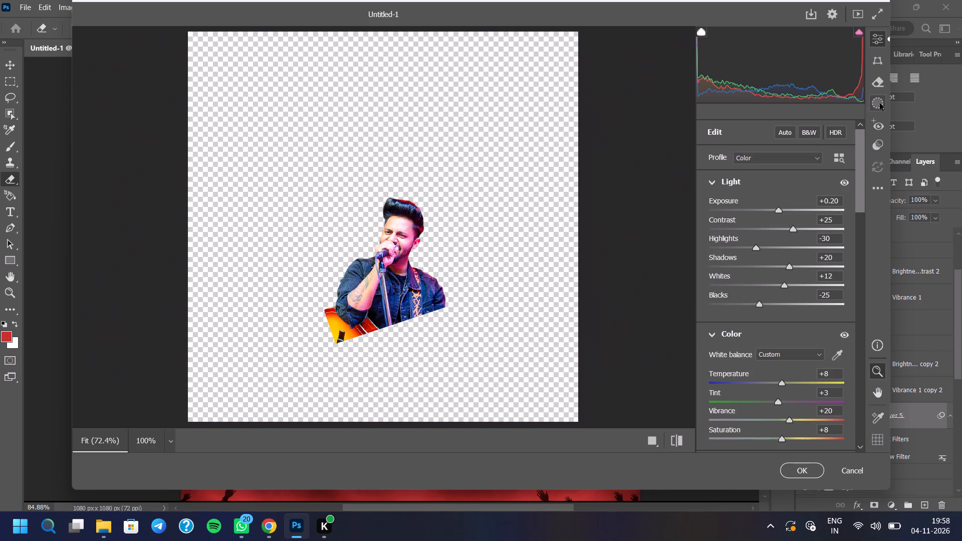
left_click(886, 191)
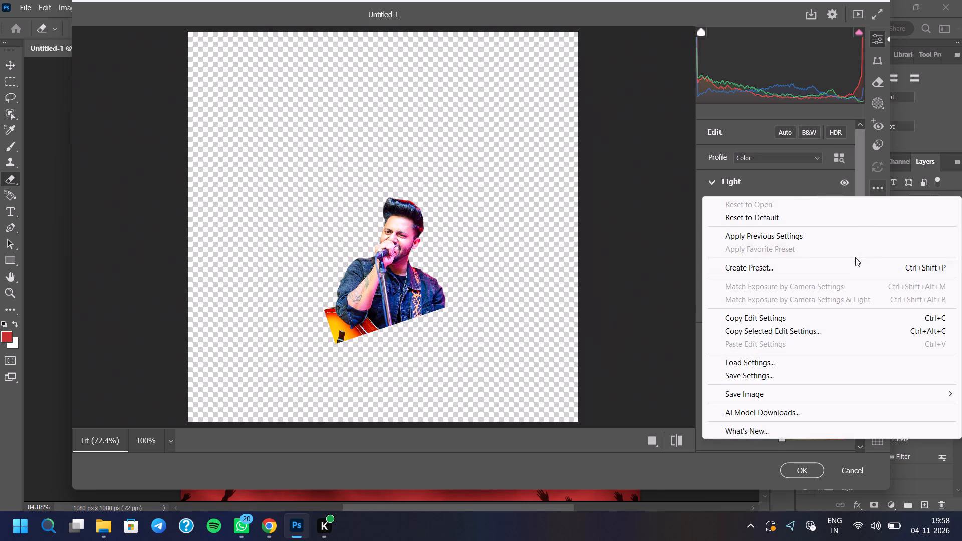
left_click(861, 316)
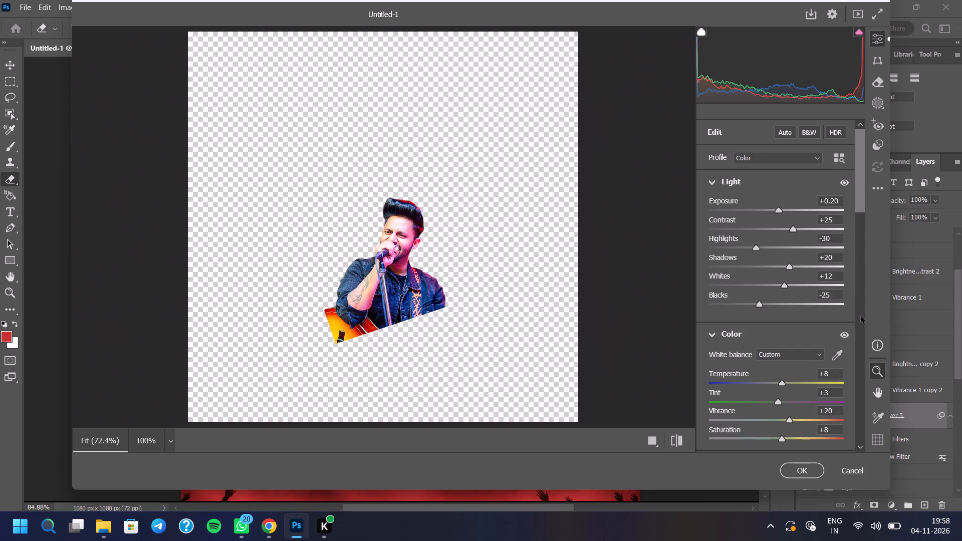
left_click(836, 471)
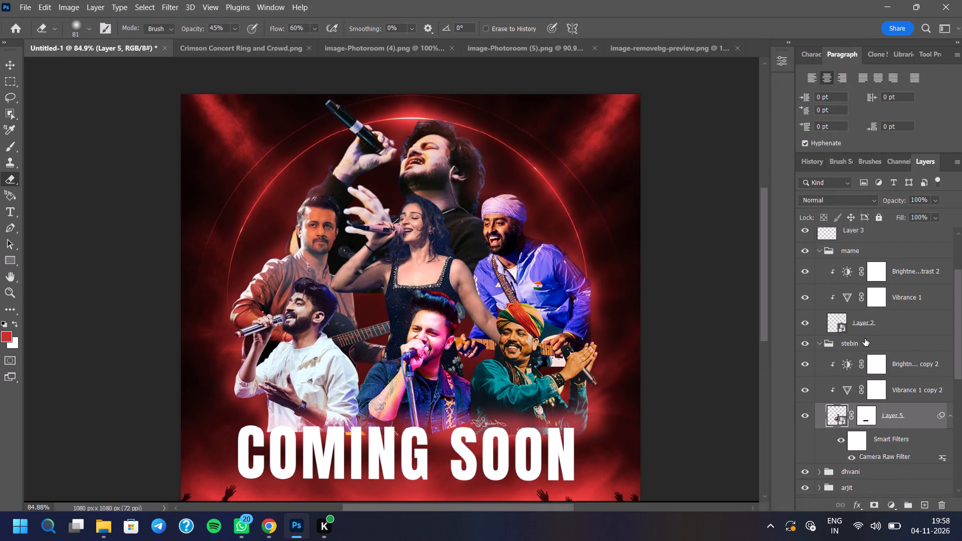
Paste the copied edit settings into a new Camera Raw Filter on the mame group's Layer 2 and apply it.
left_click(820, 346)
left_click(867, 321)
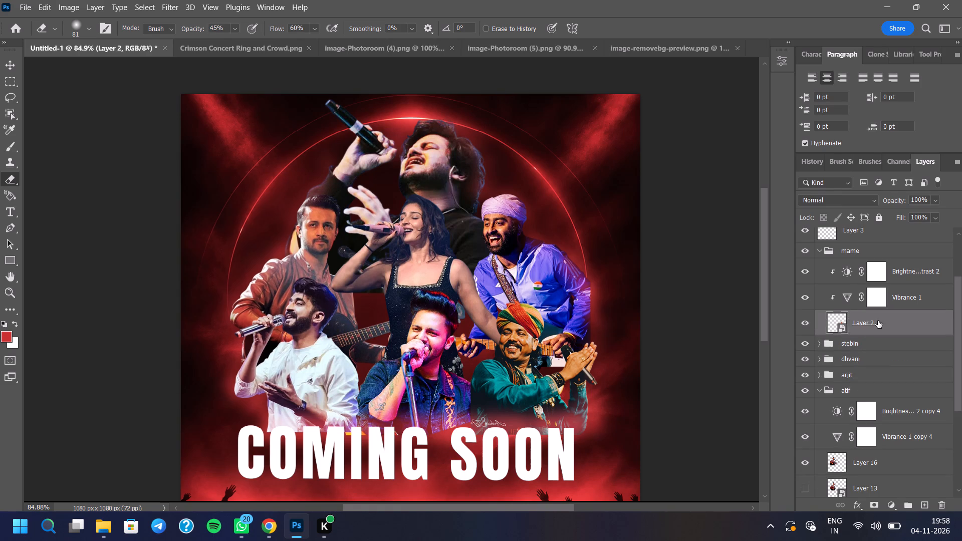
left_click(181, 8)
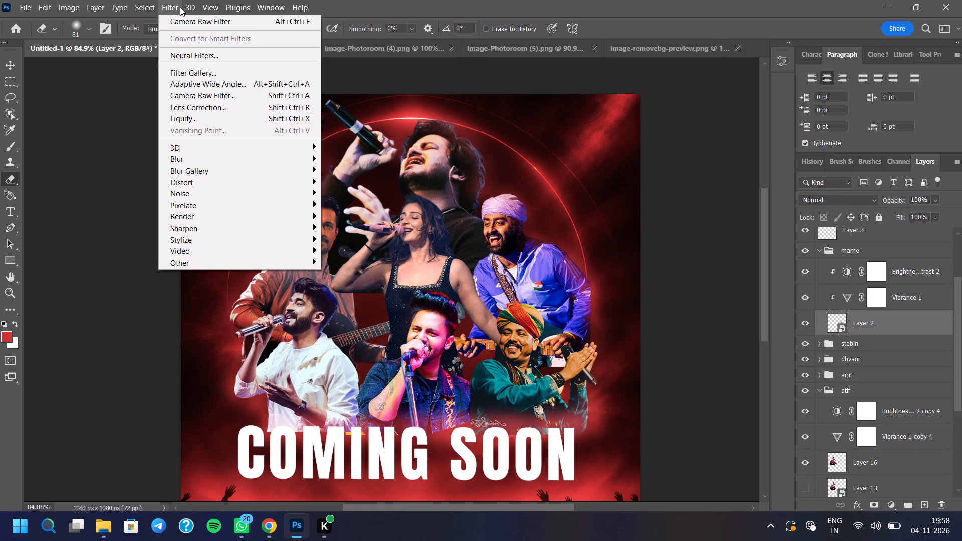
left_click(180, 17)
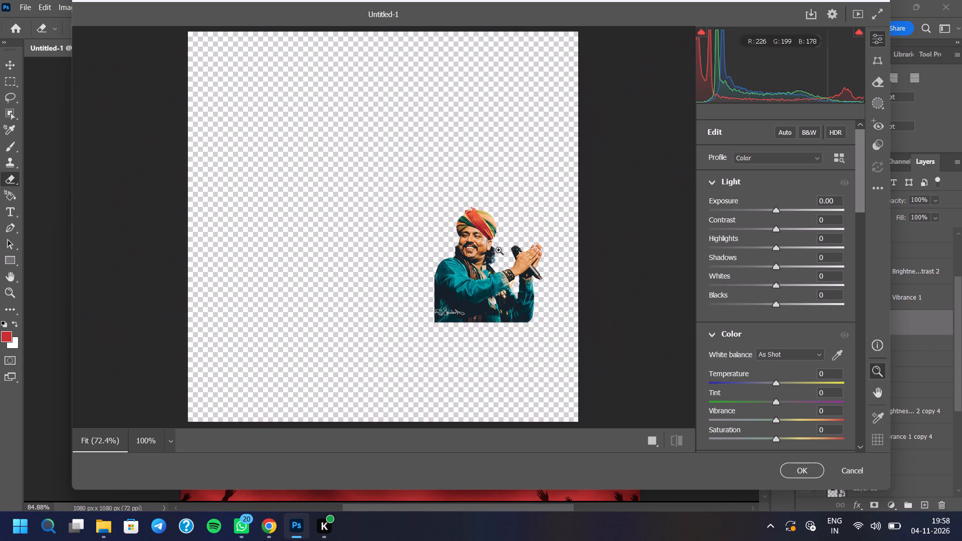
left_click(884, 189)
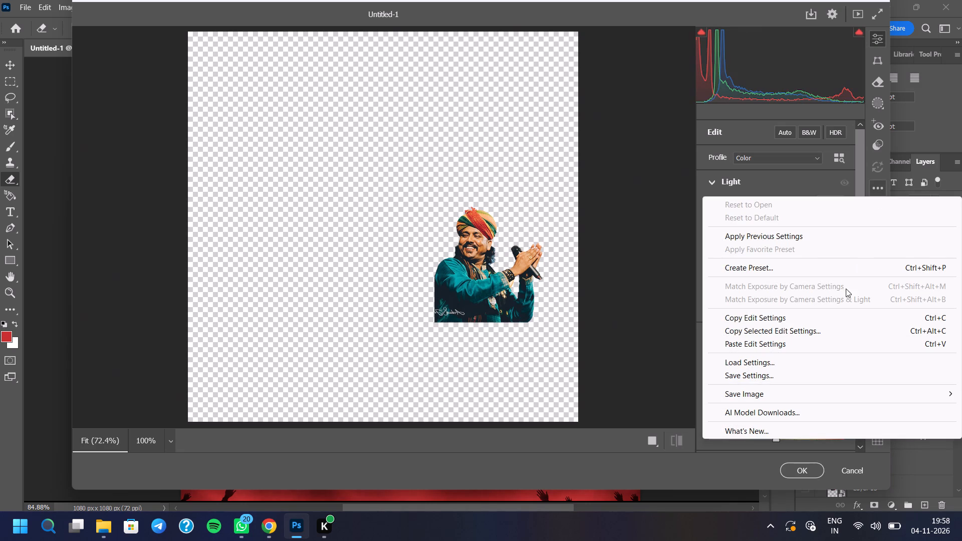
left_click(819, 342)
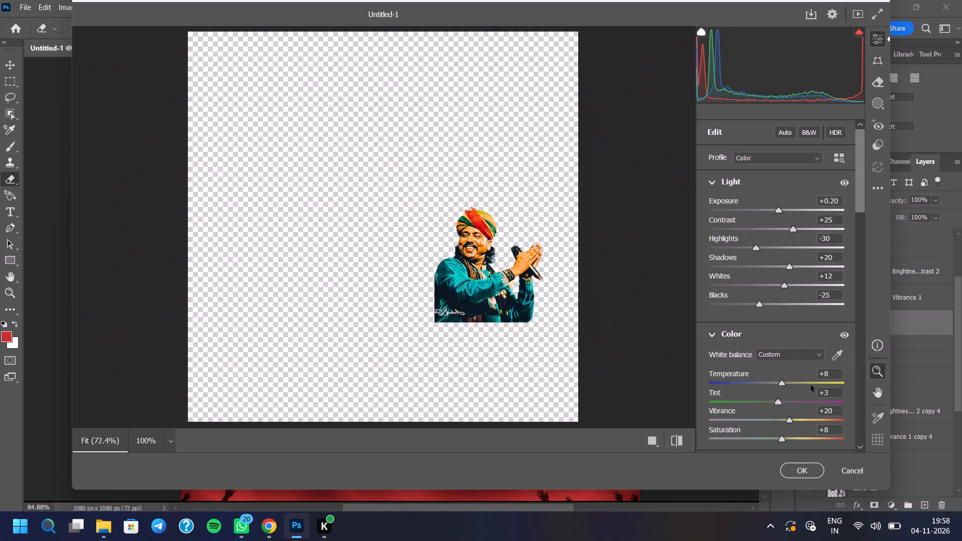
left_click(787, 470)
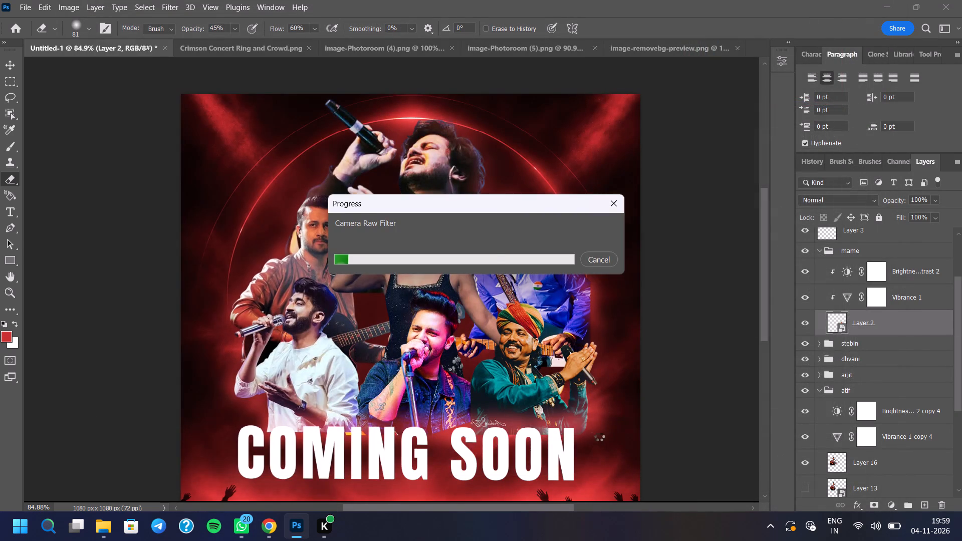
Lower Sharpening to about 8 in the Camera Raw Filter on the mame group's Layer 2 and apply it.
scroll(467, 386, "up", 4)
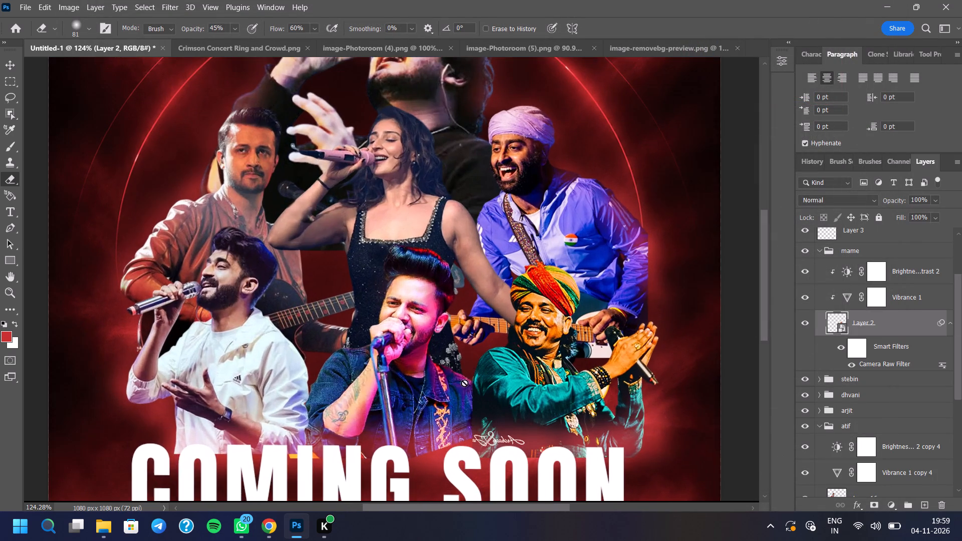
scroll(420, 376, "up", 8)
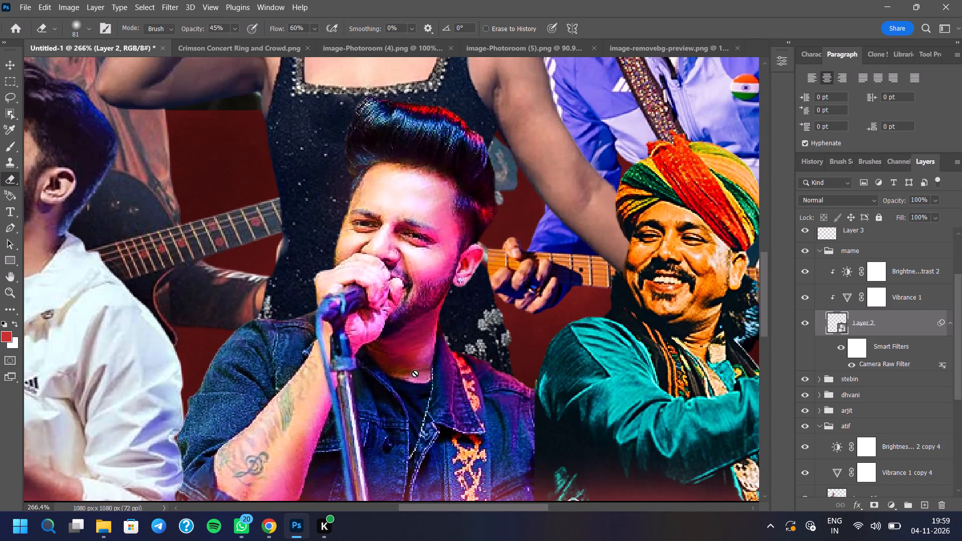
scroll(414, 373, "down", 5)
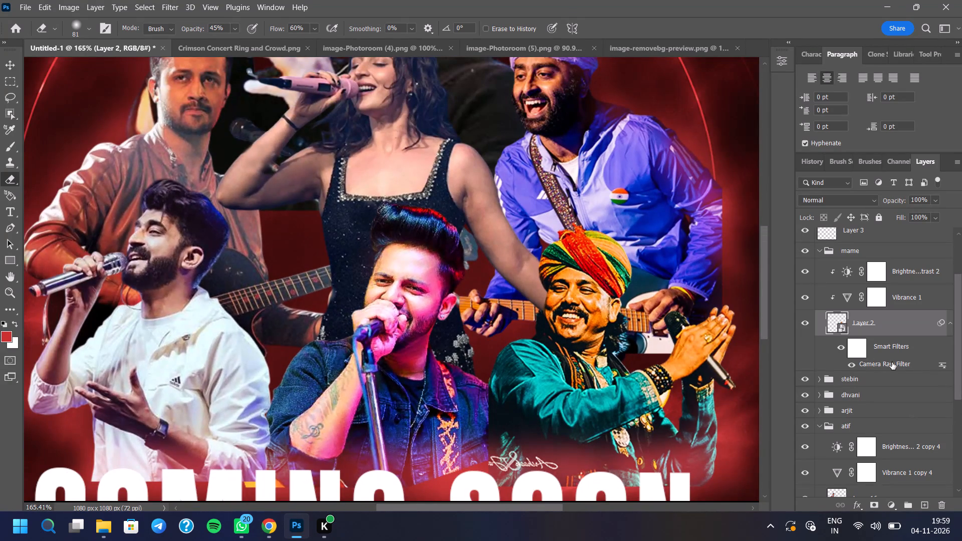
double_click(913, 363)
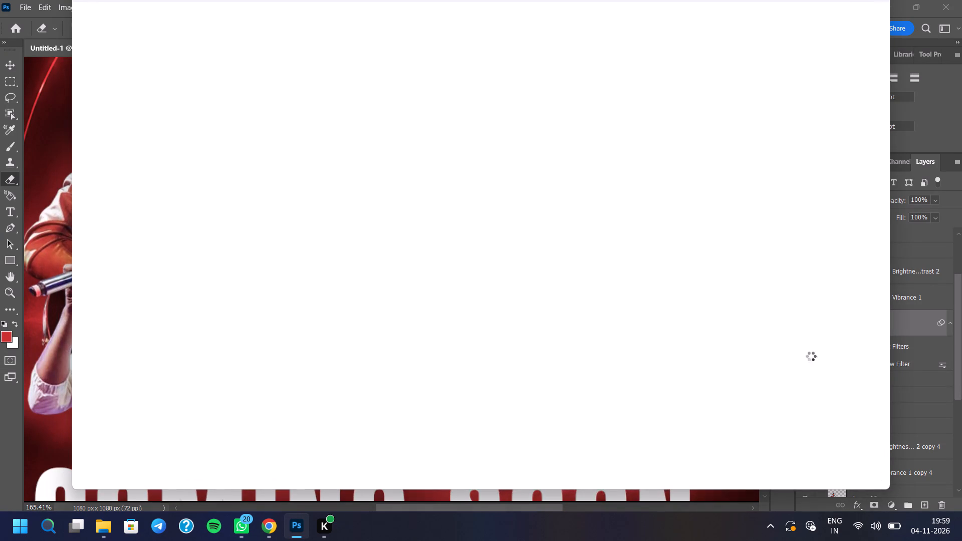
scroll(716, 304, "down", 9)
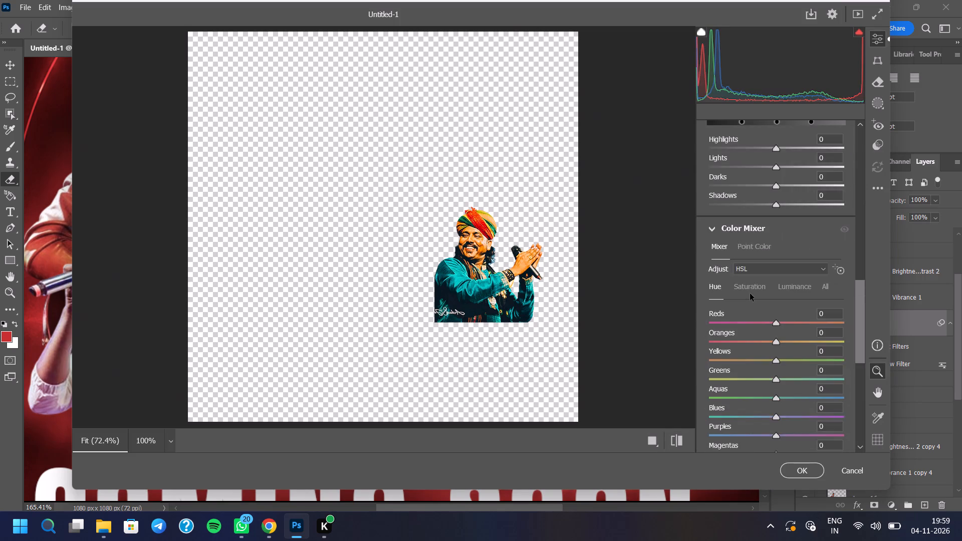
scroll(750, 296, "down", 3)
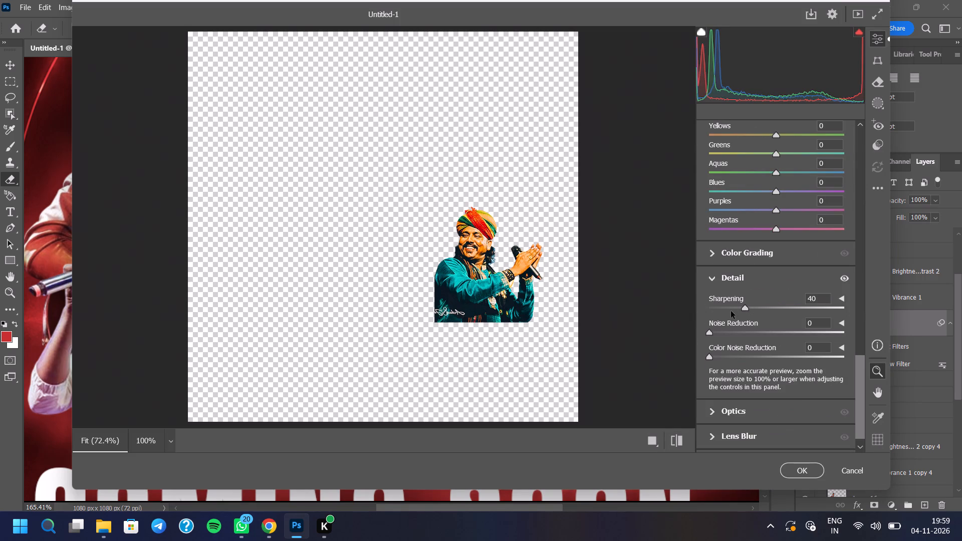
left_click(731, 311)
left_click(729, 310)
left_click(727, 308)
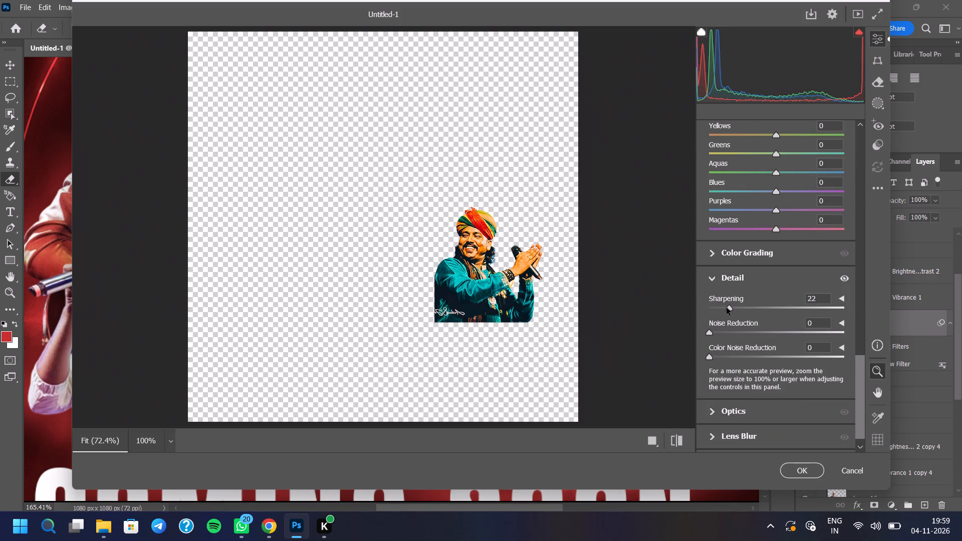
left_click(722, 308)
left_click(719, 308)
left_click(716, 309)
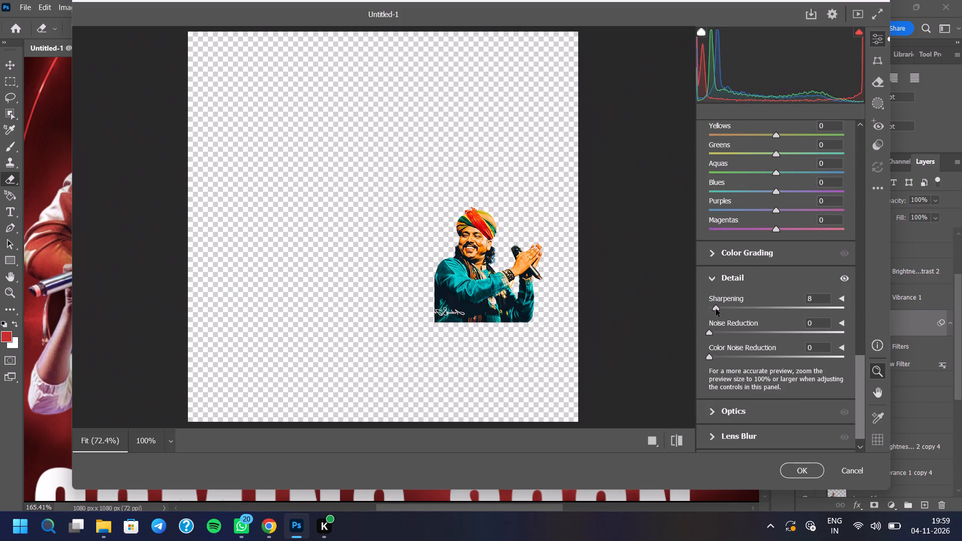
left_click(716, 309)
left_click(803, 474)
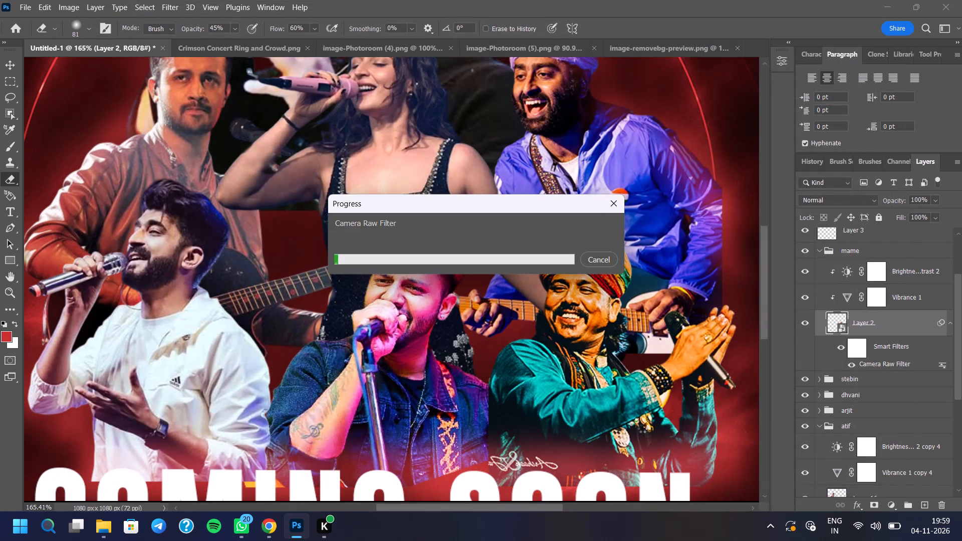
Copy the edit settings from the Camera Raw Filter on the mame group's Layer 2 and exit the filter without changes.
scroll(605, 404, "up", 4)
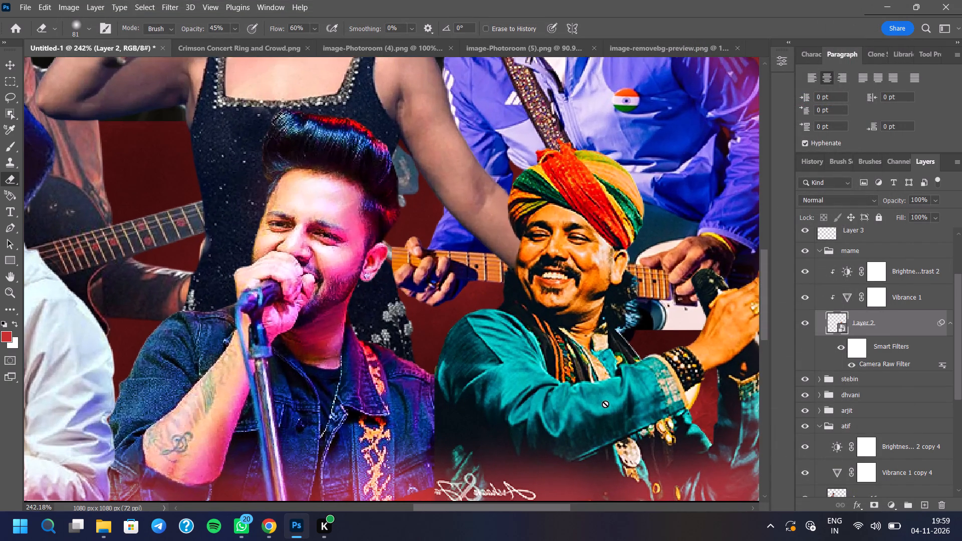
scroll(605, 404, "down", 9)
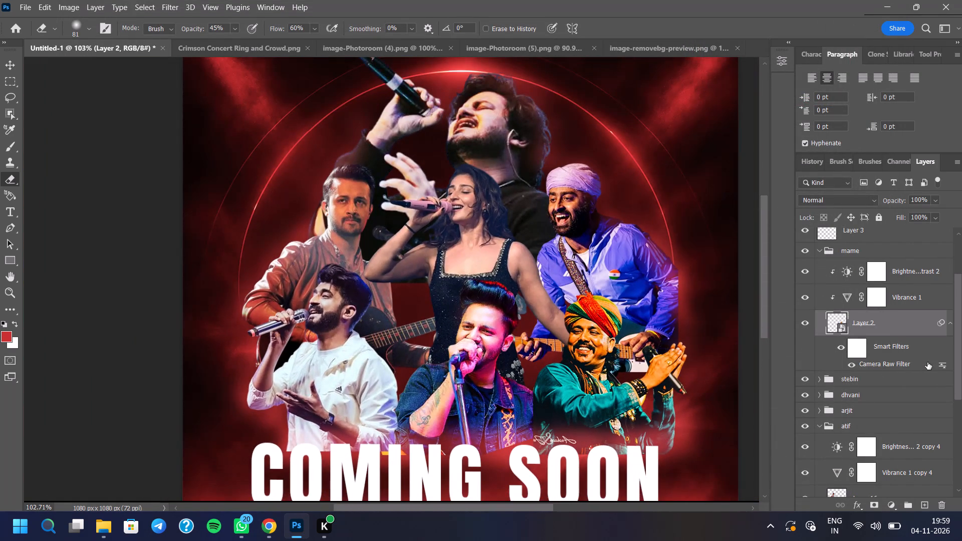
left_click(942, 362)
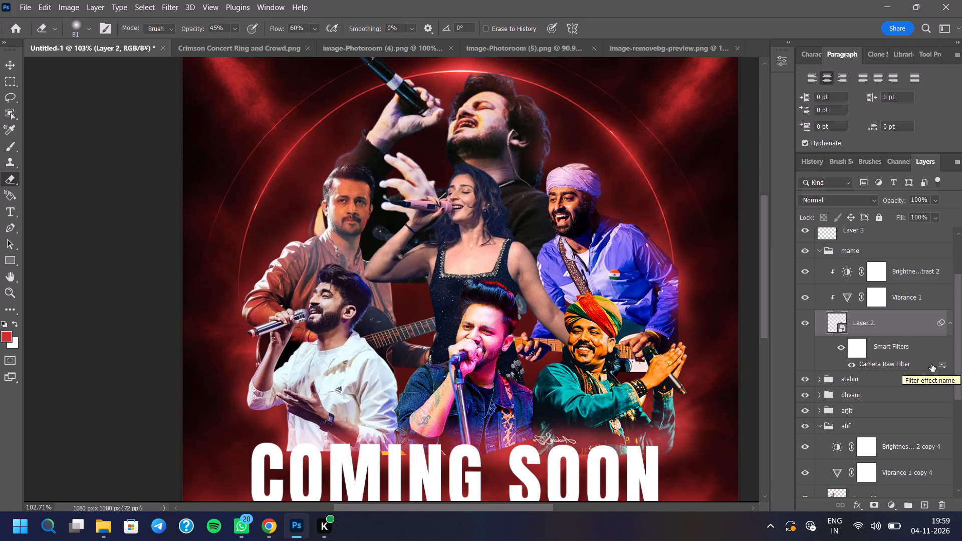
double_click(931, 364)
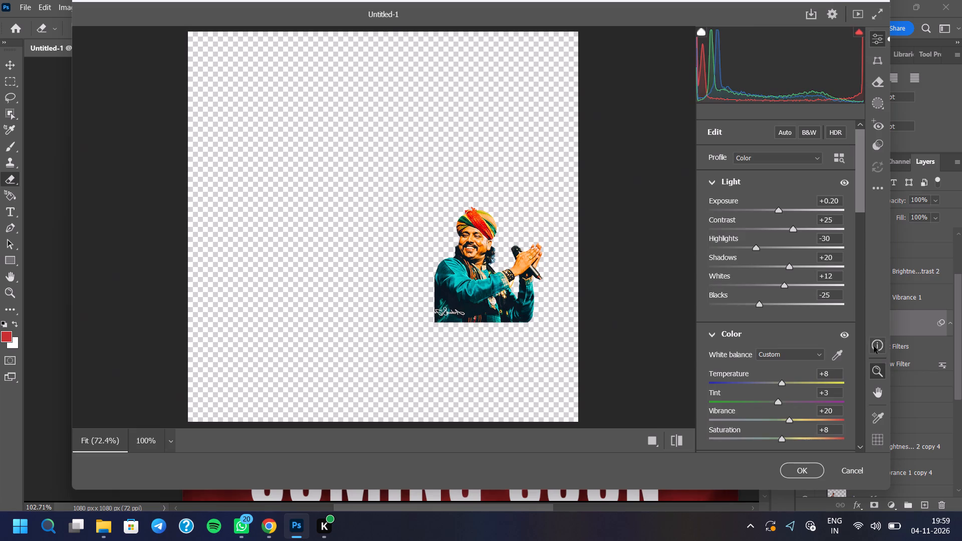
left_click(877, 185)
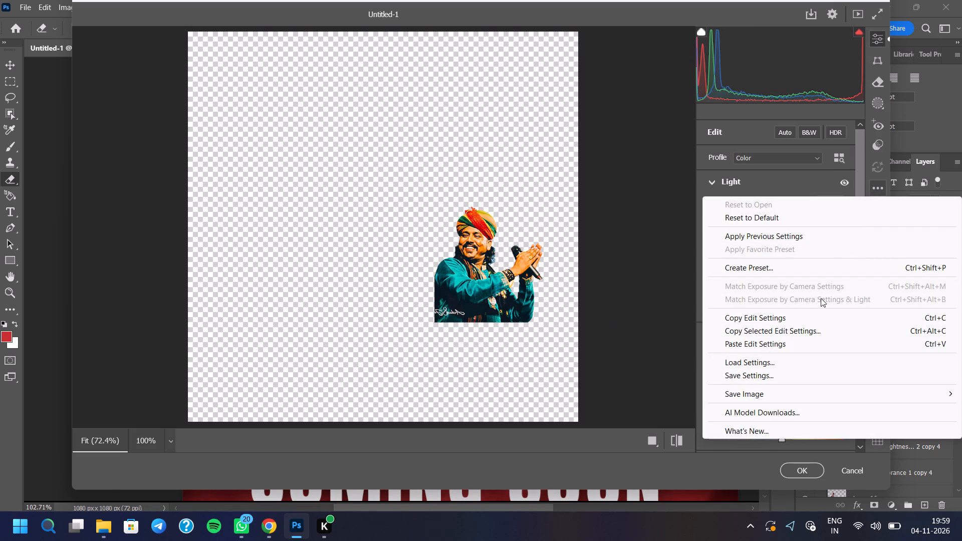
left_click(819, 321)
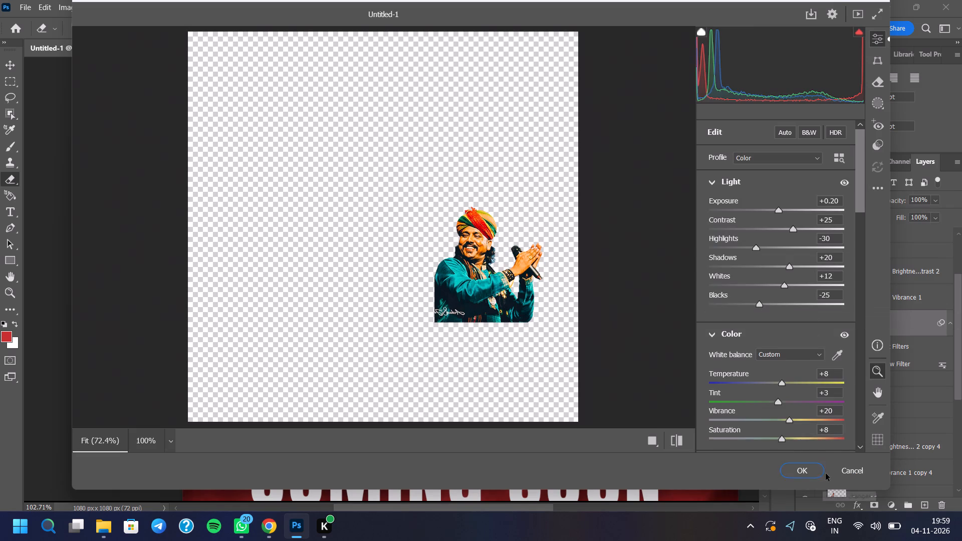
left_click(839, 470)
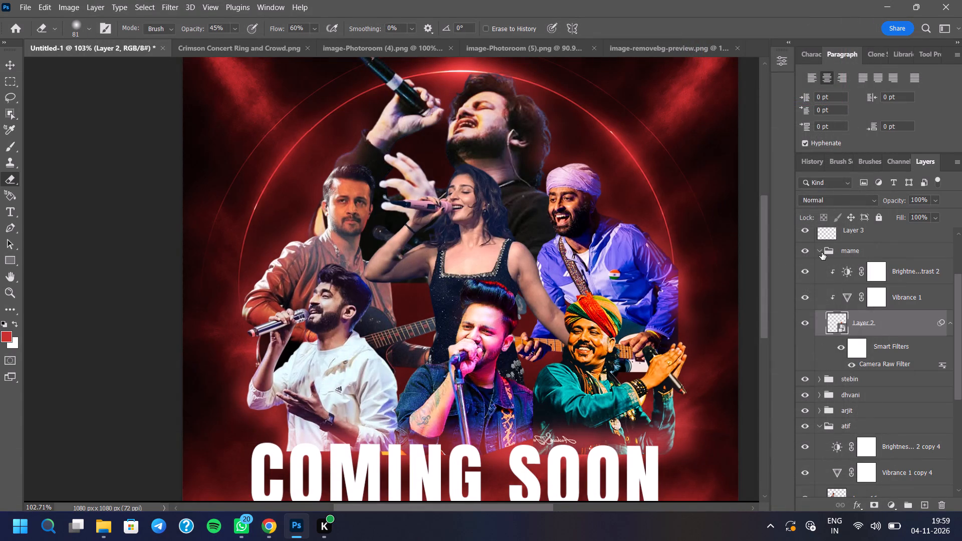
Run the last-used Camera Raw Filter twice on Layer 16 in the atif group.
left_click(822, 251)
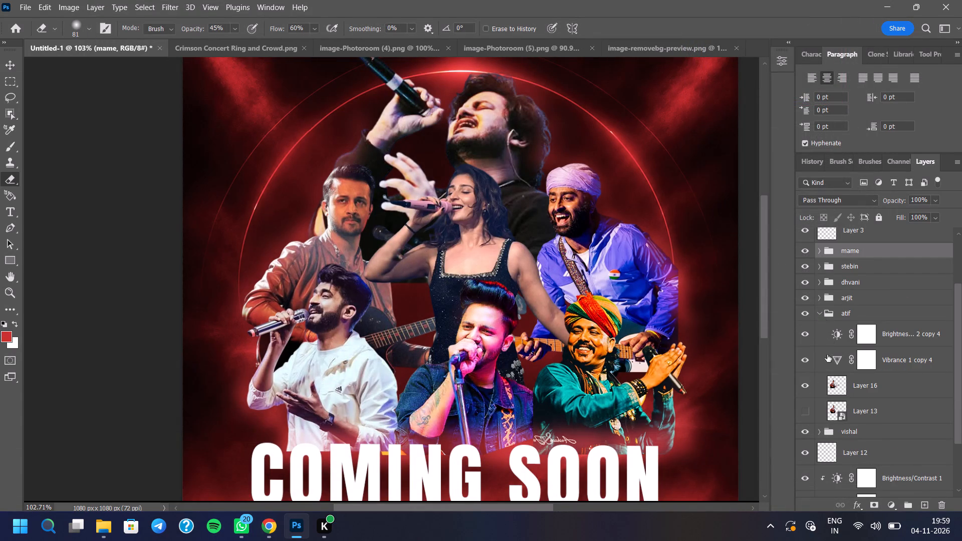
left_click(872, 381)
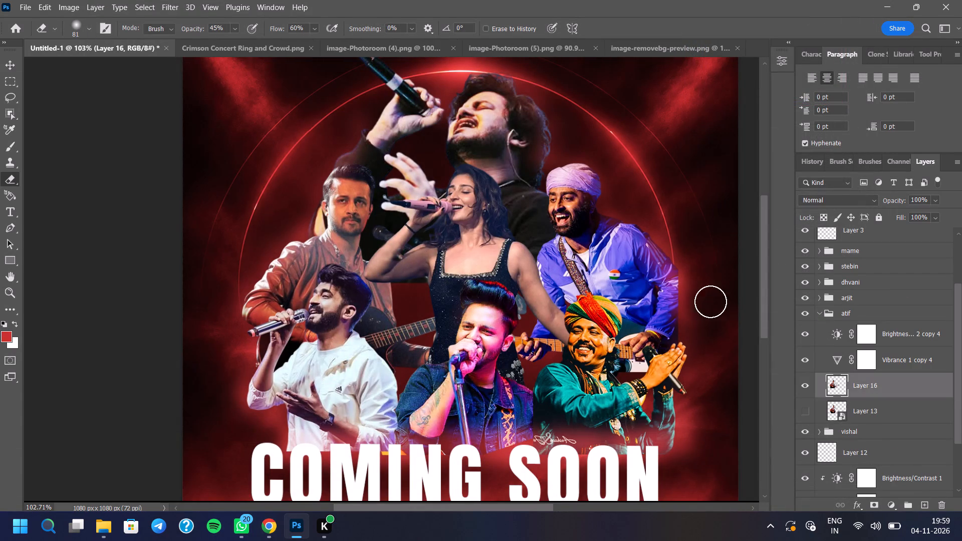
left_click(180, 10)
left_click(180, 18)
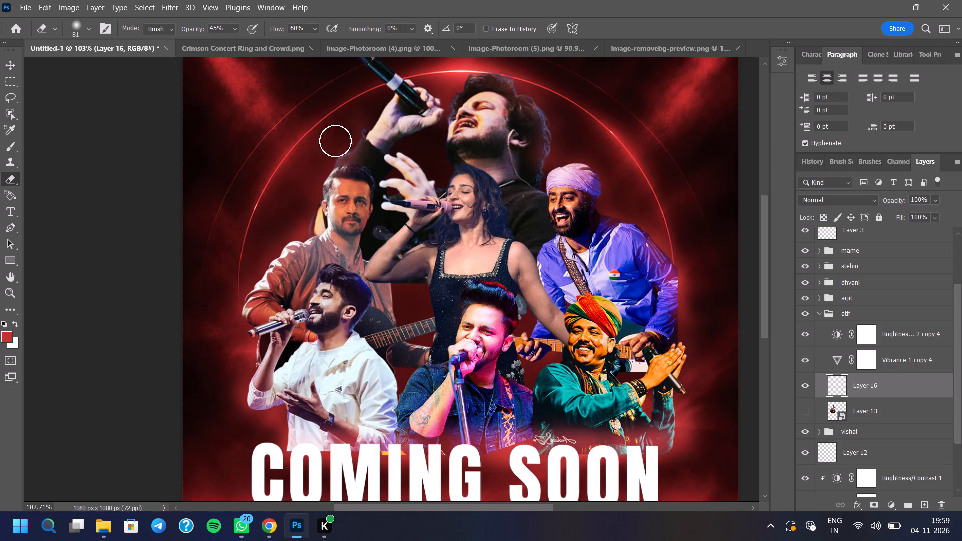
left_click(172, 5)
left_click(176, 22)
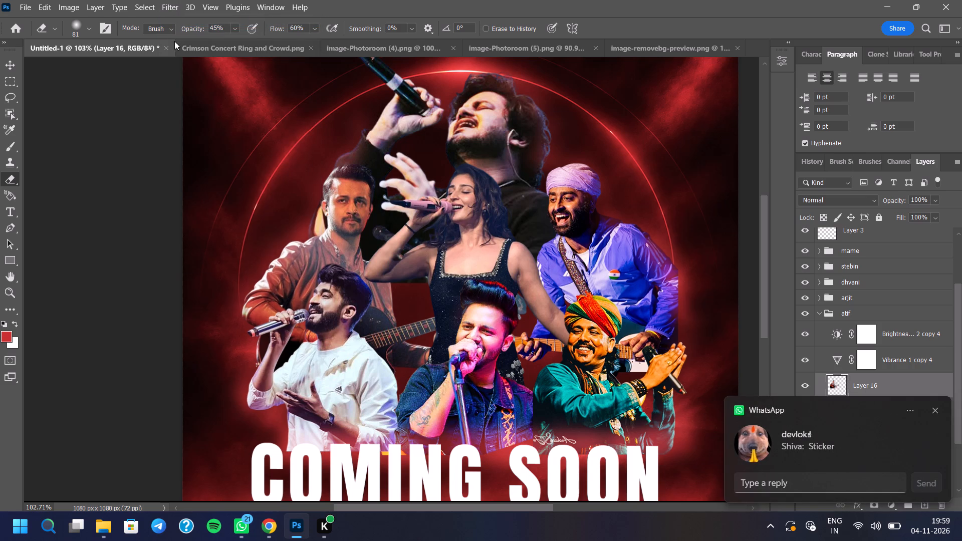
Paste the copied edit settings into a new Camera Raw Filter on the atif group's Layer 16 and apply it.
left_click(163, 13)
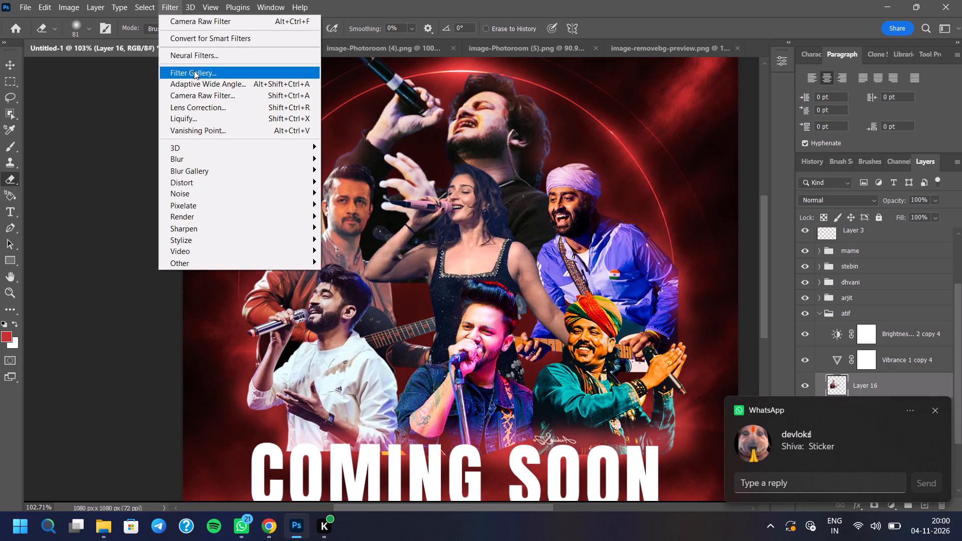
left_click(206, 97)
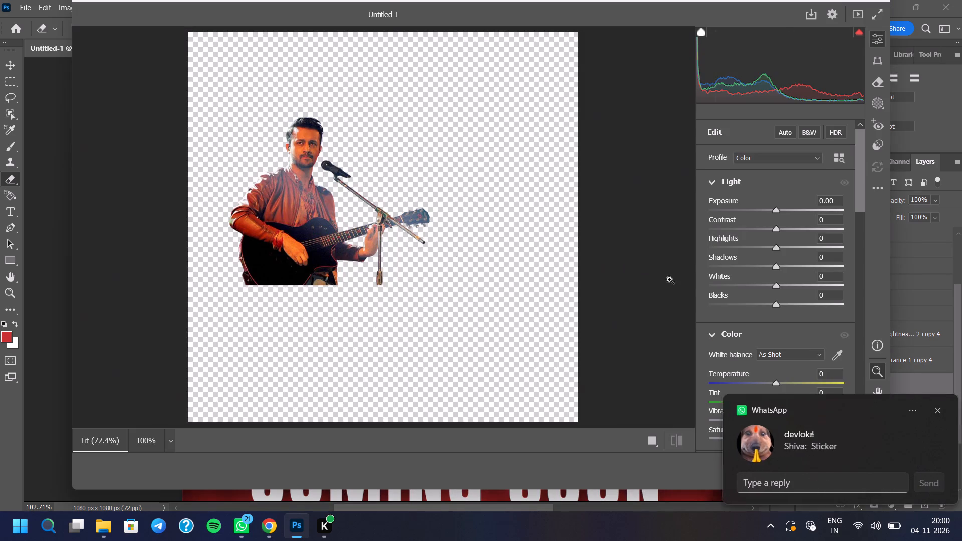
left_click(877, 184)
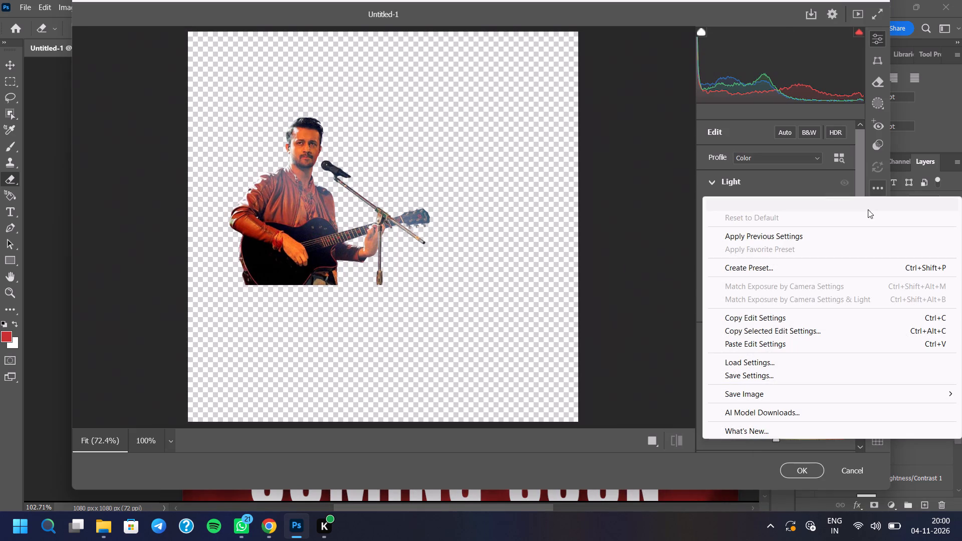
left_click(831, 344)
left_click(797, 470)
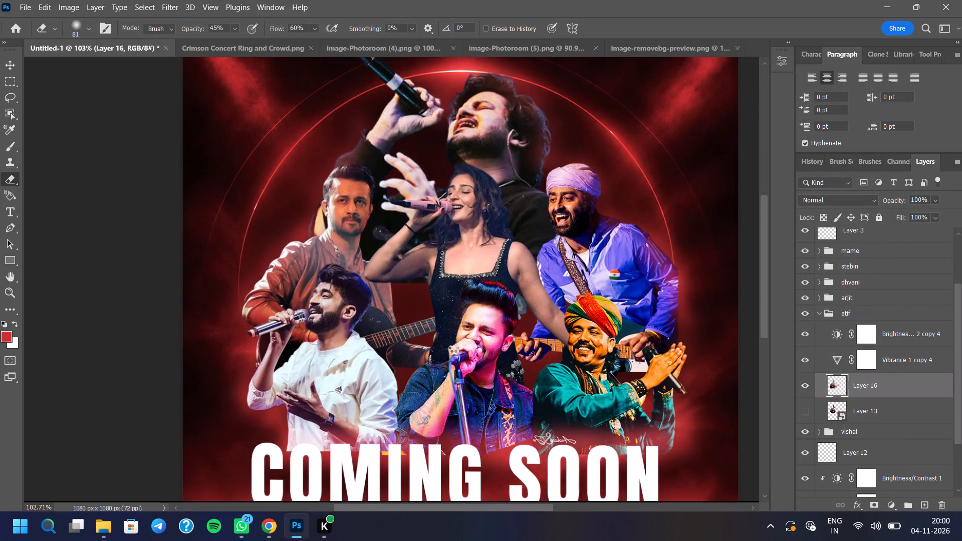
Paste the copied edit settings into a new Camera Raw Filter on the asif group's Layer 4, apply it and collapse the group.
scroll(354, 244, "up", 3)
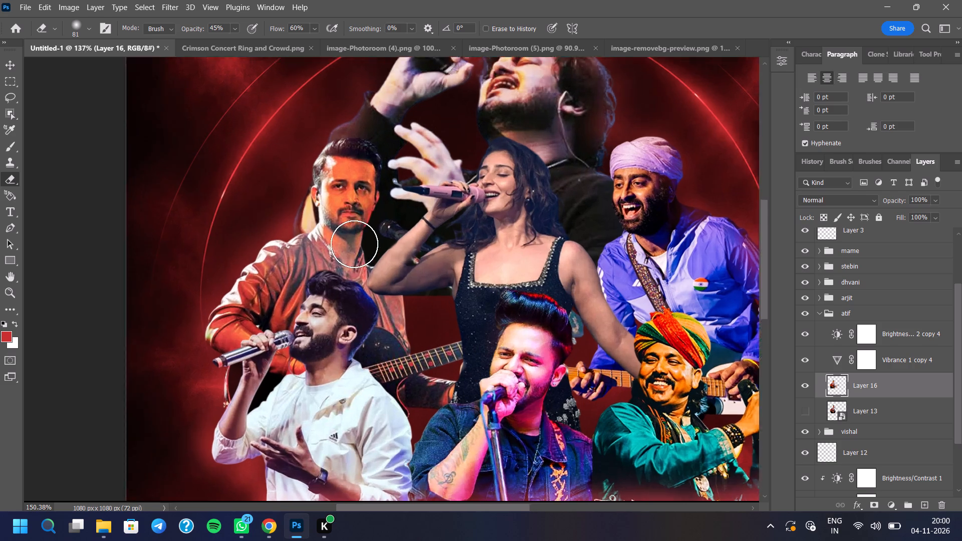
scroll(354, 244, "up", 2)
scroll(354, 244, "down", 5)
scroll(397, 218, "down", 3)
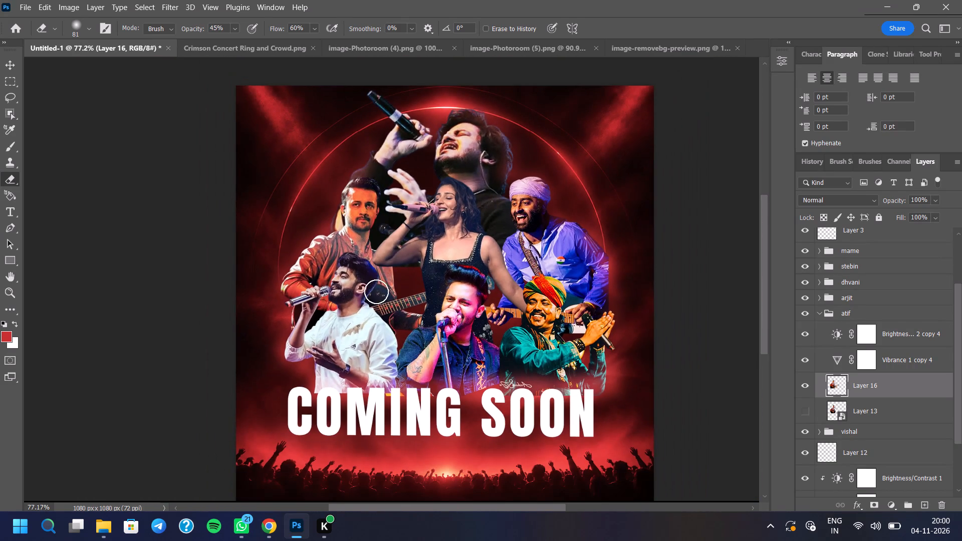
left_click(820, 315)
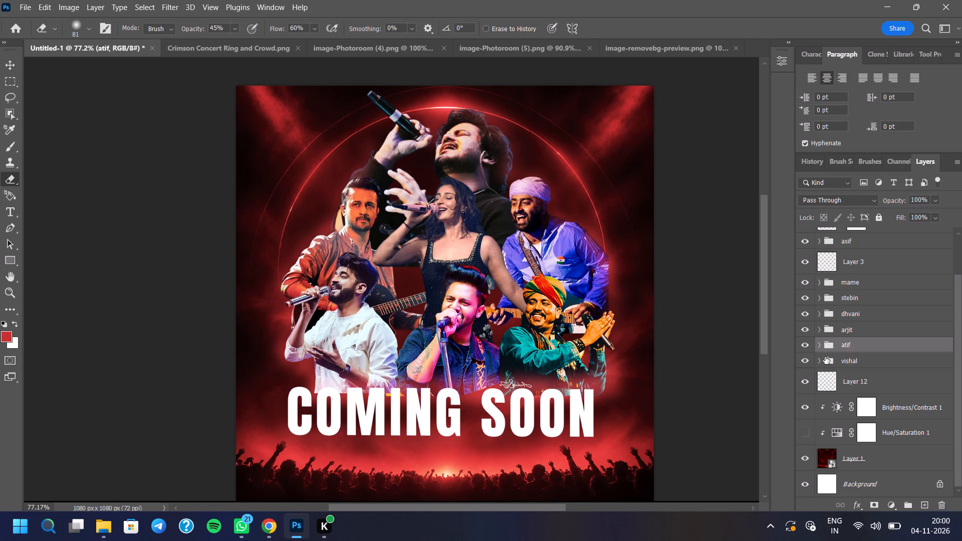
scroll(825, 354, "up", 2)
left_click(819, 285)
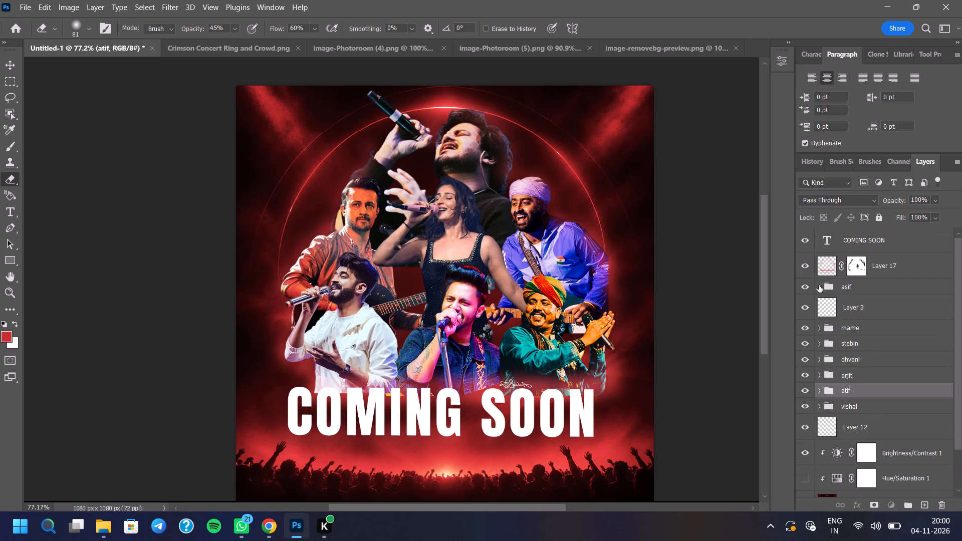
left_click(857, 356)
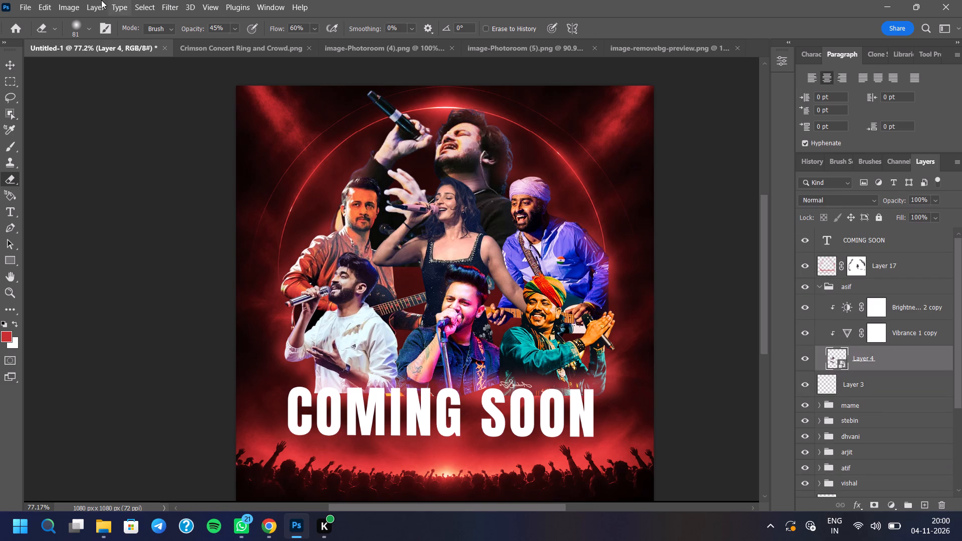
left_click(175, 10)
left_click(186, 22)
left_click(879, 184)
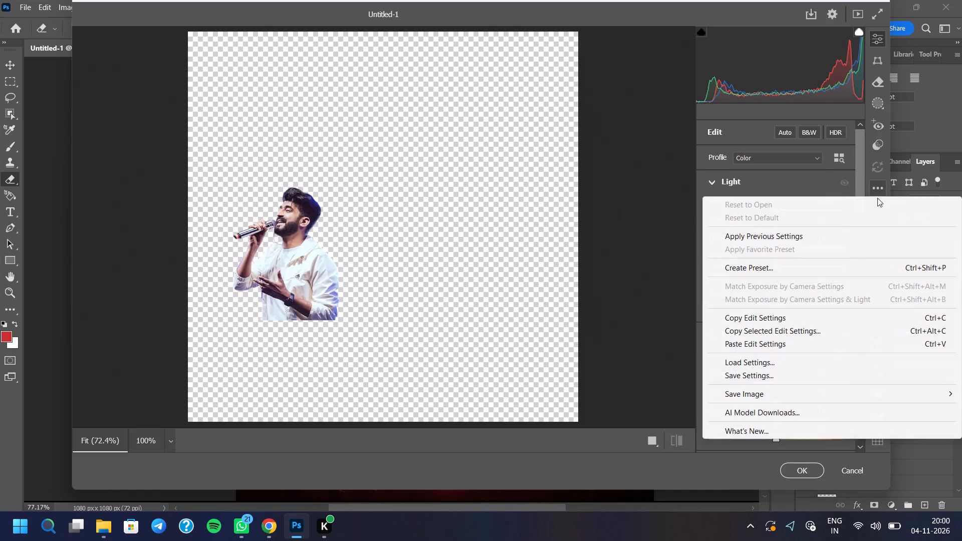
left_click(843, 342)
left_click(799, 465)
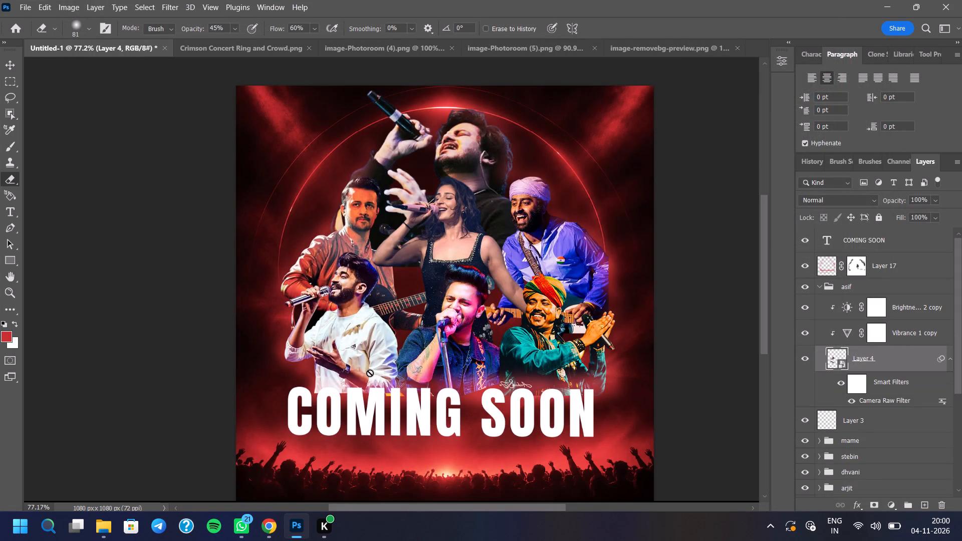
left_click(820, 290)
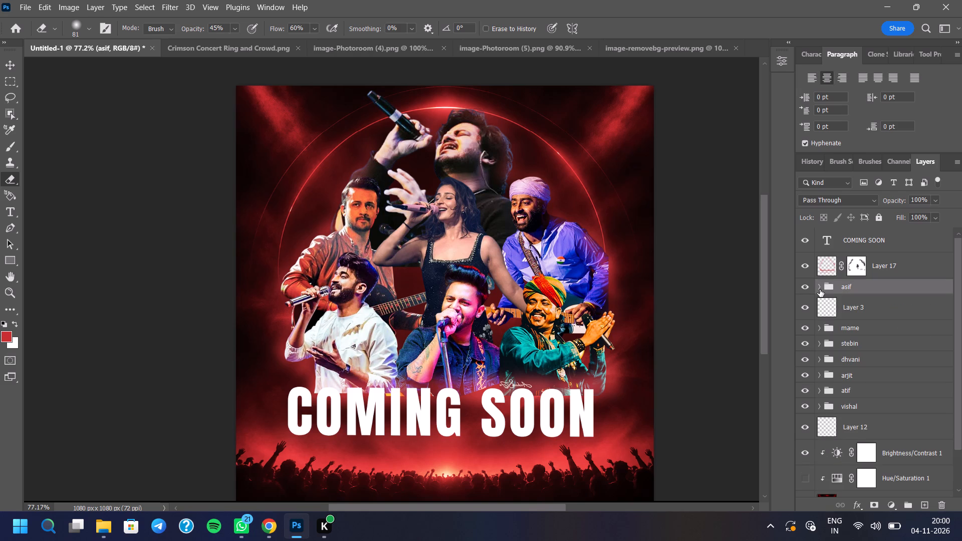
Paste the copied edit settings into a new Camera Raw Filter on the dhvani group's Layer 6 and apply it.
left_click(819, 361)
scroll(839, 390, "down", 2)
left_click(834, 438)
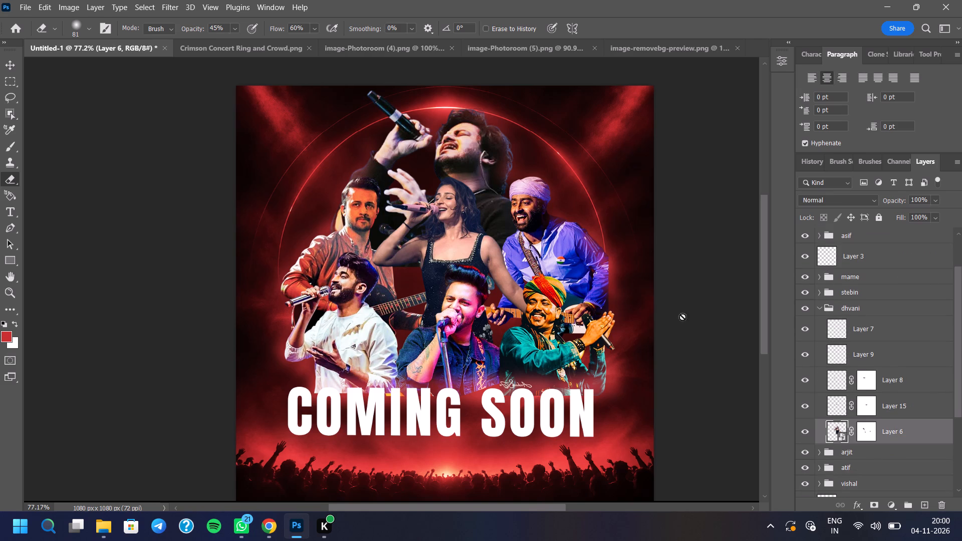
left_click(173, 1)
left_click(173, 17)
left_click(879, 182)
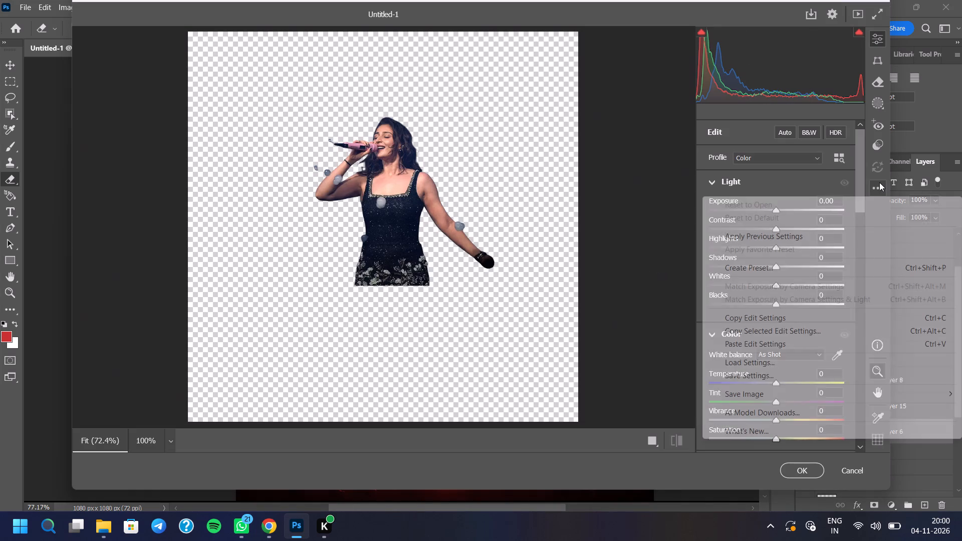
left_click(831, 344)
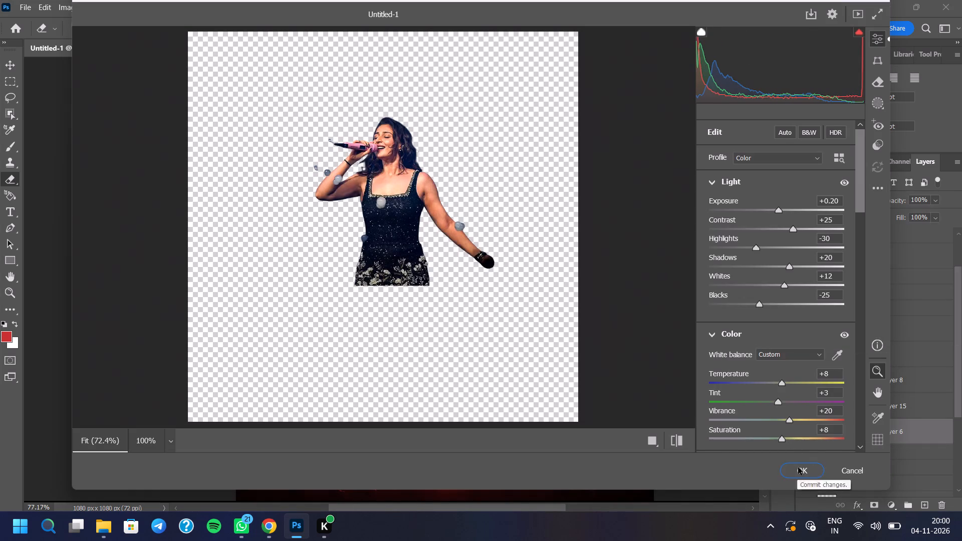
left_click(798, 467)
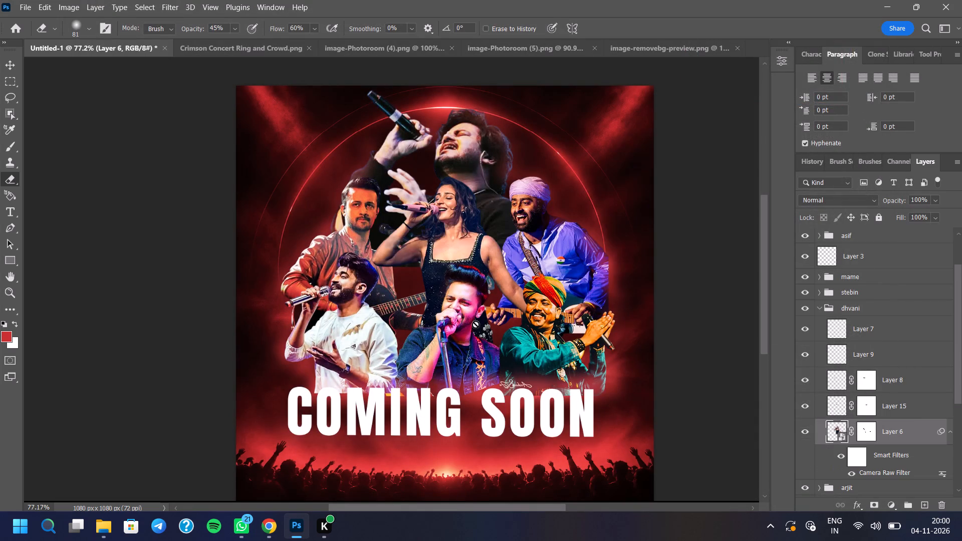
Examine the filtered dhvani figure up close around the raised arm and microphone, and compare it with the whole poster.
scroll(385, 228, "up", 12)
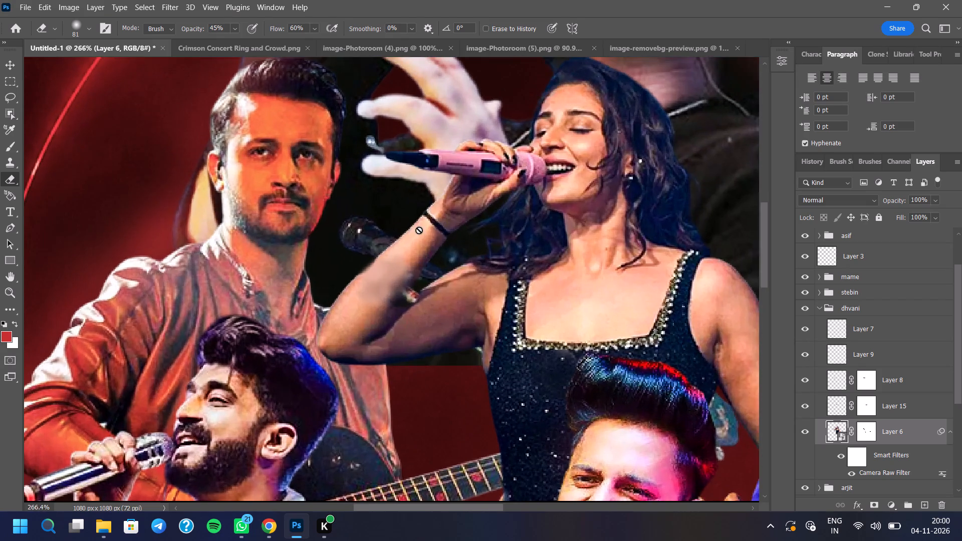
scroll(419, 230, "up", 12)
scroll(418, 230, "down", 3)
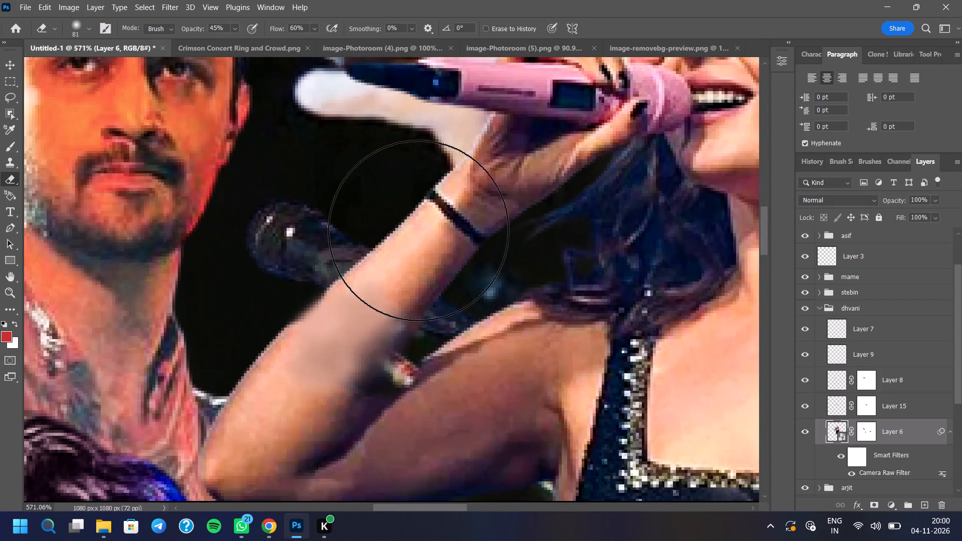
scroll(418, 230, "down", 18)
scroll(416, 233, "down", 4)
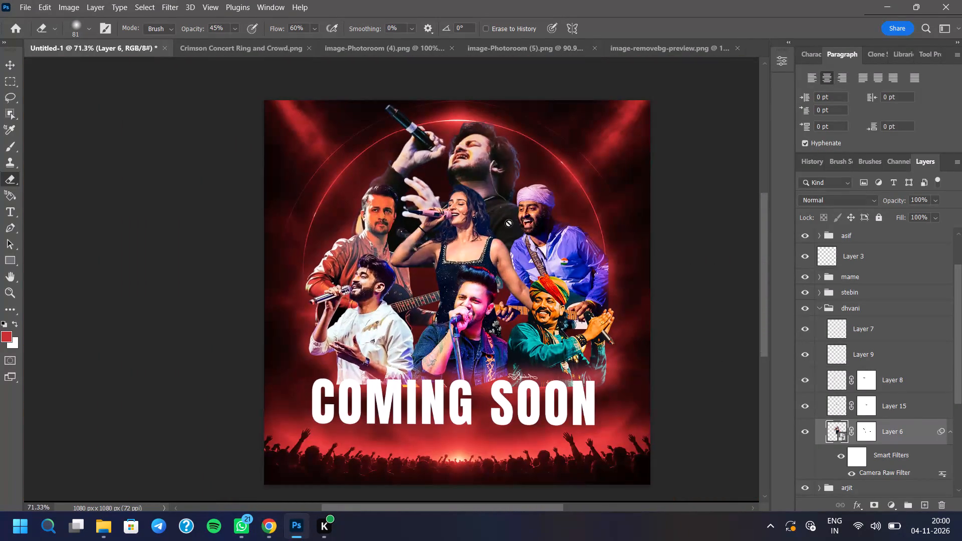
scroll(455, 245, "up", 2)
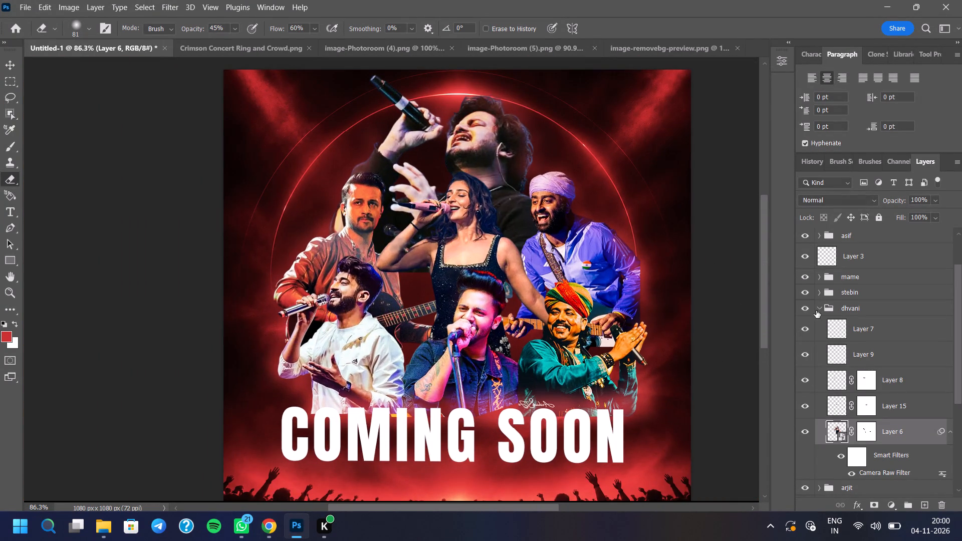
Paste the copied edit settings into a new Camera Raw Filter on the arjit group's Layer 11, apply it and collapse the group.
left_click(820, 310)
left_click(818, 333)
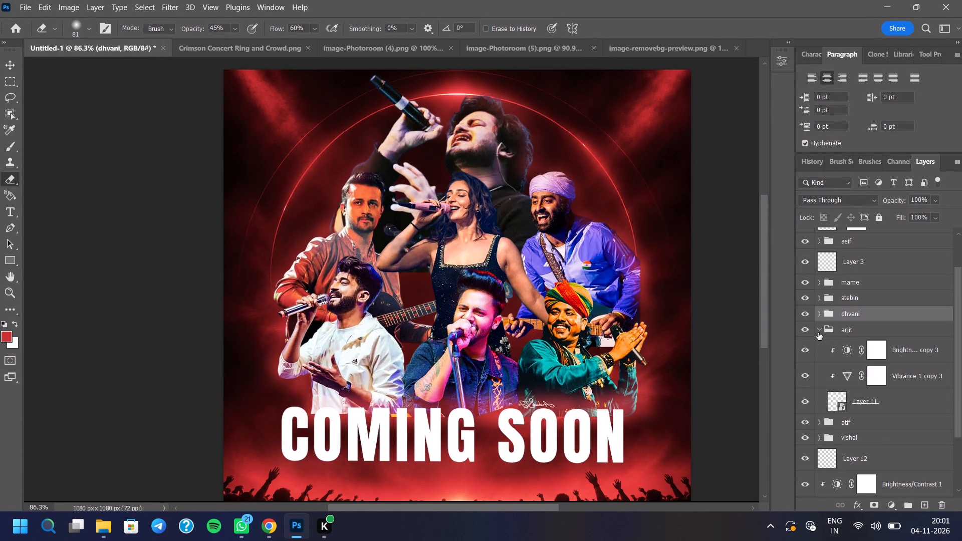
left_click(839, 395)
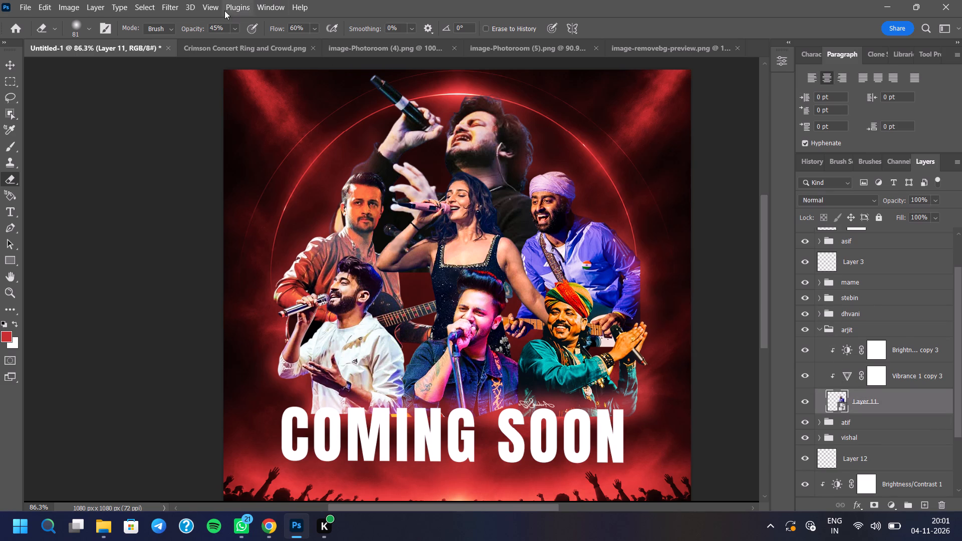
left_click(171, 6)
left_click(171, 23)
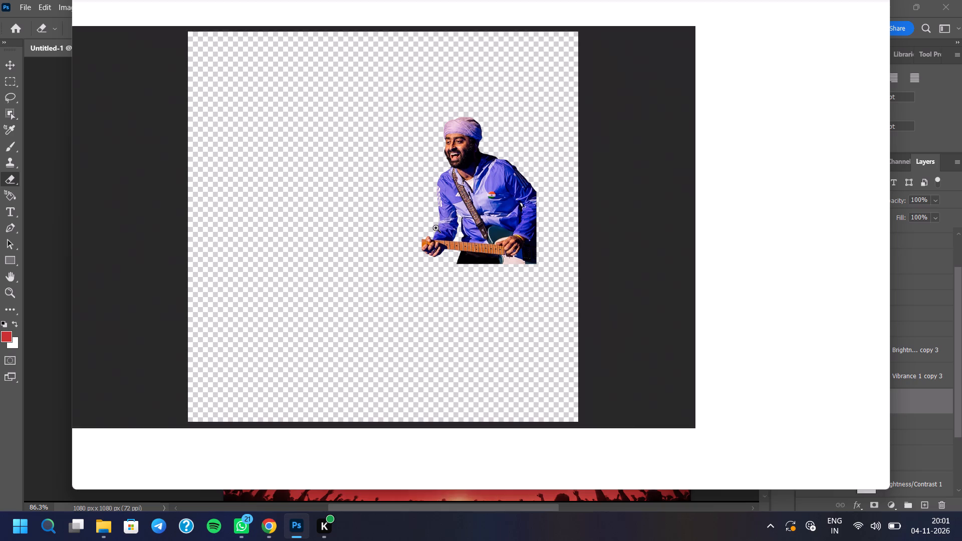
left_click(880, 188)
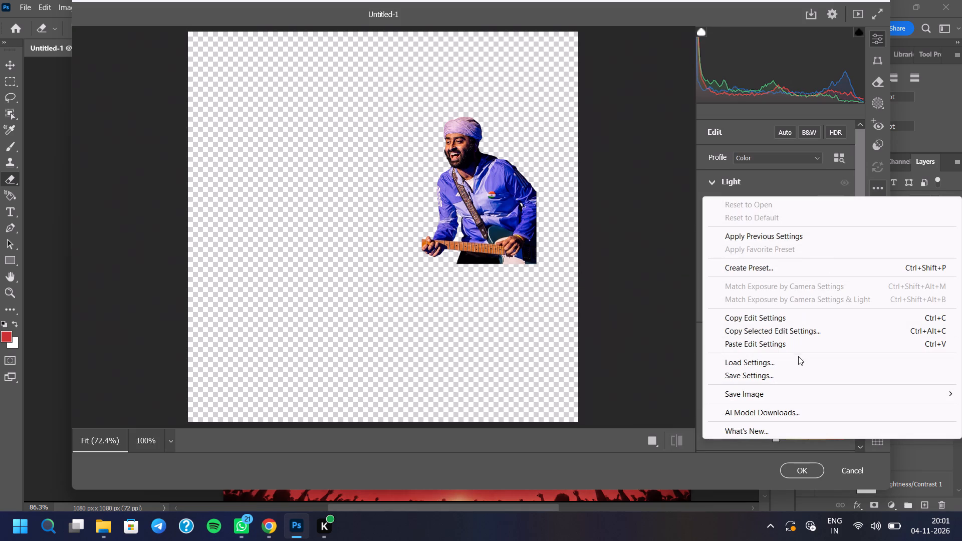
left_click(800, 346)
left_click(794, 464)
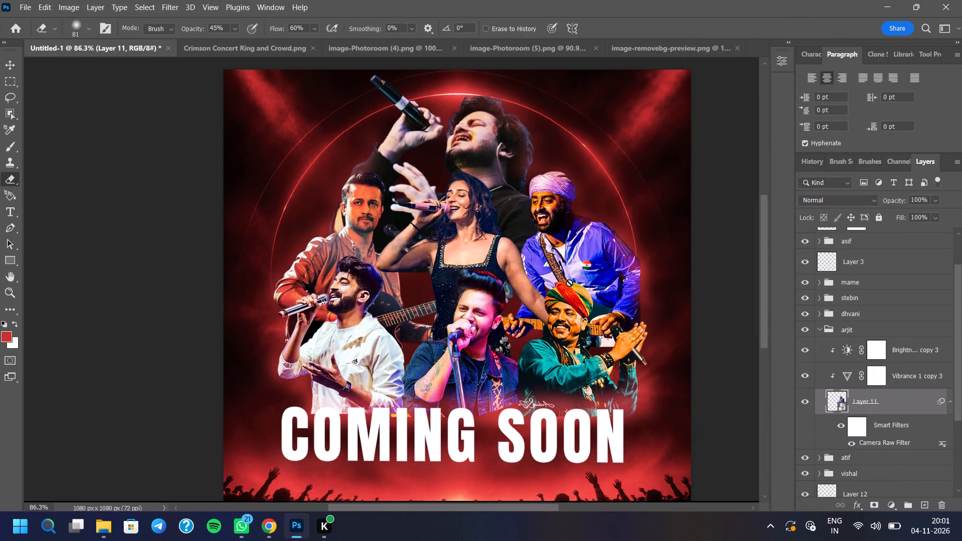
scroll(616, 244, "up", 12)
scroll(593, 227, "down", 8)
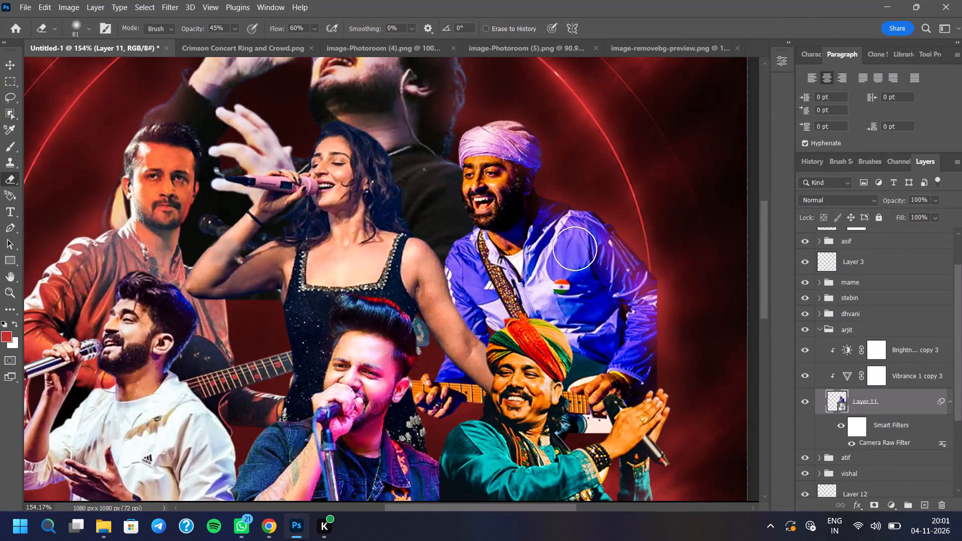
scroll(575, 248, "down", 5)
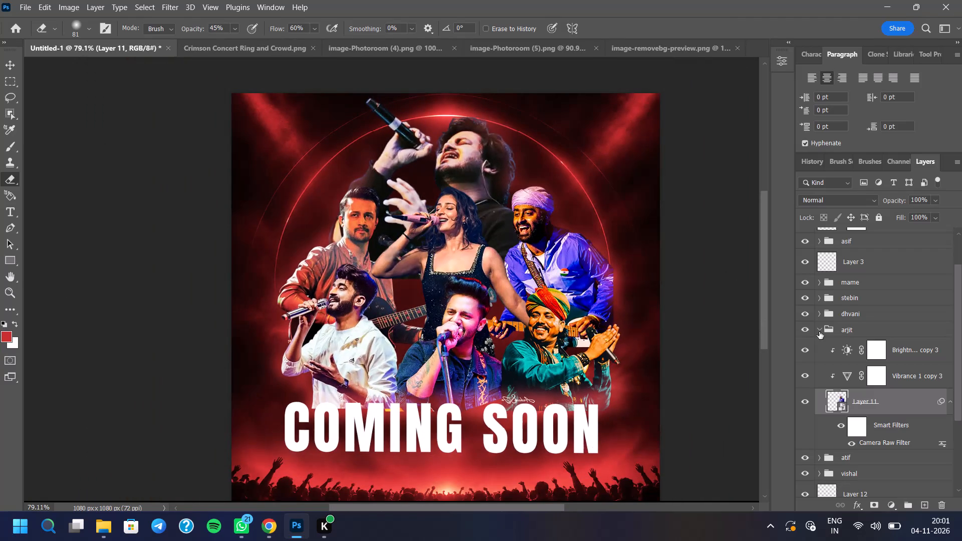
left_click(819, 330)
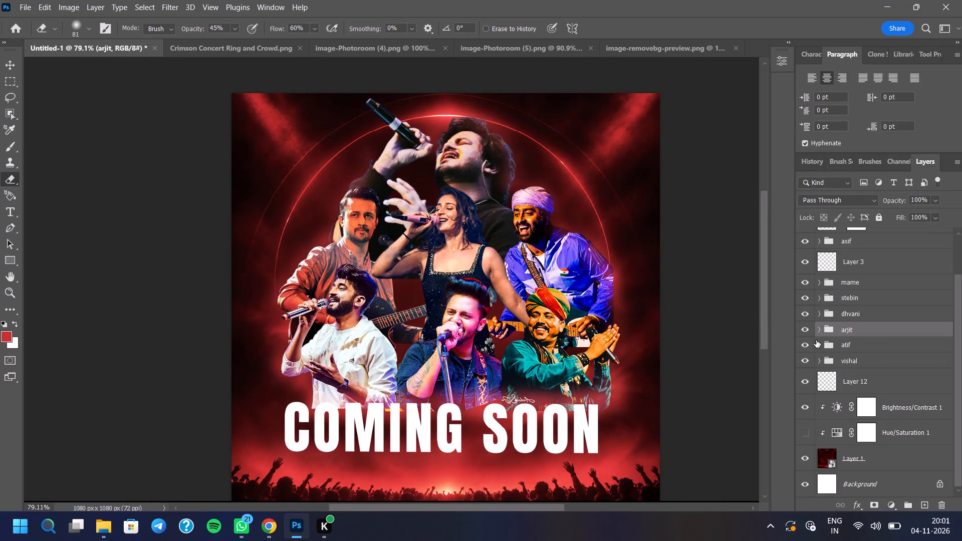
Paste the copied edit settings into a new Camera Raw Filter on the vishal group's Layer 14 and apply it.
left_click(820, 360)
left_click(841, 433)
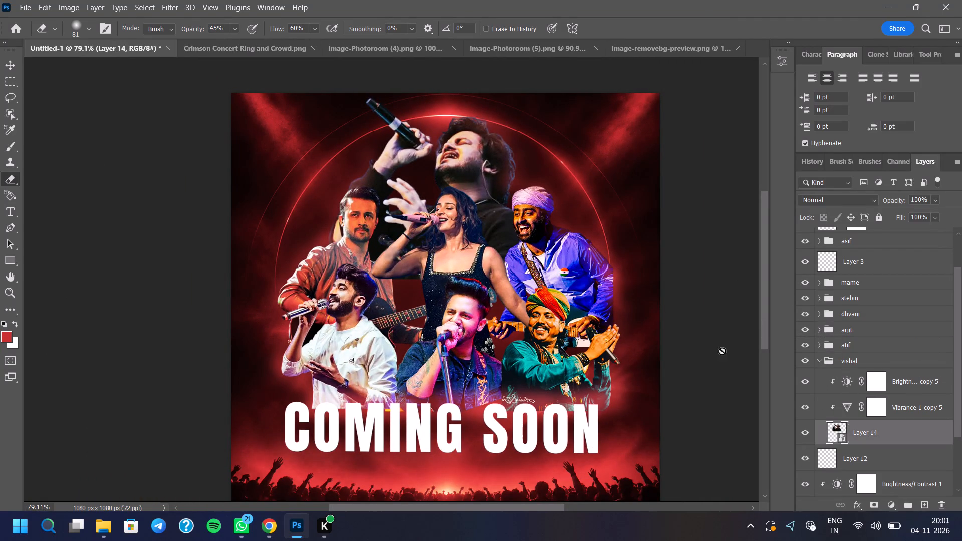
left_click(172, 4)
left_click(173, 20)
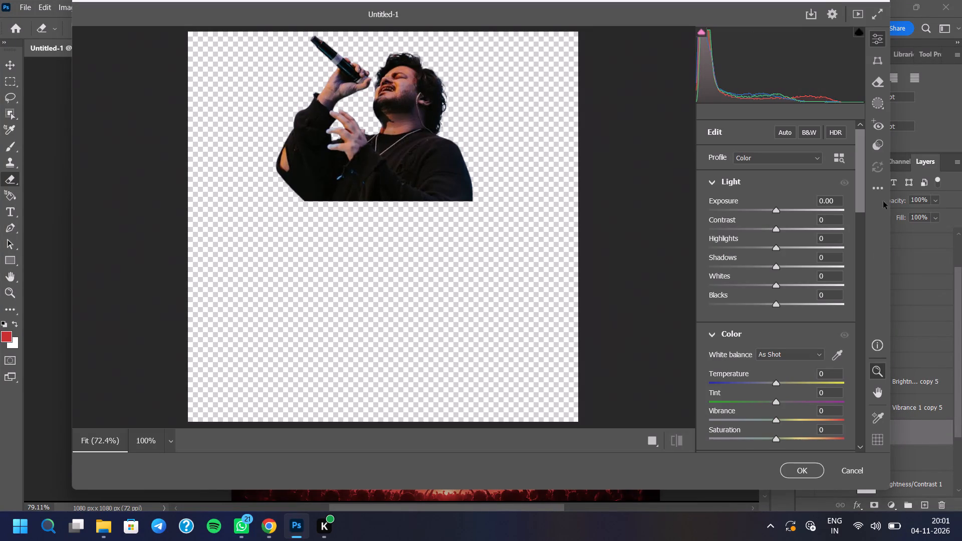
left_click(880, 191)
left_click(816, 346)
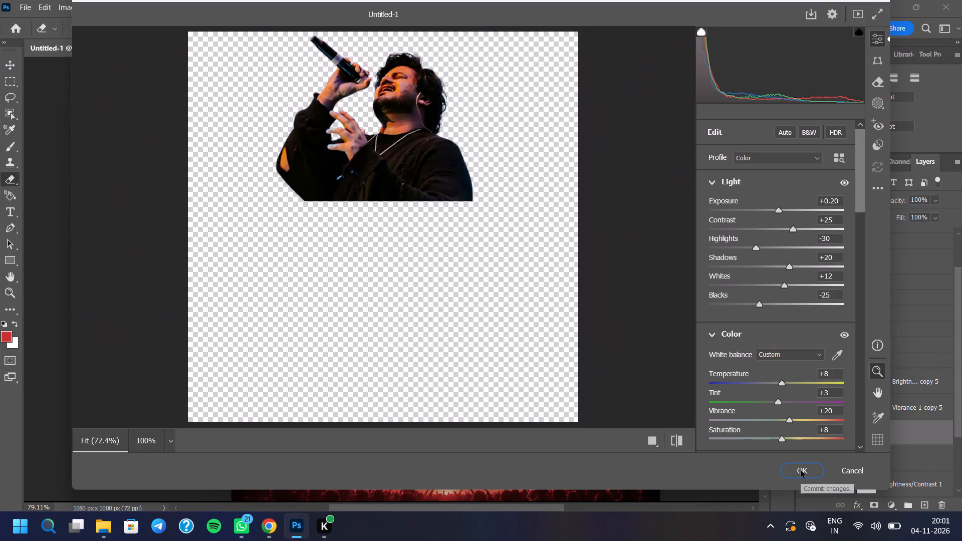
left_click(800, 469)
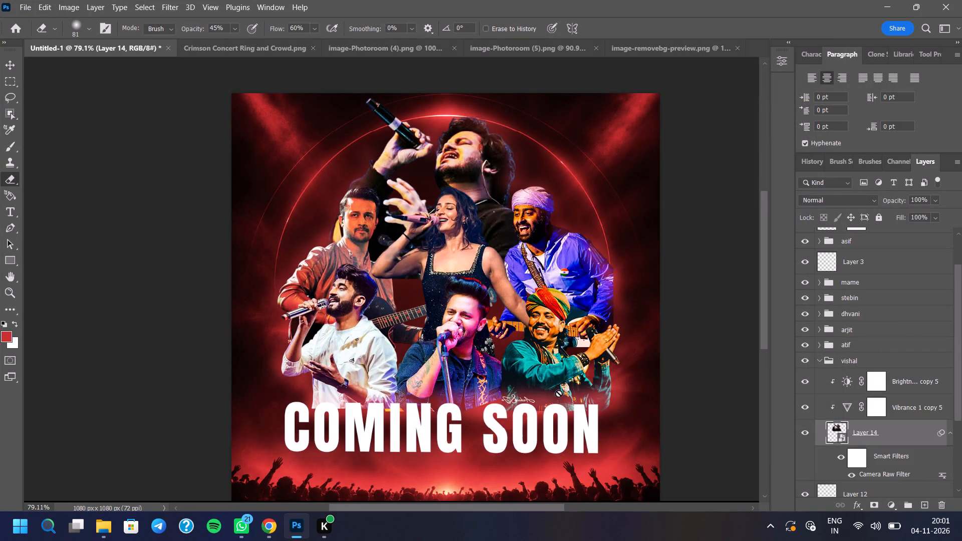
Mask Layer 14 and erase the yellow remnant beside the atif figure's ear using a hard brush at 100% opacity and flow, then collapse the group.
scroll(419, 226, "up", 12)
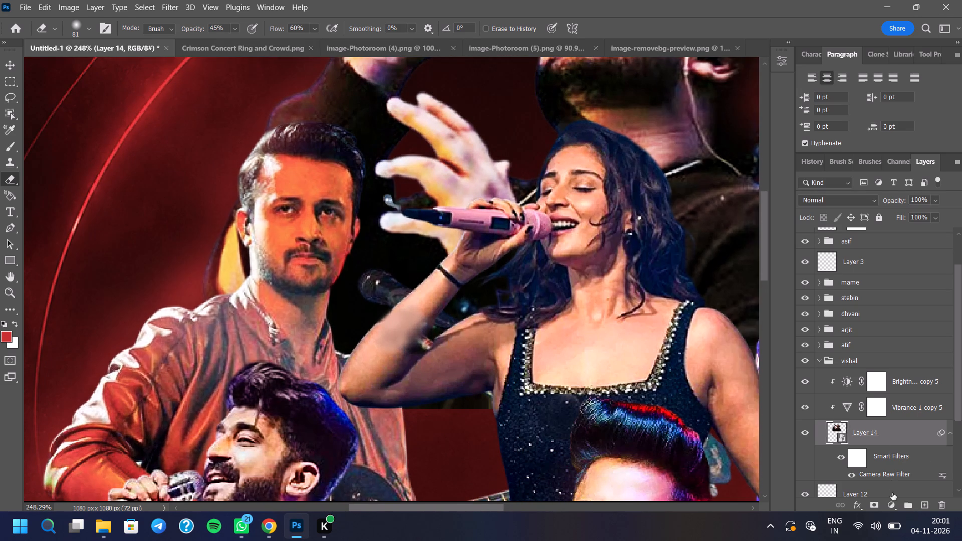
left_click(881, 501)
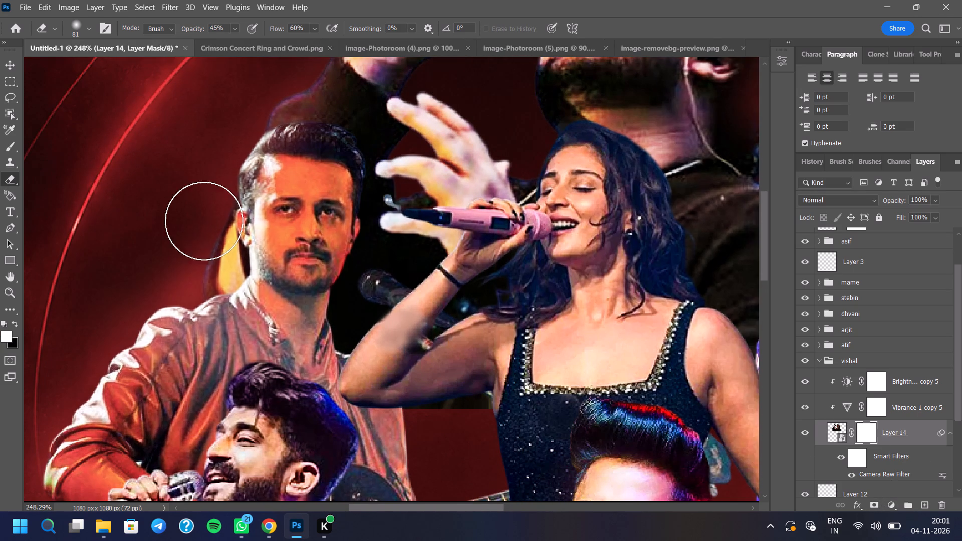
right_click(126, 239)
left_click(185, 418)
left_click(120, 151)
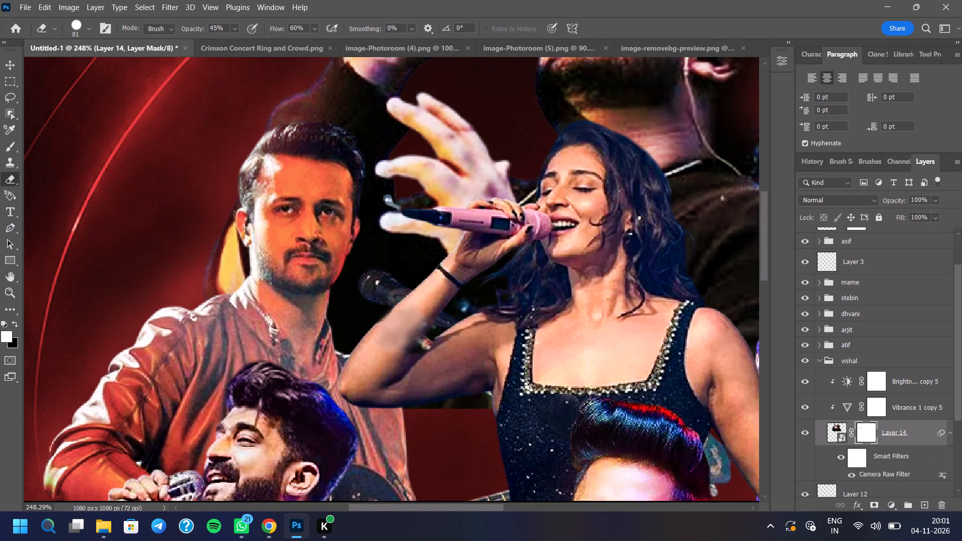
left_click(233, 29)
left_click_drag(255, 41, 291, 41)
left_click(316, 28)
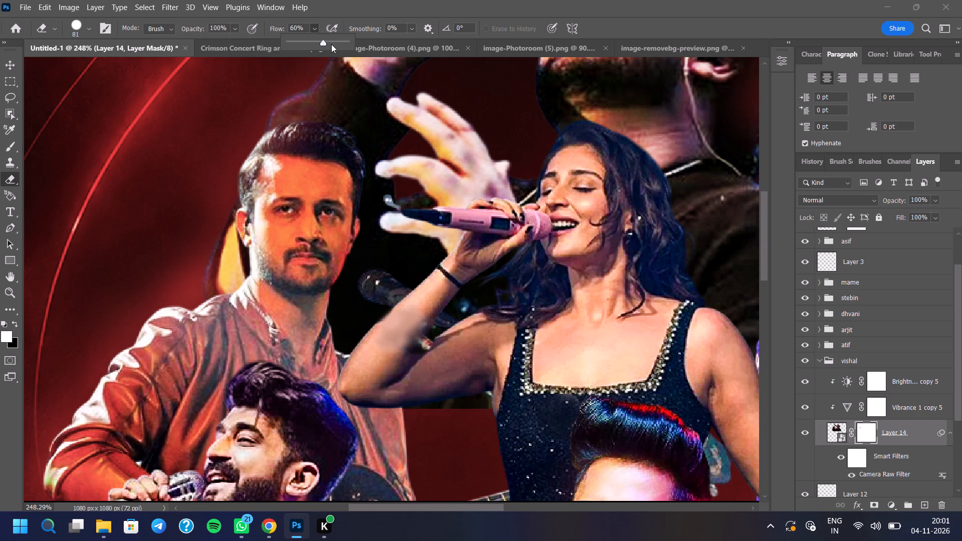
left_click_drag(344, 46, 353, 48)
left_click(189, 209)
left_click(184, 242)
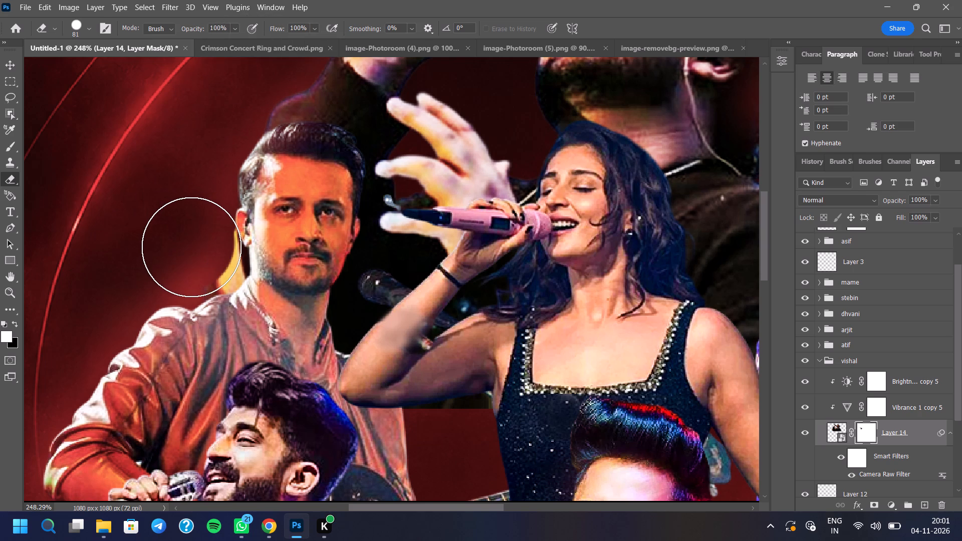
left_click(190, 251)
left_click(203, 250)
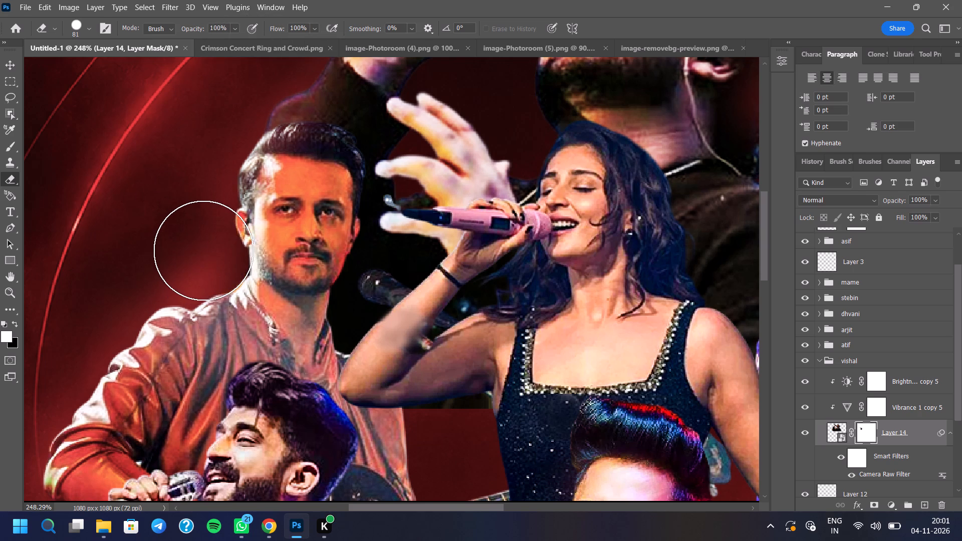
scroll(220, 216, "down", 6)
scroll(280, 226, "down", 4)
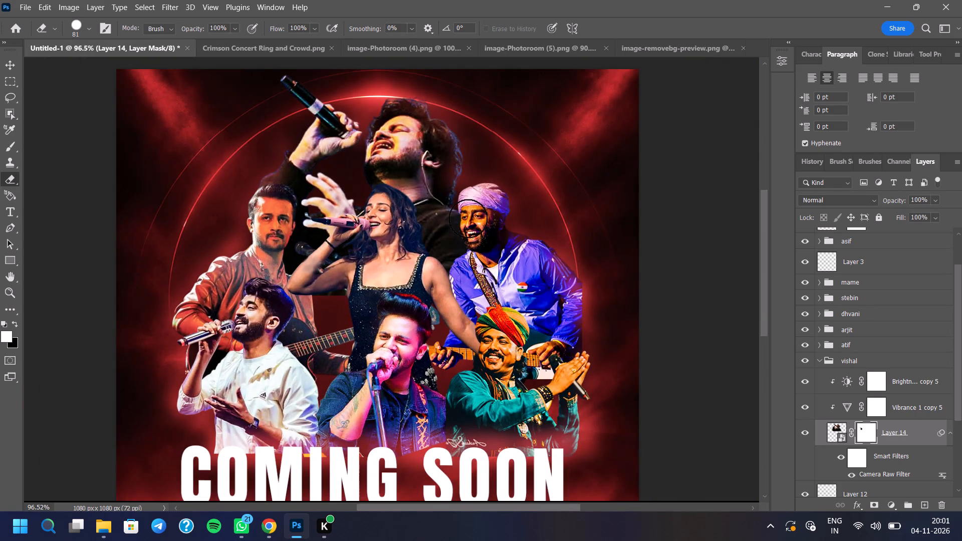
scroll(468, 197, "down", 2)
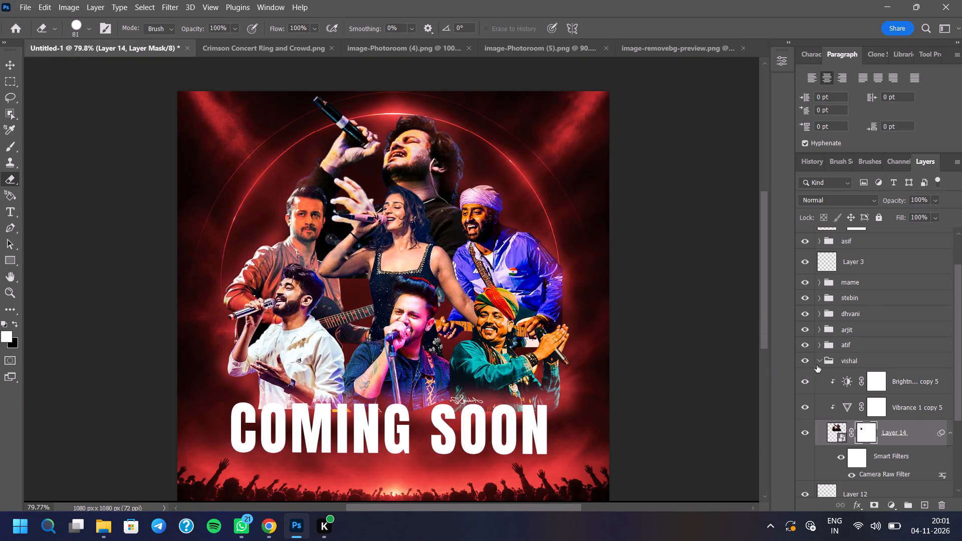
left_click(822, 362)
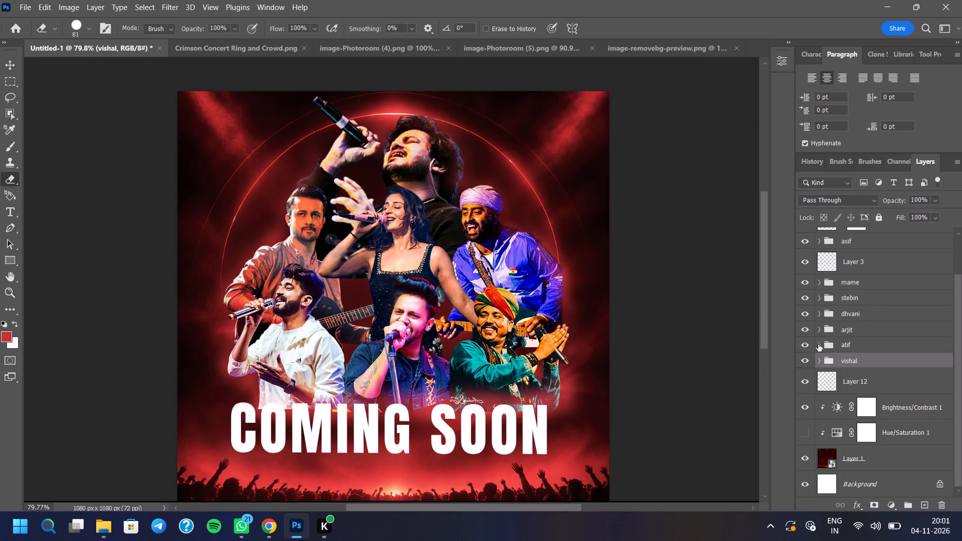
Set the arjit group's Vibrance adjustment to vibrance -3 and saturation -25.
left_click(818, 333)
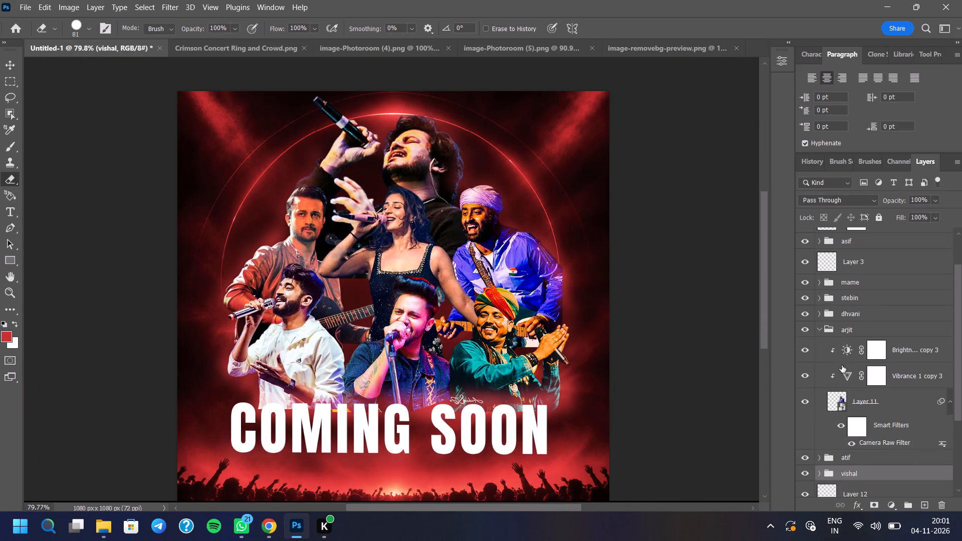
double_click(846, 379)
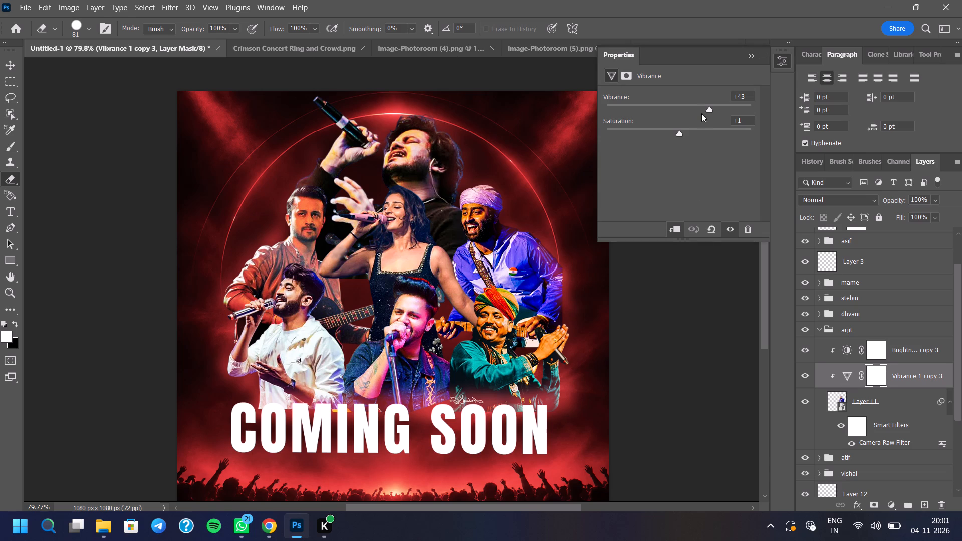
left_click_drag(704, 109, 688, 109)
left_click_drag(673, 133, 624, 133)
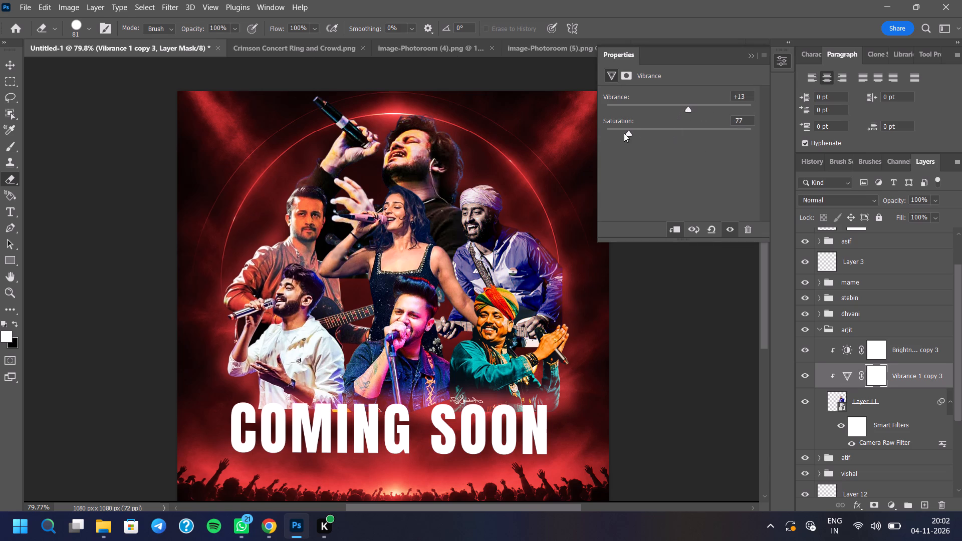
left_click_drag(624, 133, 654, 139)
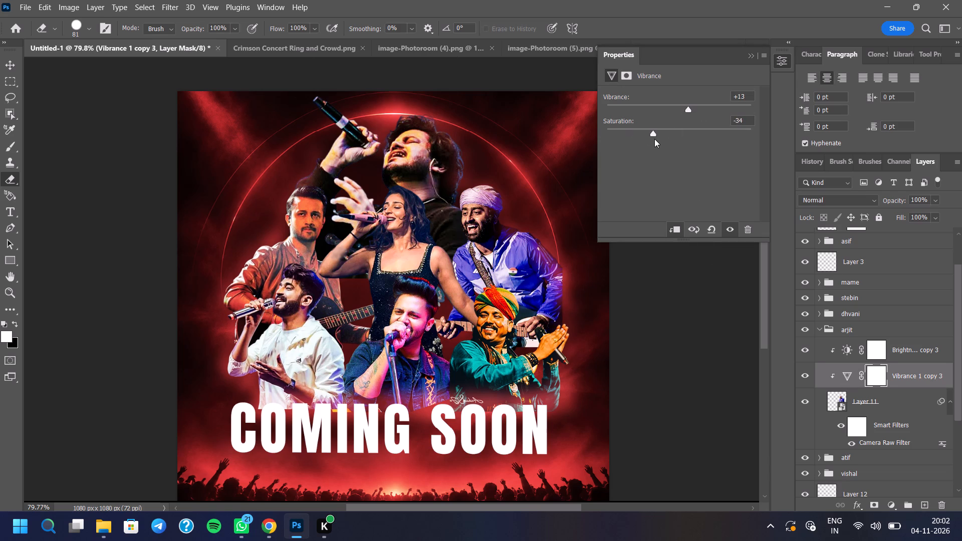
left_click_drag(654, 139, 661, 140)
left_click(676, 107)
left_click(676, 107)
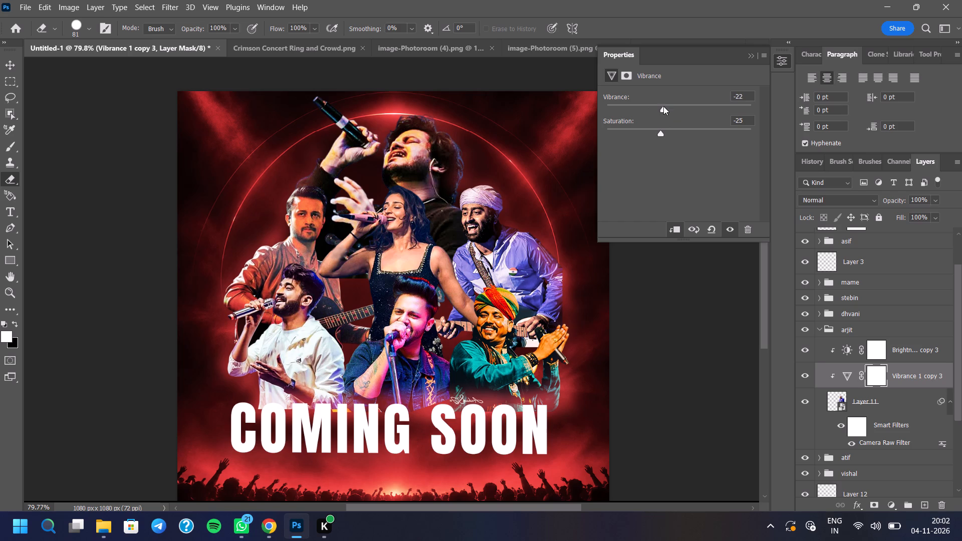
left_click(748, 57)
Set the brightness of the arjit group's Brightness/Contrast adjustment to 27 and raise its contrast slightly.
double_click(847, 347)
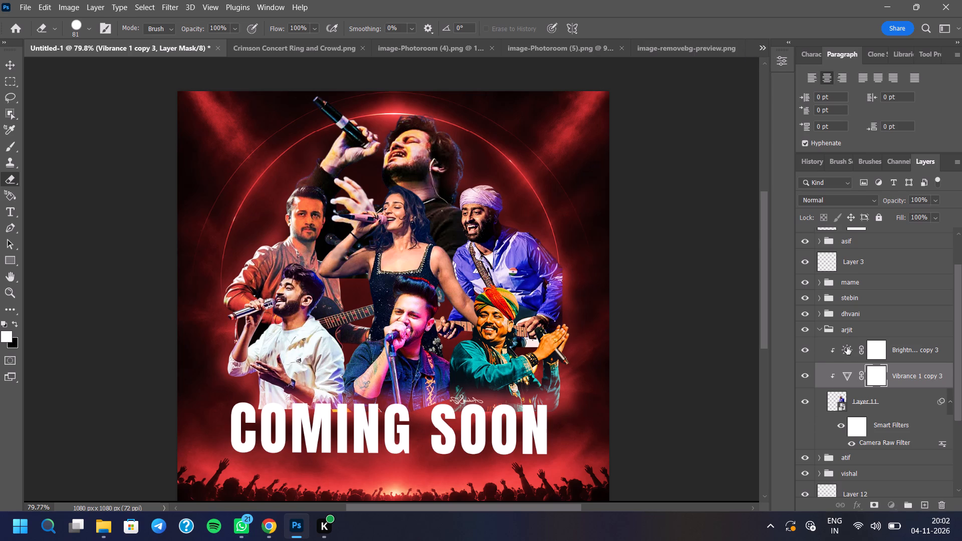
left_click(694, 129)
left_click(694, 129)
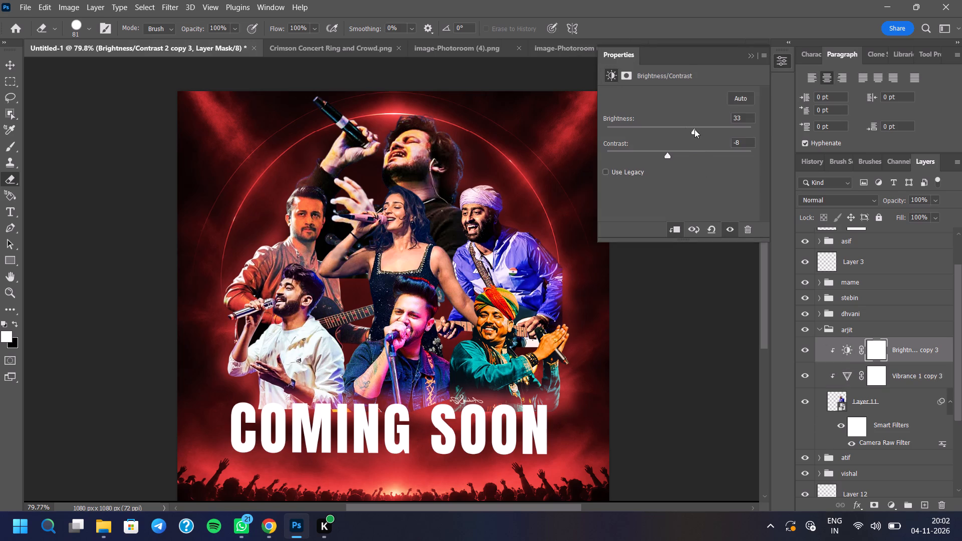
left_click(677, 148)
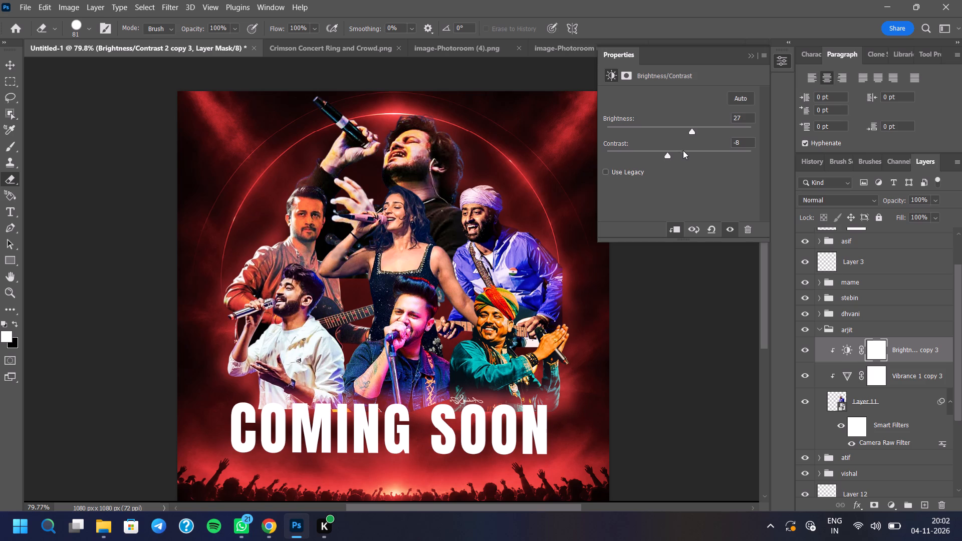
left_click(672, 153)
left_click(679, 153)
left_click(752, 59)
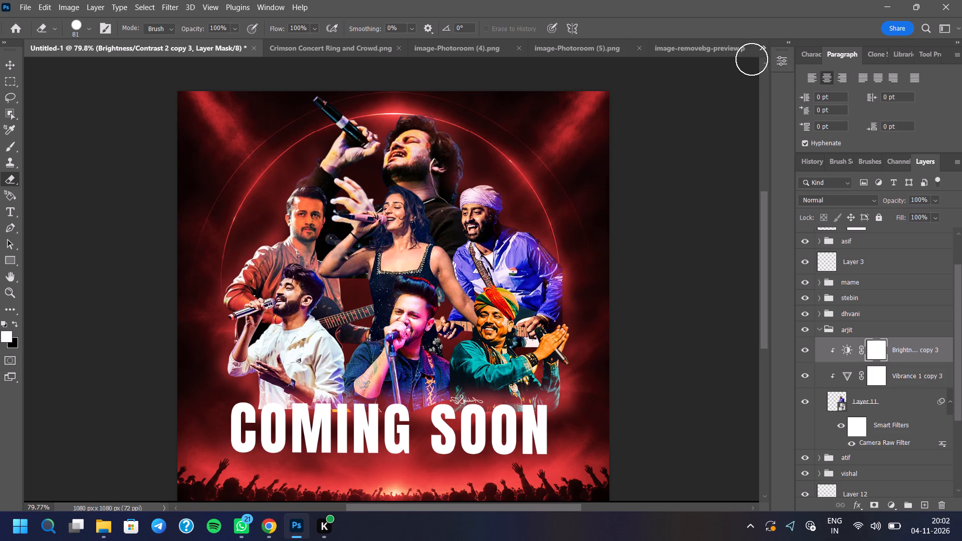
Examine the artists' colours and edges up close and compare them with the whole poster.
scroll(394, 219, "up", 8)
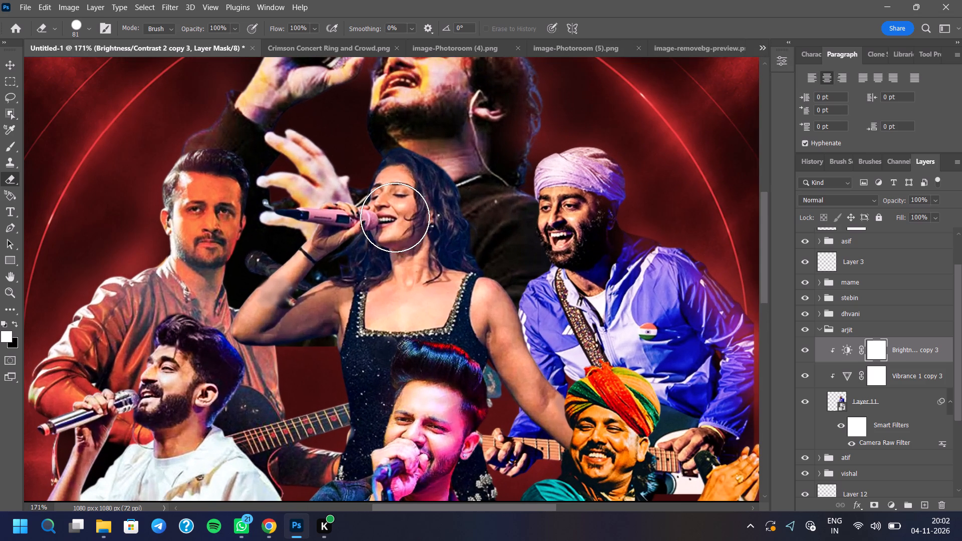
scroll(398, 223, "down", 4)
scroll(409, 174, "down", 3)
scroll(415, 120, "up", 10)
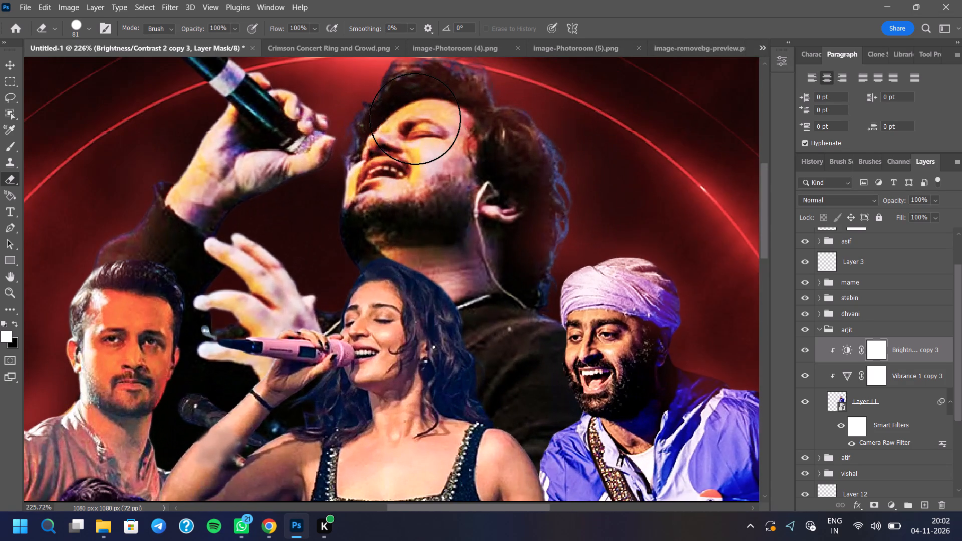
scroll(414, 127, "down", 11)
scroll(422, 171, "down", 2)
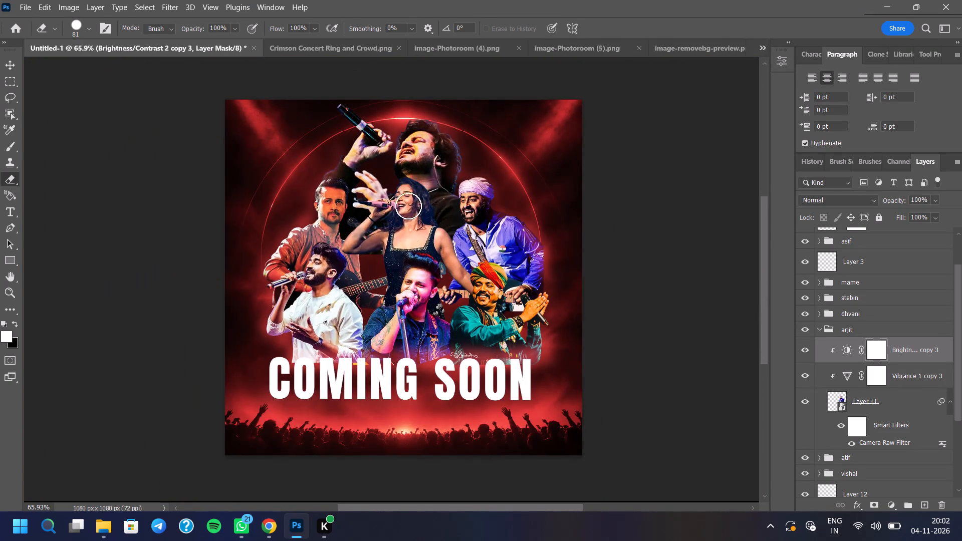
scroll(406, 253, "up", 2)
scroll(401, 299, "up", 4)
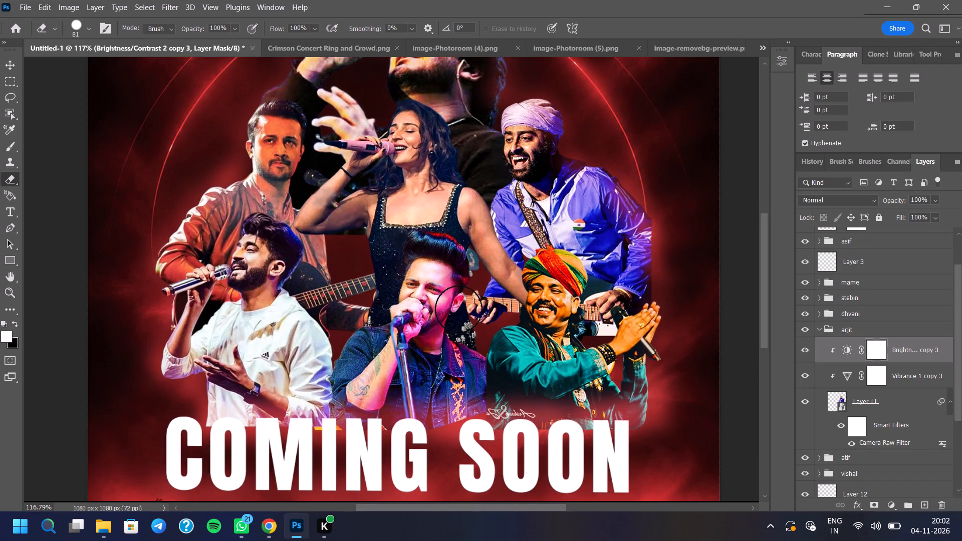
Set the stebin group's Vibrance adjustment to vibrance +53 and saturation +37.
left_click(823, 327)
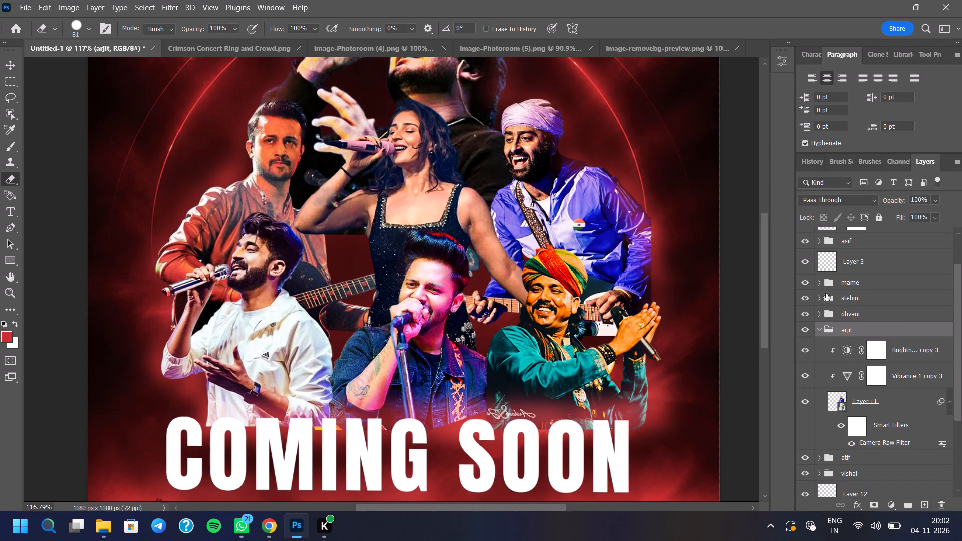
left_click(819, 296)
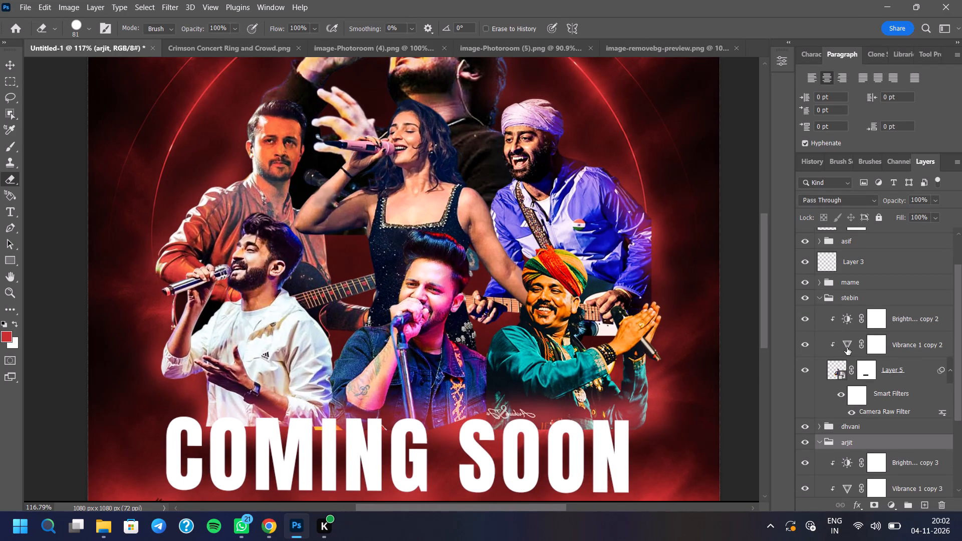
double_click(847, 344)
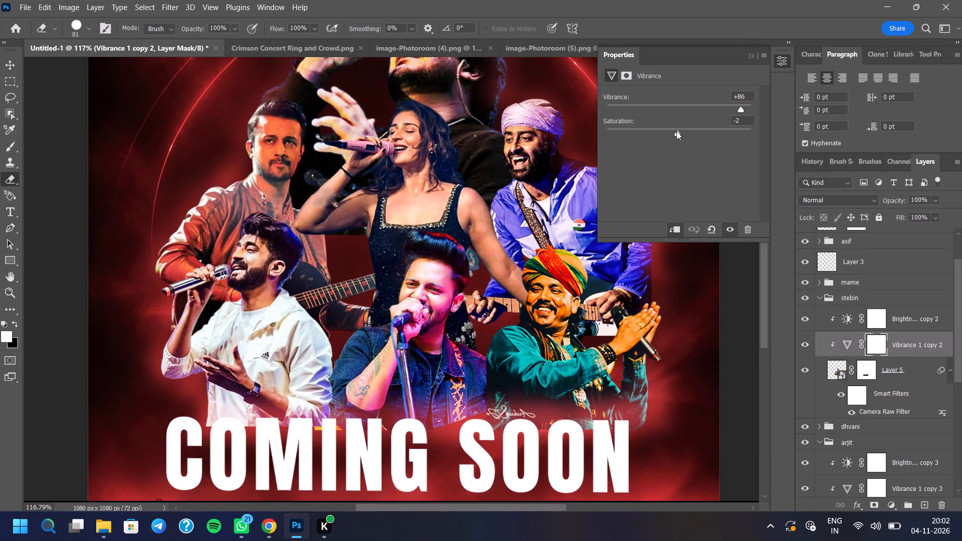
left_click_drag(676, 131, 702, 138)
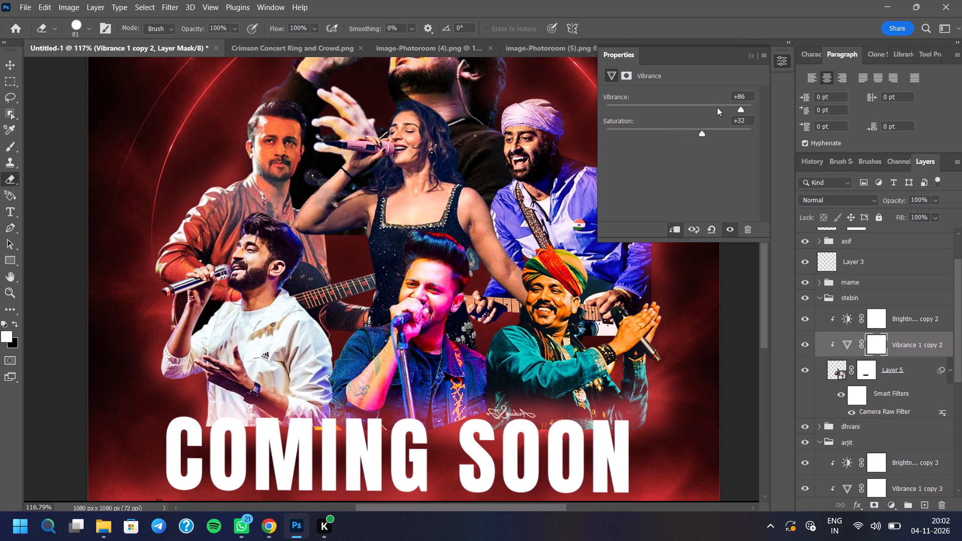
left_click(717, 107)
left_click(706, 129)
left_click(748, 57)
scroll(525, 327, "down", 4)
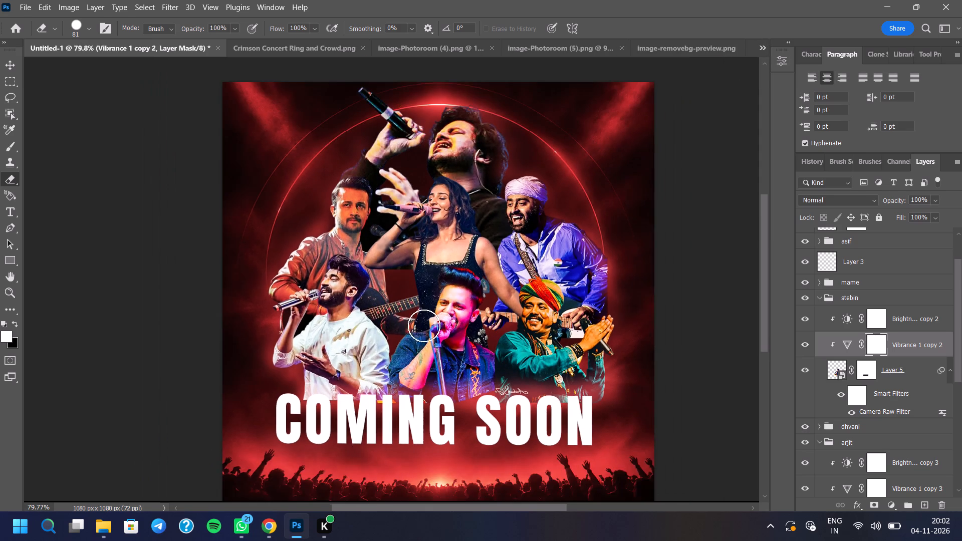
Examine the artists' colours up close and in the whole poster after the stebin group's vibrance change.
scroll(405, 327, "down", 3)
scroll(420, 322, "up", 4)
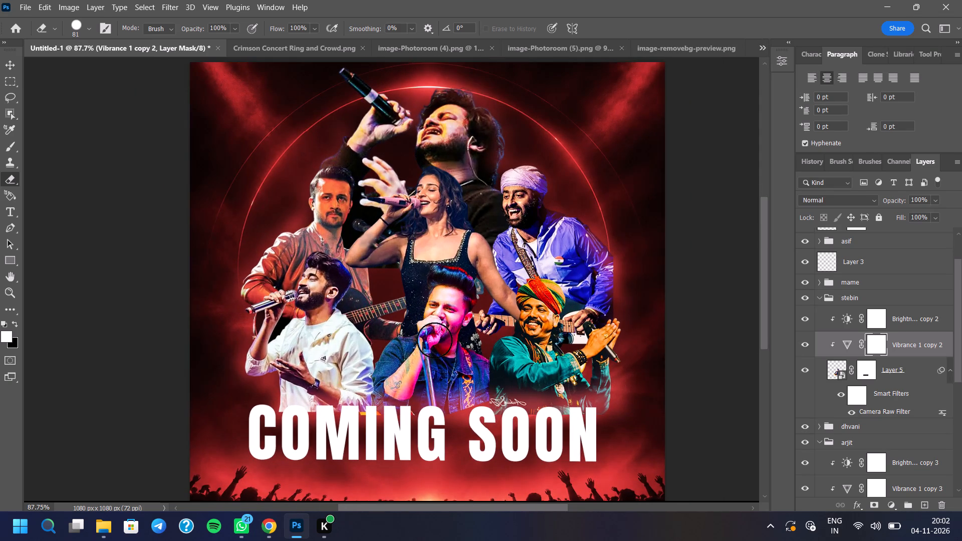
scroll(400, 352, "down", 2)
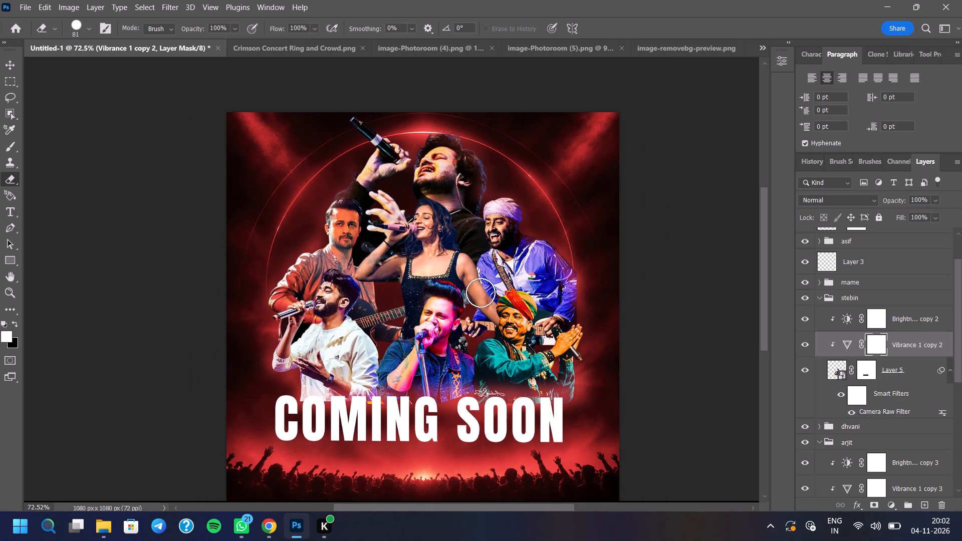
scroll(485, 289, "up", 8)
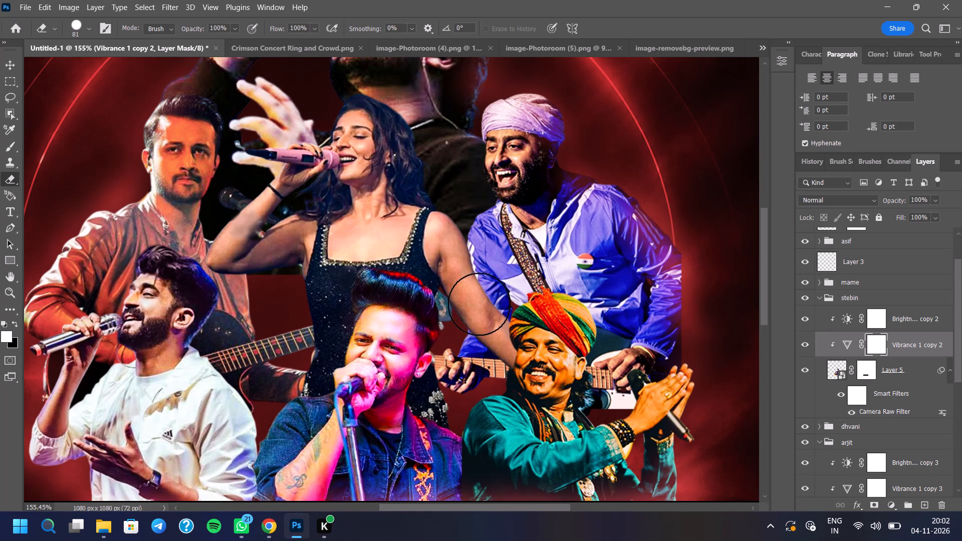
scroll(479, 304, "down", 5)
scroll(445, 277, "down", 6)
scroll(437, 277, "up", 3)
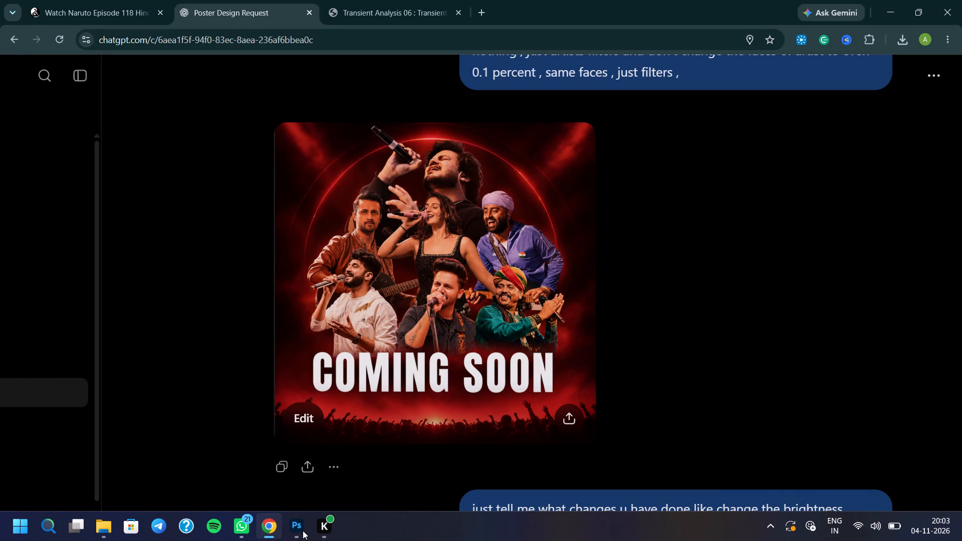
left_click(303, 530)
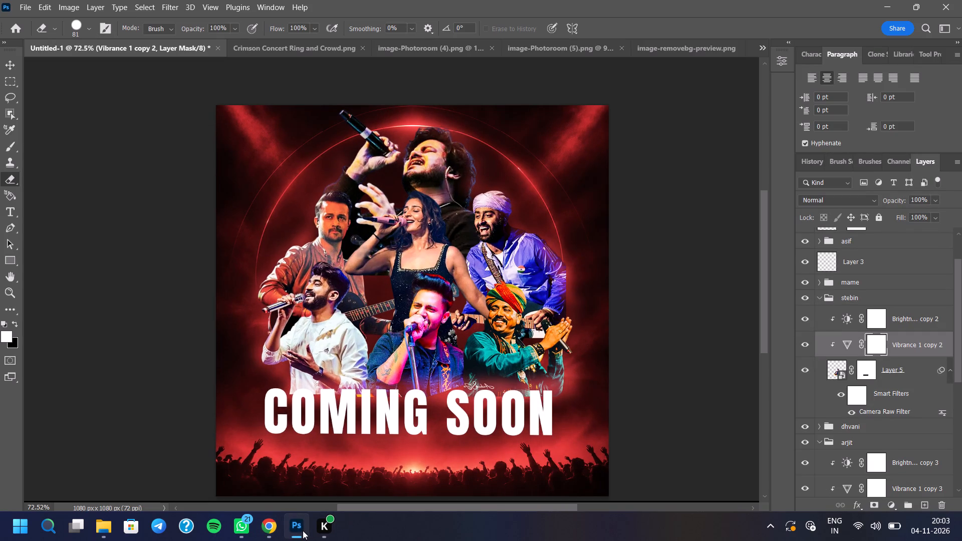
left_click(303, 530)
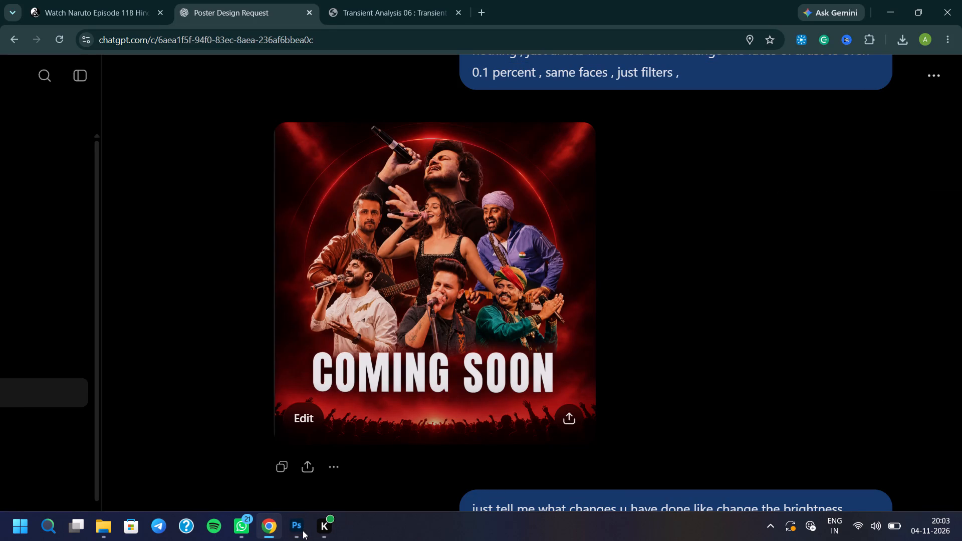
left_click(303, 530)
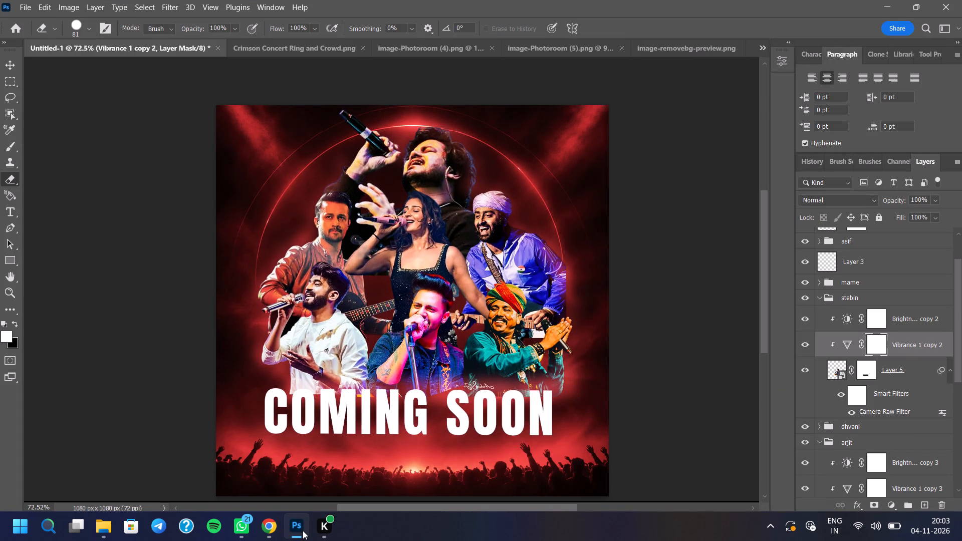
left_click(303, 530)
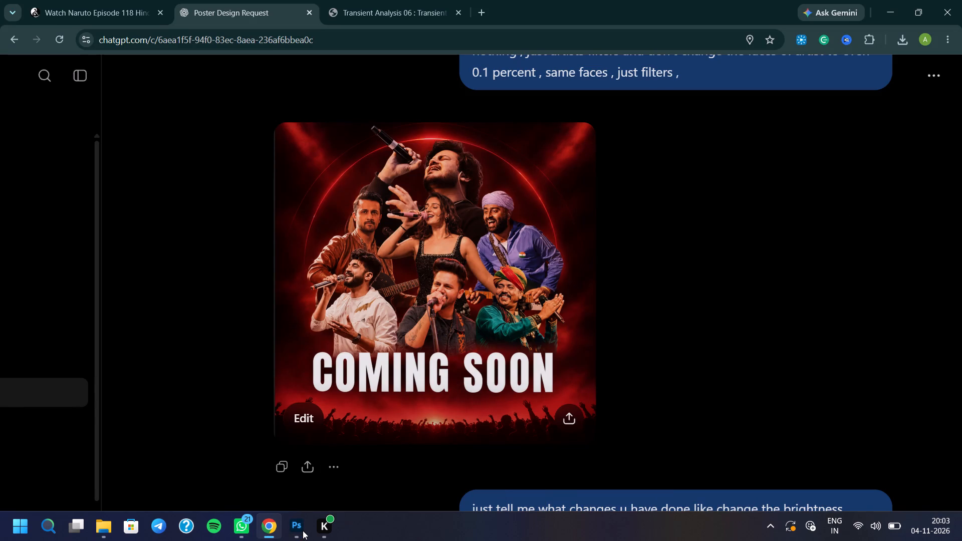
scroll(370, 314, "up", 1)
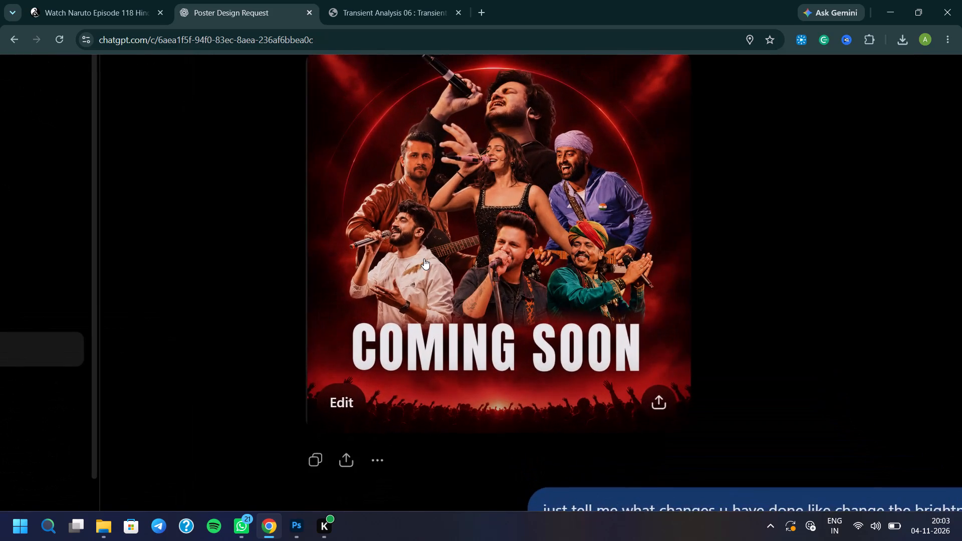
scroll(424, 258, "left", 2)
left_click(293, 534)
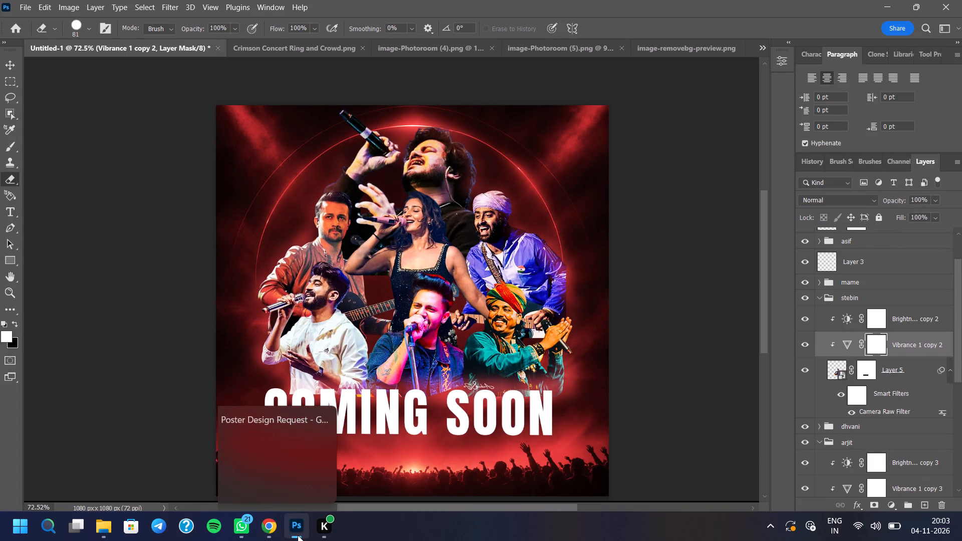
left_click(298, 536)
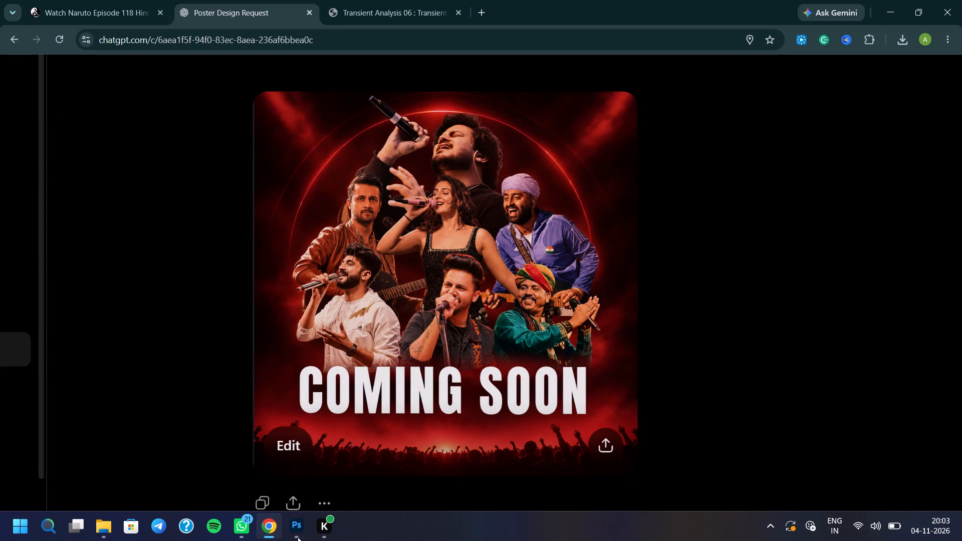
Download ChatGPT's generated poster as the PNG image Warm Cinematic Concert Lineup into the bgs folder.
left_click(608, 440)
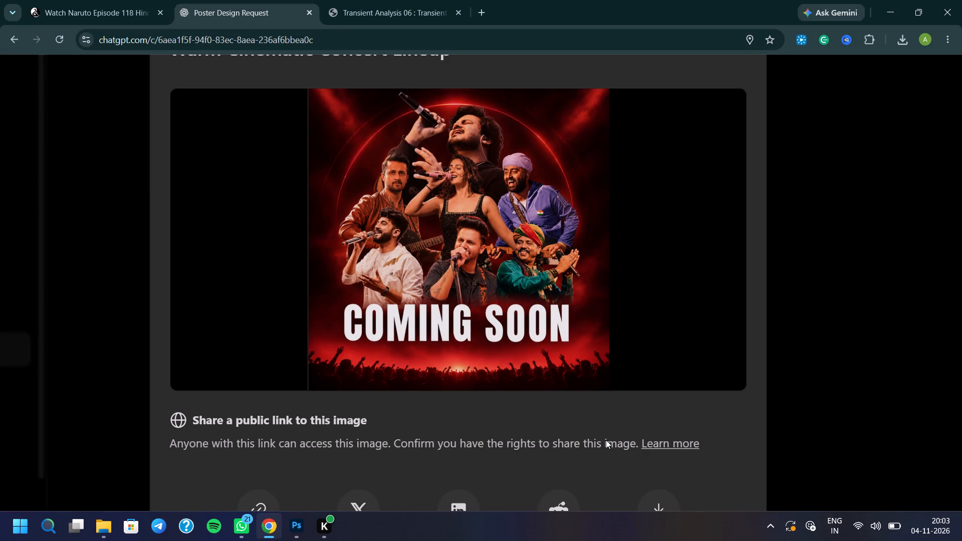
scroll(639, 441, "down", 2)
scroll(641, 462, "left", 1)
left_click(653, 500)
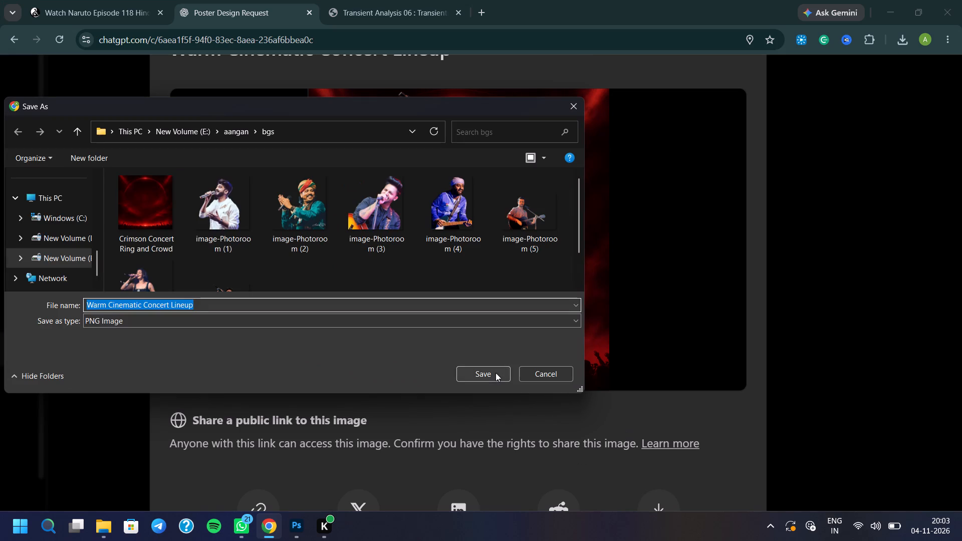
left_click(496, 373)
Switch to Photoshop and close the image-Photoroom (4), image-Photoroom (5) and image-removebg-preview documents.
left_click(301, 527)
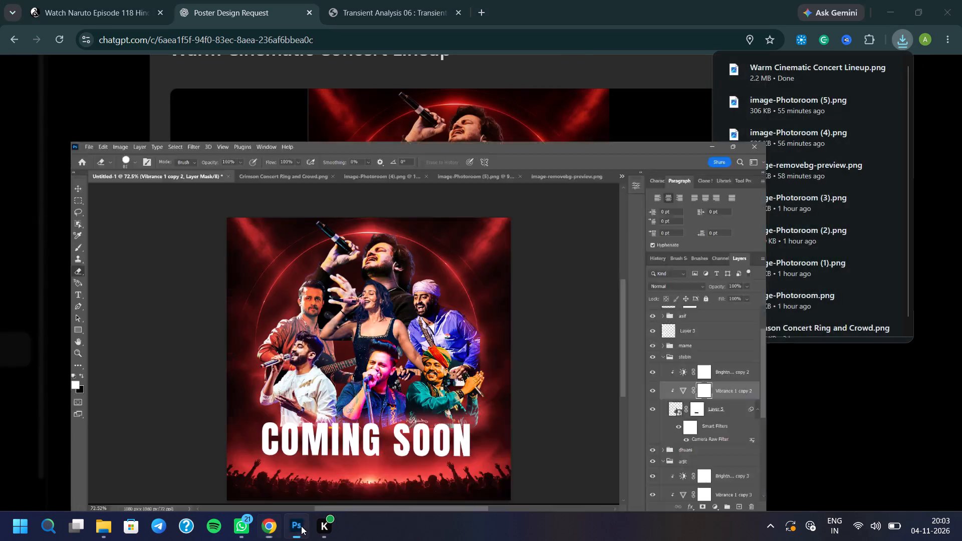
left_click(458, 47)
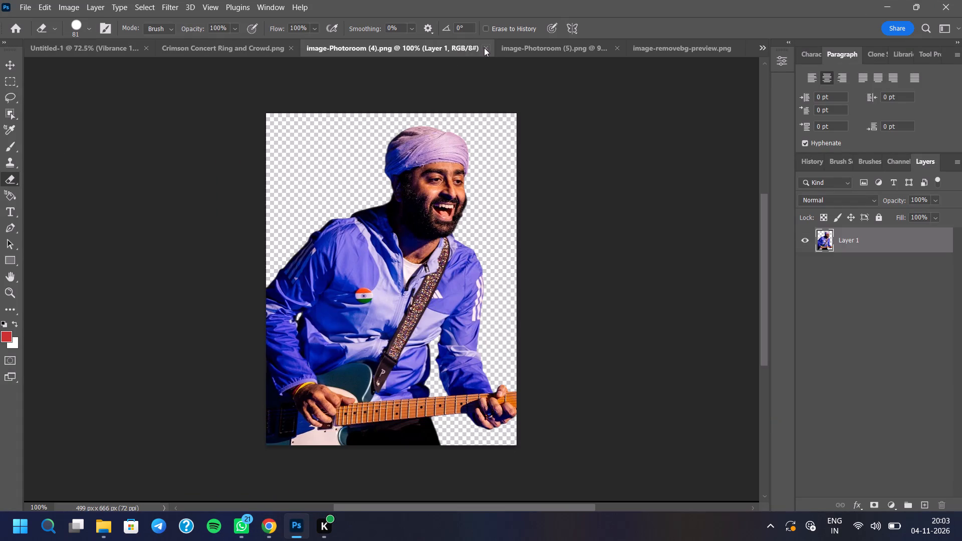
left_click(484, 48)
left_click(484, 49)
left_click(558, 47)
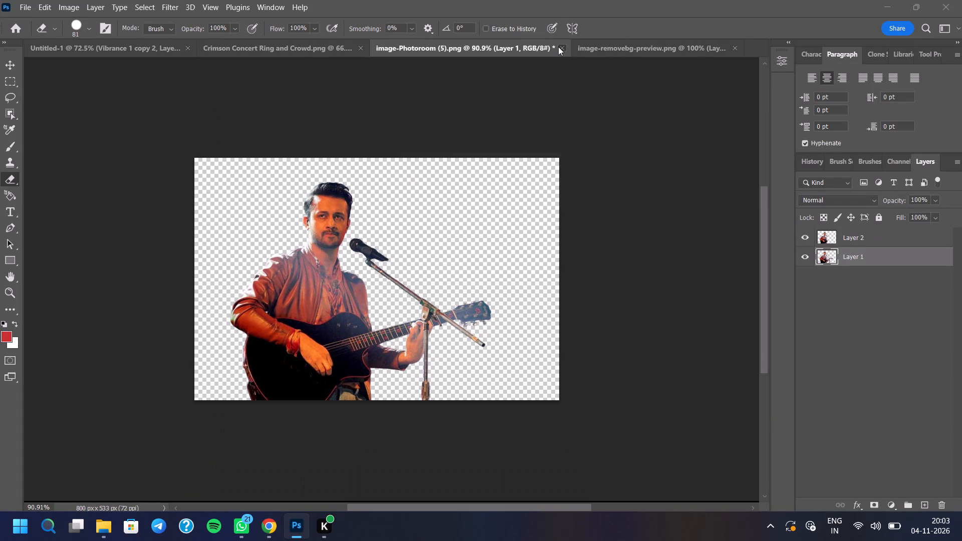
left_click(505, 211)
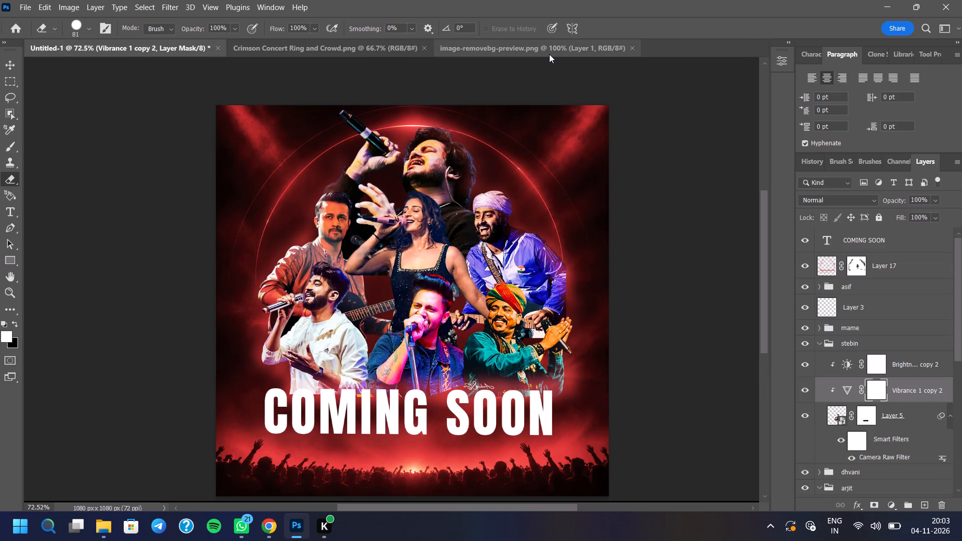
left_click(549, 54)
left_click(632, 48)
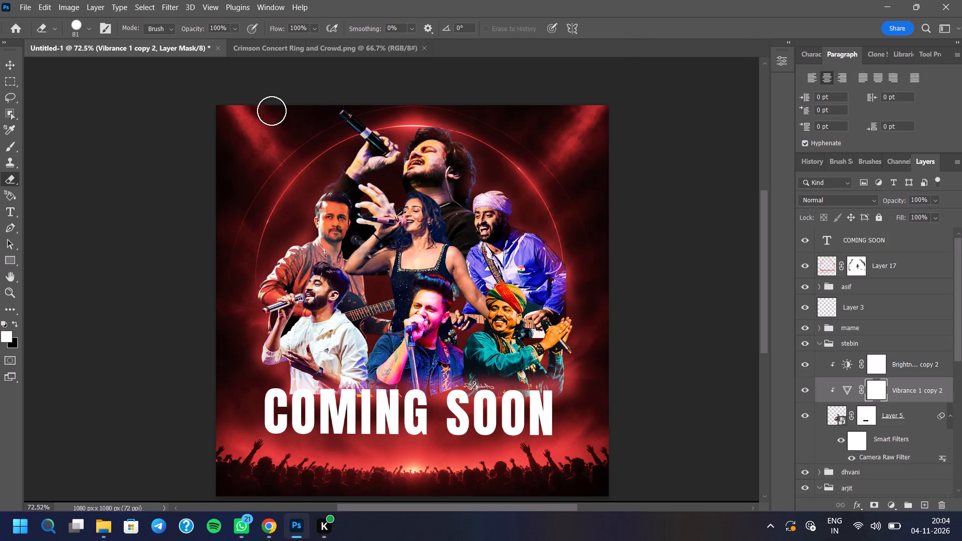
Open the downloaded Warm Cinematic Concert Lineup.png as a separate document.
left_click(22, 4)
left_click(31, 35)
double_click(372, 200)
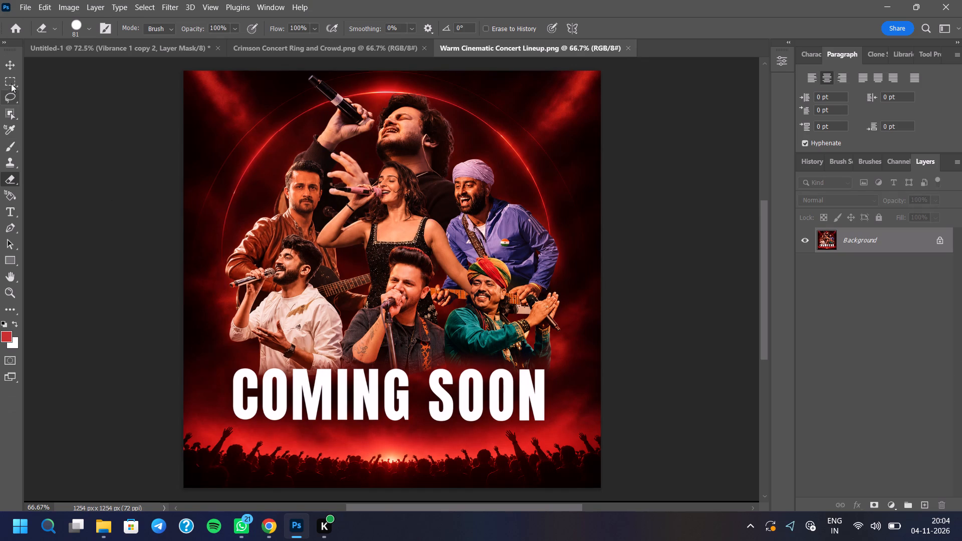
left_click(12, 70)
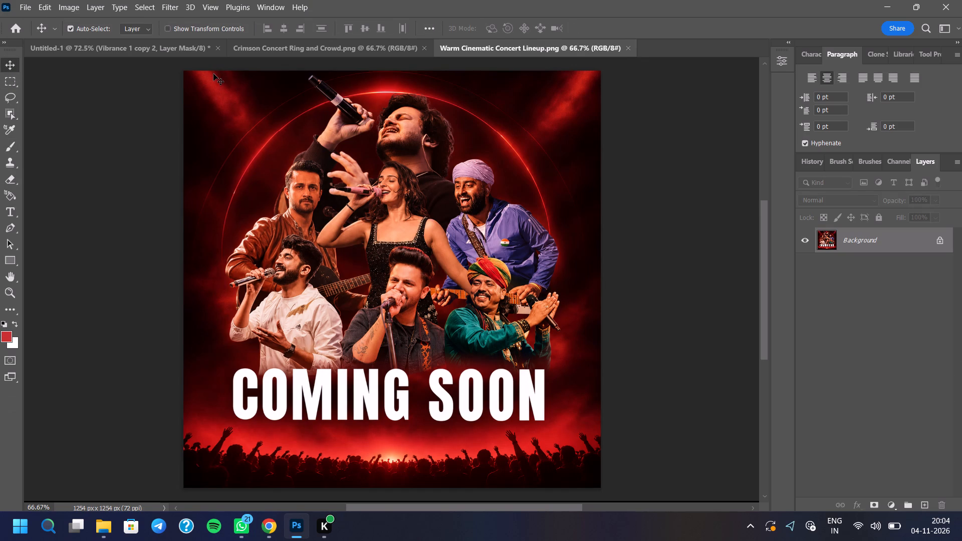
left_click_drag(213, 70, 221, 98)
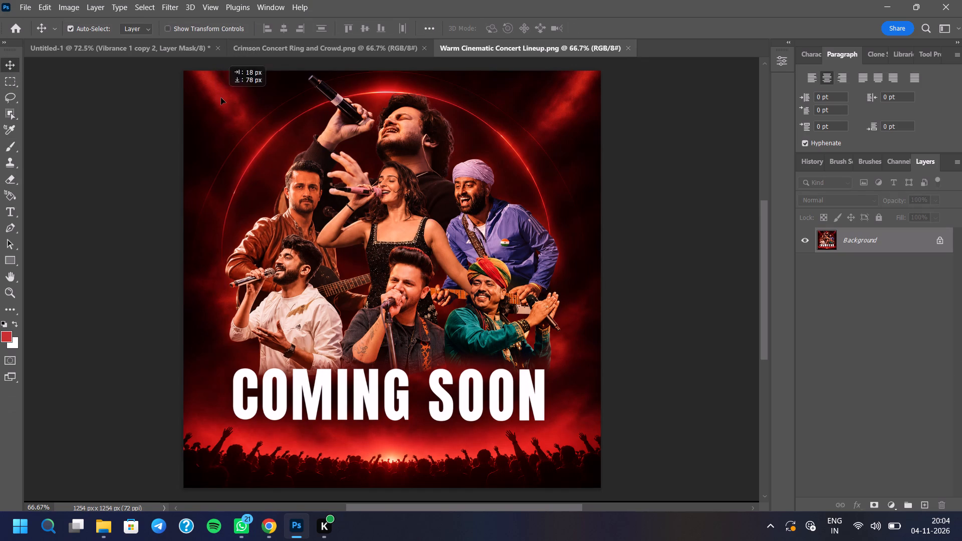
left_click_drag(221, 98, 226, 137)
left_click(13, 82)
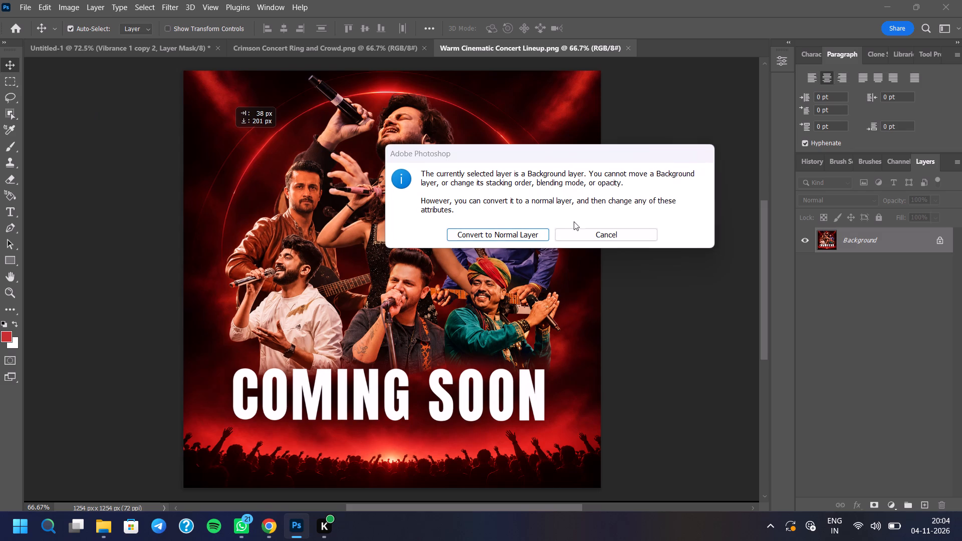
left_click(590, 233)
Select a rectangle about 1042 × 898 px around all the artists in the Warm Cinematic image and copy it to a new layer.
left_click(9, 83)
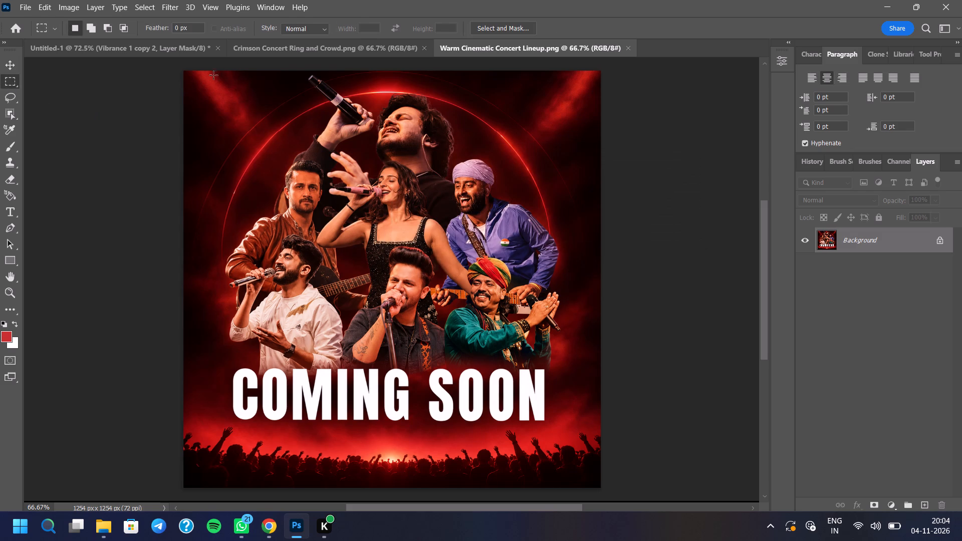
left_click_drag(219, 72, 224, 99)
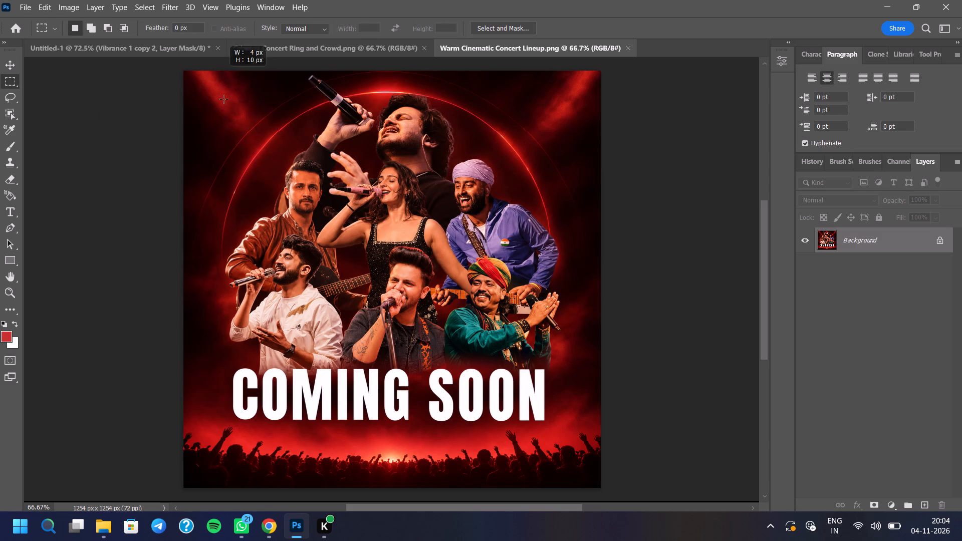
left_click_drag(224, 99, 554, 366)
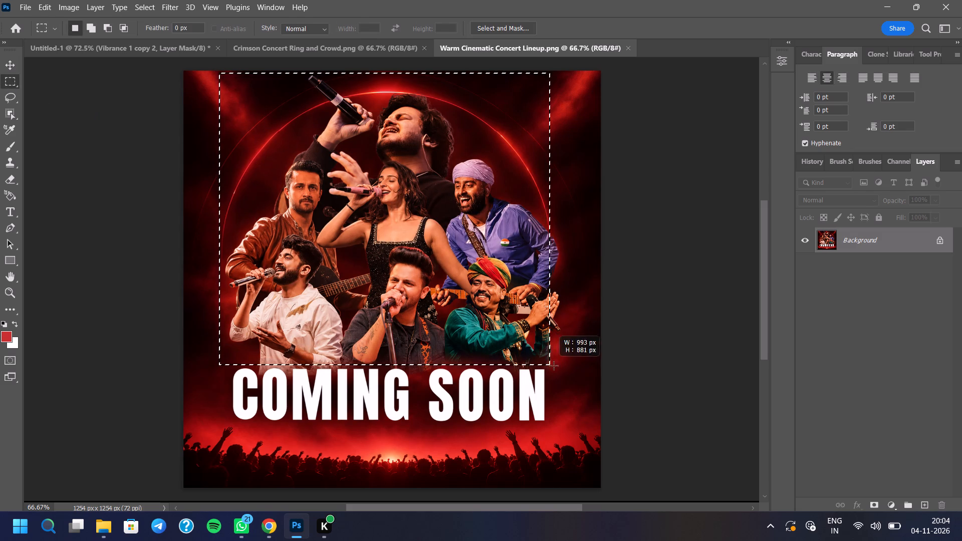
left_click_drag(554, 366, 566, 371)
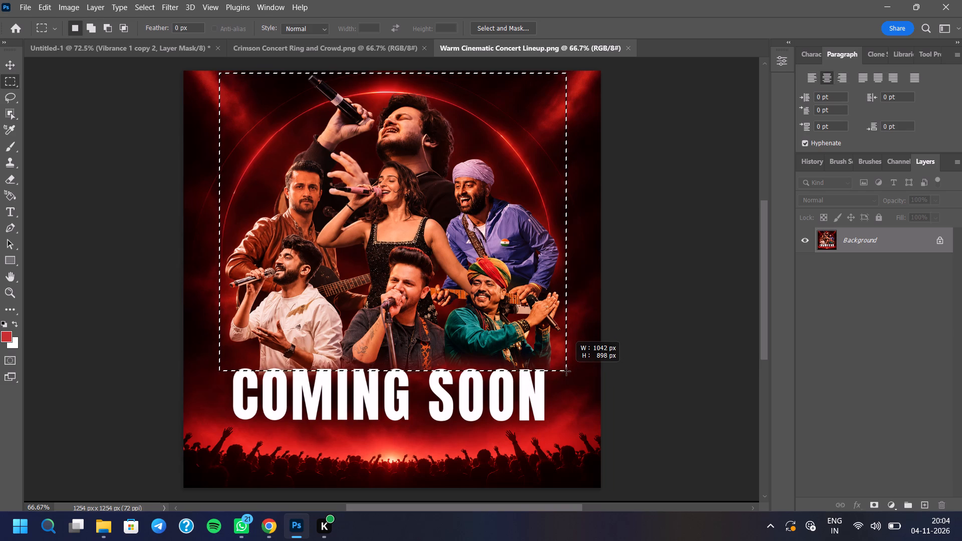
left_click_drag(566, 371, 567, 370)
key("ctrl+j")
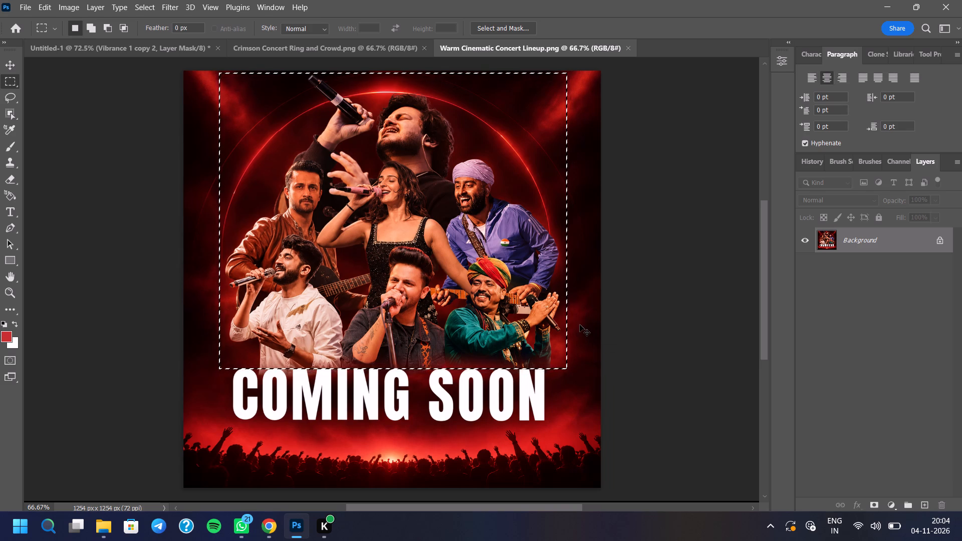
Bring the copied artists layer into the Untitled-1 poster, place it above the COMING SOON text layer, and collapse the stebin group.
left_click_drag(855, 248, 358, 258)
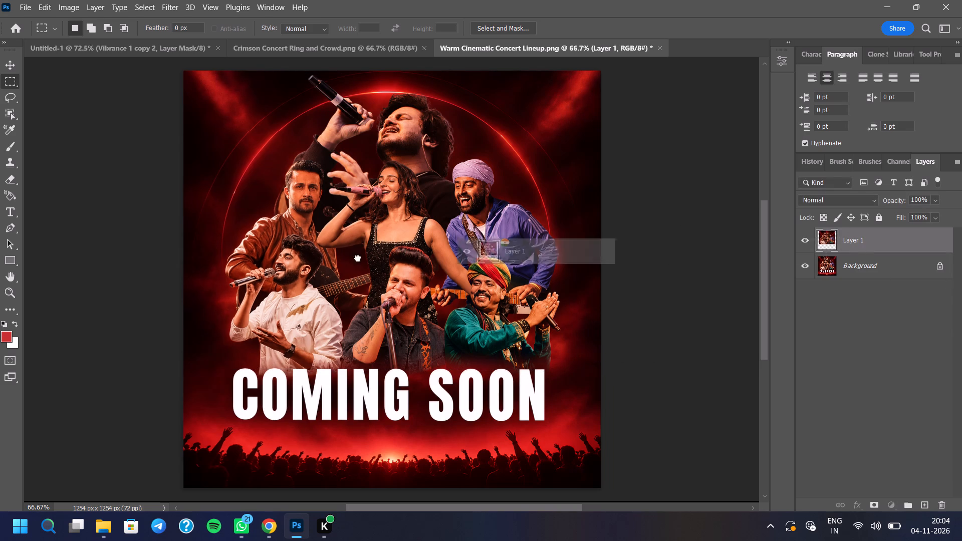
left_click_drag(358, 258, 246, 138)
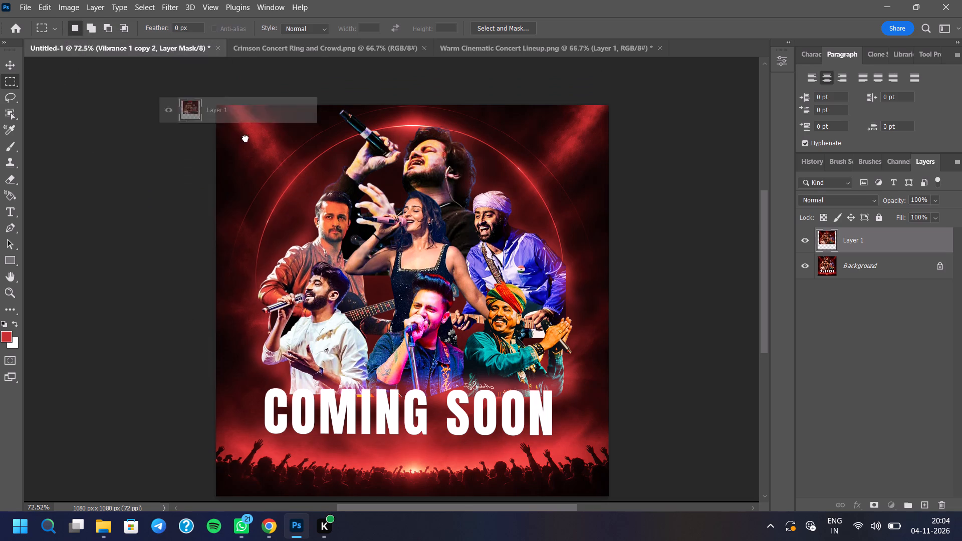
left_click_drag(246, 138, 400, 272)
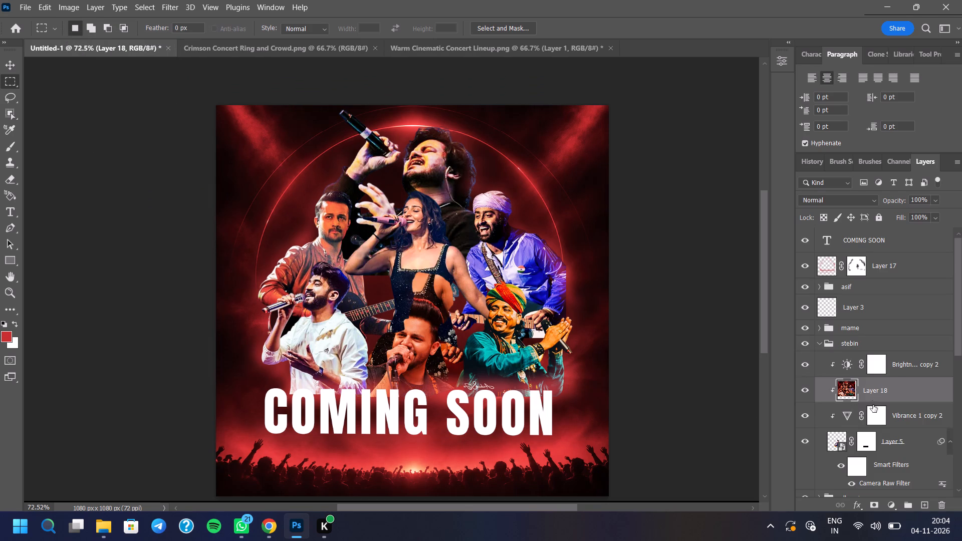
left_click_drag(870, 390, 887, 235)
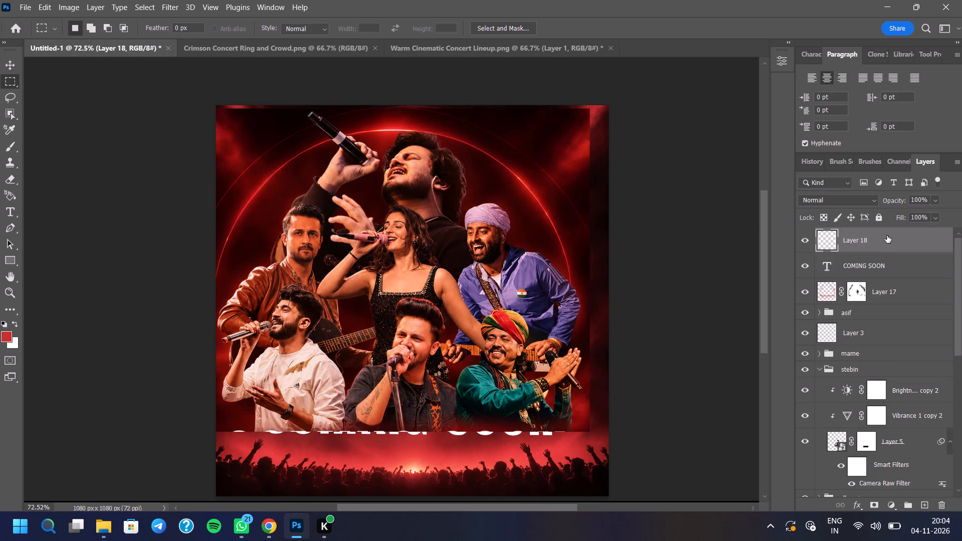
left_click(821, 367)
Convert the imported artists layer to a smart object.
scroll(490, 304, "down", 3)
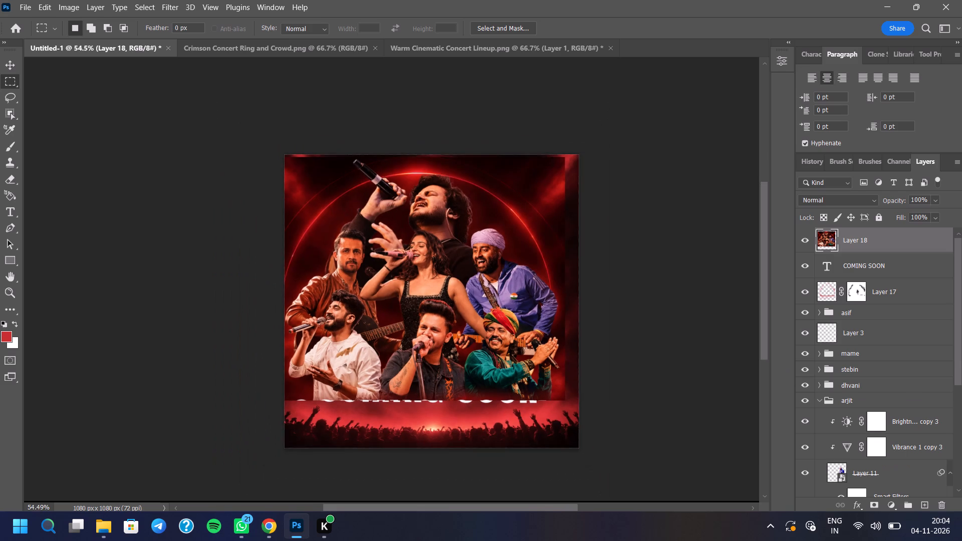
scroll(495, 296, "up", 1)
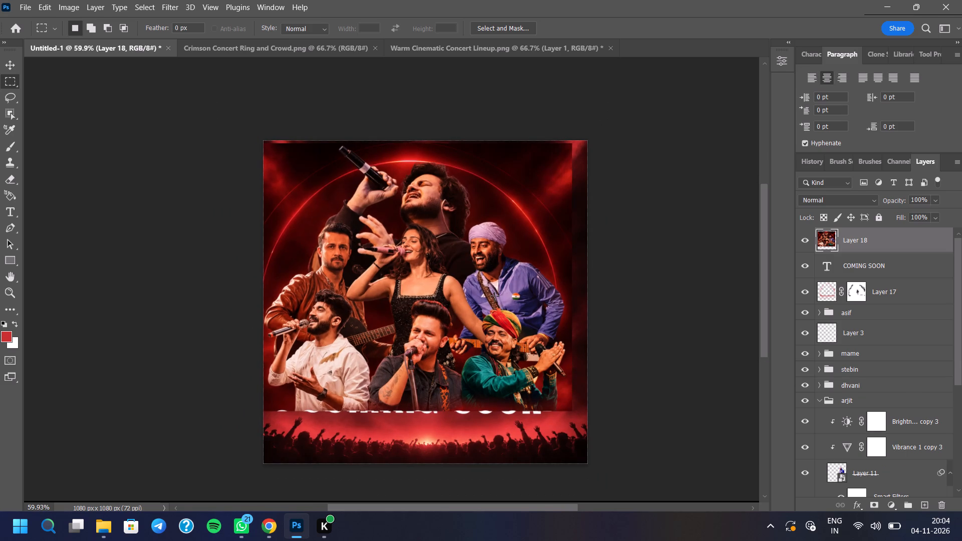
right_click(854, 233)
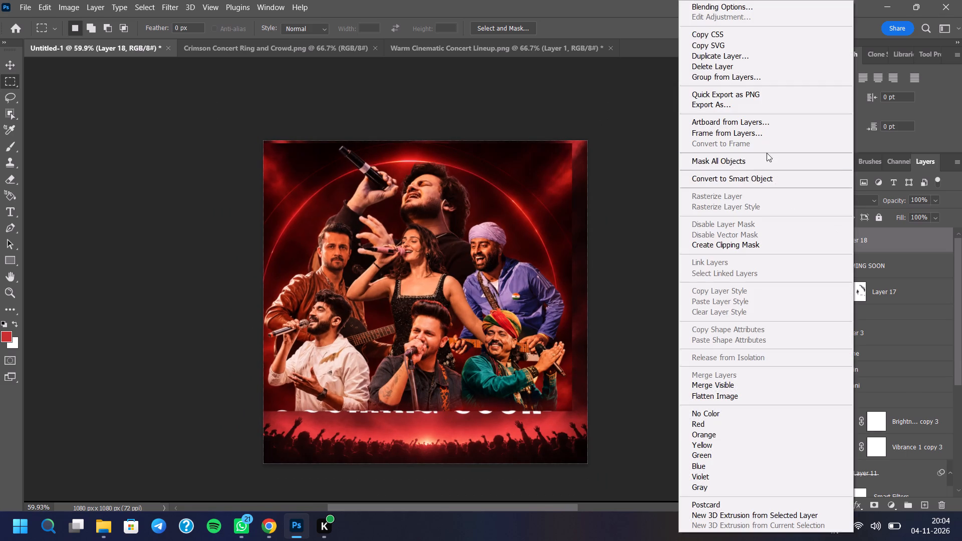
left_click(768, 176)
Scale the imported artists layer down proportionally to about 85.55% and position it over the poster's original artists.
key("ctrl+t")
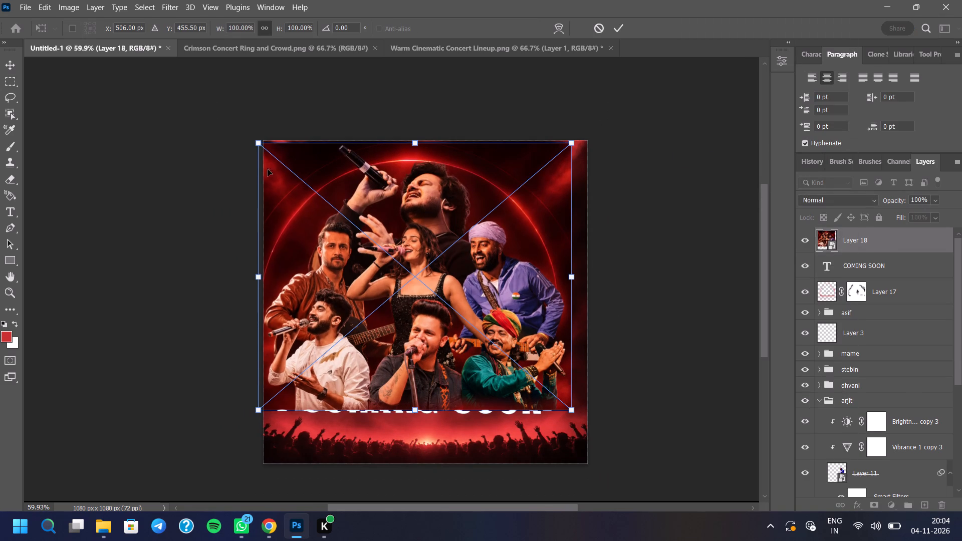
left_click_drag(262, 146, 298, 143)
left_click_drag(323, 183, 333, 169)
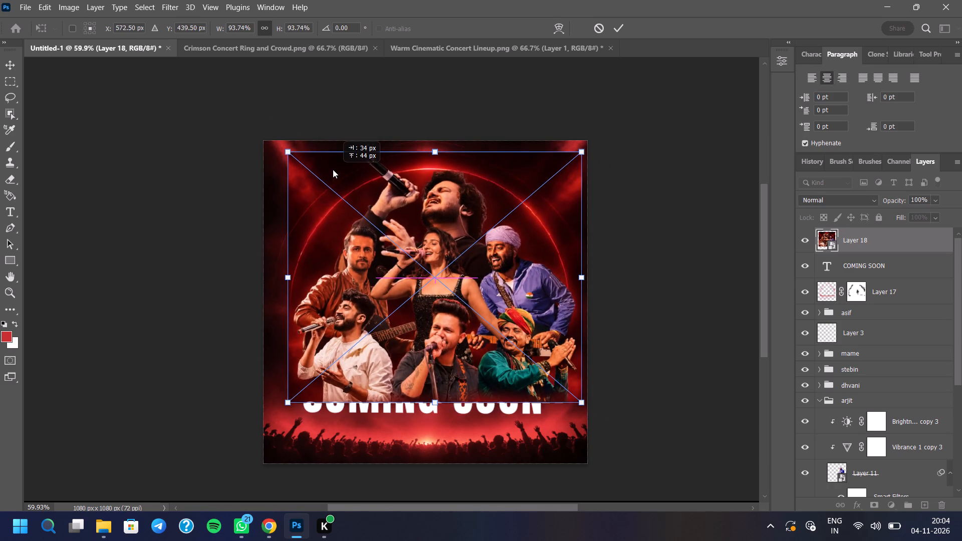
left_click_drag(333, 169, 332, 166)
left_click_drag(580, 394, 559, 358)
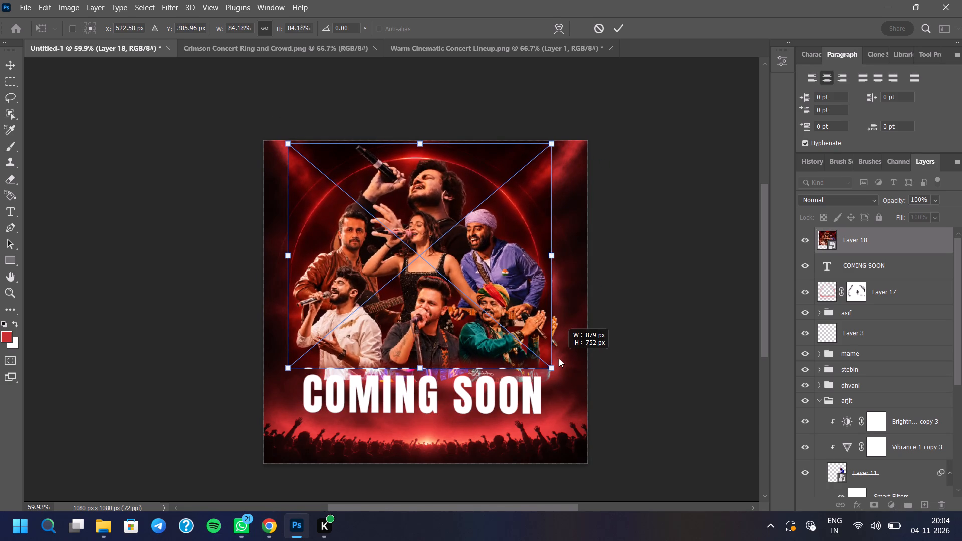
left_click_drag(559, 358, 563, 362)
left_click(527, 341)
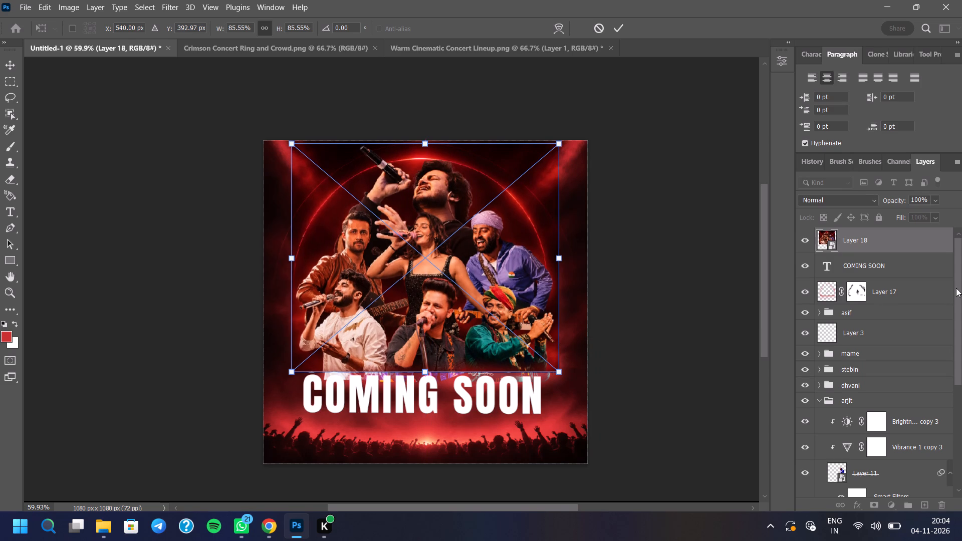
Reduce the artists layer's opacity to 74% and align it with the original artists underneath, at about X 552 px, Y 400.5 px.
left_click(931, 198)
left_click(919, 215)
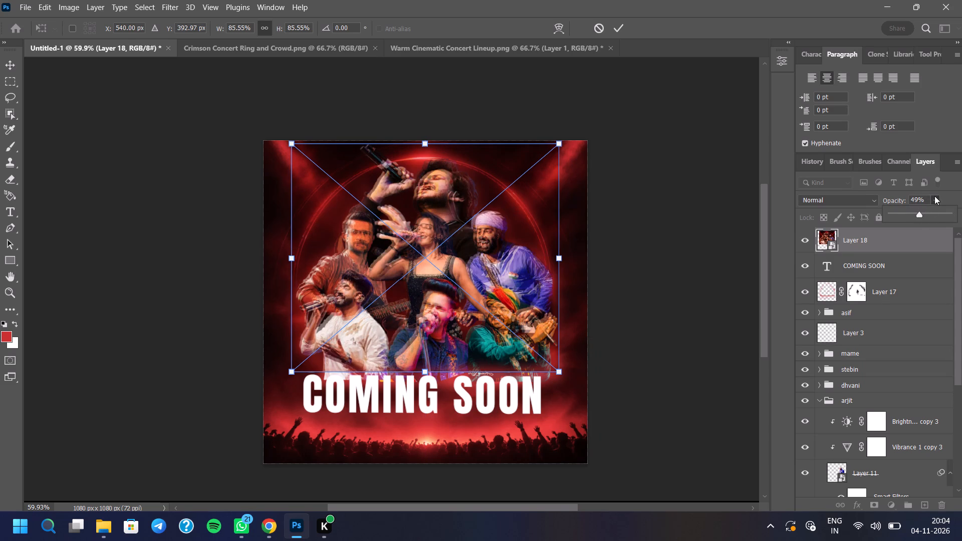
left_click(934, 196)
left_click(934, 196)
left_click(938, 211)
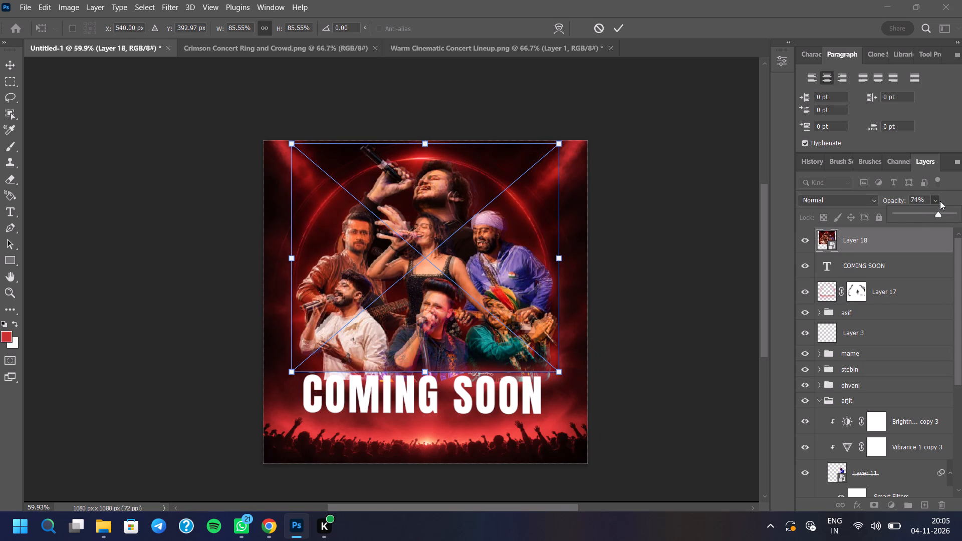
left_click(940, 198)
left_click(500, 300)
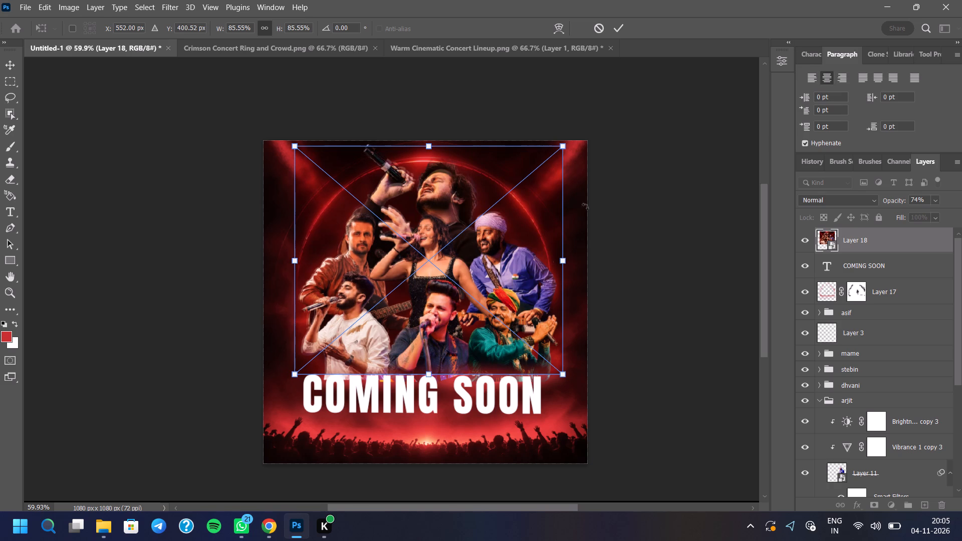
left_click(614, 33)
Set the imported artists layer's opacity to 100%.
left_click(937, 201)
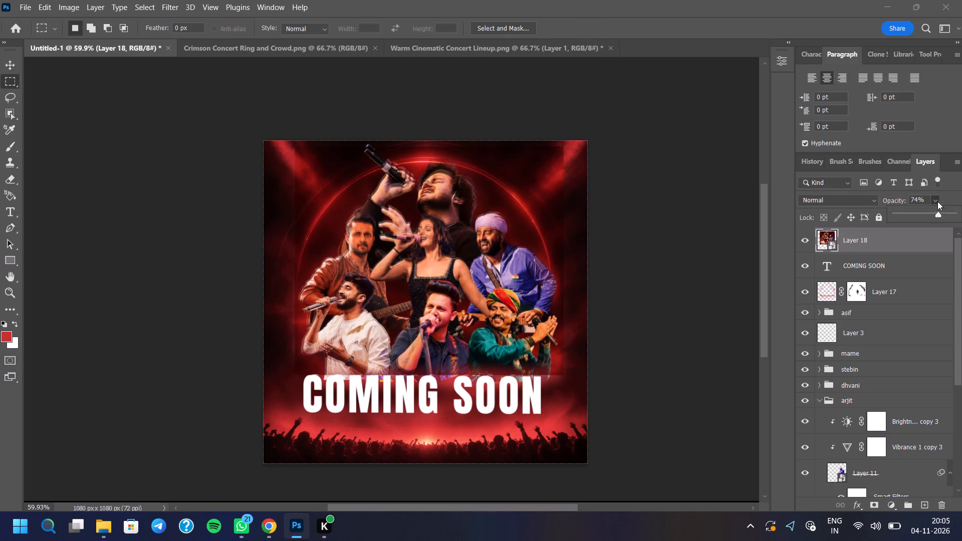
left_click_drag(937, 210, 957, 211)
left_click(942, 181)
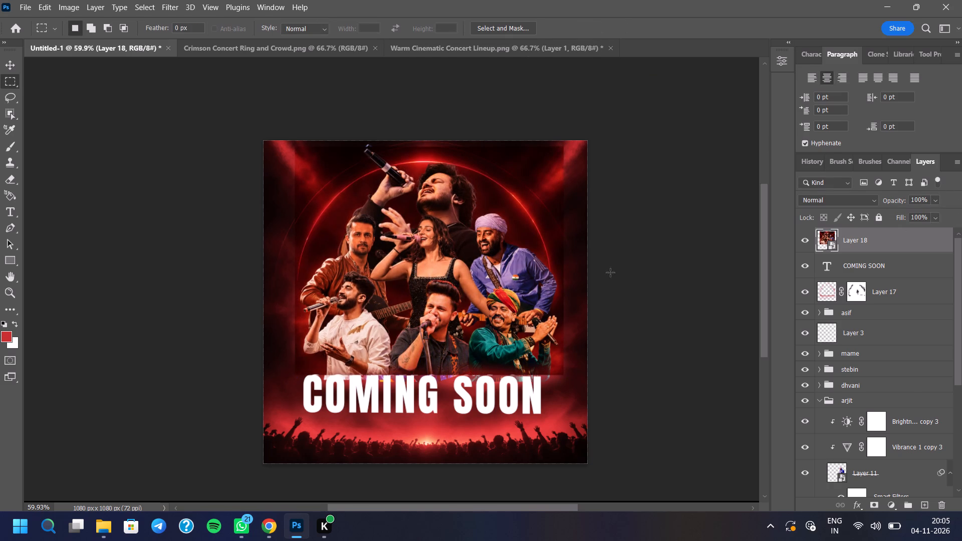
Nudge the imported artists layer about 9 px to the left to line it up with the original artists.
scroll(408, 333, "up", 5)
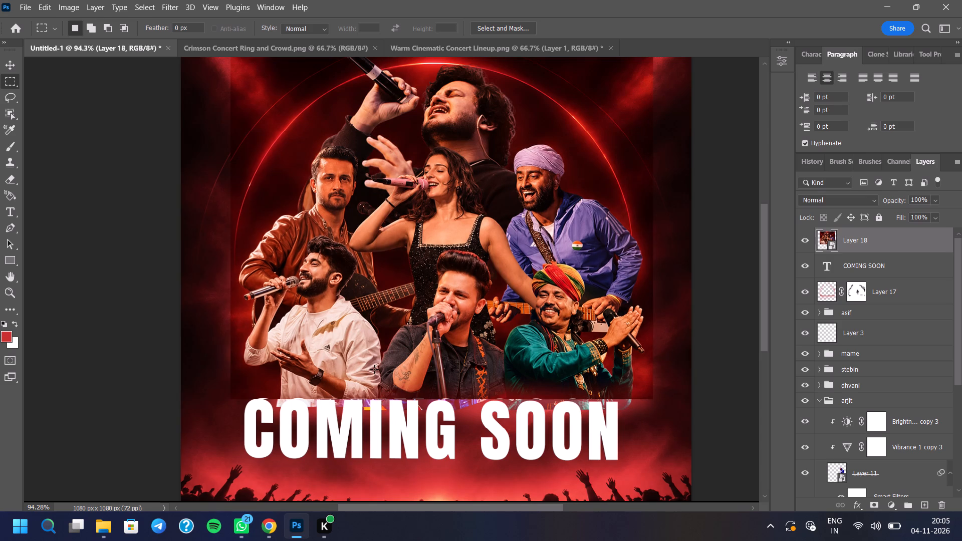
scroll(382, 353, "down", 2)
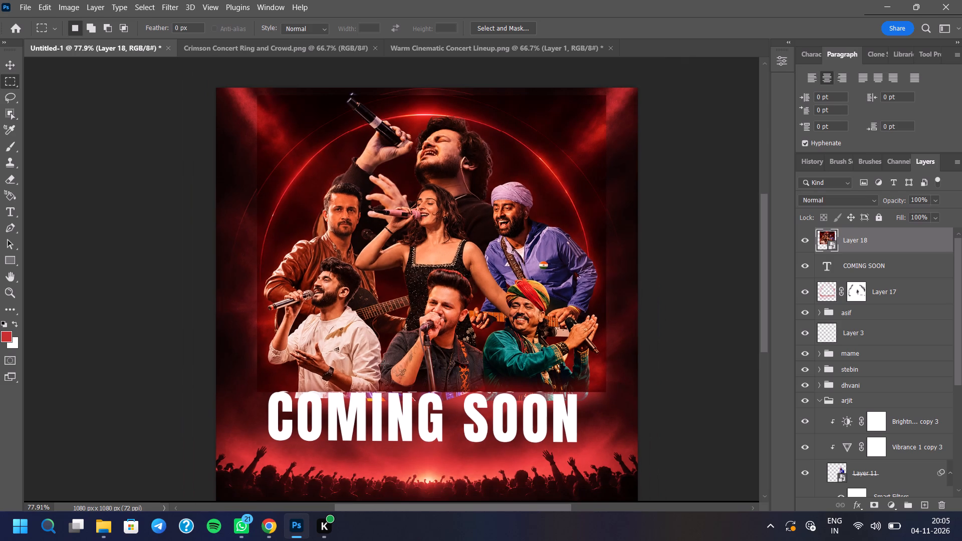
left_click(9, 60)
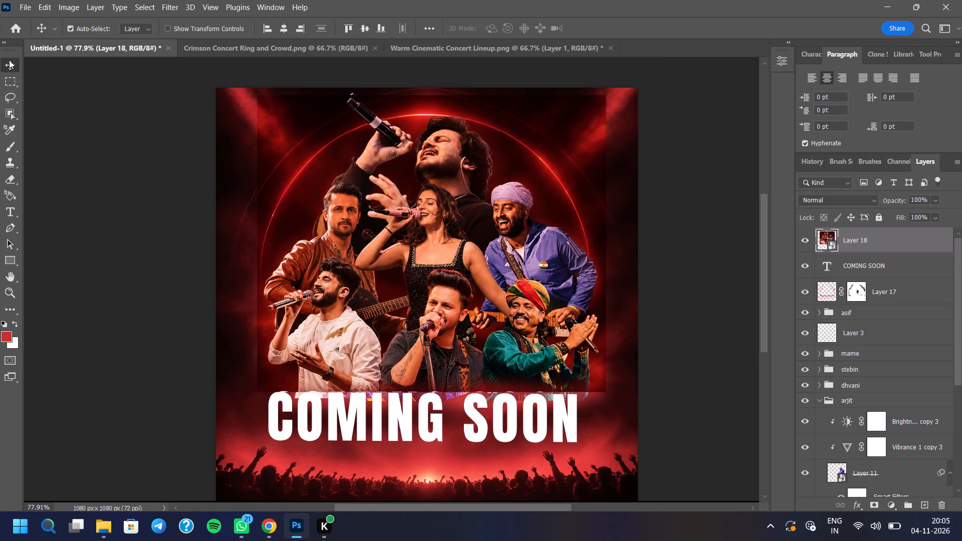
key("Left")
key("Left")
key("Left")
key("Left")
key("Left")
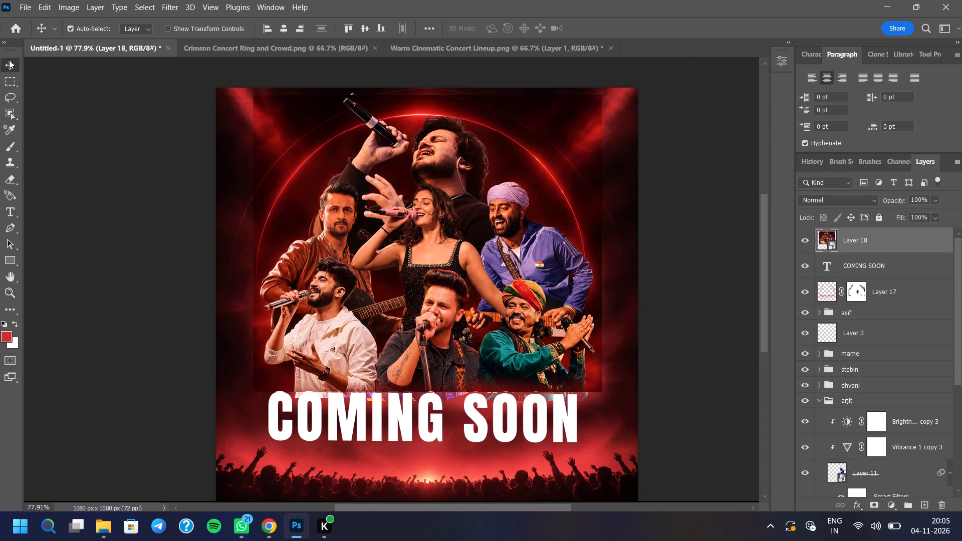
key("Down")
key("Down")
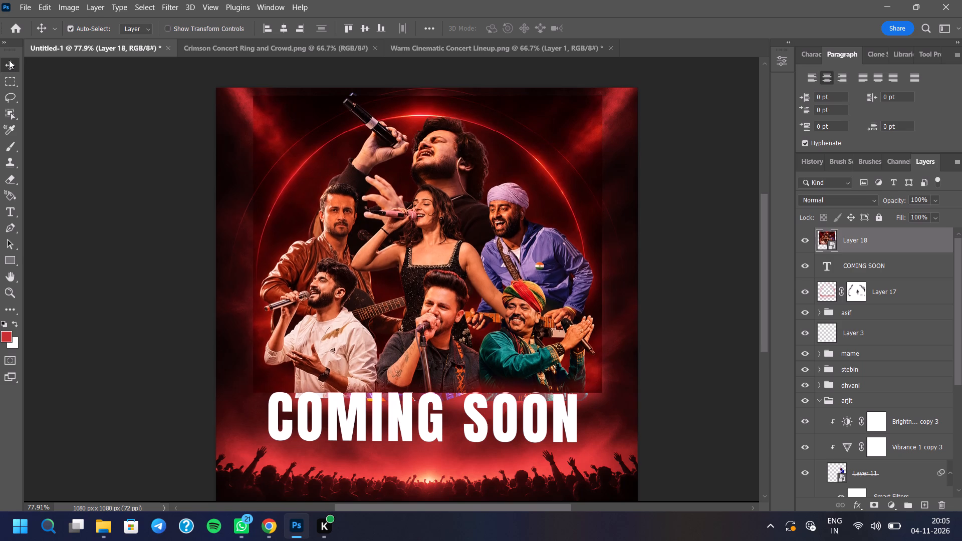
key("Down")
key("Down")
key("Down")
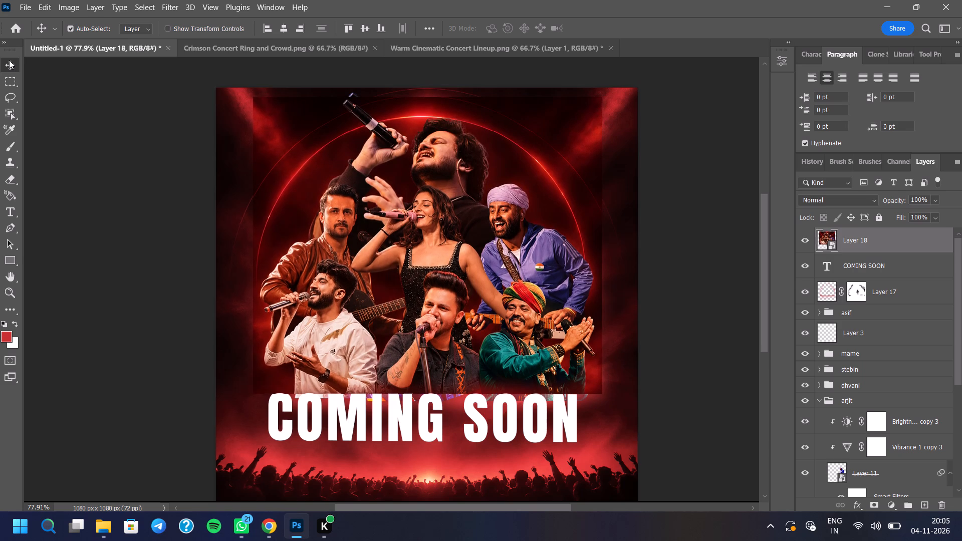
key("Up")
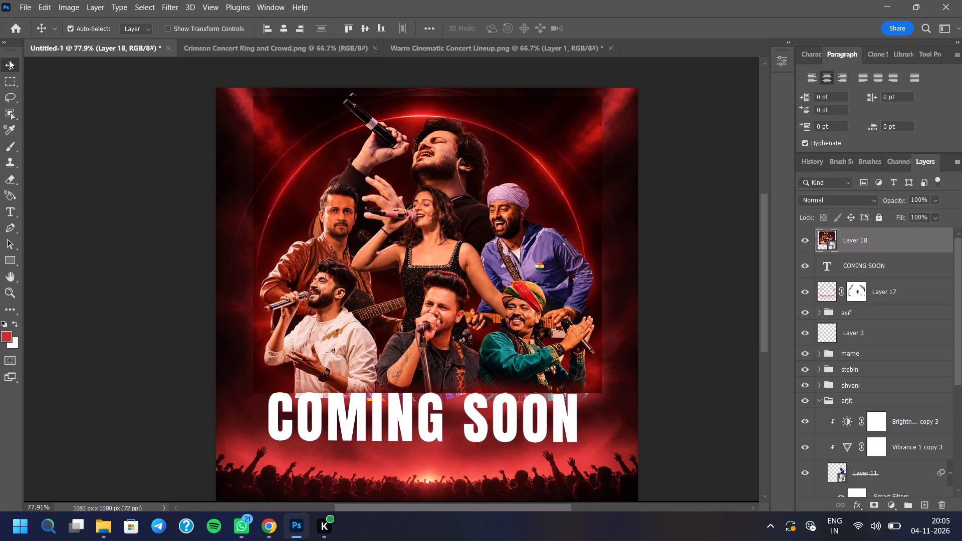
key("Up")
key("Up")
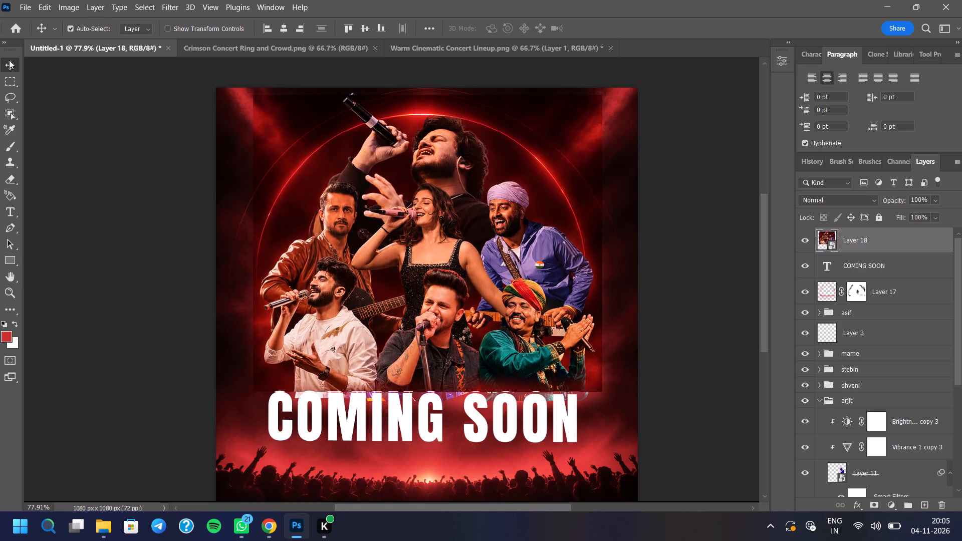
key("Left")
key("Down")
key("Right")
key("Right")
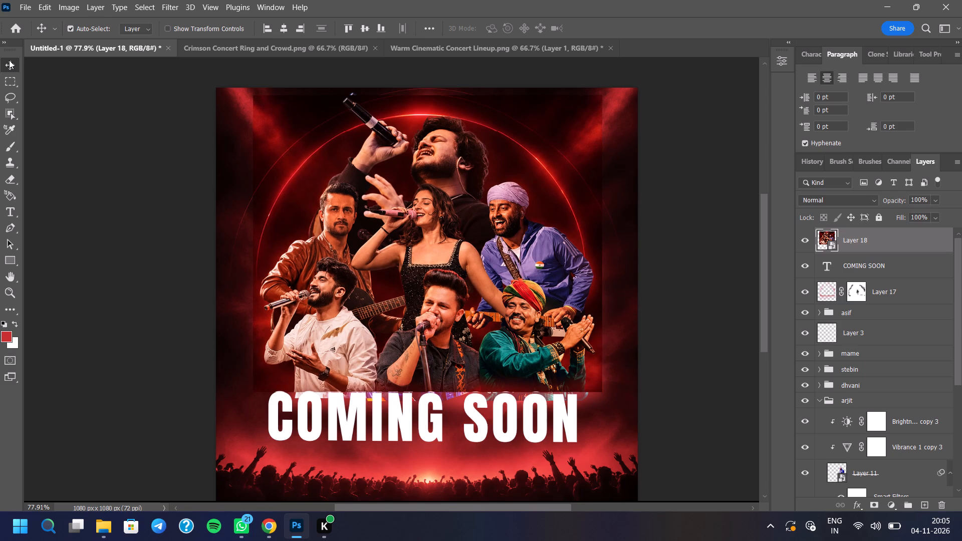
key("Right")
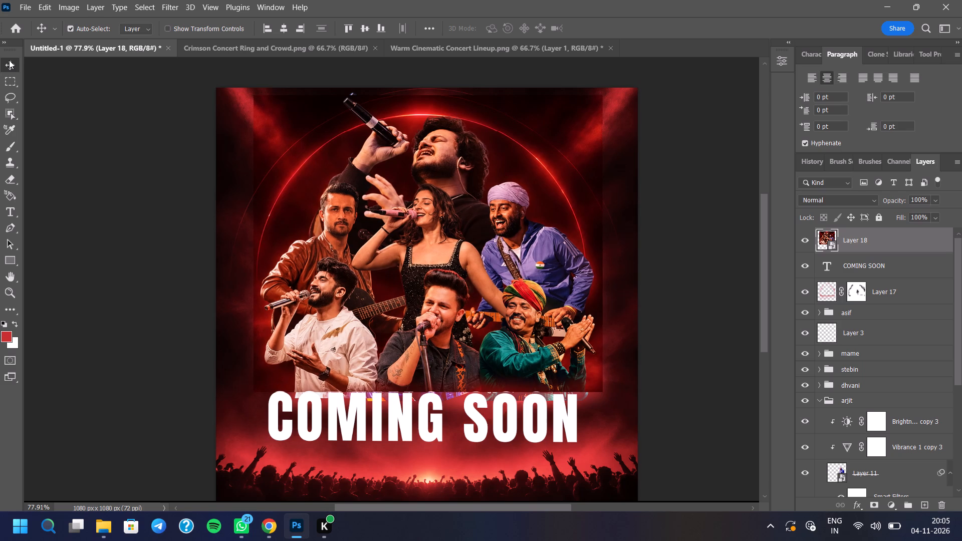
Scale the imported artists layer up proportionally to about 87.29%, extending its lower edge over the top of the COMING SOON text.
scroll(374, 285, "down", 3)
scroll(386, 194, "down", 1)
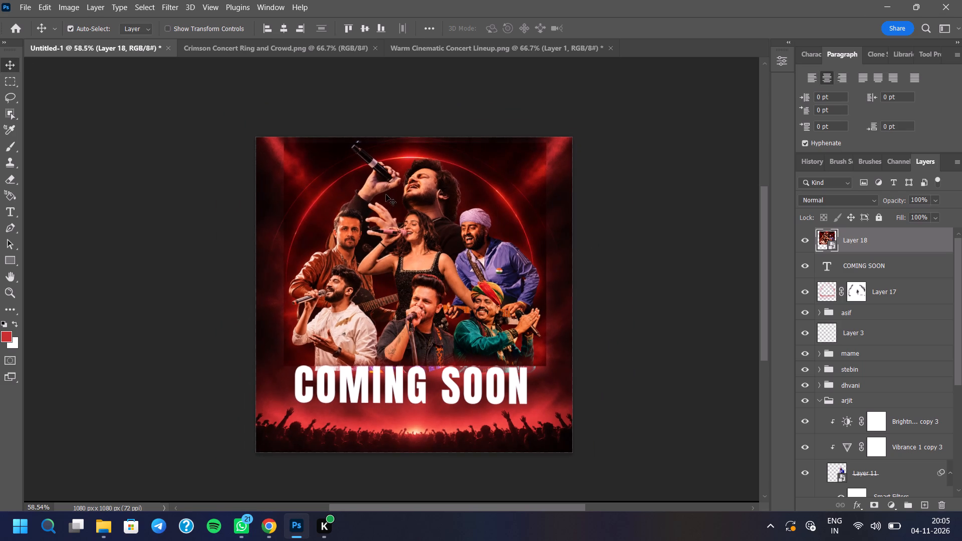
scroll(400, 163, "up", 1)
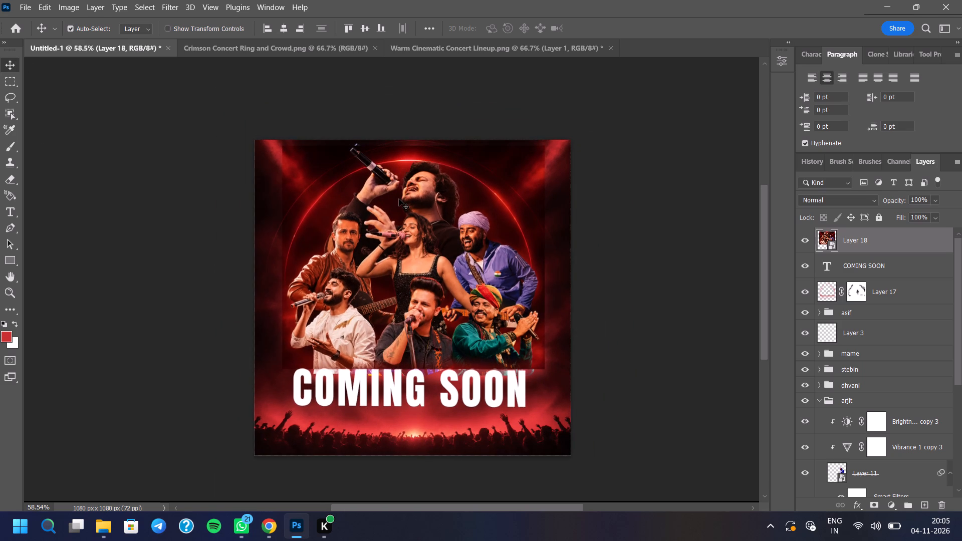
key("ctrl+t")
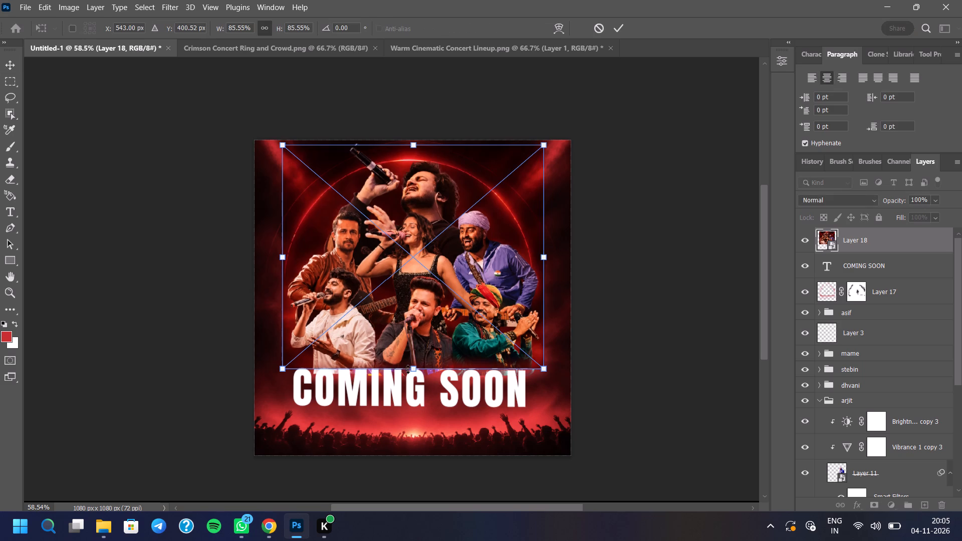
scroll(408, 367, "up", 5)
left_click(418, 372)
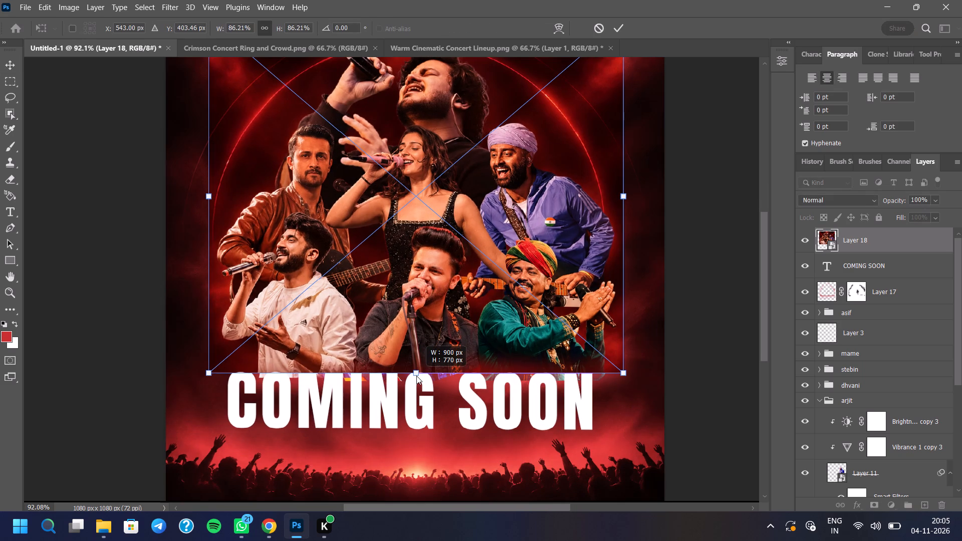
scroll(418, 380, "down", 2)
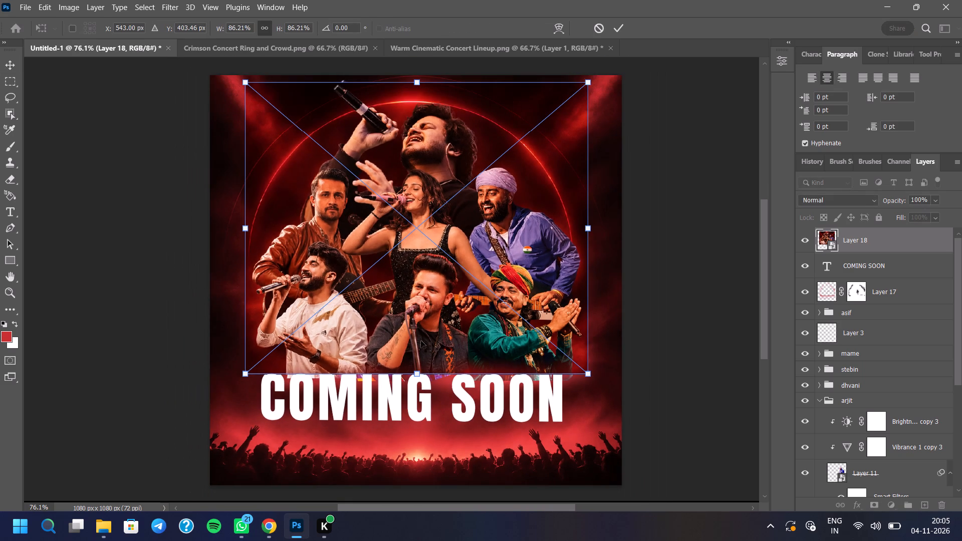
left_click(414, 374)
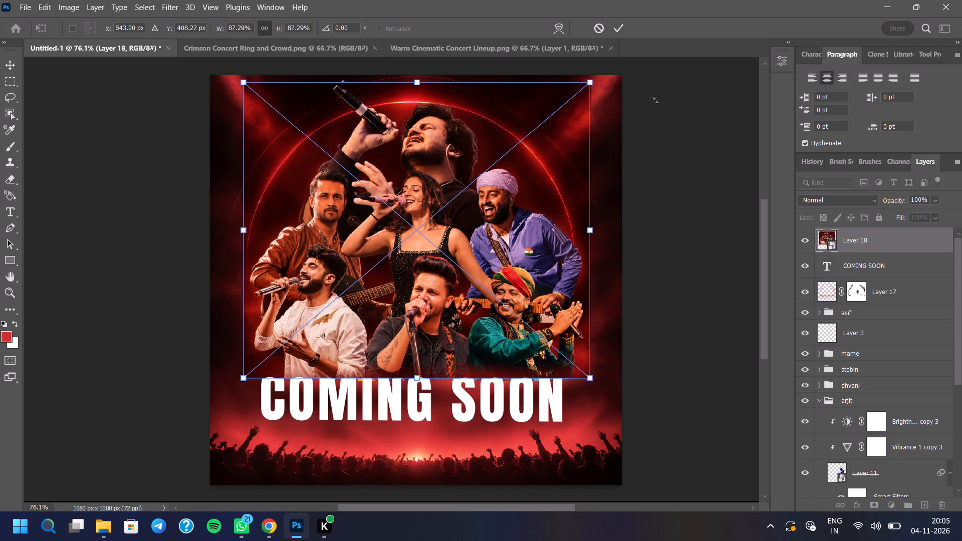
left_click(628, 30)
left_click(620, 30)
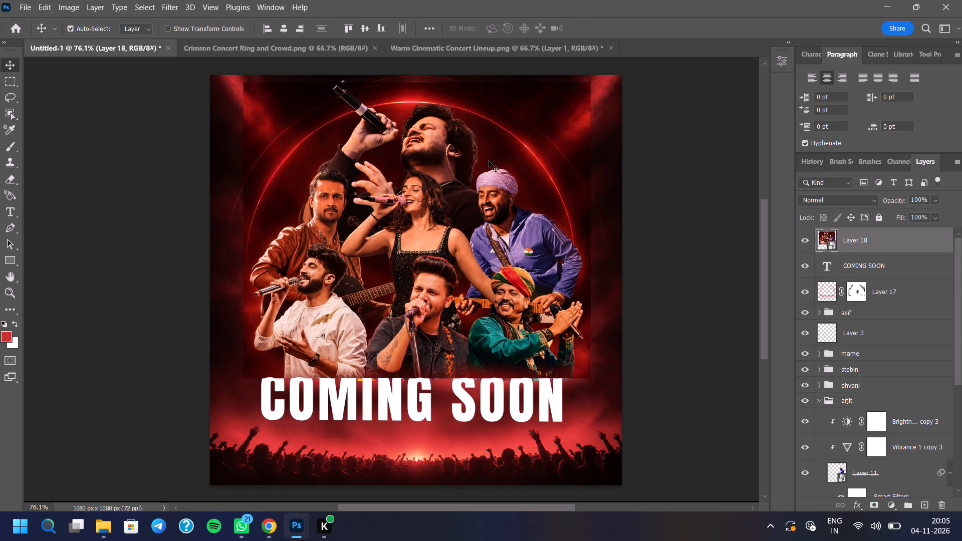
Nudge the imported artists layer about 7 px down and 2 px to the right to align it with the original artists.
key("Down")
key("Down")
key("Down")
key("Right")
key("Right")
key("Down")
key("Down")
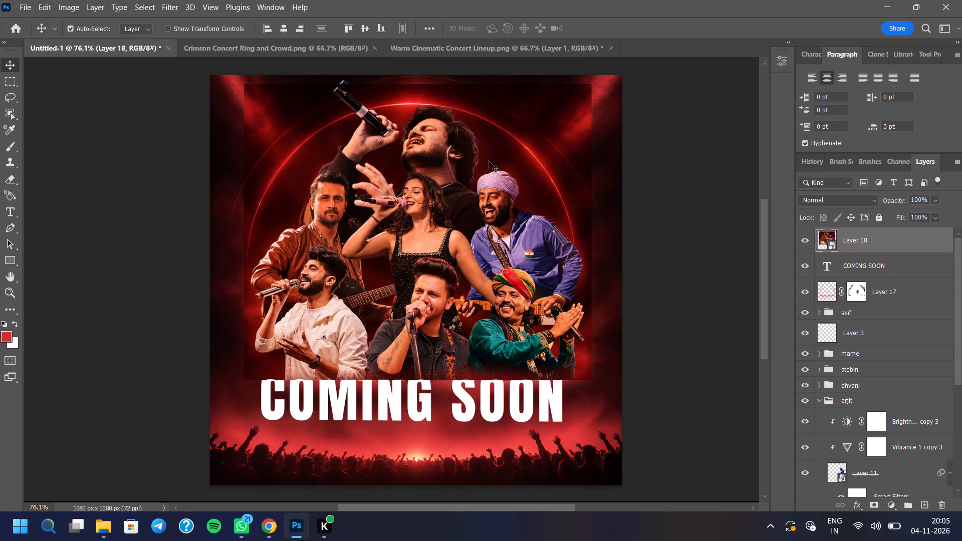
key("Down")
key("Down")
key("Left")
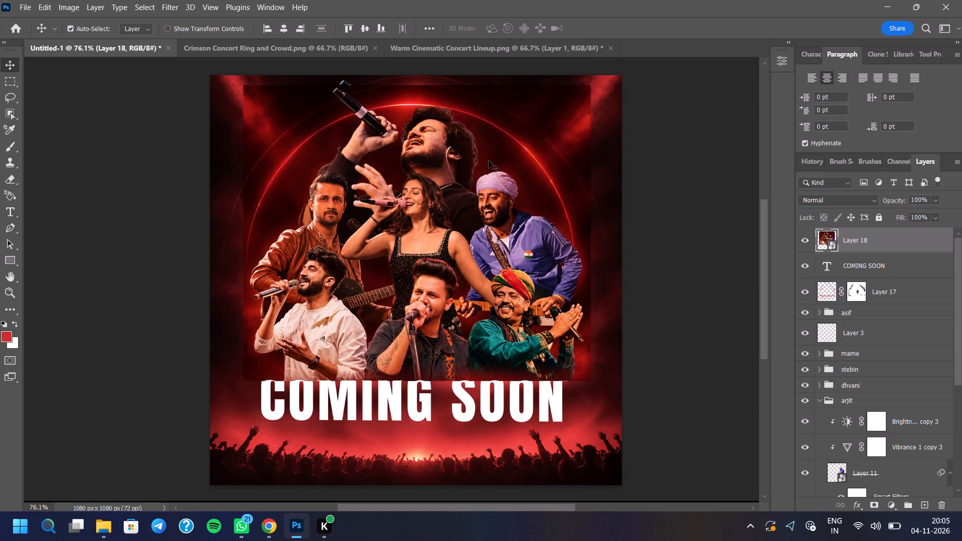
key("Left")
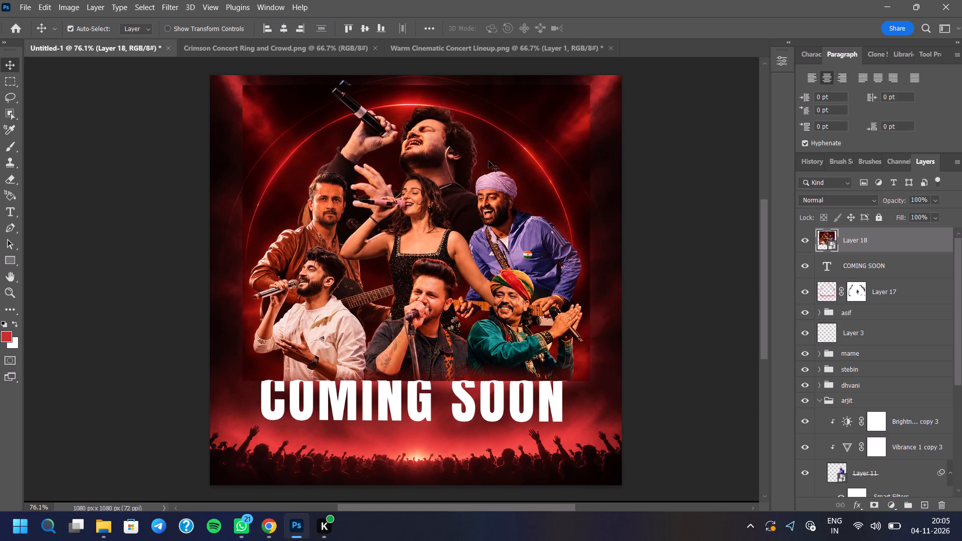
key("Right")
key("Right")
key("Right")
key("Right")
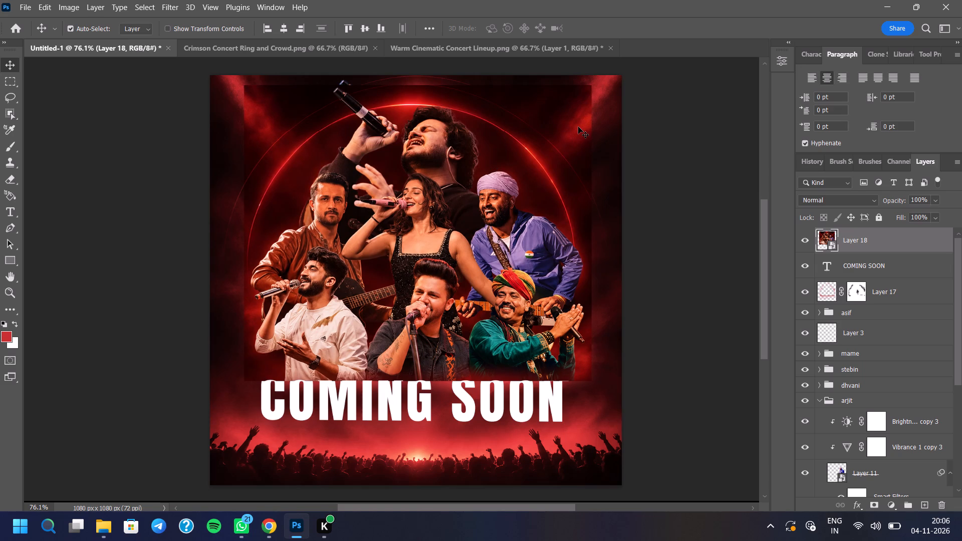
Transform the imported artists layer to about 87.34% scale and reposition it at about X 552 px, Y 402.4 px over the original artists.
scroll(578, 127, "down", 2, "ctrl")
scroll(578, 127, "up", 1)
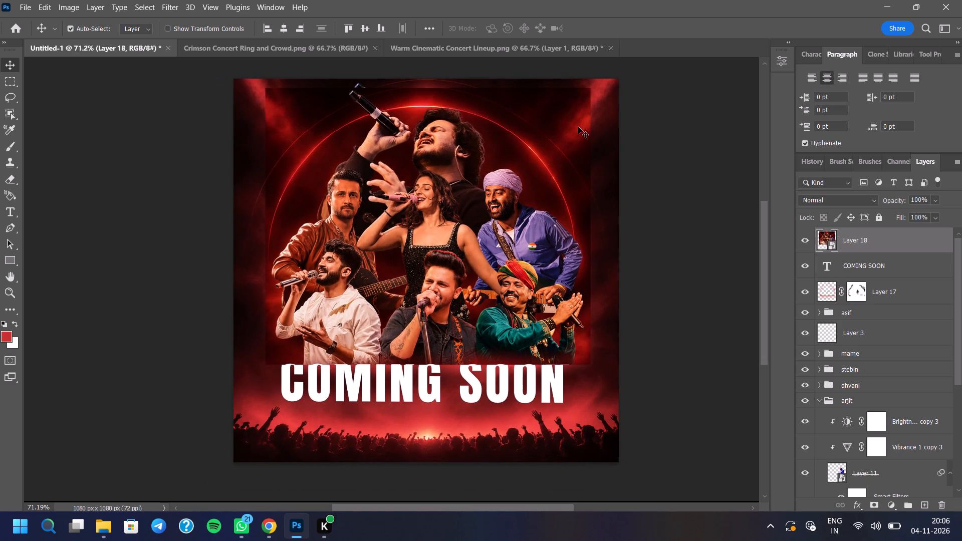
scroll(578, 127, "up", 1)
key("ctrl+t")
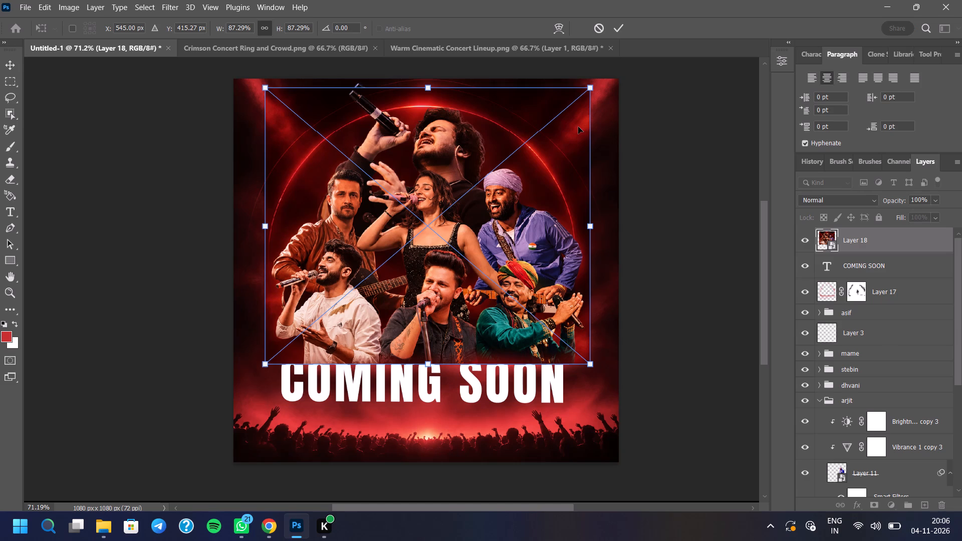
left_click_drag(590, 368, 588, 363)
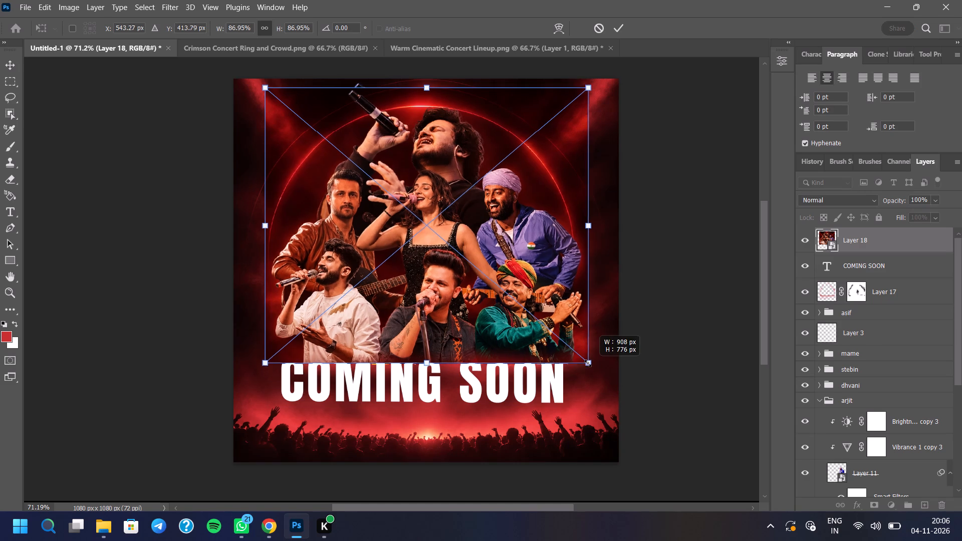
left_click_drag(588, 363, 587, 361)
left_click_drag(558, 334, 561, 328)
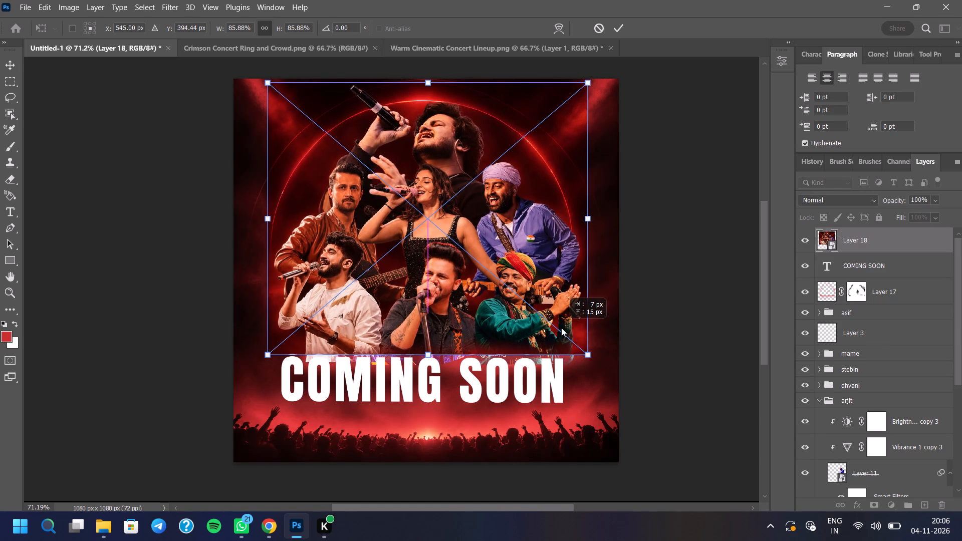
left_click_drag(561, 328, 563, 326)
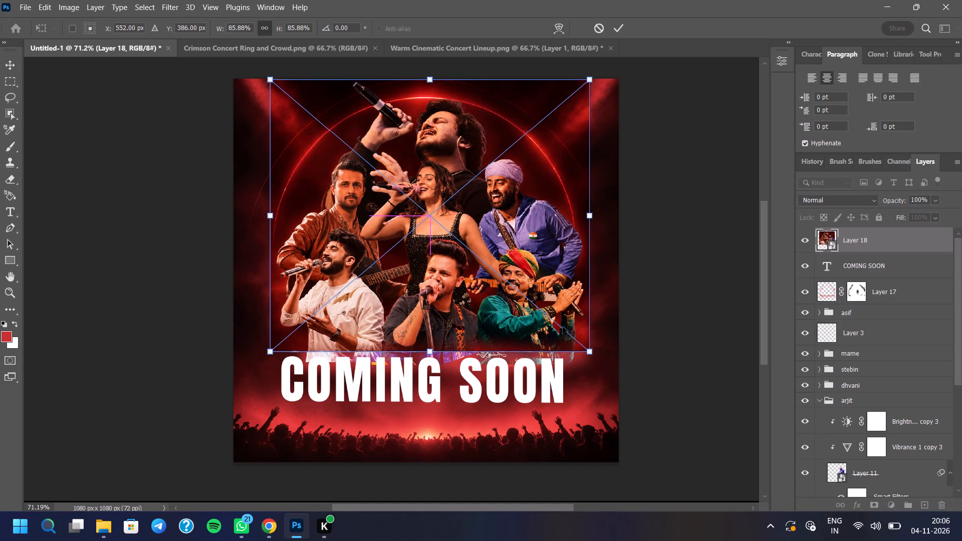
left_click(432, 351)
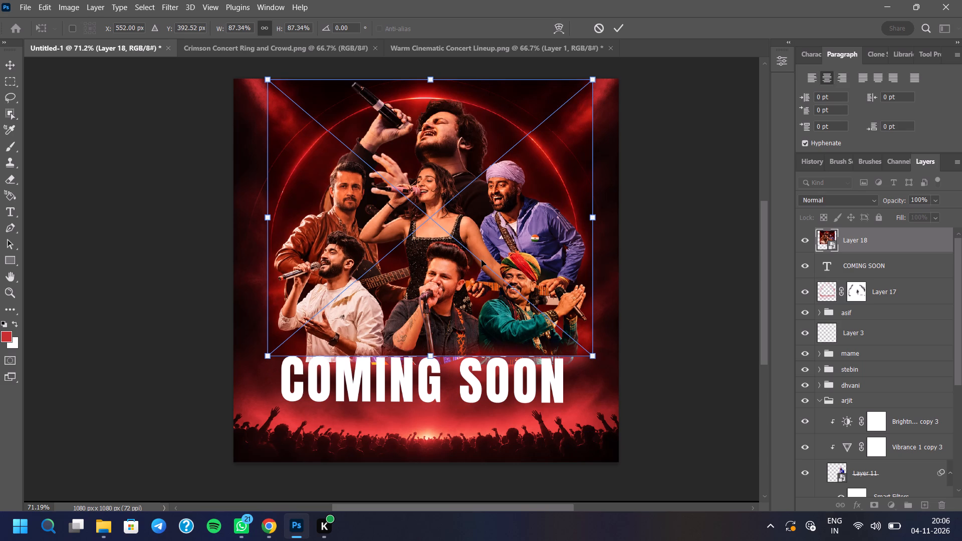
key("Down")
key("Down")
key("Down")
key("Down")
key("Down")
key("Down")
key("Down")
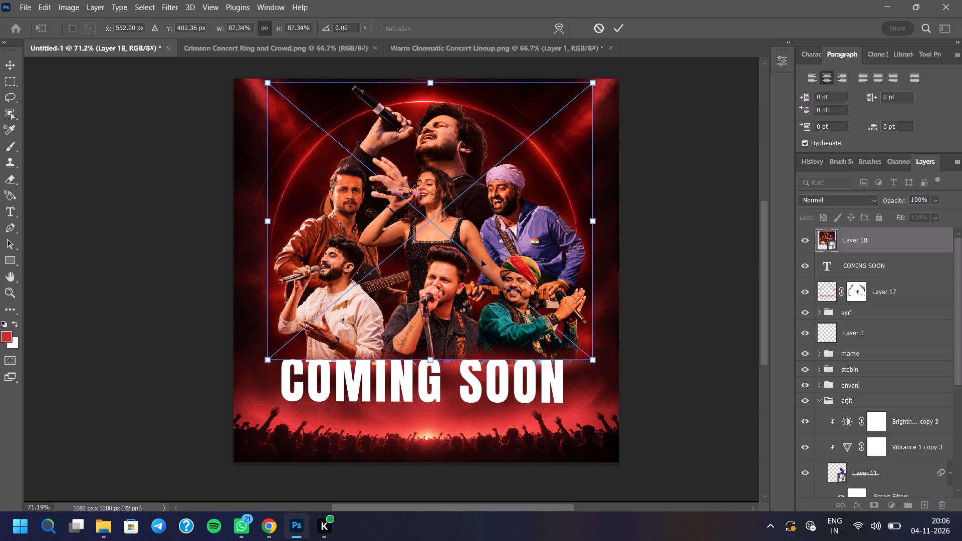
key("Return")
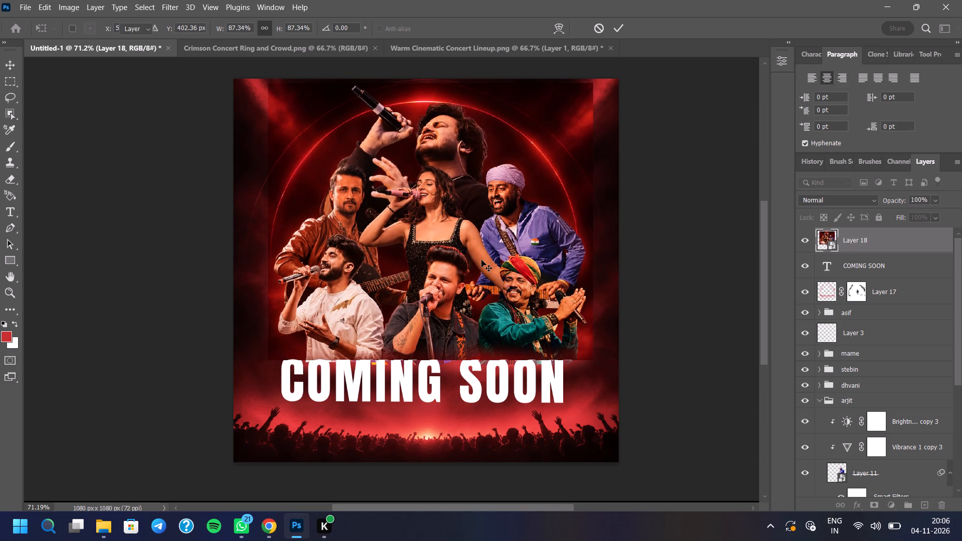
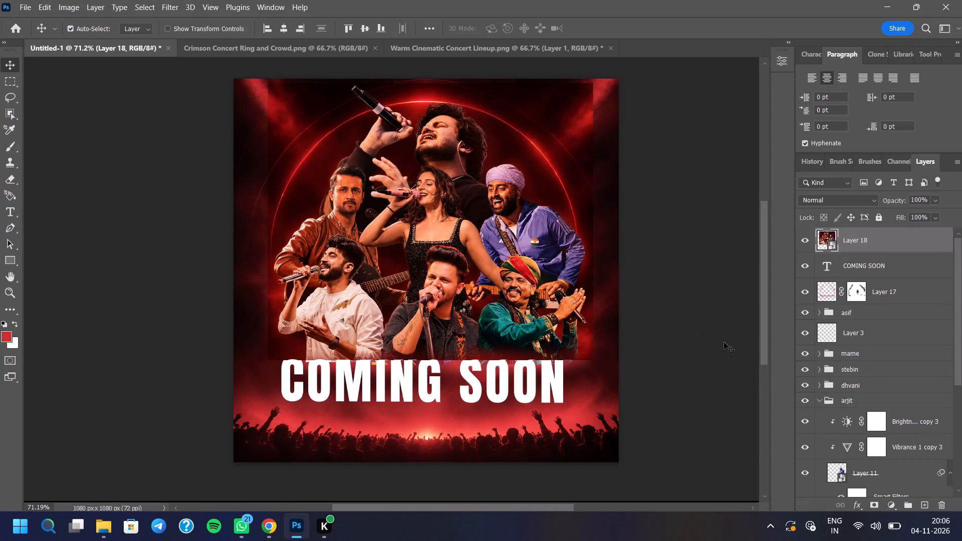
Add a layer mask to Layer 18, the imported artists layer.
left_click(874, 506)
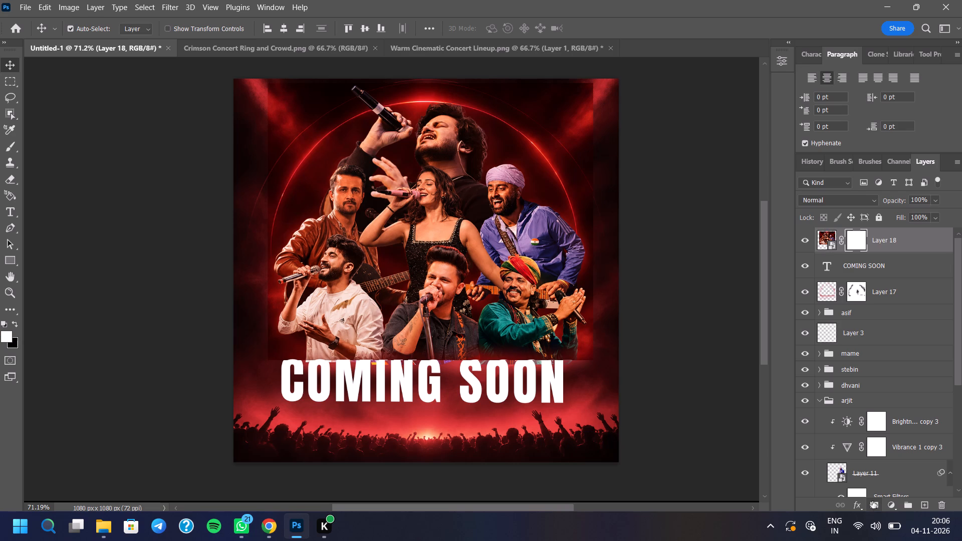
Compare the turbaned singer in Layer 18 with the original underneath by hiding and showing Layer 18.
scroll(446, 189, "up", 3)
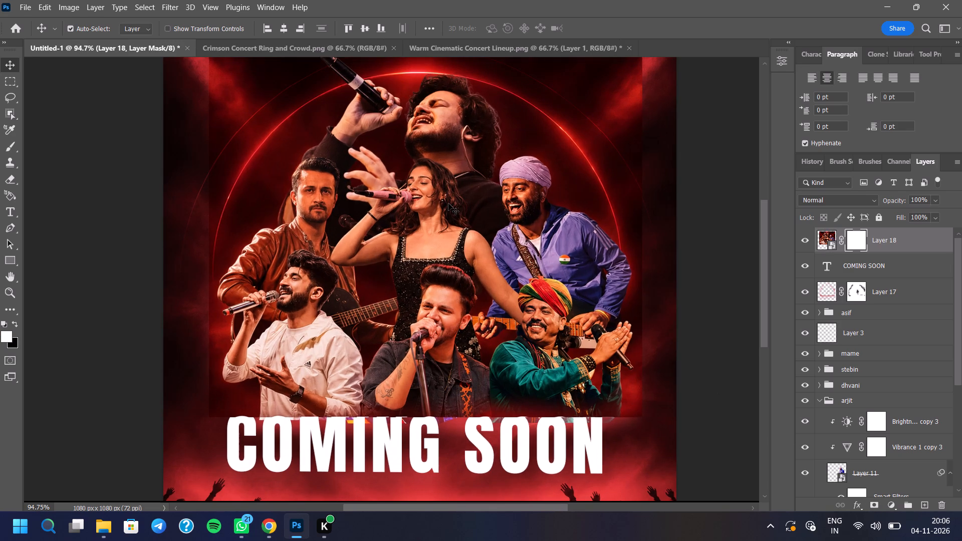
scroll(621, 180, "up", 10)
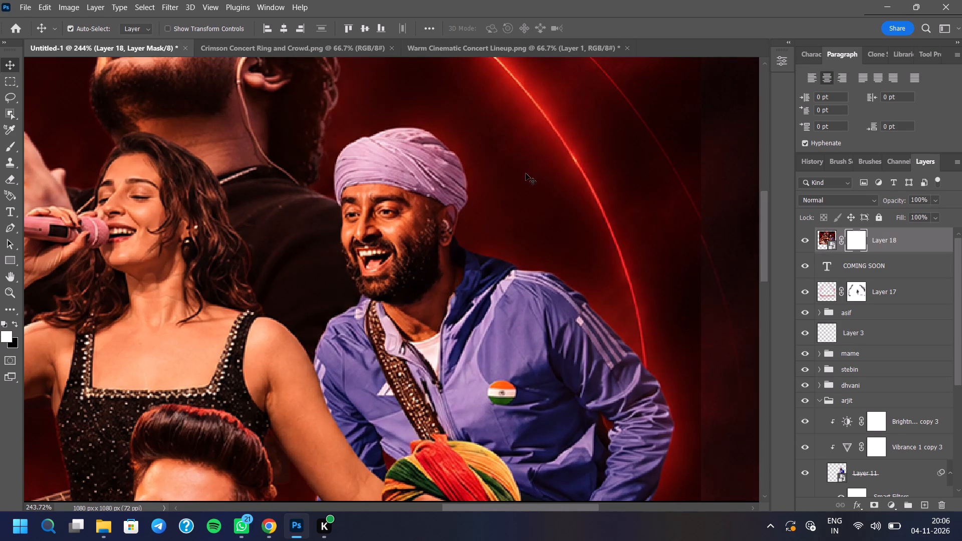
left_click(801, 239)
left_click(801, 239)
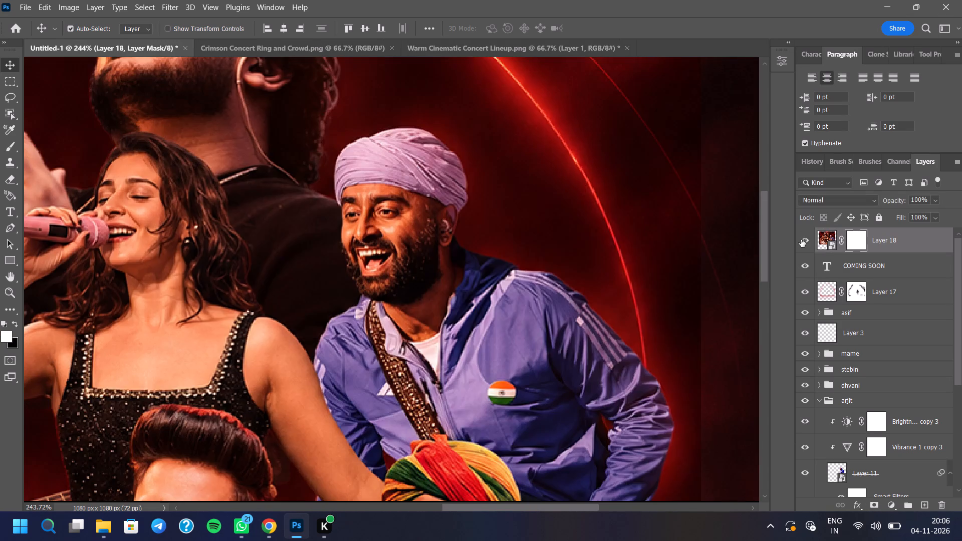
left_click(801, 239)
left_click(801, 239)
left_click(801, 239)
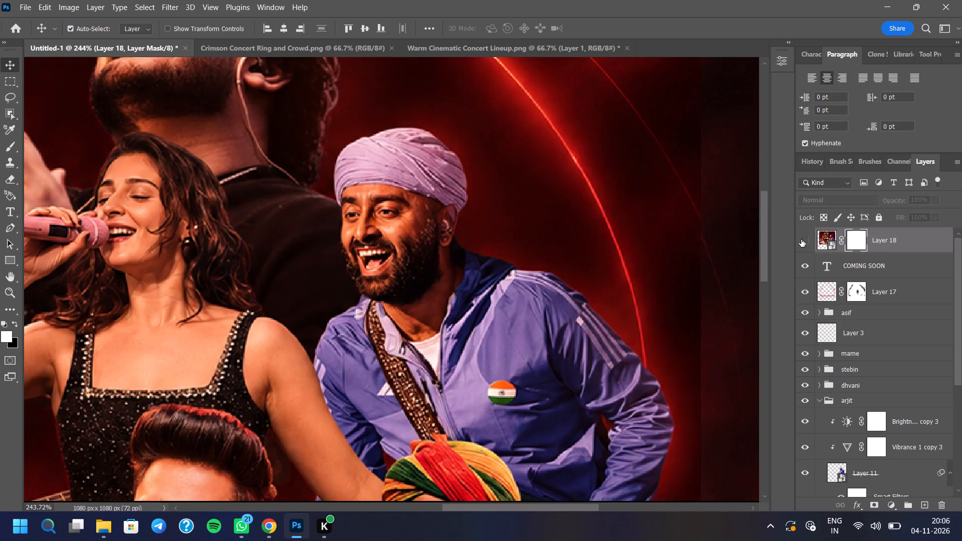
left_click(801, 239)
left_click(804, 239)
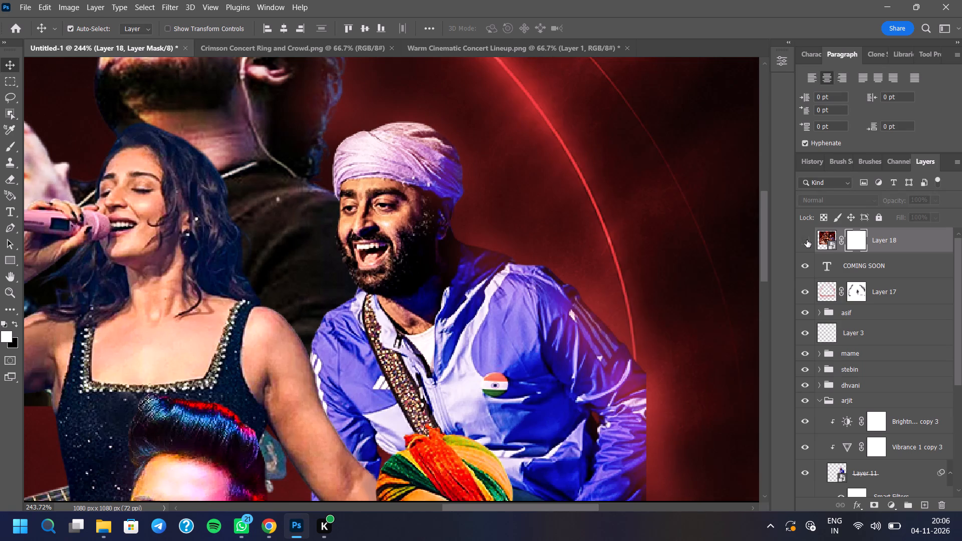
left_click_drag(807, 238, 810, 217)
left_click(809, 239)
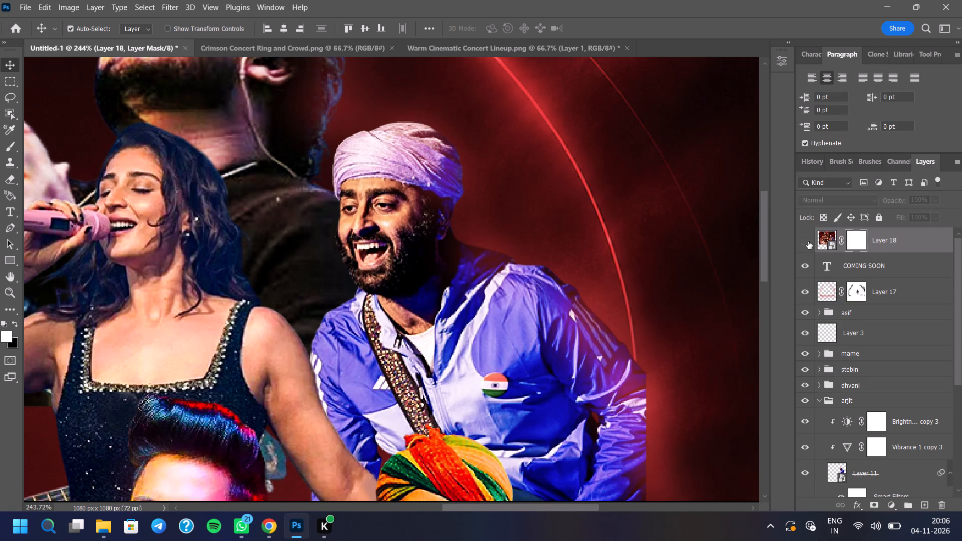
left_click(808, 241)
Erase over the turbaned singer's face on Layer 18's mask with an 81 px eraser to reveal the original face.
left_click(6, 179)
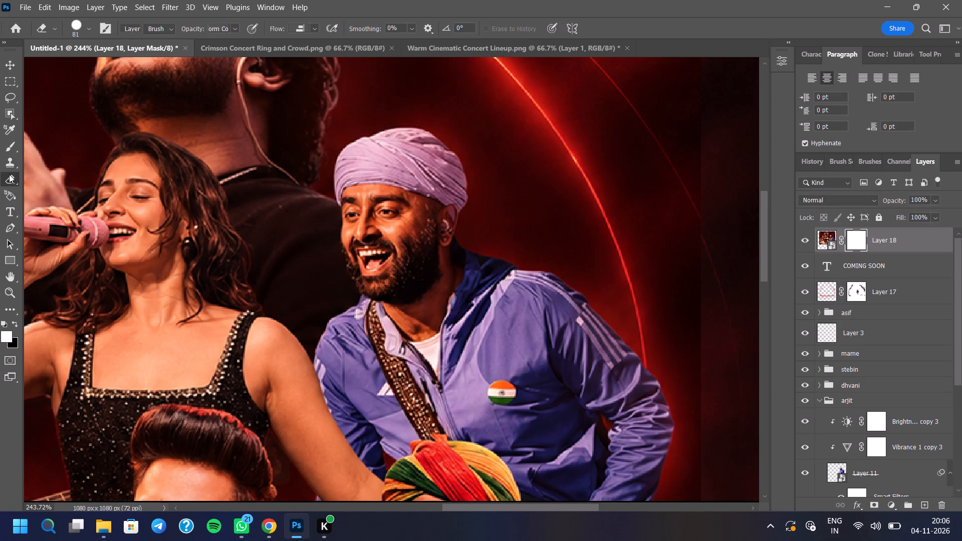
right_click(246, 164)
left_click(325, 0)
left_click(378, 219)
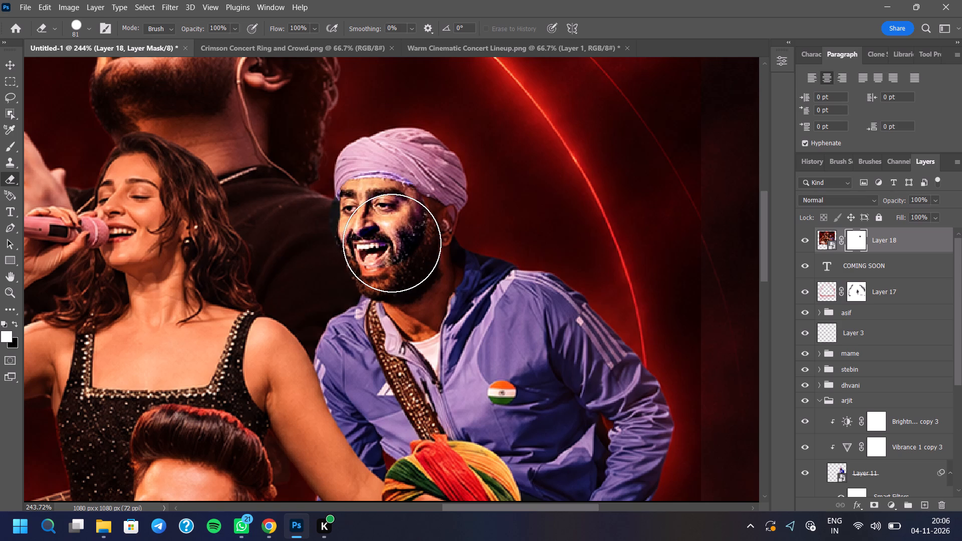
left_click(392, 243)
left_click(396, 218)
left_click(392, 200)
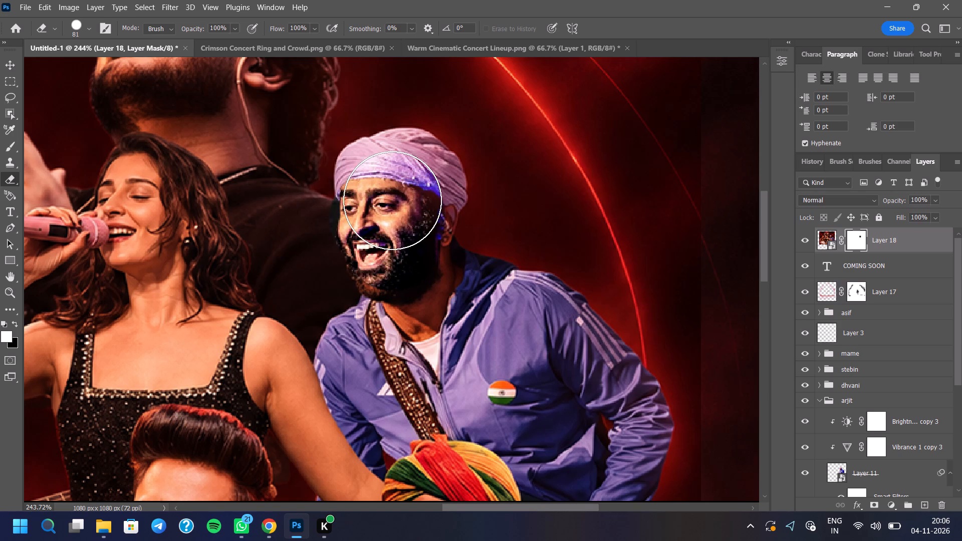
Extend the erasing on Layer 18's mask over the singer's turban and the side of his face, undoing the final stroke at the neck.
left_click(391, 190)
left_click(388, 184)
left_click(383, 183)
left_click(396, 183)
left_click(401, 183)
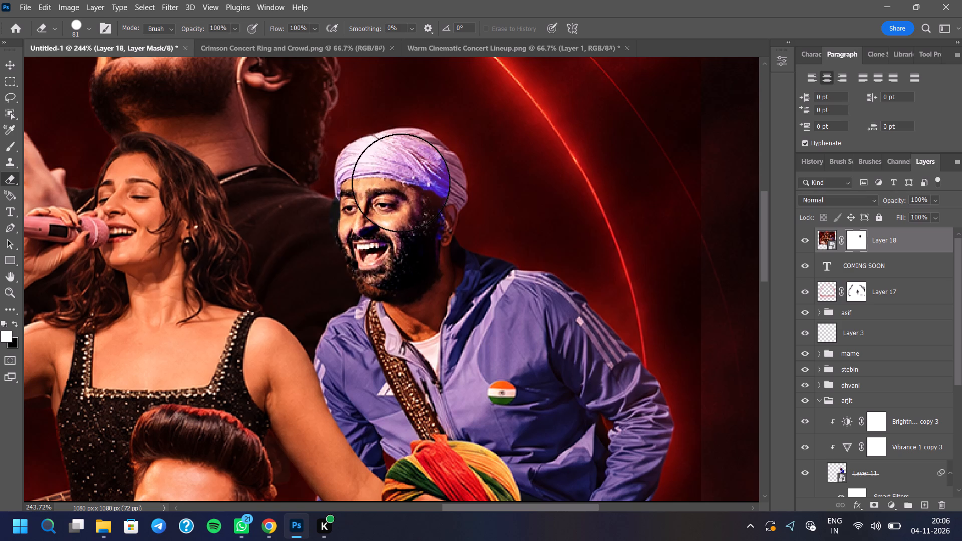
left_click_drag(406, 187, 414, 191)
double_click(415, 188)
double_click(406, 182)
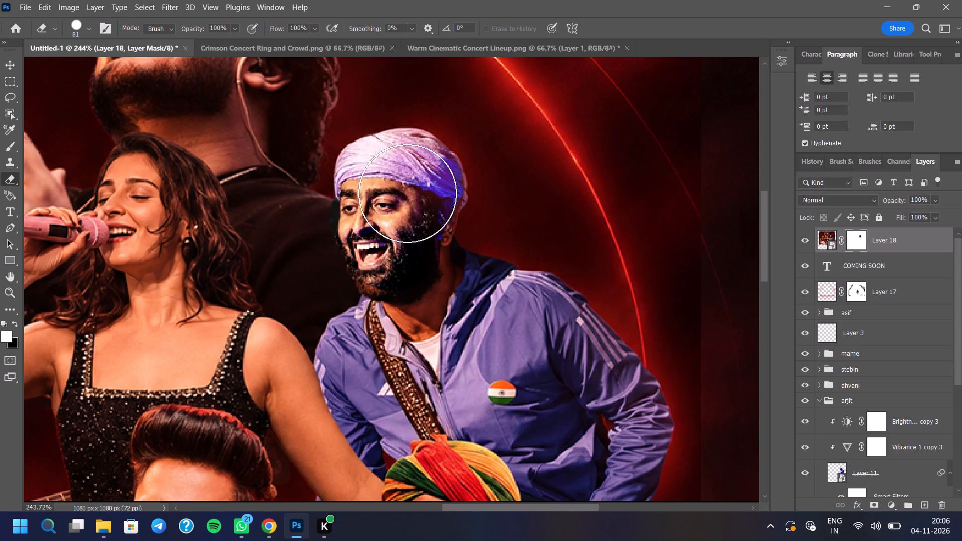
left_click(401, 205)
left_click(399, 220)
left_click(407, 222)
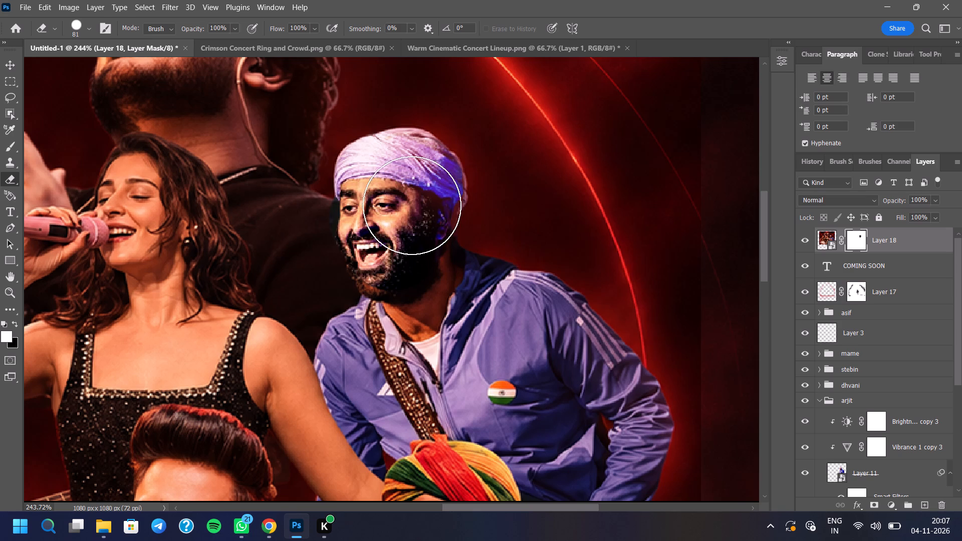
left_click(417, 190)
left_click(417, 187)
left_click_drag(397, 213, 396, 218)
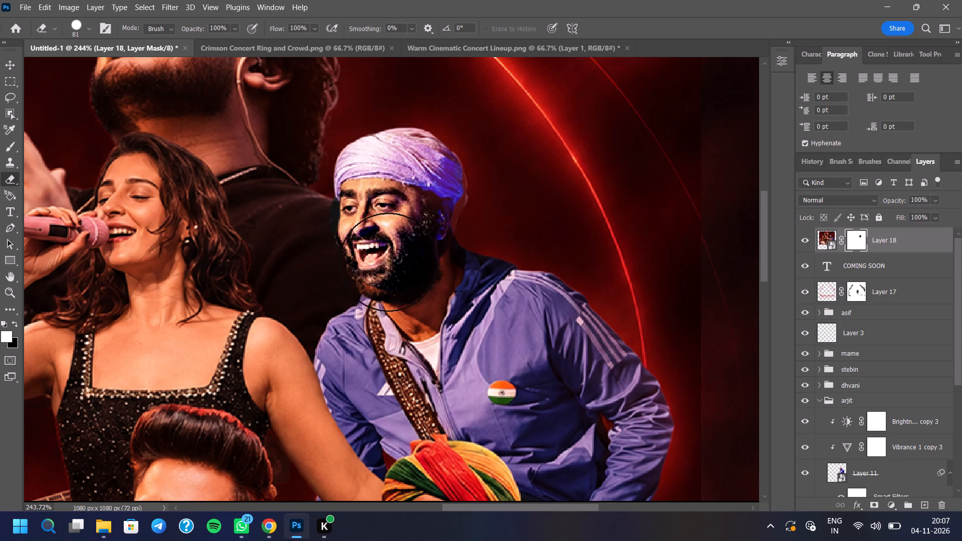
left_click(409, 273)
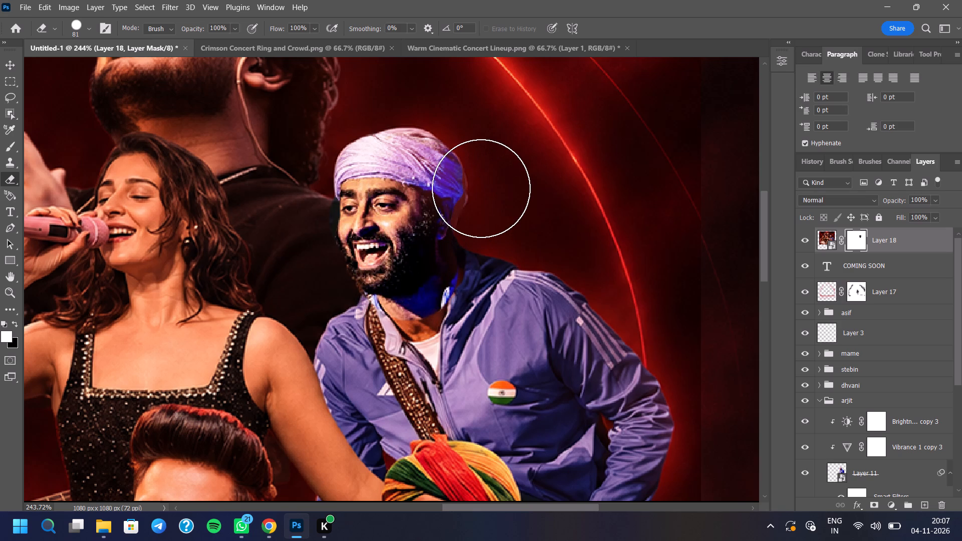
key("ctrl+z")
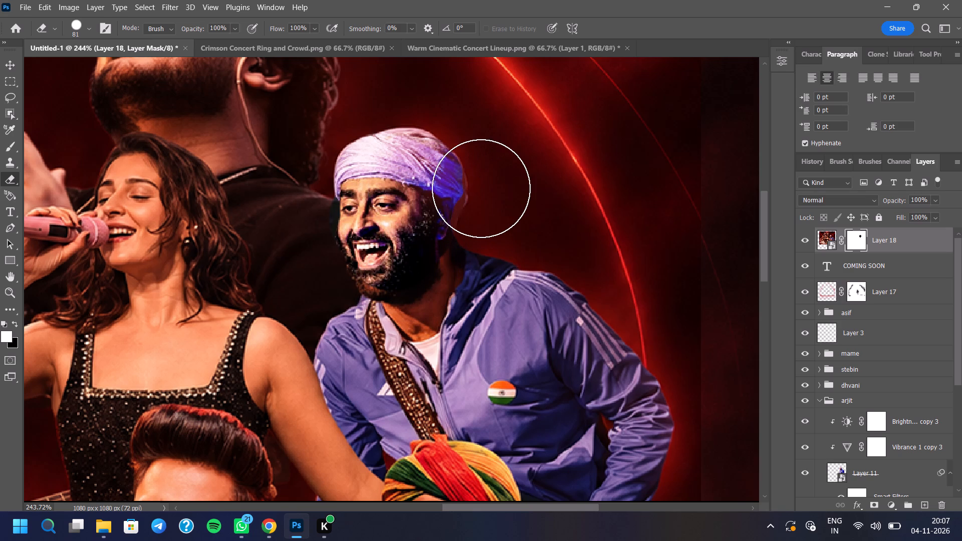
Reduce the eraser size to 40 px and erase over the turbaned singer's chin and beard on Layer 18's mask.
right_click(351, 184)
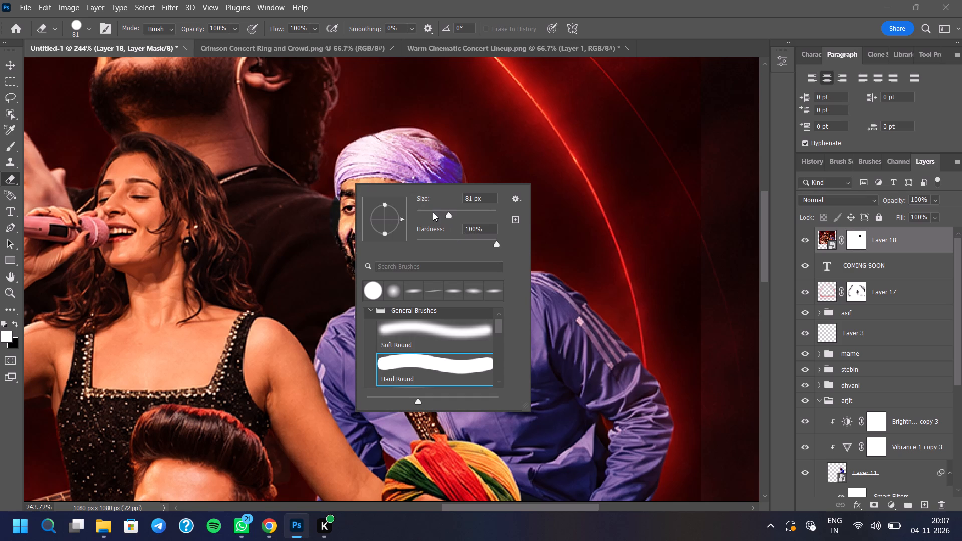
left_click(433, 212)
left_click(680, 0)
scroll(386, 266, "up", 5)
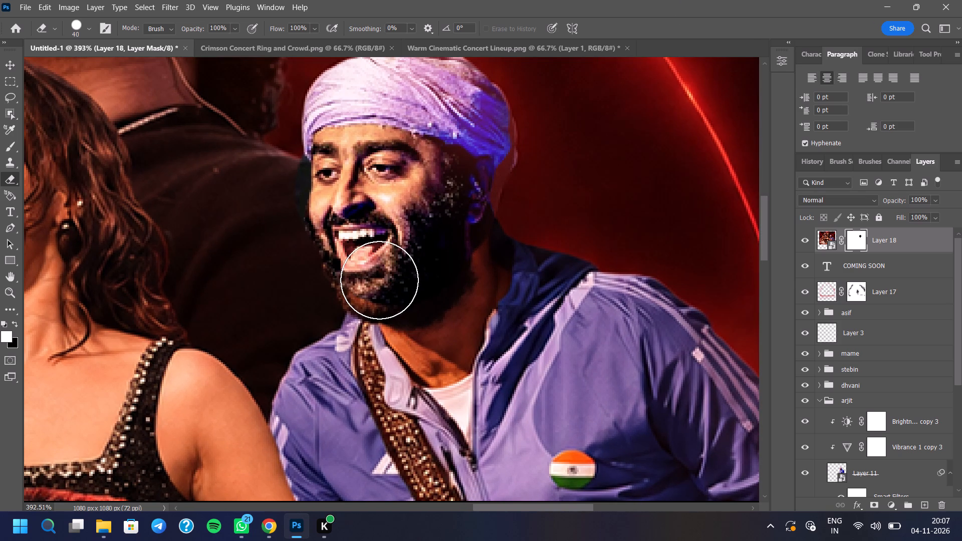
left_click(379, 280)
left_click(379, 277)
left_click(396, 267)
left_click(383, 286)
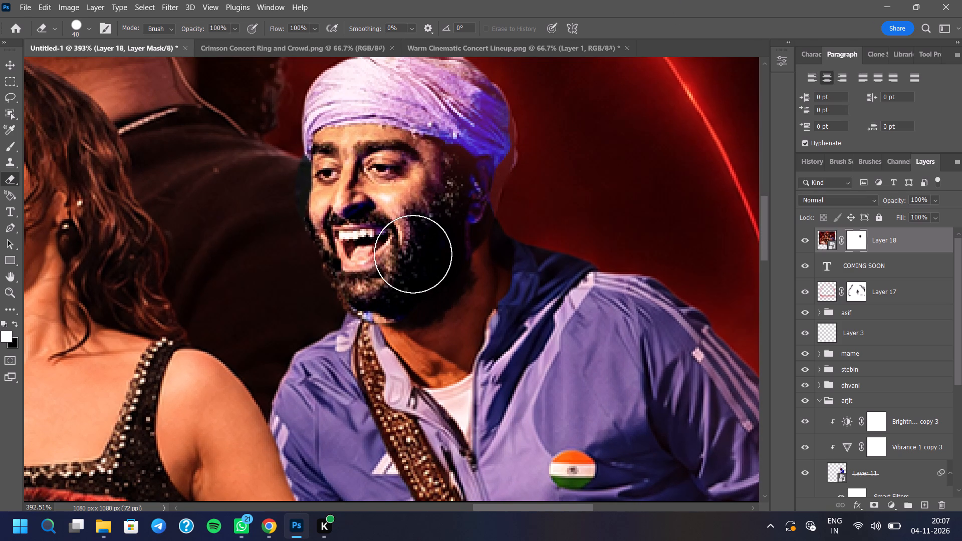
left_click(427, 232)
left_click(434, 221)
left_click(443, 214)
left_click(445, 210)
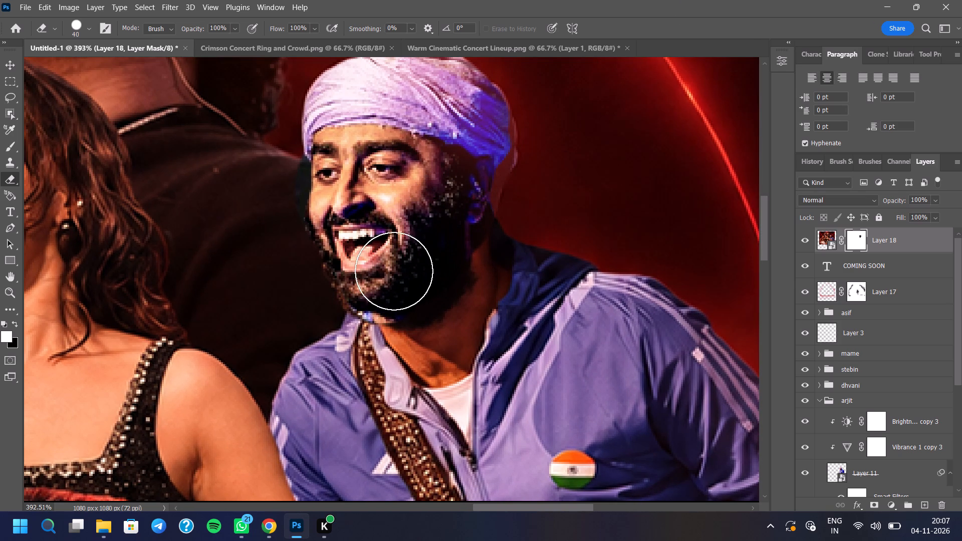
Erase over the female singer's eyes, forehead and nose on Layer 18's mask to reveal her original face.
scroll(449, 249, "down", 6)
scroll(530, 243, "down", 4)
scroll(304, 235, "up", 8)
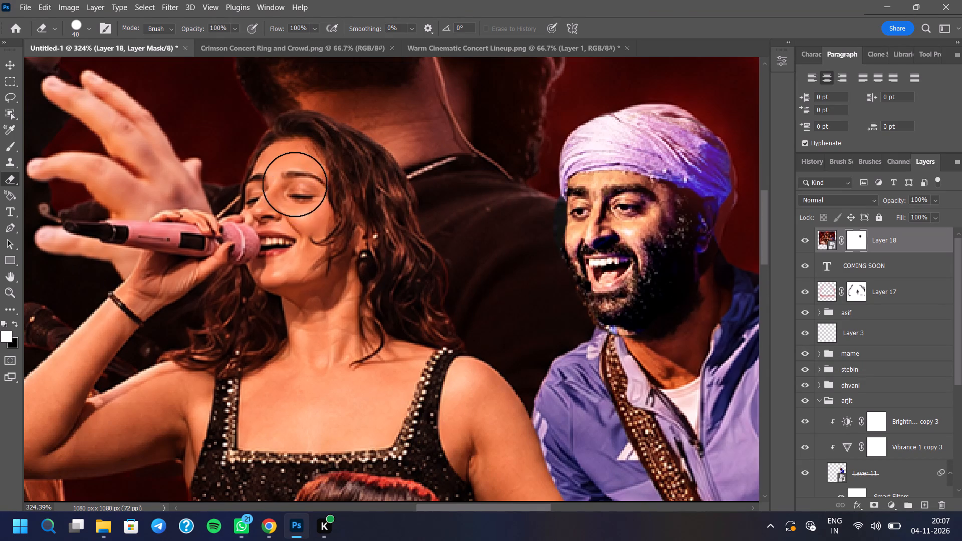
left_click(295, 184)
left_click(292, 171)
left_click_drag(289, 171, 285, 178)
left_click(283, 182)
left_click(282, 188)
left_click(280, 198)
left_click(278, 205)
left_click(275, 219)
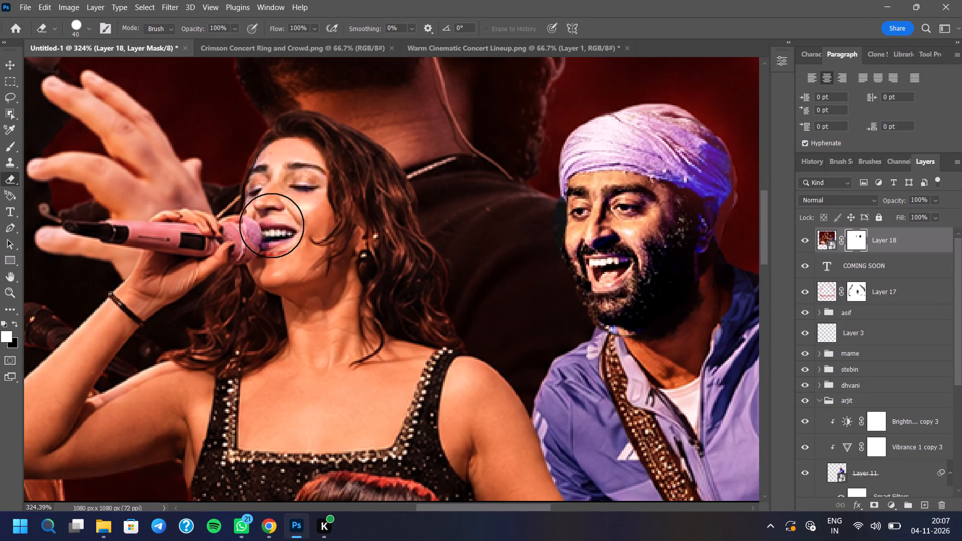
Erase over the female singer's mouth and chin on Layer 18's mask.
left_click(272, 225)
left_click_drag(272, 231, 272, 236)
left_click(272, 237)
left_click(281, 246)
double_click(281, 250)
left_click(290, 255)
left_click(296, 253)
left_click(284, 268)
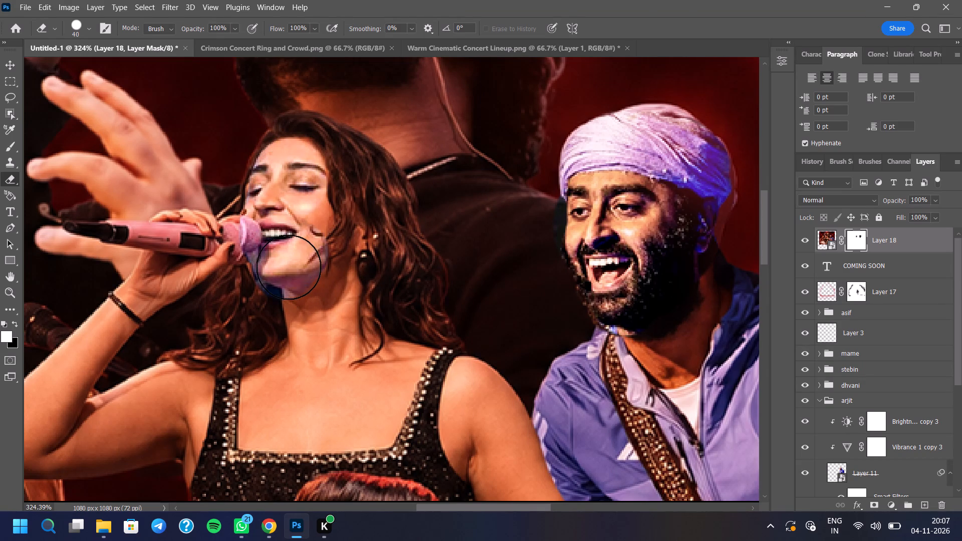
Erase over the female singer's cheek, temple and upper forehead on Layer 18's mask.
left_click(299, 251)
left_click(311, 241)
left_click_drag(321, 228, 322, 223)
left_click(324, 216)
left_click(325, 207)
left_click(325, 196)
left_click(322, 181)
left_click(317, 174)
left_click_drag(304, 177, 299, 182)
double_click(298, 160)
double_click(296, 152)
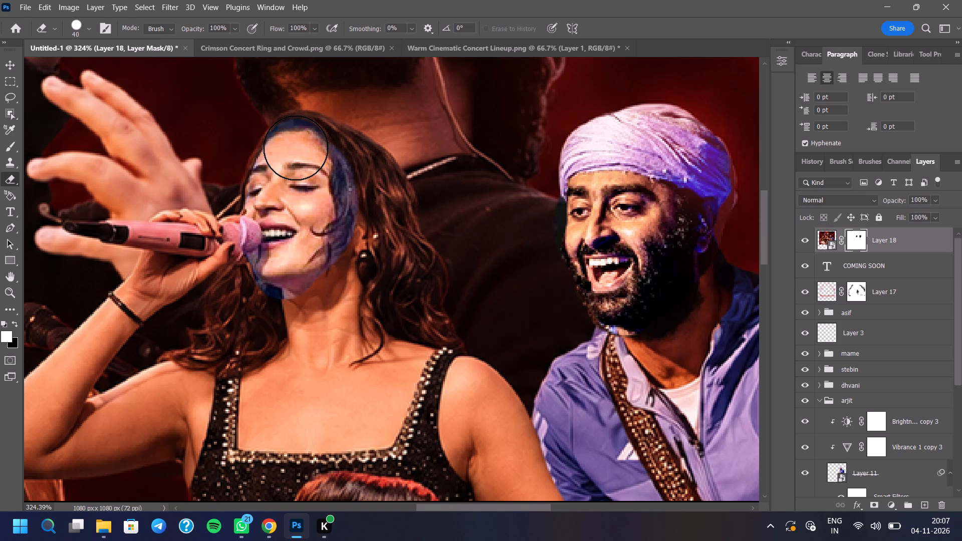
Erase the remaining parts of the female singer's forehead, front facial edge and chin on Layer 18's mask.
left_click(296, 148)
left_click_drag(290, 149, 286, 154)
left_click(284, 175)
left_click(284, 180)
left_click_drag(283, 167, 274, 201)
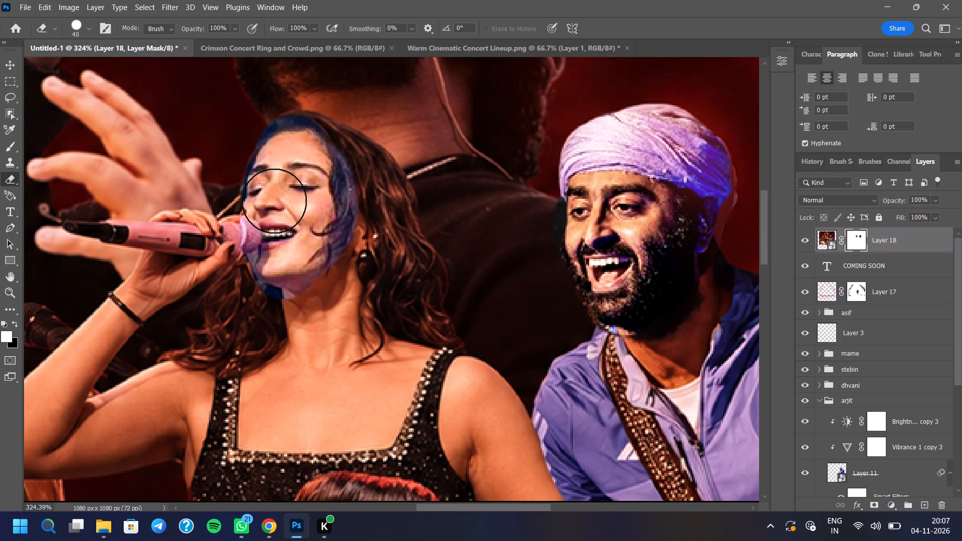
left_click_drag(274, 201, 299, 260)
left_click(291, 272)
left_click(301, 273)
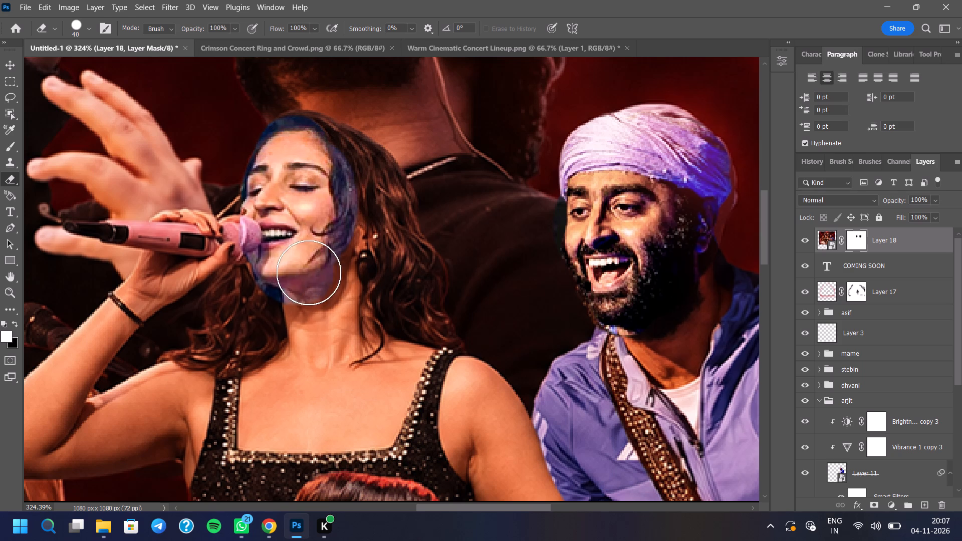
Erase over the female singer's jaw, ear with earring and the hair framing her face on Layer 18's mask.
left_click(309, 273)
left_click(318, 268)
left_click(329, 260)
left_click_drag(334, 252, 337, 248)
left_click_drag(343, 240, 345, 233)
left_click_drag(348, 228, 348, 223)
left_click(348, 218)
left_click(346, 208)
left_click_drag(339, 194, 336, 186)
left_click_drag(335, 179, 333, 173)
left_click_drag(330, 168, 329, 168)
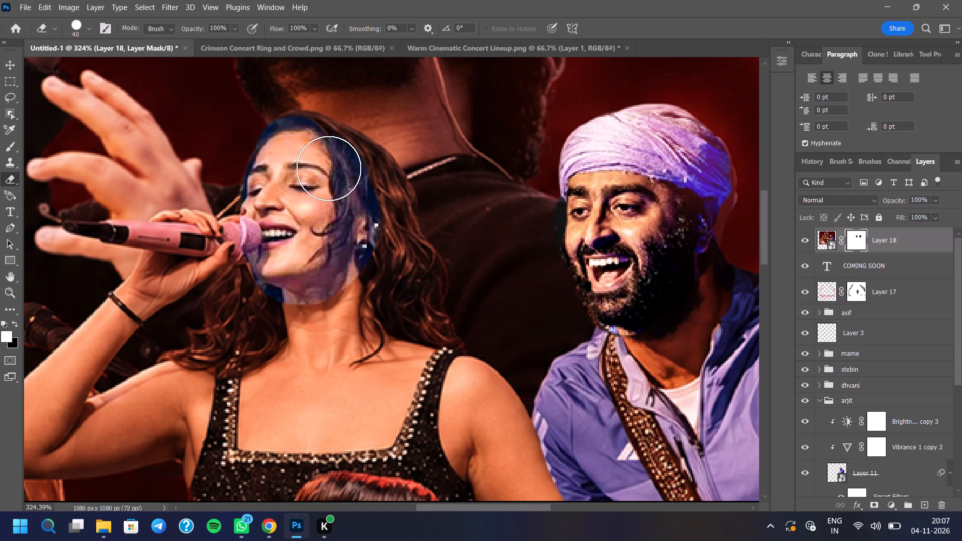
left_click_drag(329, 168, 324, 166)
left_click_drag(320, 158, 313, 152)
left_click(311, 149)
left_click(307, 149)
left_click_drag(301, 169, 302, 188)
Erase over the female singer's pink microphone and the hand holding it on Layer 18's mask.
scroll(347, 347, "down", 5)
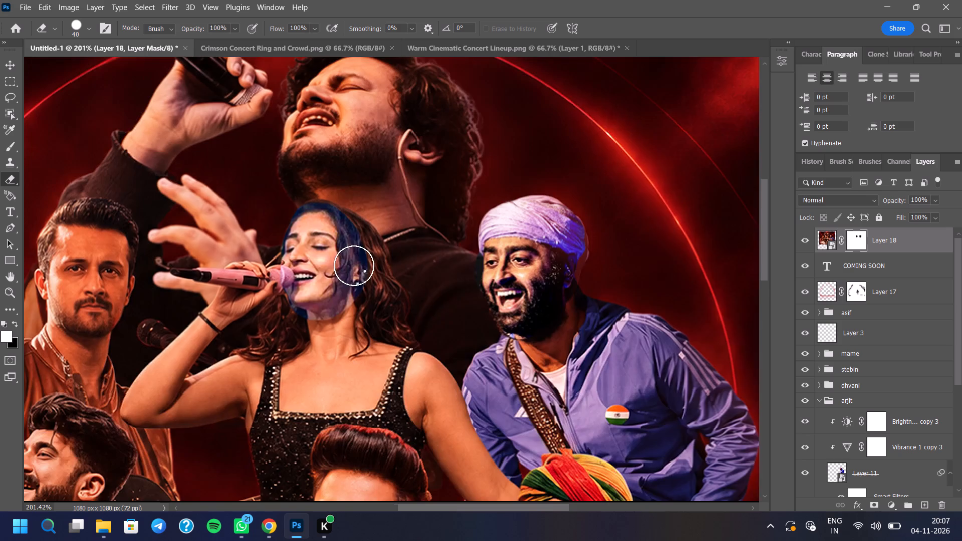
scroll(354, 264, "down", 11)
scroll(357, 261, "up", 16)
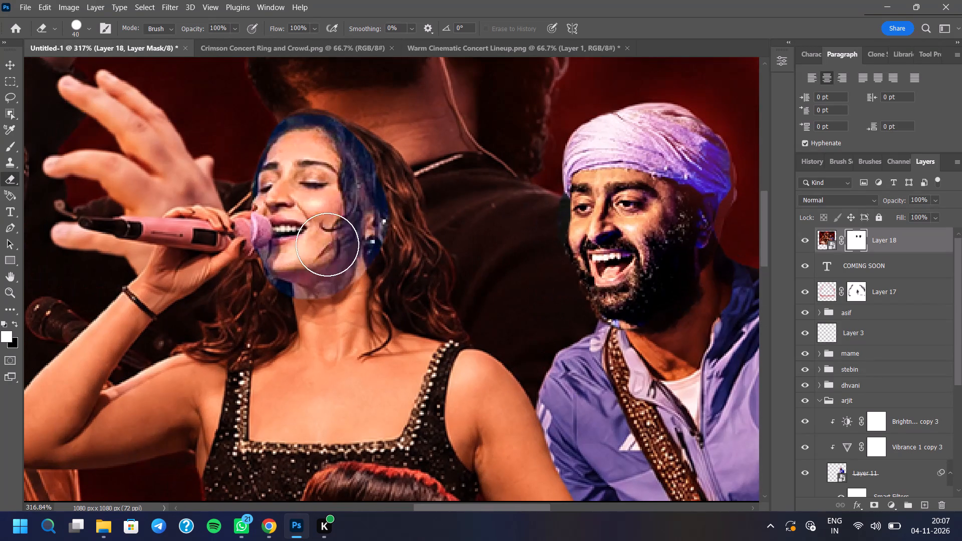
left_click(220, 242)
left_click(214, 243)
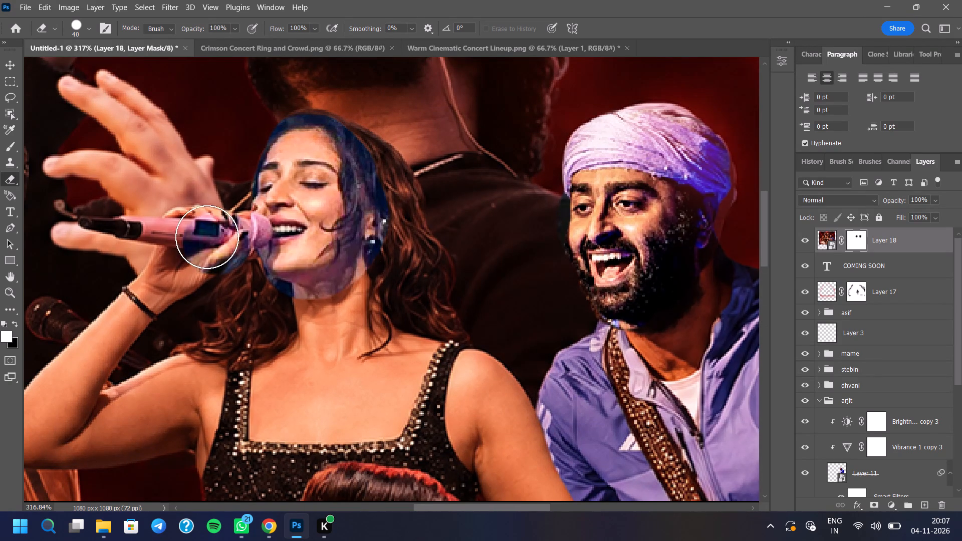
left_click(207, 237)
double_click(200, 236)
left_click_drag(202, 231, 149, 231)
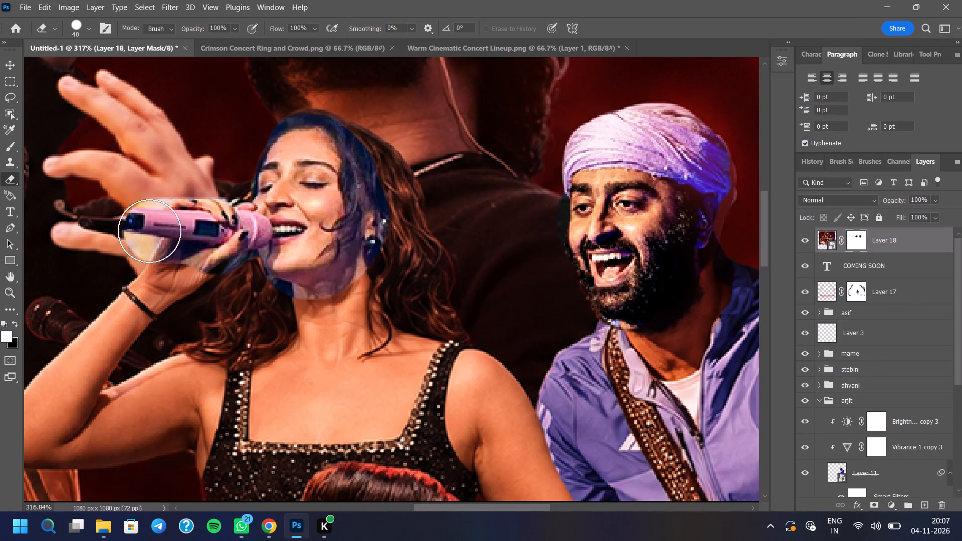
left_click_drag(149, 231, 227, 218)
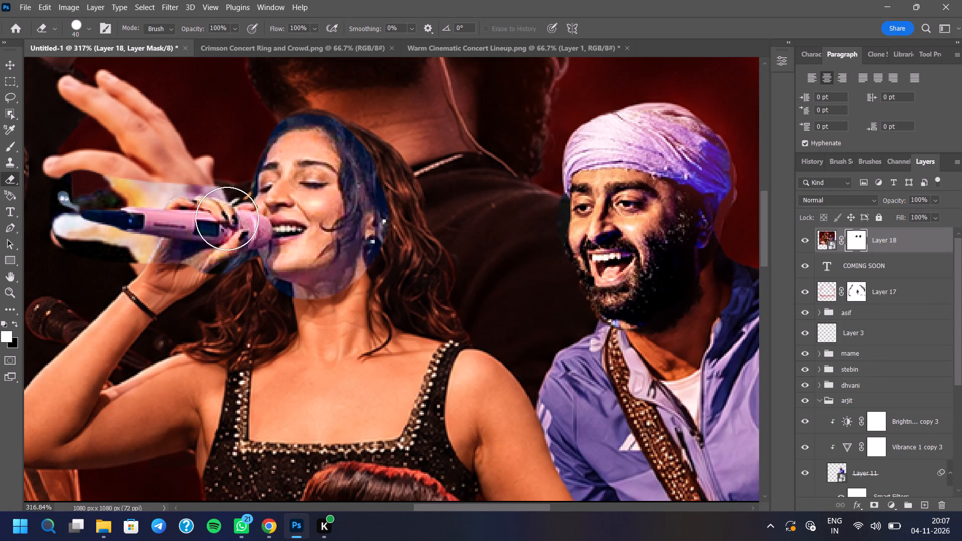
left_click_drag(227, 218, 260, 223)
left_click_drag(253, 232, 213, 243)
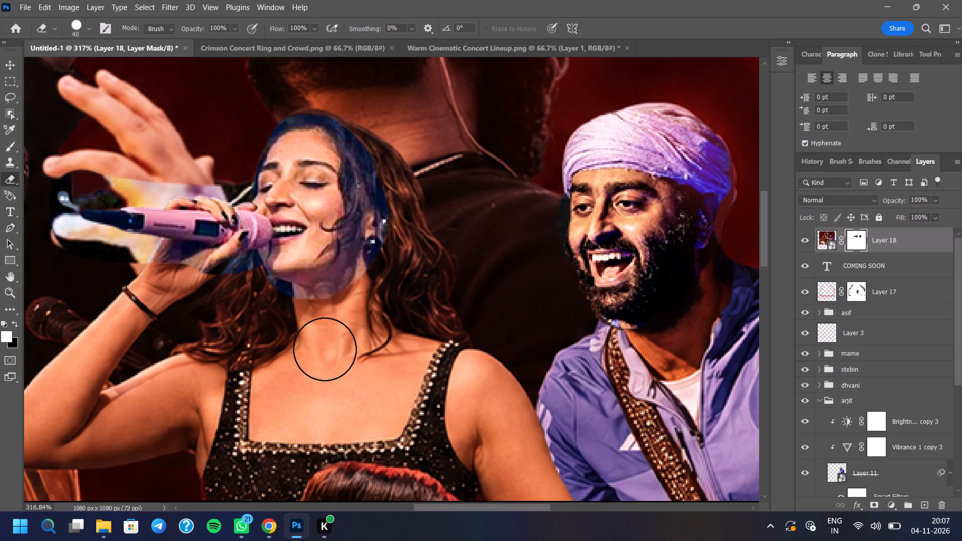
scroll(336, 351, "down", 5)
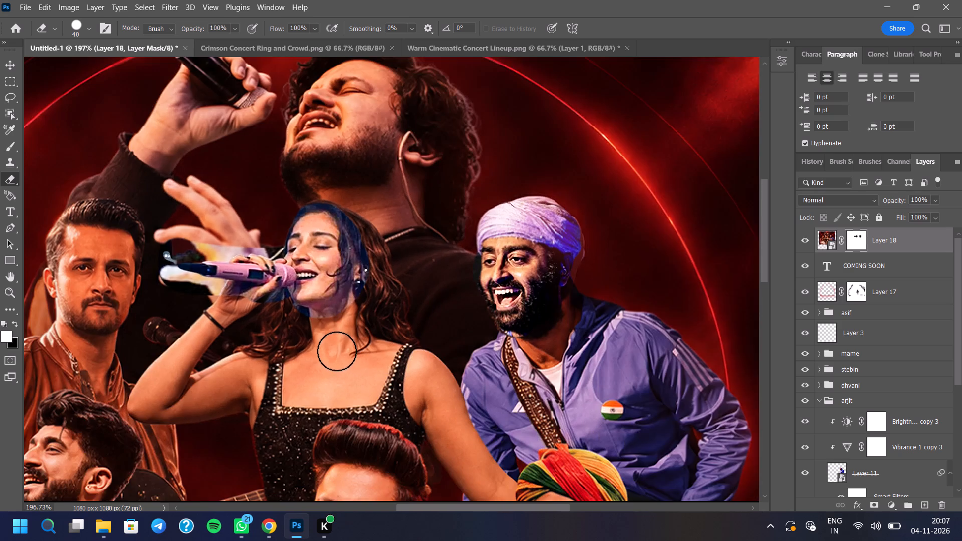
Erase over the forehead, eyes and near cheek of the singer in the brown leather jacket on Layer 18's mask.
scroll(339, 349, "down", 6)
scroll(358, 304, "down", 7)
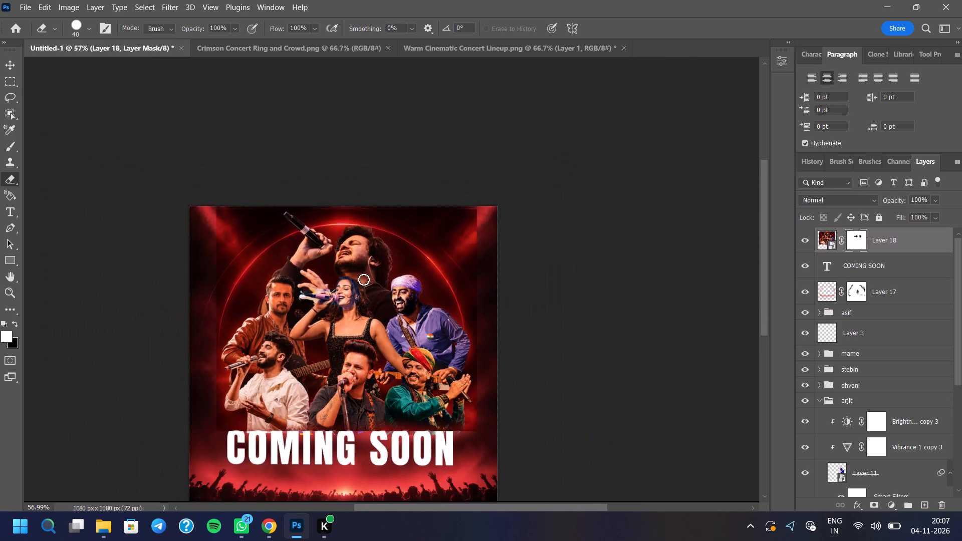
scroll(349, 329, "up", 4)
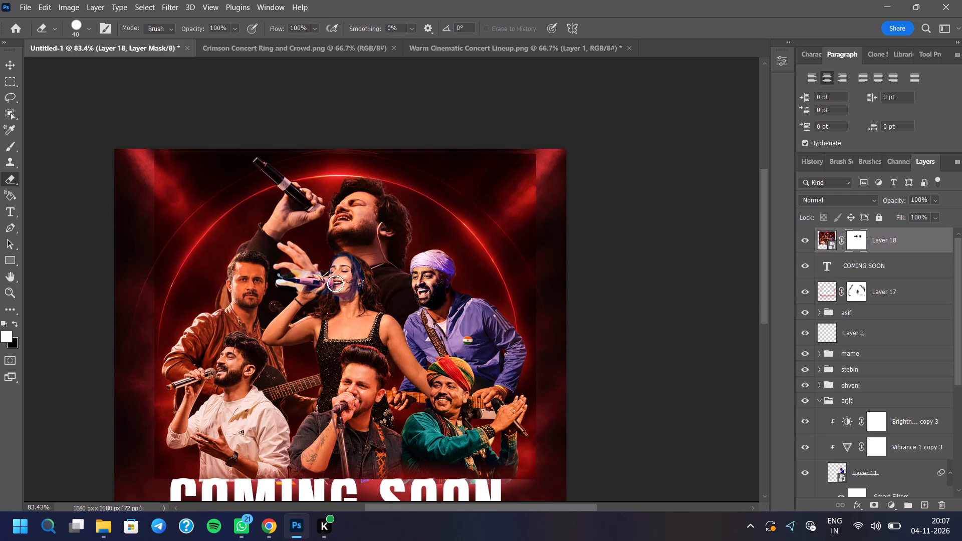
scroll(258, 286, "up", 17)
left_click_drag(250, 262, 243, 241)
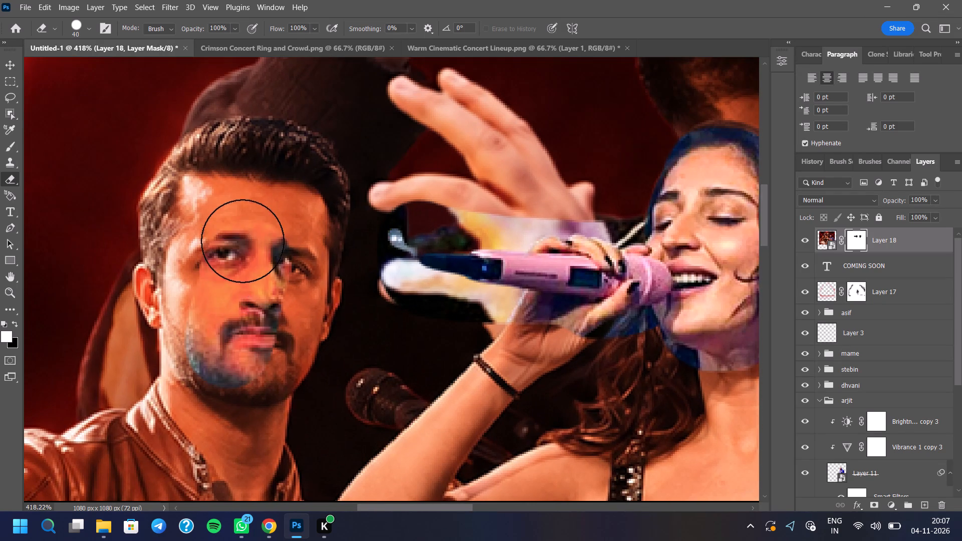
left_click_drag(243, 241, 206, 200)
left_click_drag(206, 197, 187, 259)
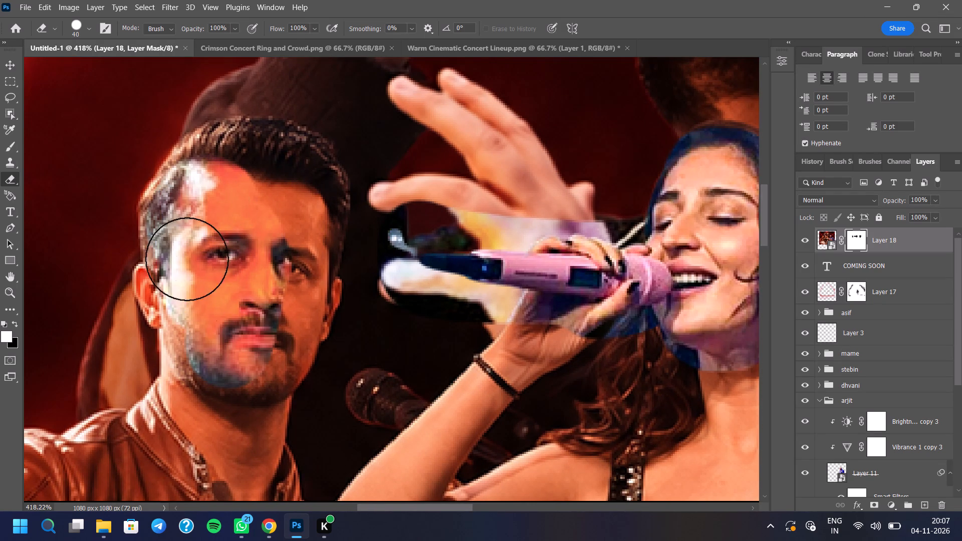
left_click_drag(187, 259, 277, 245)
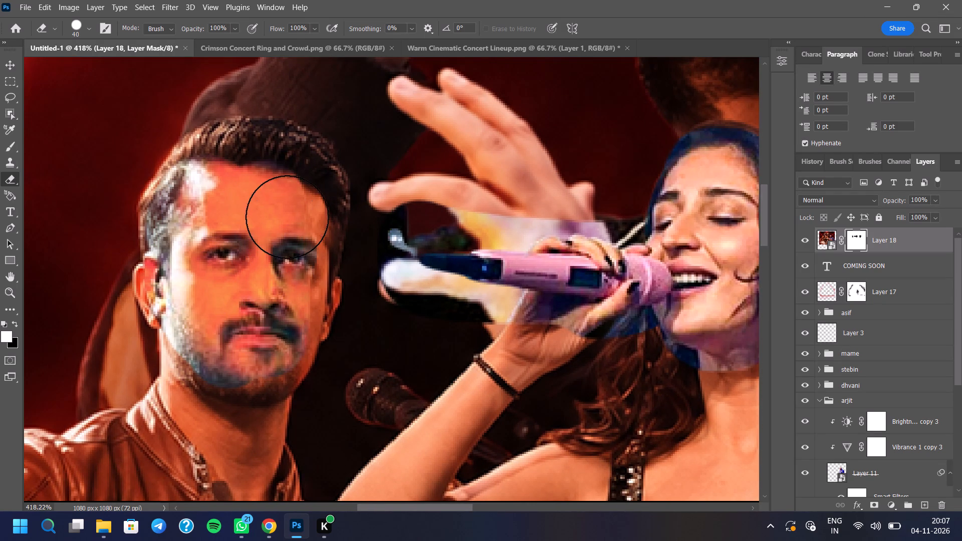
left_click(287, 217)
left_click(290, 213)
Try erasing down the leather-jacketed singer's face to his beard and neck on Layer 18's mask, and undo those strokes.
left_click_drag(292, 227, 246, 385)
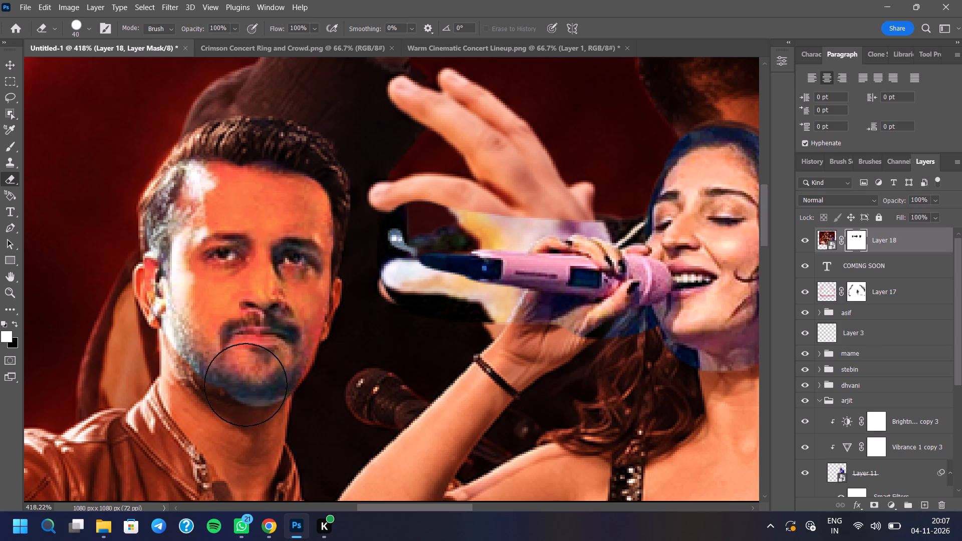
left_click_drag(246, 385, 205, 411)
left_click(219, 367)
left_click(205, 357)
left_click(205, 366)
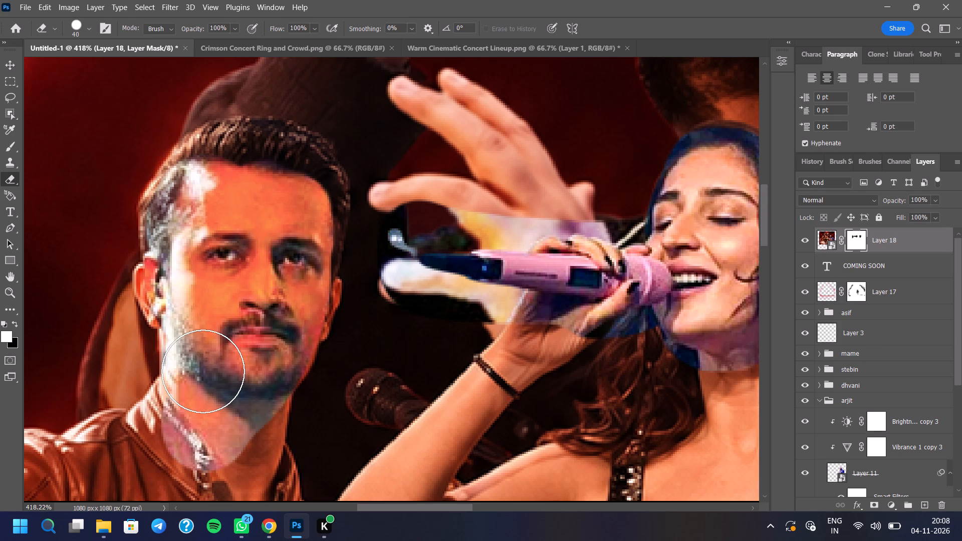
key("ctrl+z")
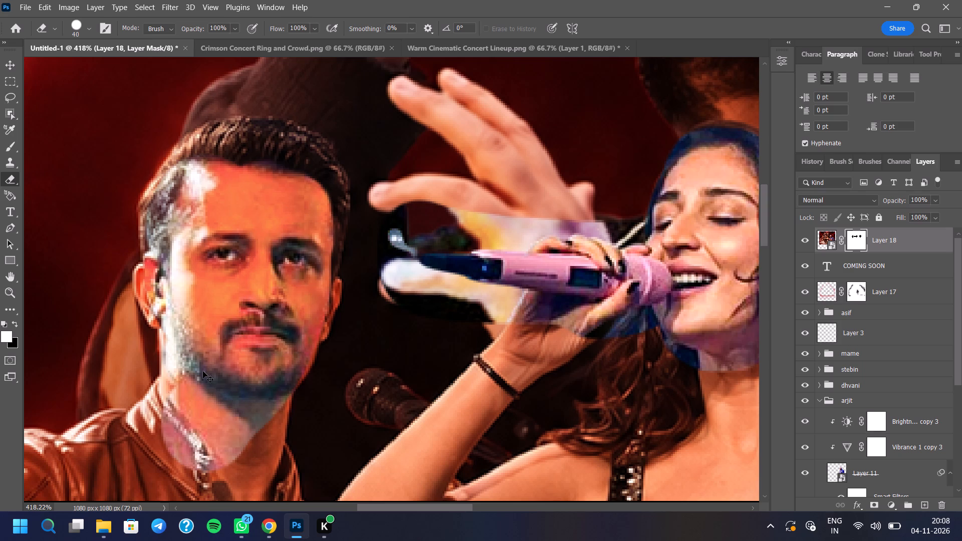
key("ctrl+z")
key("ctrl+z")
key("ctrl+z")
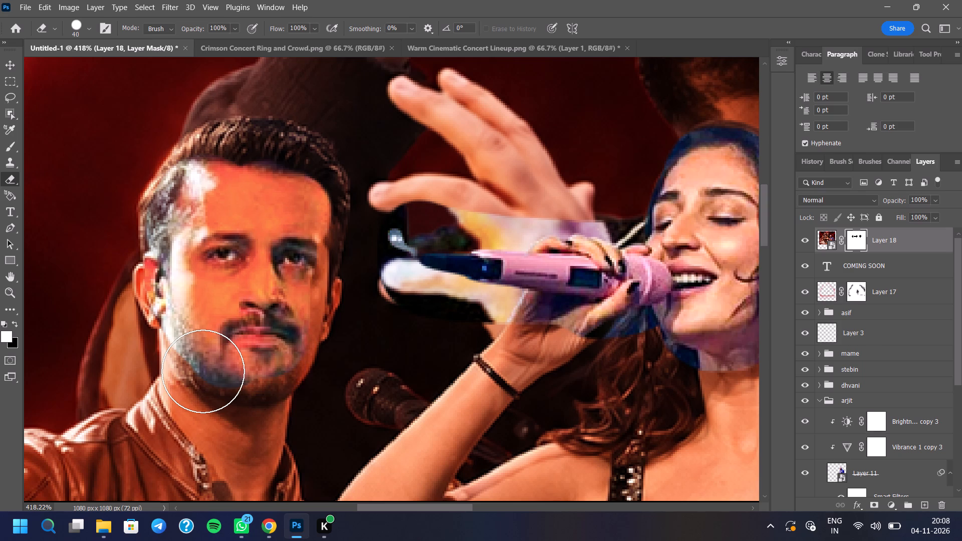
Erase over the leather-jacketed singer's eye beside the female singer and down that cheek and jaw on Layer 18's mask.
left_click(282, 271)
left_click_drag(295, 259, 295, 257)
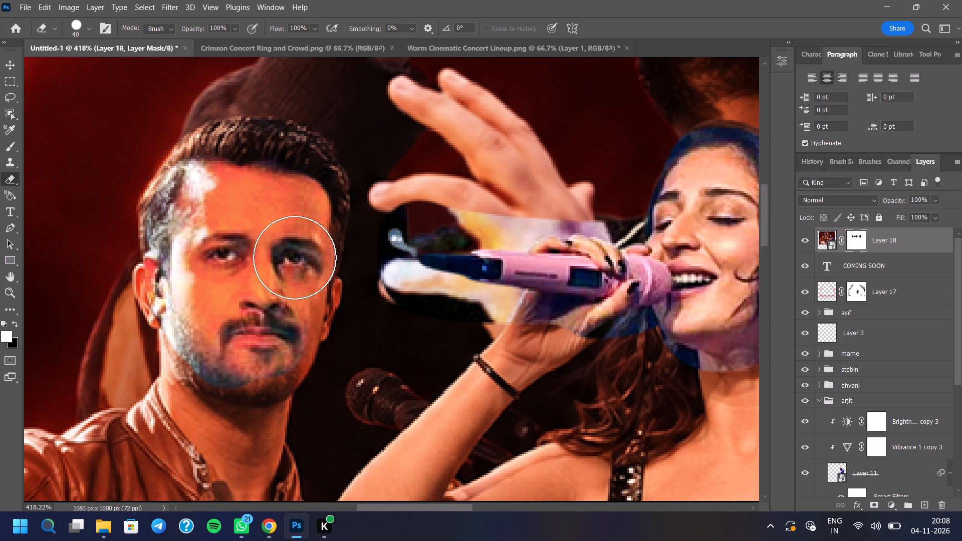
left_click_drag(295, 257, 294, 253)
left_click(295, 233)
double_click(298, 223)
left_click_drag(306, 235, 304, 240)
left_click(297, 253)
left_click_drag(298, 274, 297, 286)
left_click(294, 302)
left_click_drag(292, 310, 289, 316)
left_click_drag(285, 325, 281, 333)
left_click_drag(277, 339, 274, 345)
left_click(273, 350)
left_click_drag(271, 357, 268, 365)
Erase over the leather-jacketed singer's chin and beard on Layer 18's mask.
left_click(265, 370)
left_click(258, 376)
left_click(255, 378)
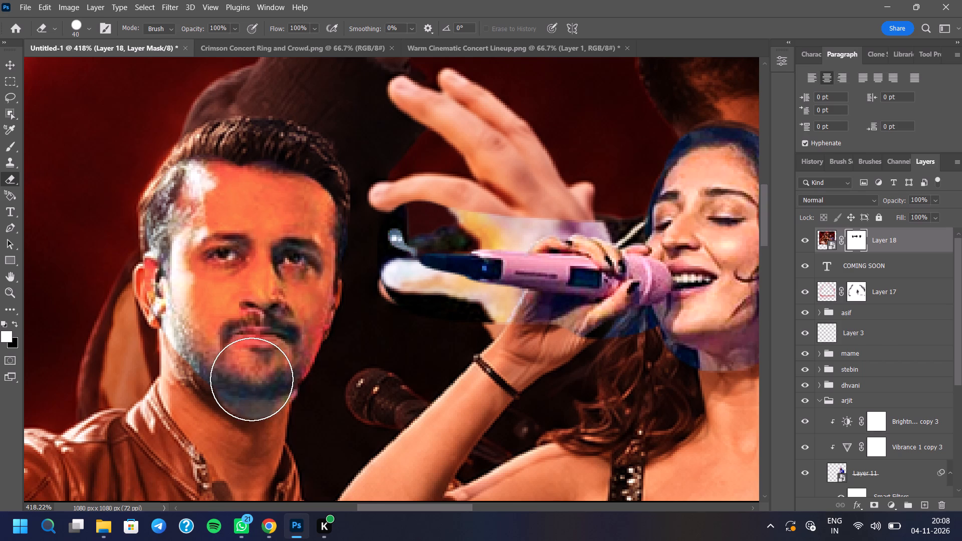
left_click(244, 383)
double_click(215, 354)
left_click(210, 356)
left_click(211, 362)
left_click(213, 369)
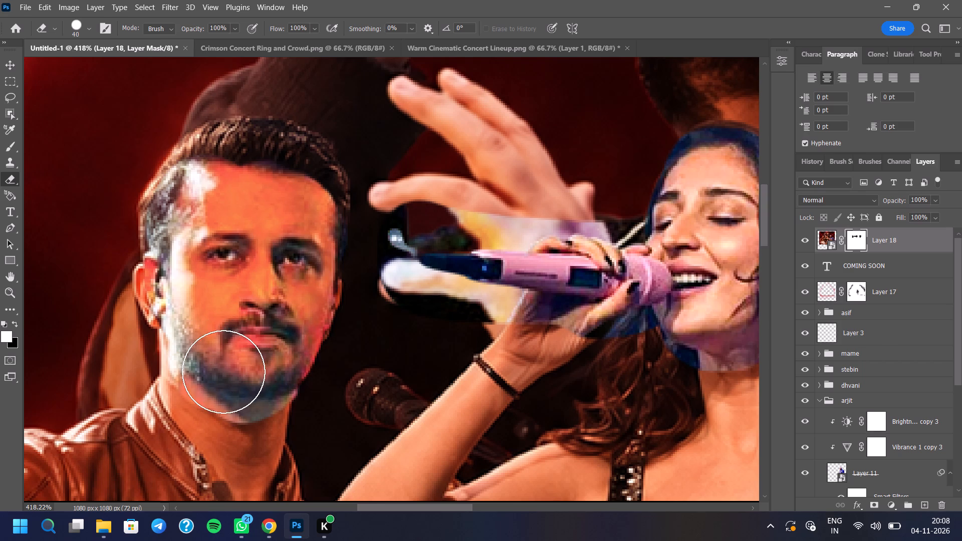
left_click(223, 372)
left_click(231, 374)
left_click(238, 376)
left_click(249, 373)
left_click_drag(263, 361, 262, 346)
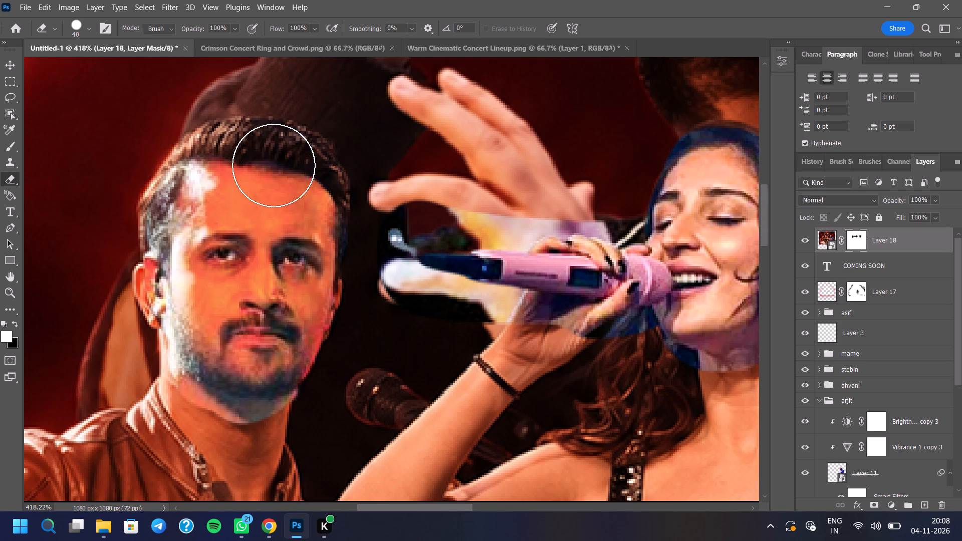
Erase along the leather-jacketed singer's front hairline, from the centre to his left-hand temple in the image, on Layer 18's mask.
left_click(274, 165)
left_click(254, 167)
left_click(242, 166)
left_click(234, 166)
left_click(225, 166)
left_click(212, 174)
left_click_drag(204, 183, 199, 189)
left_click(191, 196)
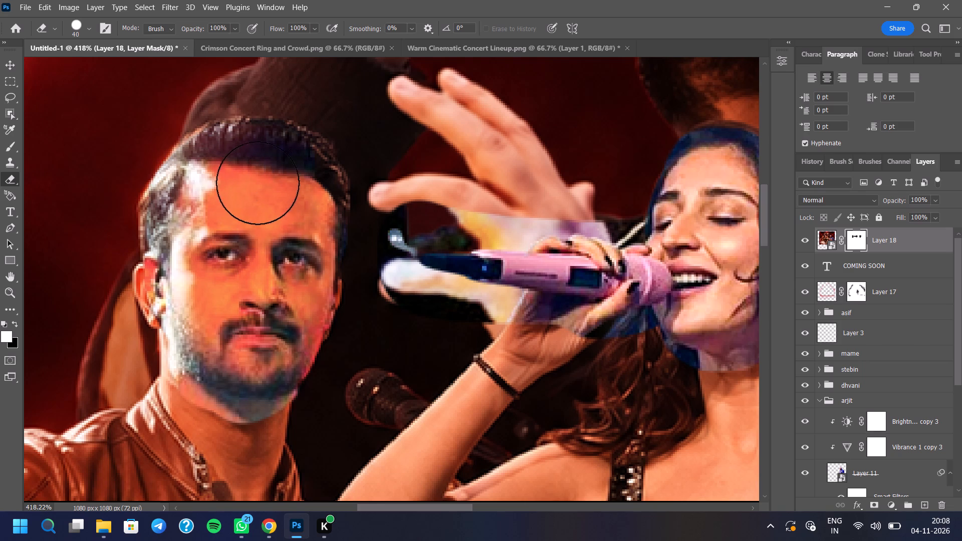
Erase the rest of the leather-jacketed singer's hairline, temples and brow area on Layer 18's mask.
double_click(268, 168)
left_click_drag(285, 172, 289, 177)
left_click(299, 192)
left_click(300, 196)
left_click(304, 209)
left_click(305, 215)
left_click_drag(255, 219, 232, 220)
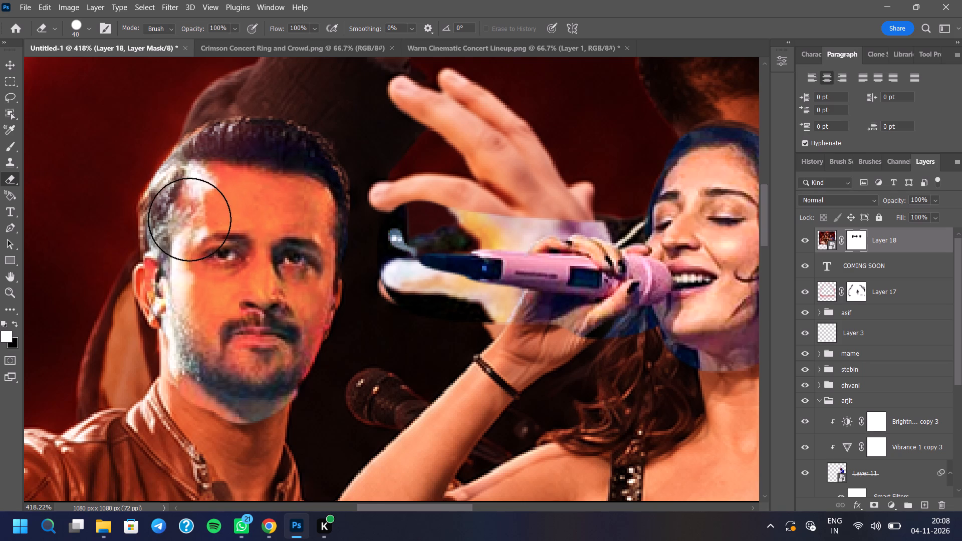
left_click(189, 219)
left_click(185, 216)
Examine the masked faces up close and against the whole poster to judge the blend.
scroll(259, 288, "down", 13)
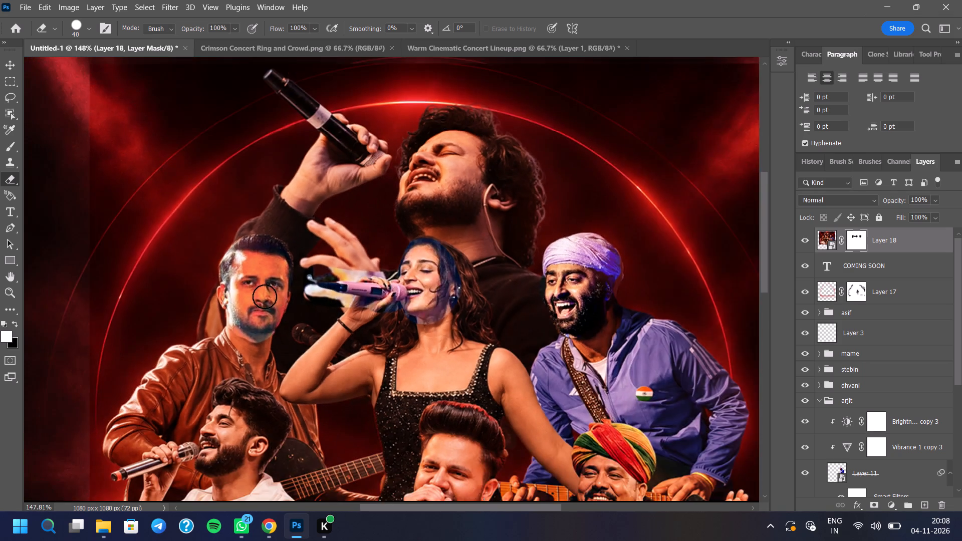
scroll(265, 297, "down", 5)
scroll(308, 262, "down", 2)
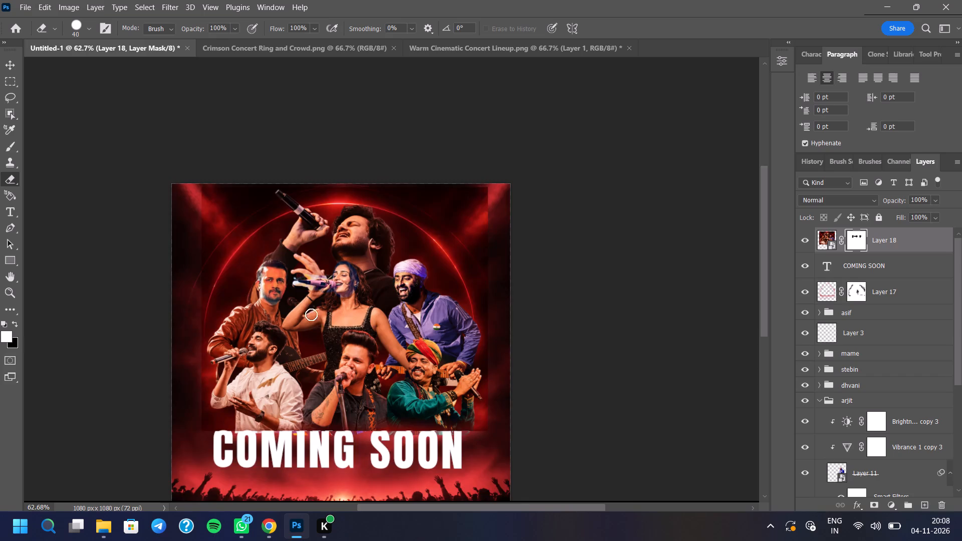
scroll(310, 310, "up", 5)
scroll(334, 259, "up", 7)
scroll(337, 250, "down", 1)
scroll(337, 249, "up", 5)
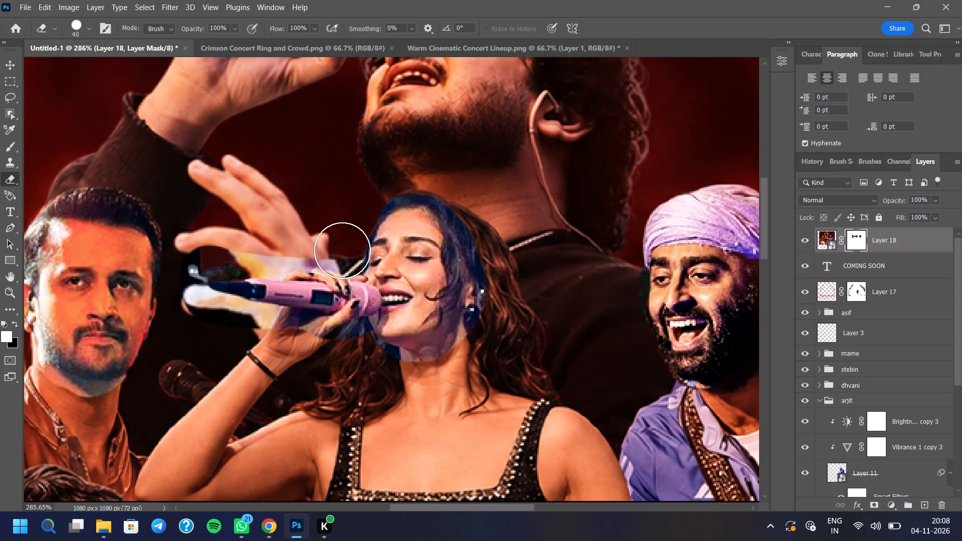
scroll(428, 263, "down", 2)
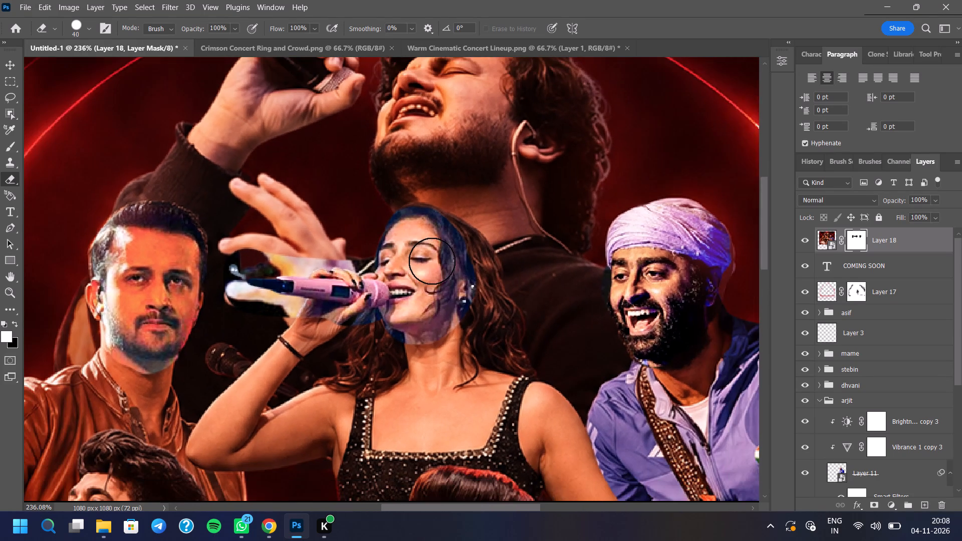
scroll(432, 261, "down", 2)
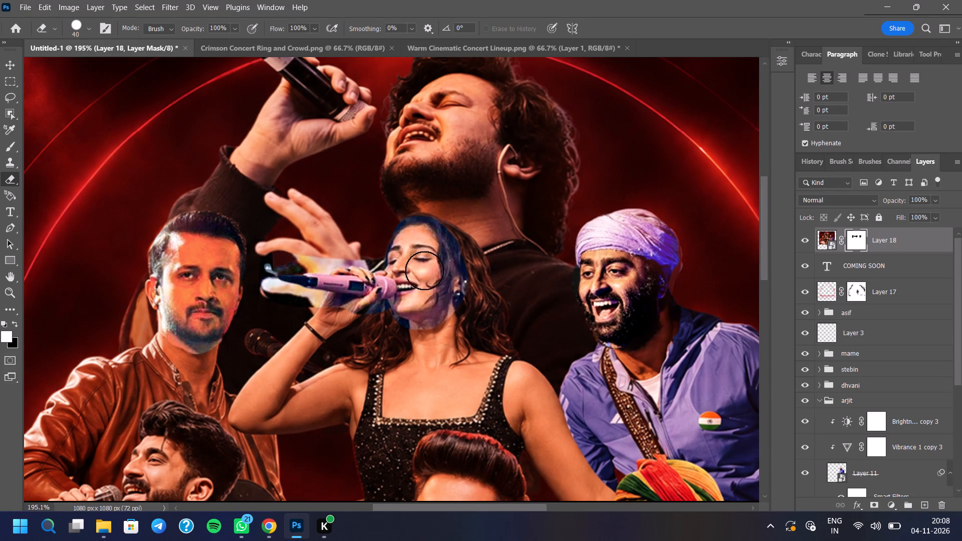
scroll(418, 278, "down", 6)
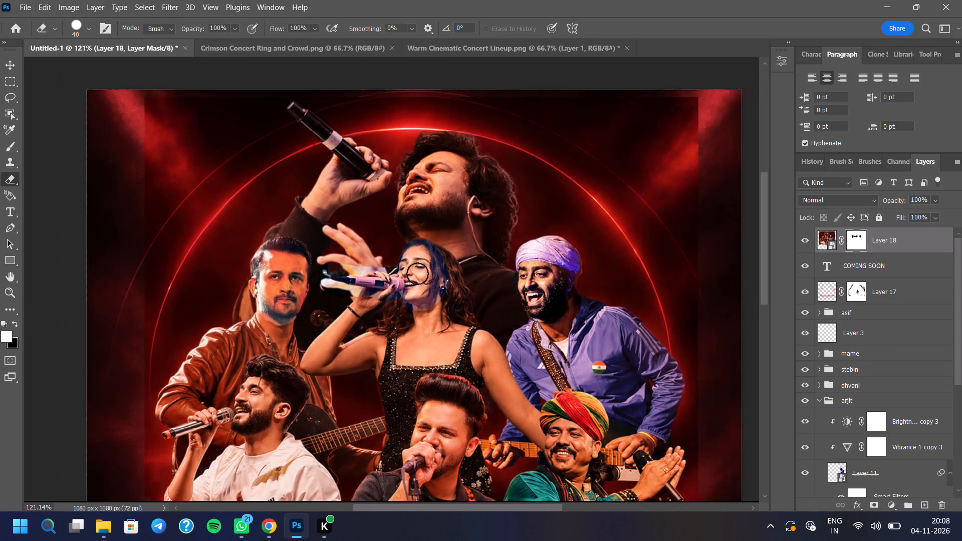
scroll(417, 274, "down", 4)
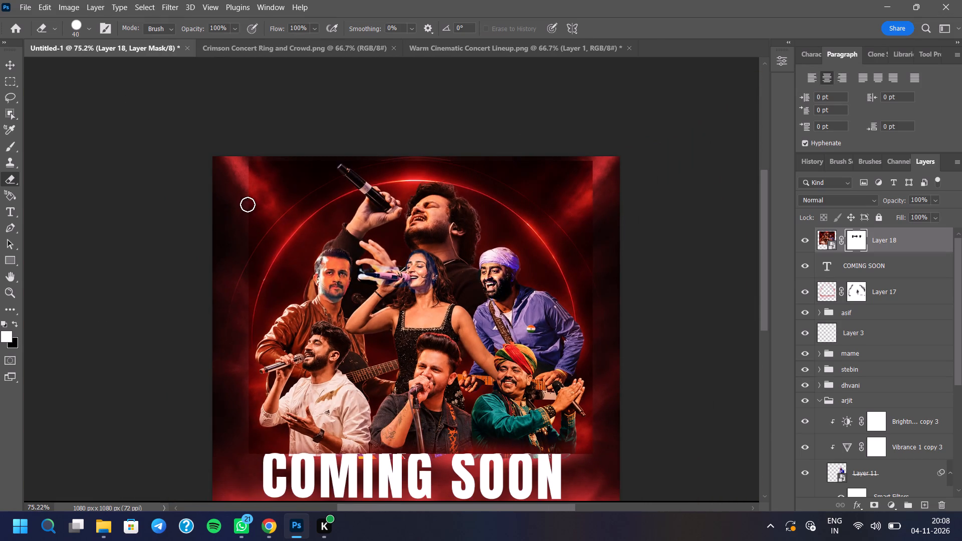
Configure the eraser as a Soft Round brush of 91 px, with 63% opacity and 70% flow.
scroll(268, 196, "up", 5)
right_click(246, 155)
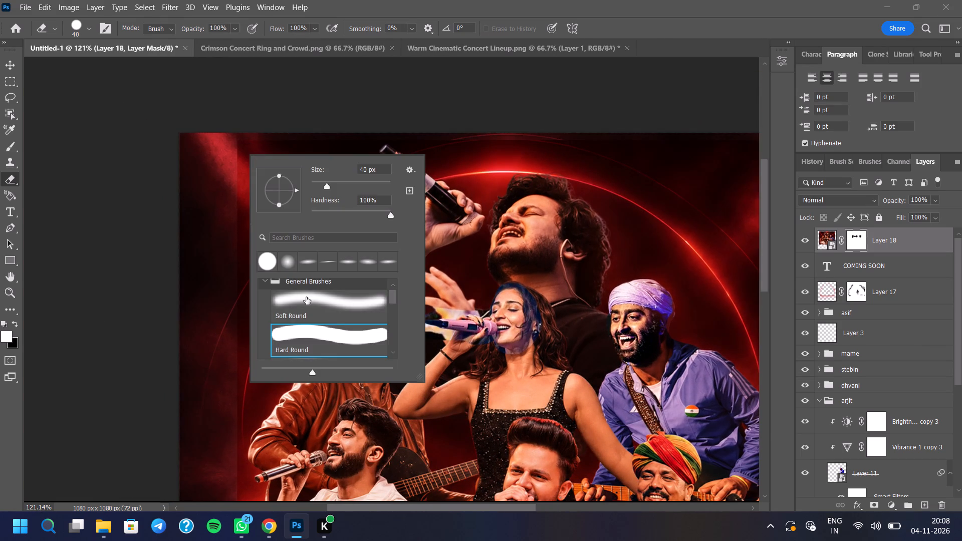
left_click(306, 298)
left_click(124, 236)
left_click(235, 29)
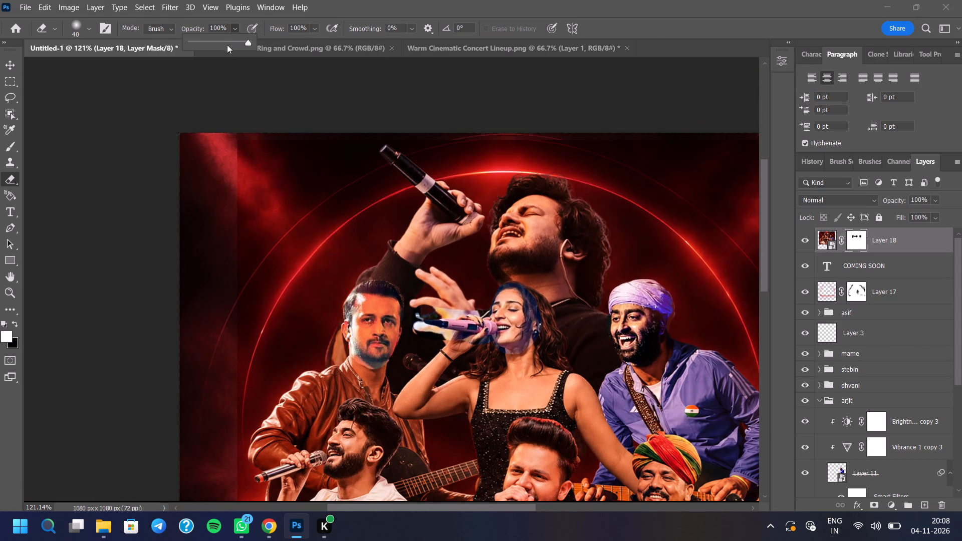
left_click(227, 44)
left_click(310, 29)
left_click(310, 40)
left_click(76, 171)
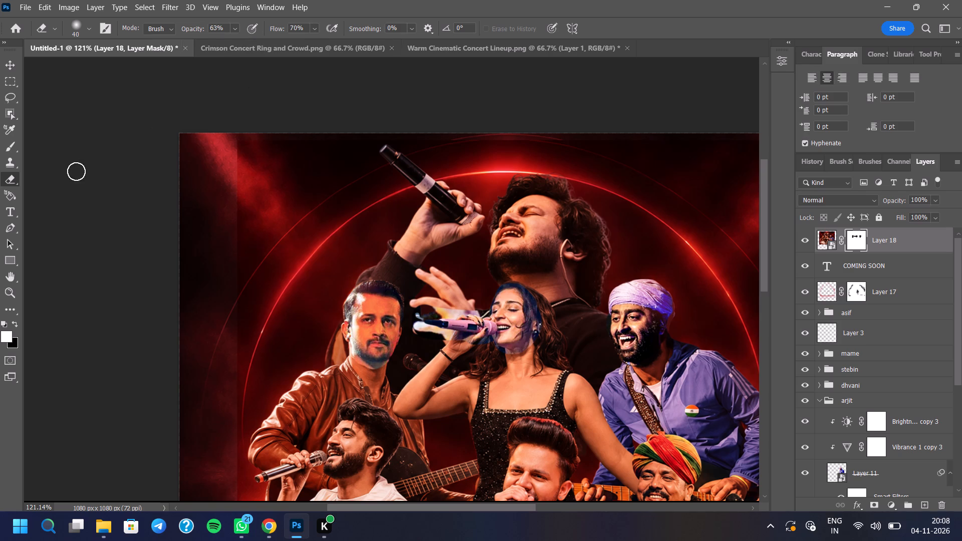
right_click(83, 170)
left_click(155, 141)
right_click(232, 190)
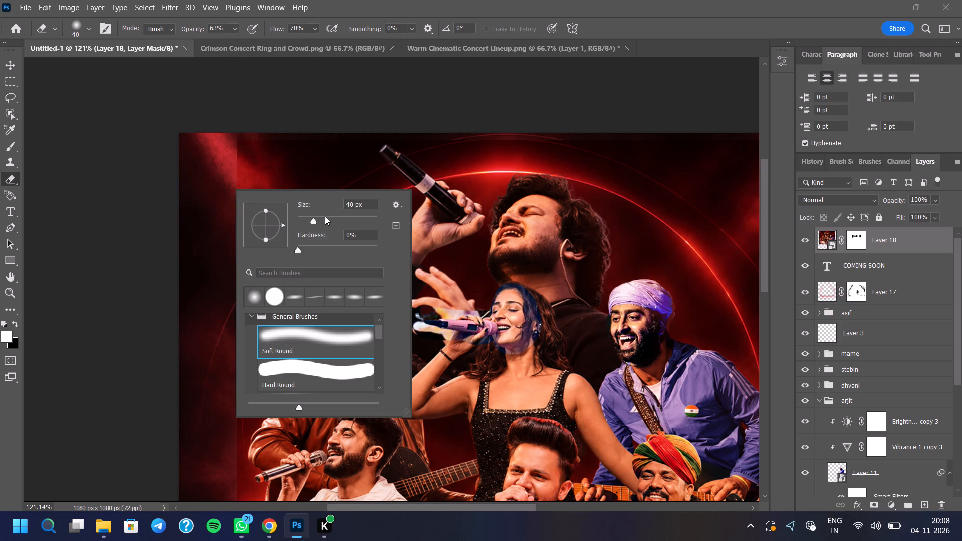
left_click(325, 216)
left_click(335, 215)
left_click(252, 151)
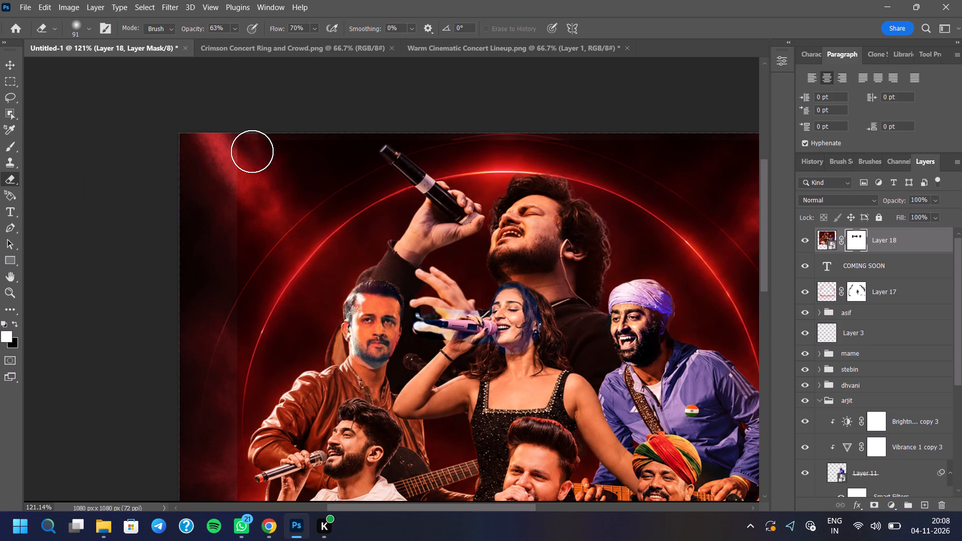
Softly erase the upper part of Layer 18's hard left edge on its mask, blending it into the red background.
left_click(243, 149)
left_click(243, 143)
left_click_drag(243, 139, 237, 182)
left_click(236, 116)
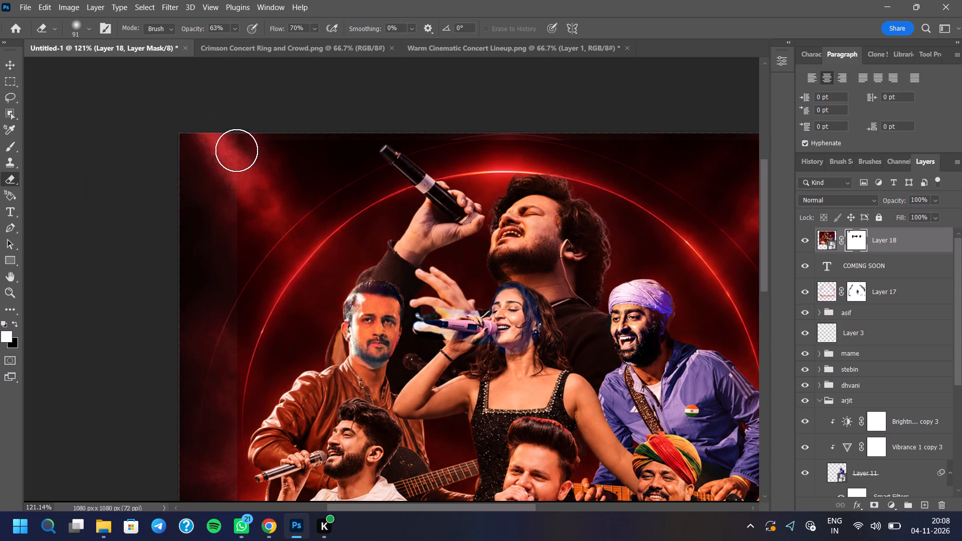
double_click(237, 139)
left_click_drag(238, 151, 238, 158)
left_click_drag(238, 168, 238, 194)
left_click_drag(238, 202, 239, 208)
left_click_drag(239, 213, 239, 219)
left_click_drag(239, 223, 238, 231)
left_click_drag(238, 237, 238, 242)
left_click_drag(238, 241, 238, 259)
left_click_drag(237, 248, 237, 255)
left_click_drag(238, 251, 238, 258)
Softly erase Layer 18's hard top edge above the top singer and his microphone on the mask.
left_click_drag(482, 135, 538, 131)
left_click(470, 131)
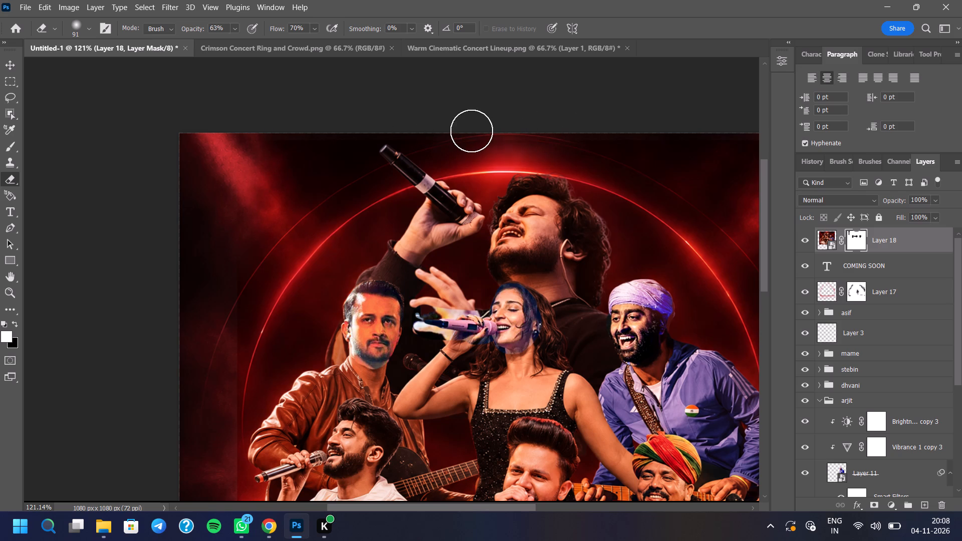
left_click_drag(471, 131, 494, 132)
left_click_drag(534, 132, 558, 133)
left_click(570, 133)
left_click(574, 131)
left_click(578, 130)
left_click_drag(577, 128, 559, 127)
left_click_drag(456, 125, 441, 126)
left_click(438, 132)
triple_click(447, 132)
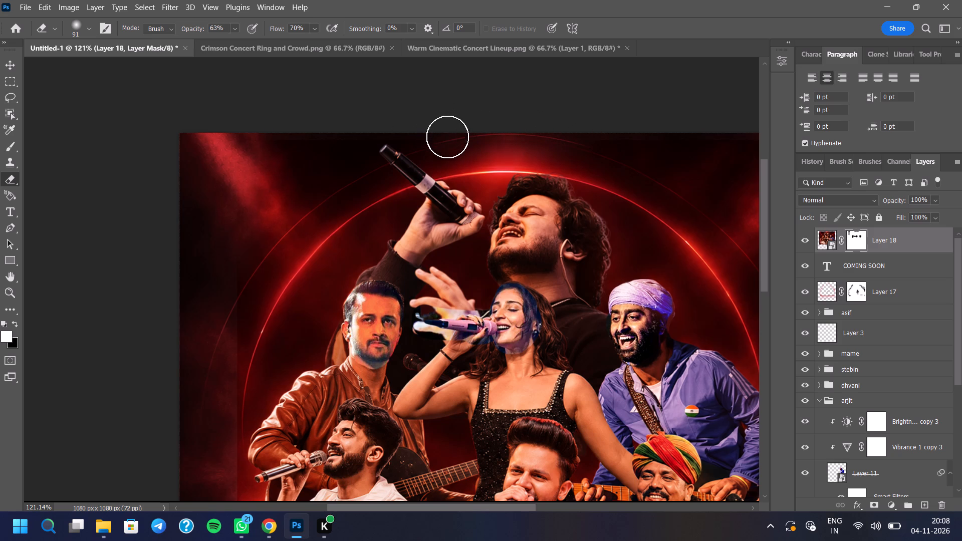
Soften the strip just below the poster's top edge, from the microphone past the top singer's hair, on Layer 18's mask.
left_click(446, 138)
left_click_drag(445, 139, 487, 140)
left_click(566, 144)
left_click(573, 145)
left_click(599, 145)
left_click(604, 147)
left_click(581, 142)
Softly erase Layer 18's left edge on its mask down to the height of the leather-jacketed singer's shoulder.
scroll(327, 177, "down", 5)
scroll(251, 289, "up", 4)
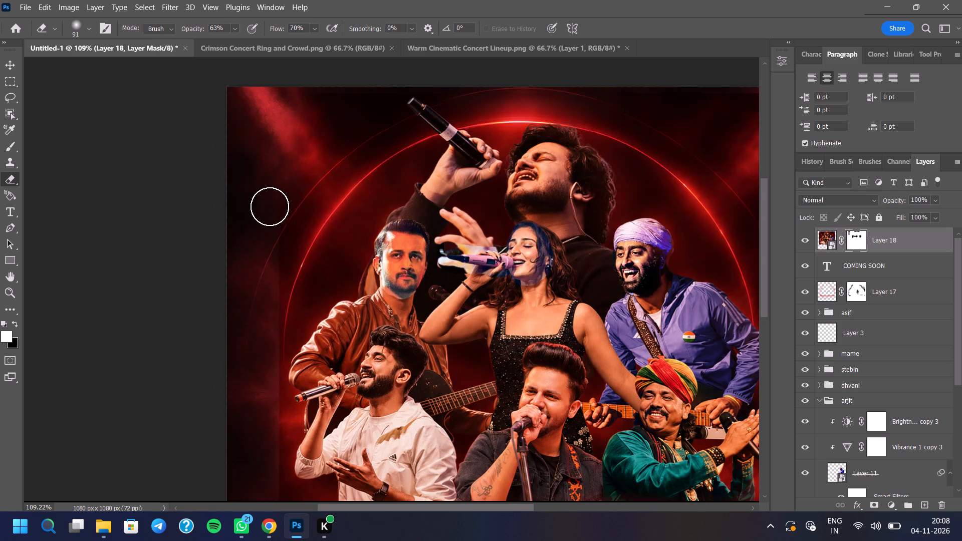
left_click(270, 206)
left_click(272, 214)
left_click_drag(276, 233, 276, 239)
left_click(277, 247)
left_click(278, 260)
left_click_drag(278, 273, 278, 279)
left_click_drag(279, 282, 279, 287)
left_click(279, 293)
left_click(278, 303)
left_click(276, 313)
left_click_drag(272, 307, 271, 299)
left_click_drag(273, 287, 274, 282)
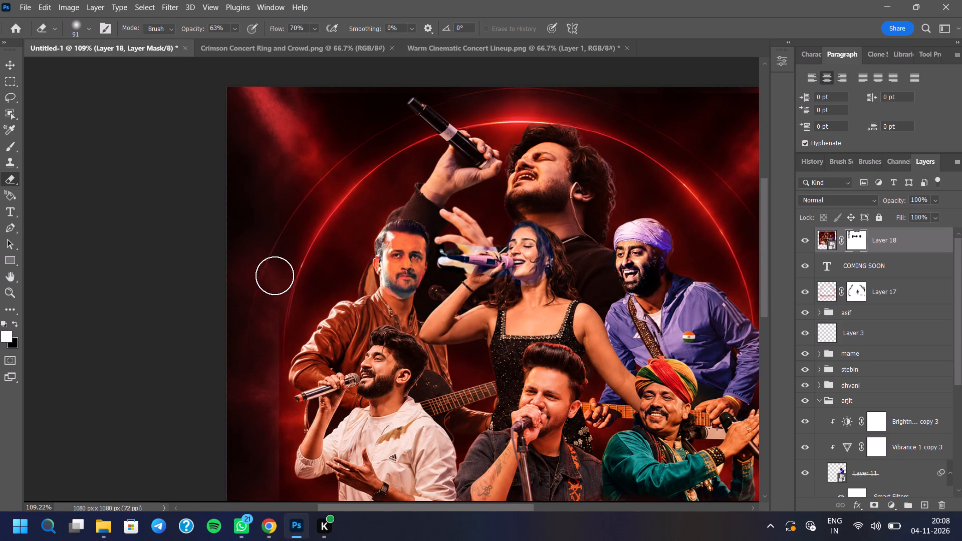
Softly erase Layer 18's left edge on its mask beside the leather-jacketed singer, down to the height of the white-jacketed singer's microphone.
left_click(275, 276)
left_click_drag(275, 285, 274, 302)
left_click(271, 309)
left_click(270, 313)
left_click_drag(271, 323, 271, 328)
left_click(271, 331)
left_click(270, 334)
left_click(269, 338)
left_click(267, 343)
left_click_drag(266, 350, 265, 355)
left_click(264, 361)
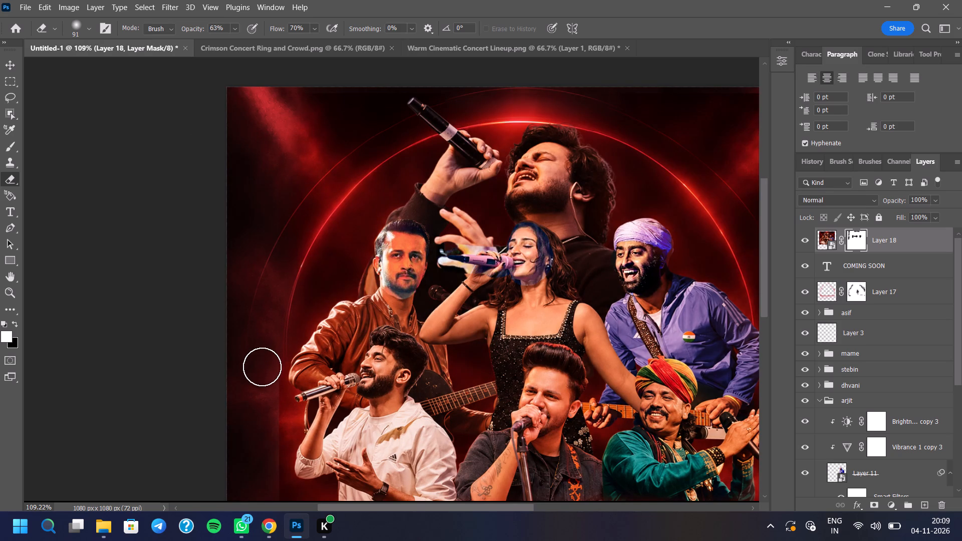
left_click_drag(262, 370, 261, 376)
double_click(261, 380)
left_click_drag(266, 395, 267, 400)
left_click_drag(268, 407, 268, 416)
left_click(268, 418)
Make another soft erasing pass on Layer 18's mask along its left edge, down beside the white-jacketed singer's forearm.
left_click(270, 371)
left_click_drag(273, 372, 274, 385)
left_click_drag(273, 395, 270, 404)
left_click_drag(269, 410, 267, 417)
left_click_drag(267, 424, 267, 432)
left_click_drag(269, 441, 268, 448)
left_click_drag(268, 457, 268, 467)
left_click(271, 472)
double_click(275, 480)
Softly erase the lowest part of Layer 18's left edge on its mask, beside the white-jacketed singer down to the COMING SOON title.
scroll(330, 124, "down", 3)
scroll(308, 358, "up", 2)
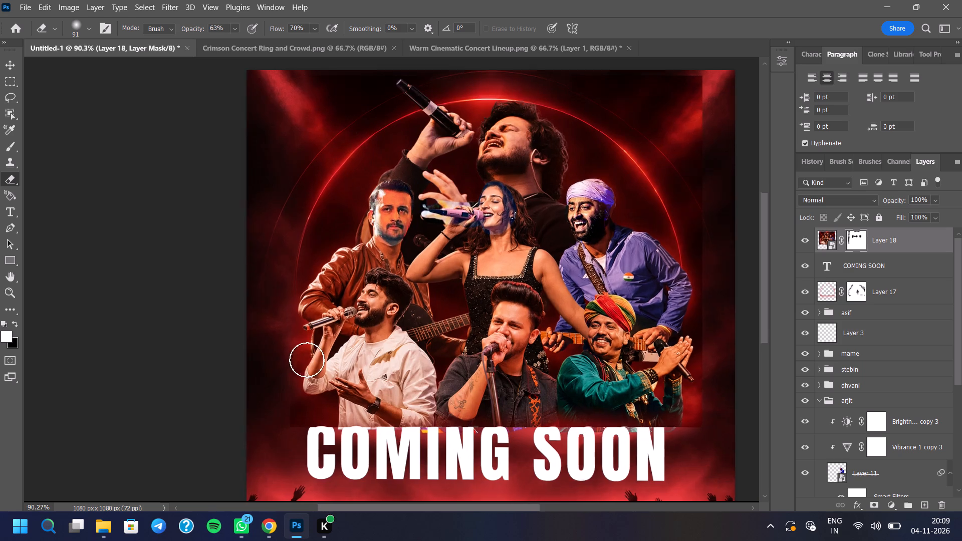
scroll(307, 360, "up", 1)
left_click(281, 390)
left_click(281, 364)
left_click_drag(282, 372, 282, 378)
left_click_drag(282, 387, 280, 394)
left_click_drag(280, 407, 276, 424)
left_click(277, 433)
double_click(284, 436)
left_click(287, 437)
left_click(286, 433)
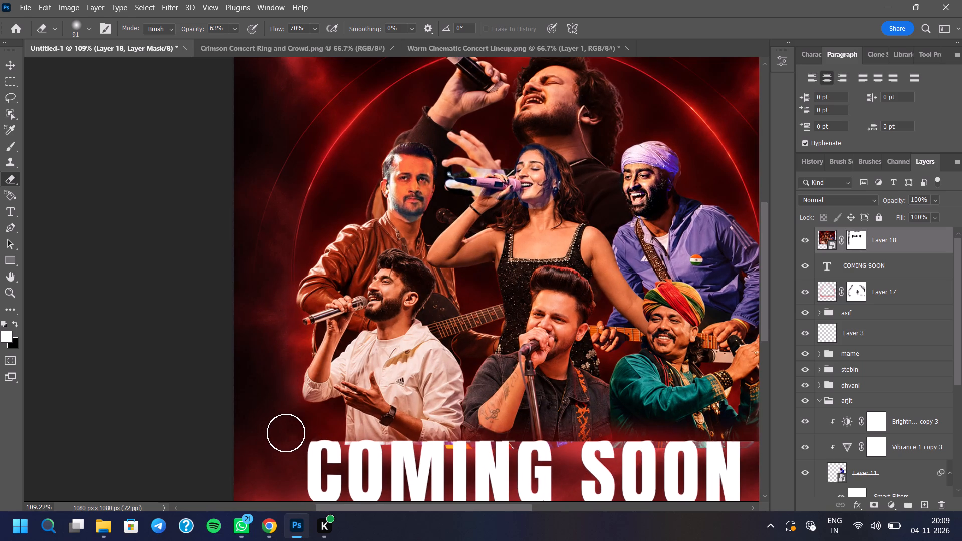
left_click_drag(285, 438, 284, 444)
left_click(284, 446)
left_click(289, 448)
Softly erase the lower part of Layer 18's hard right edge on its mask, beside the turbaned singer in green.
scroll(306, 305, "down", 5)
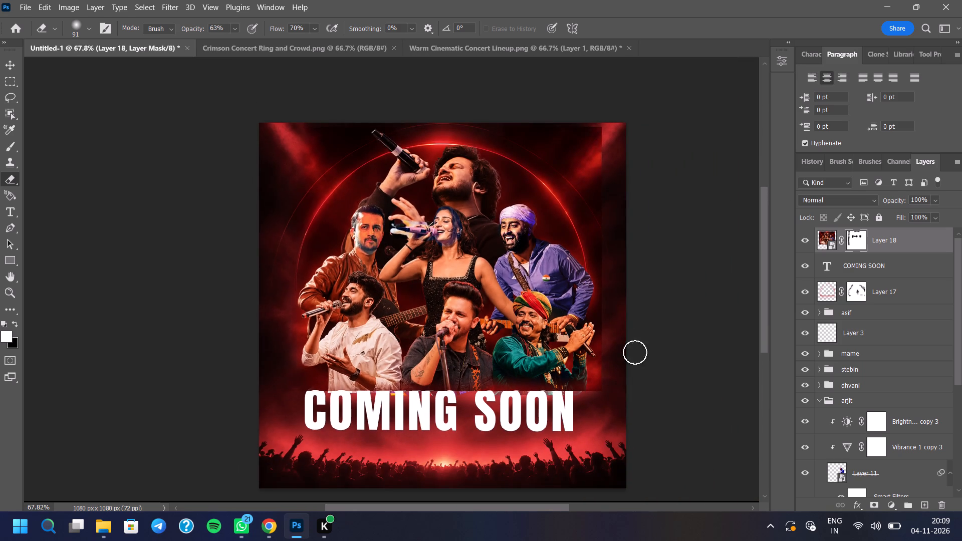
scroll(630, 401, "up", 4)
triple_click(629, 399)
left_click_drag(629, 398, 630, 391)
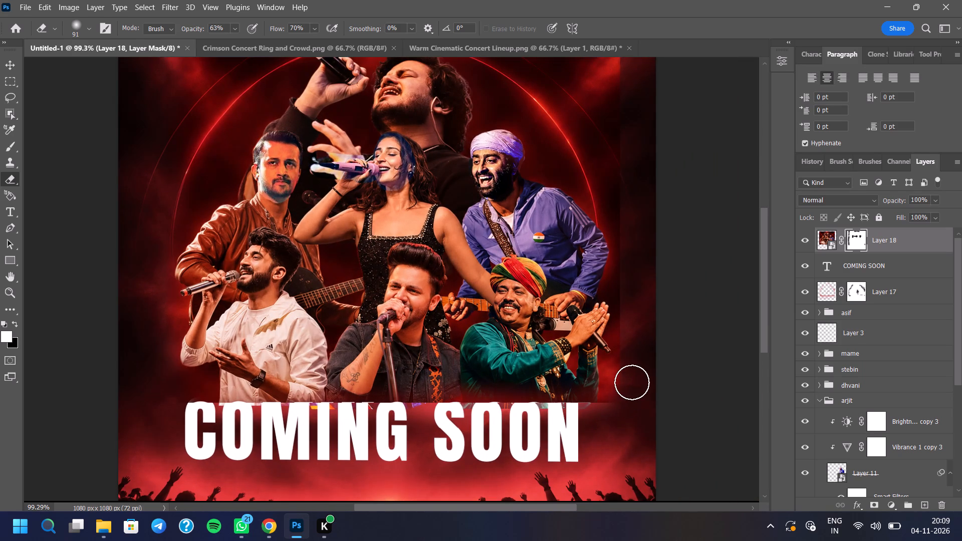
left_click_drag(632, 382, 632, 376)
left_click(630, 373)
left_click_drag(630, 368, 630, 361)
left_click_drag(629, 349, 627, 339)
left_click(629, 326)
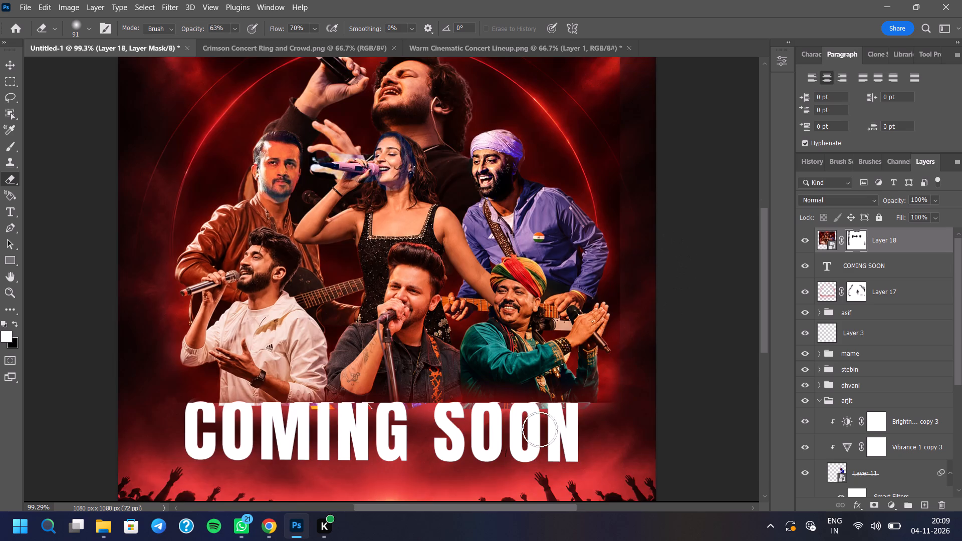
Softly erase Layer 18's top right corner and upper right edge on its mask, blending them into the red smoke.
scroll(521, 455, "down", 3)
scroll(599, 195, "up", 4)
left_click_drag(593, 112, 554, 92)
left_click(587, 91)
left_click_drag(586, 91, 561, 92)
left_click_drag(561, 92, 556, 92)
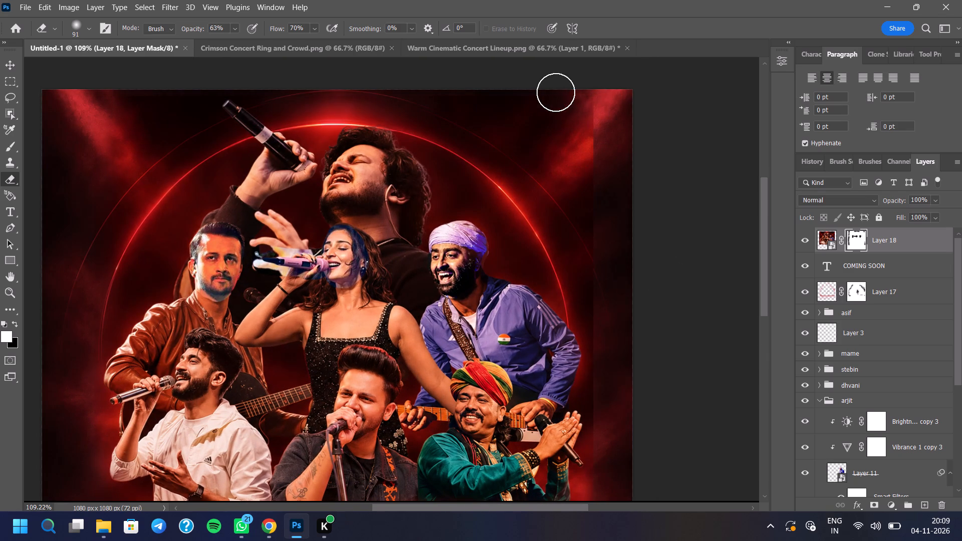
left_click_drag(556, 92, 594, 168)
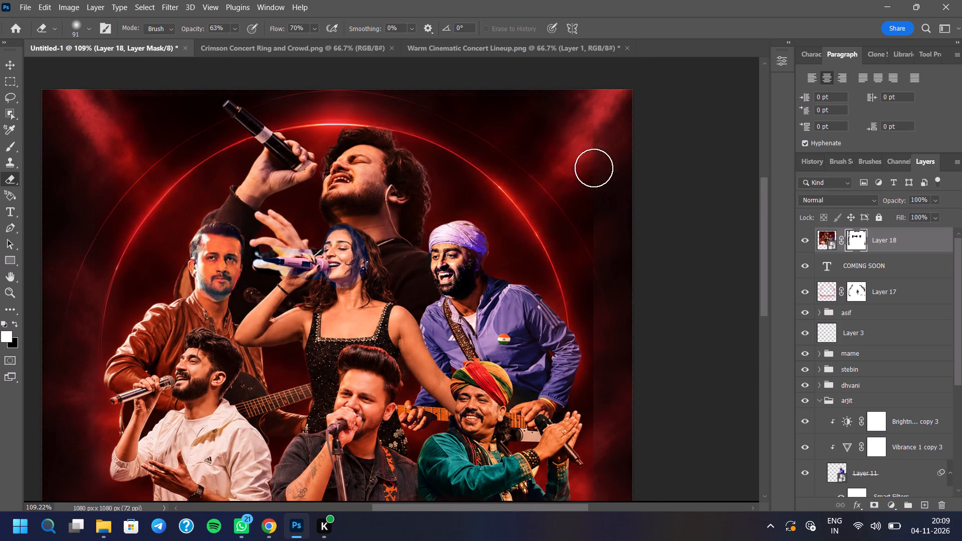
left_click_drag(594, 168, 590, 152)
left_click_drag(586, 140, 600, 168)
left_click_drag(590, 145, 618, 260)
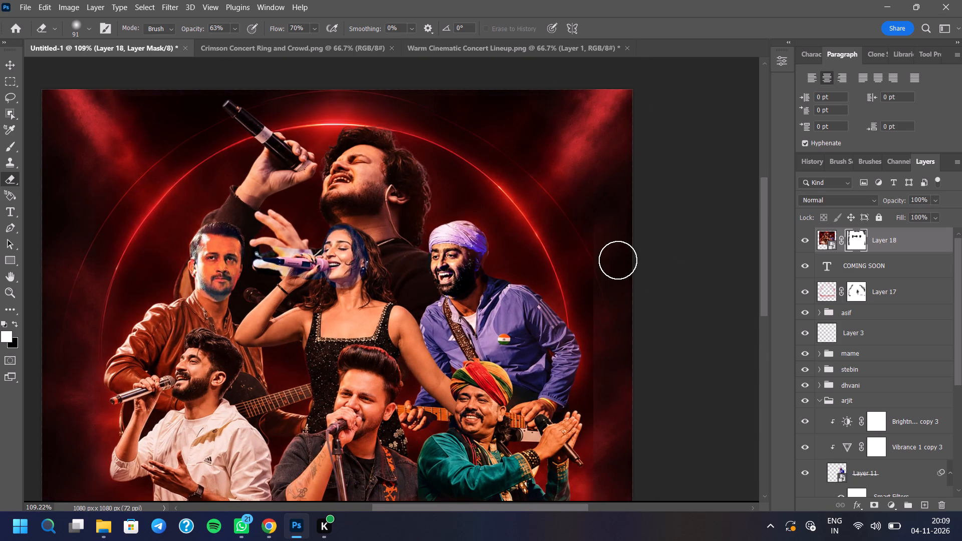
Softly erase Layer 18's right edge on its mask, from above the purple-jacketed singer's shoulder down to the green-clad singer's hands.
left_click_drag(618, 260, 598, 241)
left_click_drag(606, 272, 605, 280)
left_click_drag(604, 282, 608, 352)
left_click_drag(609, 309, 608, 324)
left_click_drag(607, 313, 605, 341)
left_click_drag(604, 338, 604, 350)
left_click_drag(603, 347, 603, 354)
left_click_drag(601, 353, 599, 361)
left_click_drag(599, 361, 600, 372)
left_click_drag(600, 373, 602, 383)
left_click_drag(604, 387, 606, 396)
left_click_drag(608, 398, 608, 421)
left_click_drag(608, 421, 608, 425)
left_click_drag(607, 430, 605, 441)
double_click(604, 441)
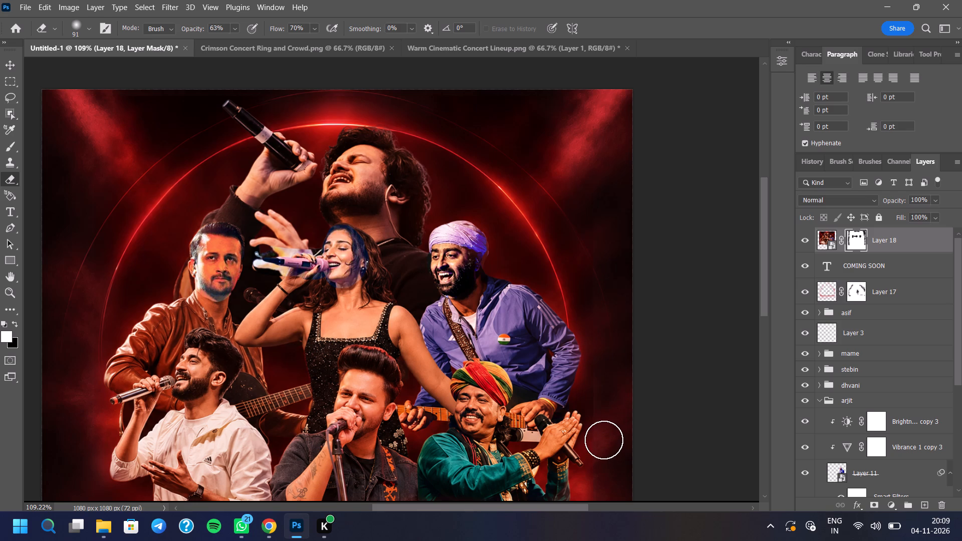
Make a second soft erasing pass up Layer 18's right edge on its mask, beside the purple-jacketed singer.
left_click_drag(602, 436, 601, 428)
left_click(601, 424)
left_click_drag(602, 414, 602, 405)
left_click(602, 383)
left_click(603, 374)
left_click_drag(603, 354, 603, 347)
left_click_drag(600, 337, 599, 332)
left_click(596, 324)
left_click(594, 317)
left_click(589, 306)
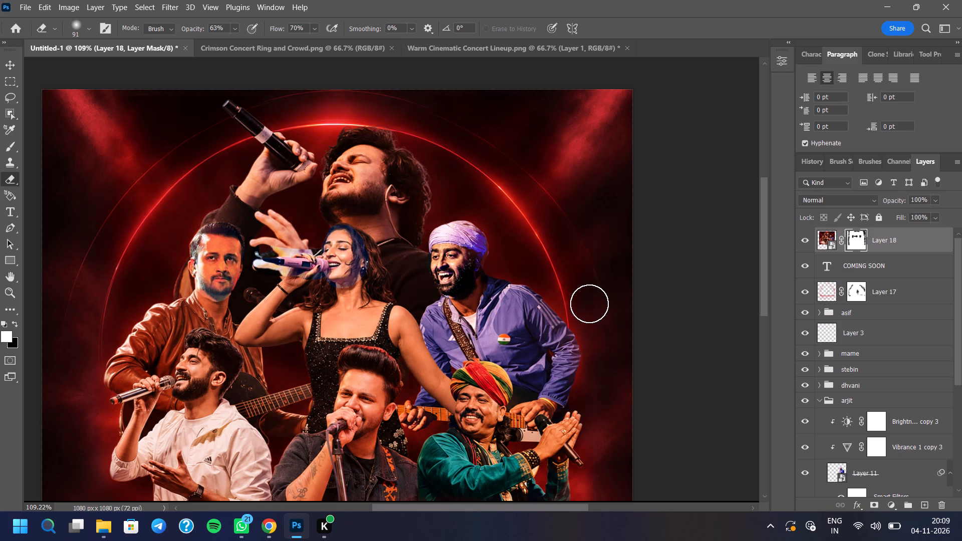
left_click(589, 302)
left_click(591, 297)
left_click(591, 285)
left_click(591, 256)
left_click_drag(592, 267, 597, 312)
Soften the lower right edge of Layer 18 on its mask, from just above the title up past the green-clad singer's hands.
scroll(601, 307, "down", 4)
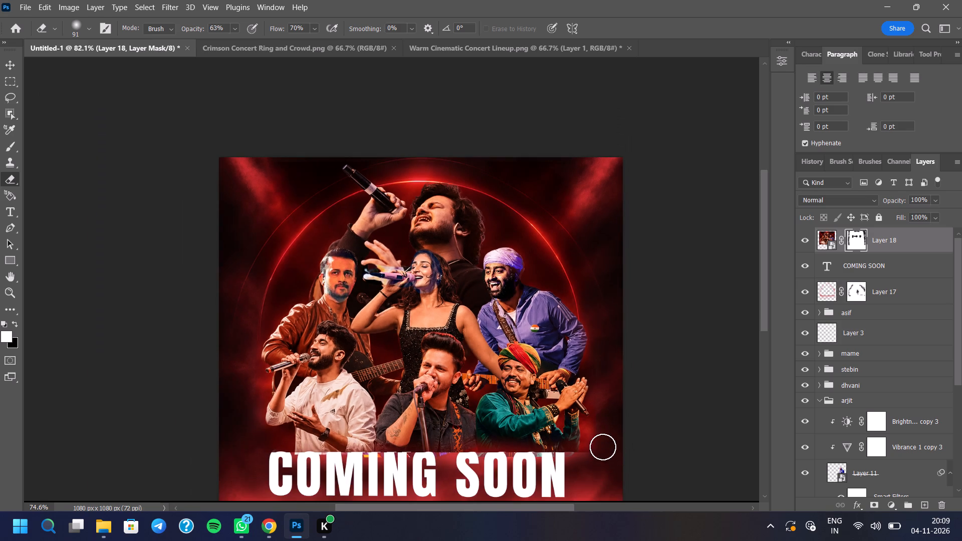
scroll(599, 454, "up", 4)
double_click(598, 446)
left_click_drag(598, 444, 598, 437)
left_click_drag(598, 421, 600, 415)
left_click(600, 406)
left_click_drag(598, 395, 597, 390)
left_click_drag(597, 384, 597, 379)
left_click(597, 368)
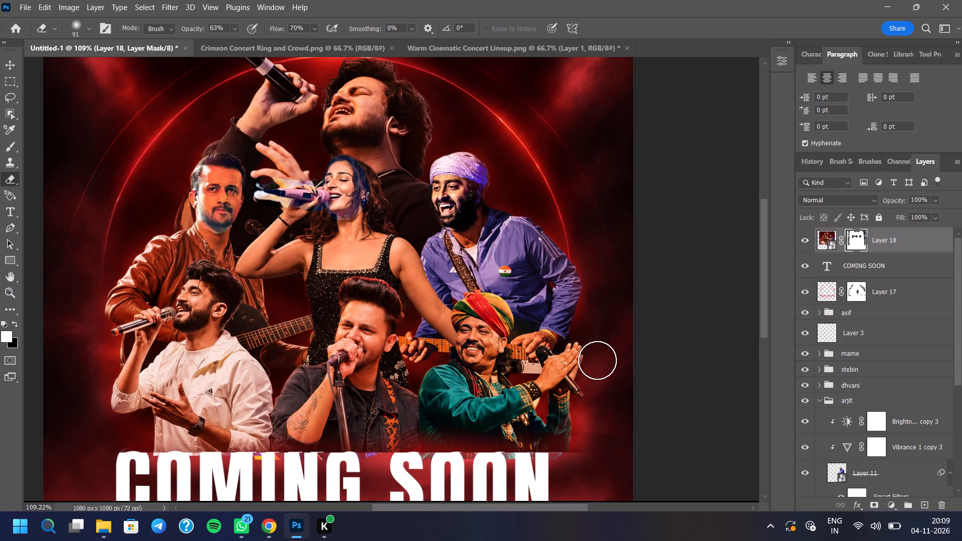
left_click(597, 347)
left_click(595, 335)
left_click(595, 294)
left_click(595, 289)
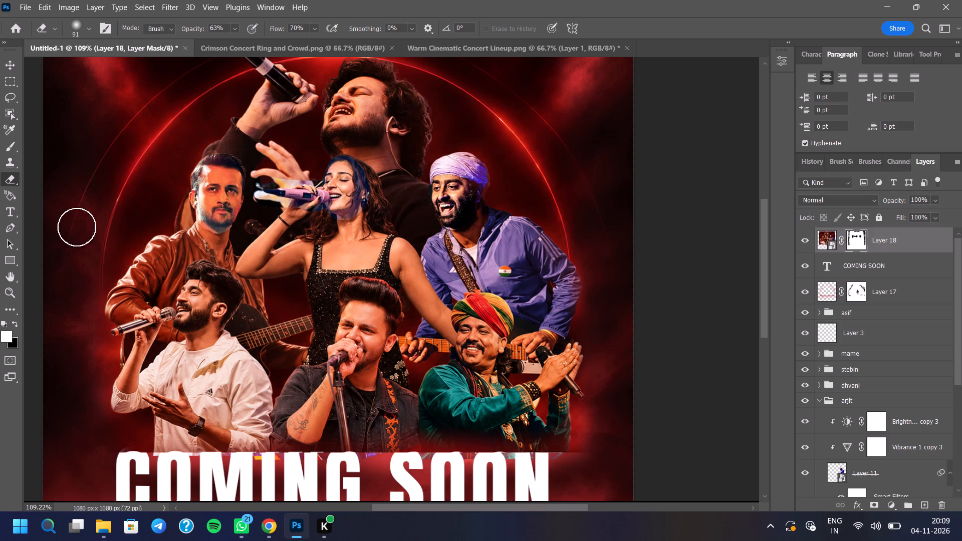
Select a strip about 25 px tall across the top of the COMING SOON title and clear it from Layer 18's mask.
left_click(10, 84)
scroll(176, 471, "up", 8)
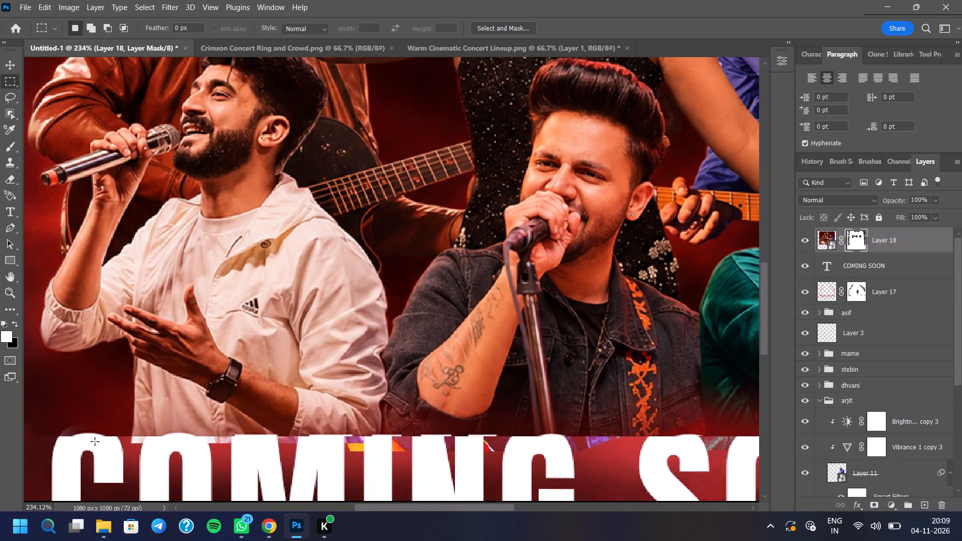
scroll(98, 439, "down", 3)
left_click_drag(54, 429, 101, 447)
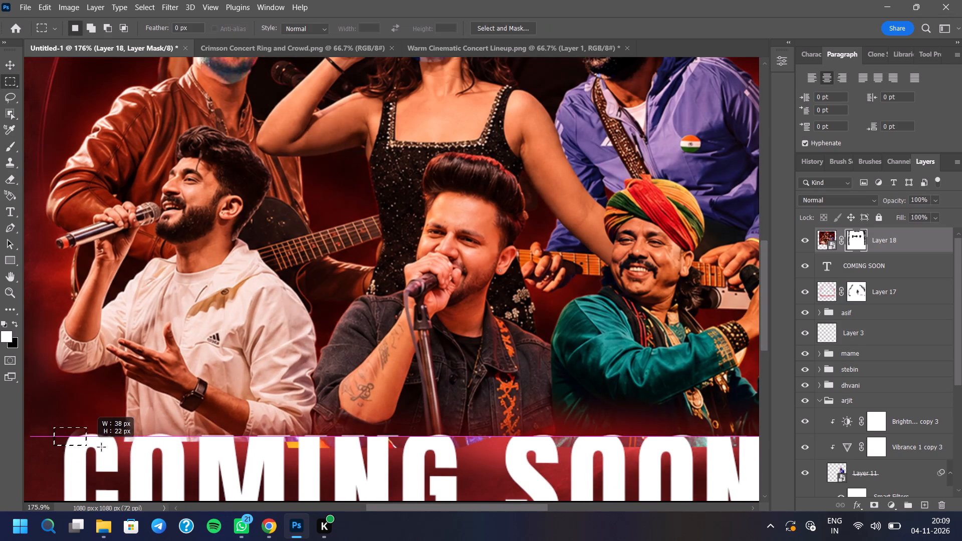
left_click_drag(101, 447, 518, 450)
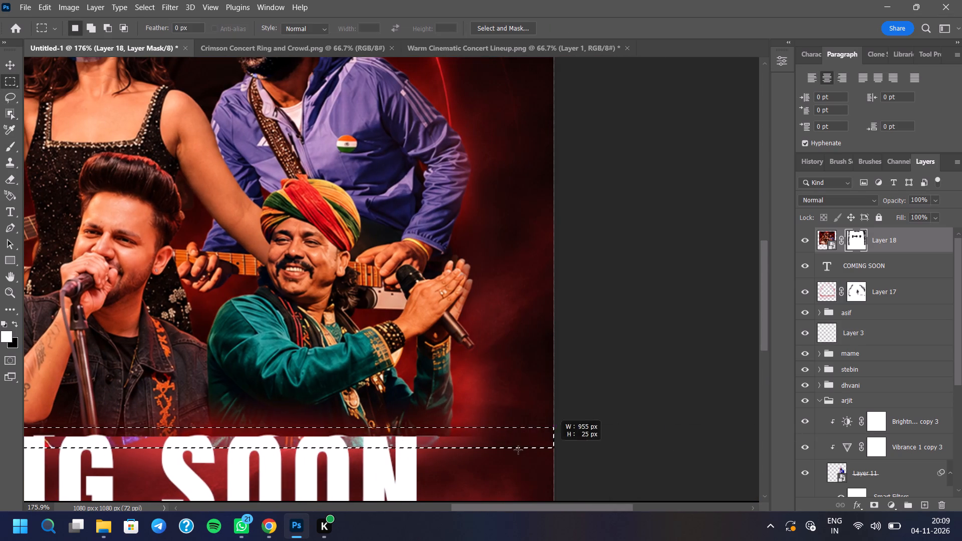
left_click_drag(518, 450, 502, 450)
key("Delete")
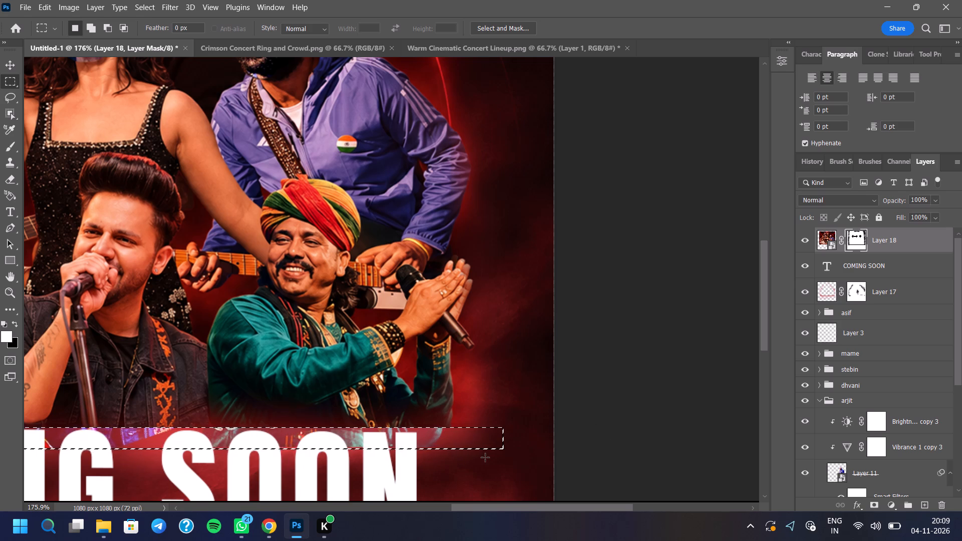
Deselect the strip across the top of the COMING SOON title.
left_click(624, 386)
Softly erase Layer 18's lower edge on its mask, below the white-jacketed singer from the title's C to its first I.
scroll(490, 446, "down", 8)
scroll(523, 384, "down", 3)
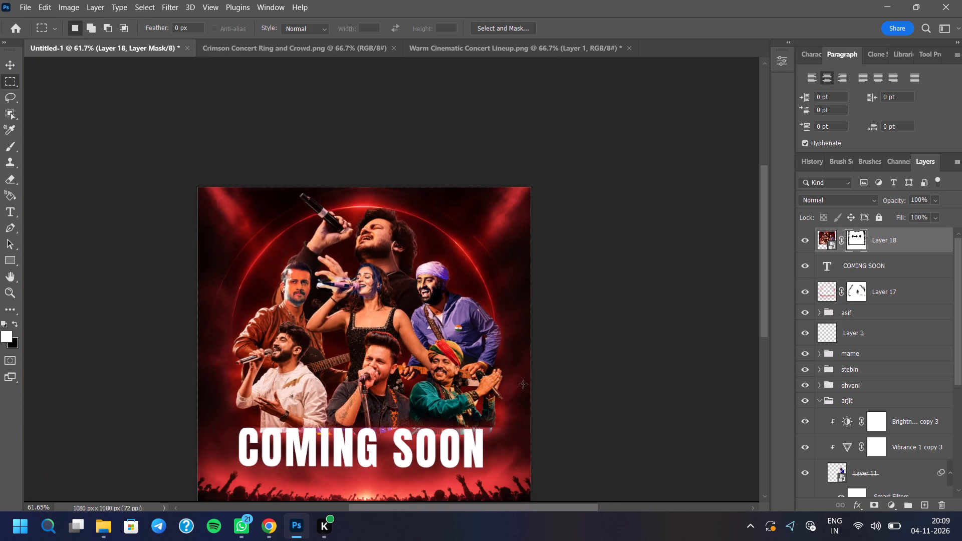
scroll(349, 471, "up", 7)
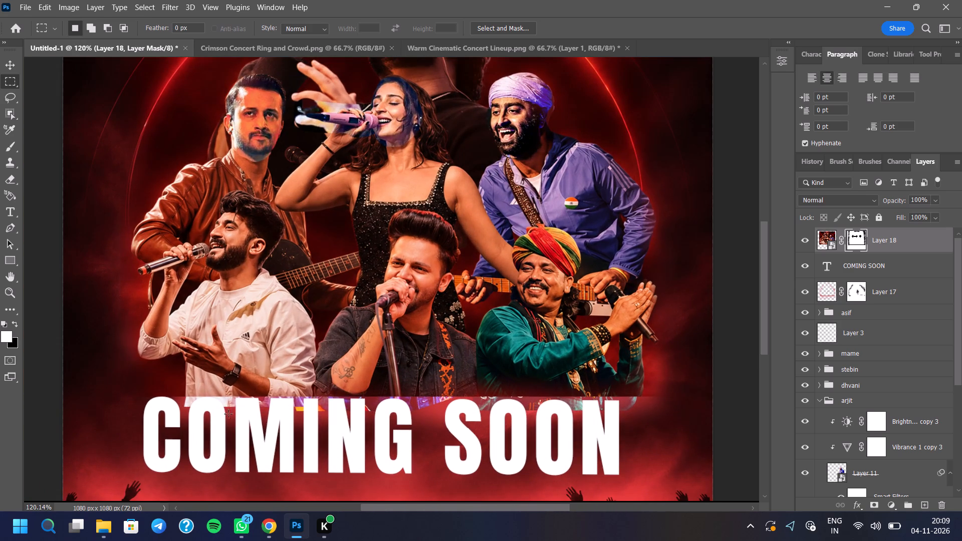
scroll(212, 402, "up", 2)
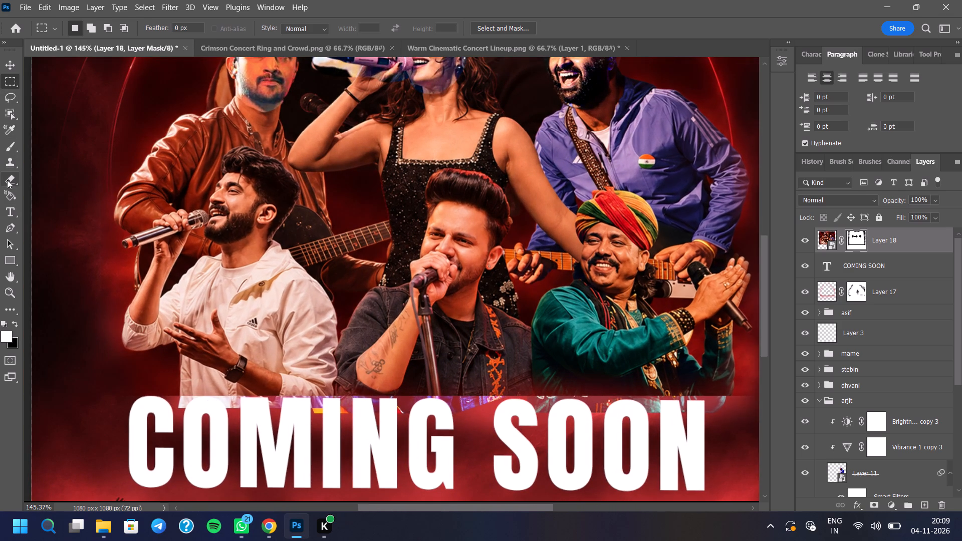
left_click(7, 180)
left_click(155, 397)
left_click(158, 397)
left_click(169, 400)
double_click(181, 400)
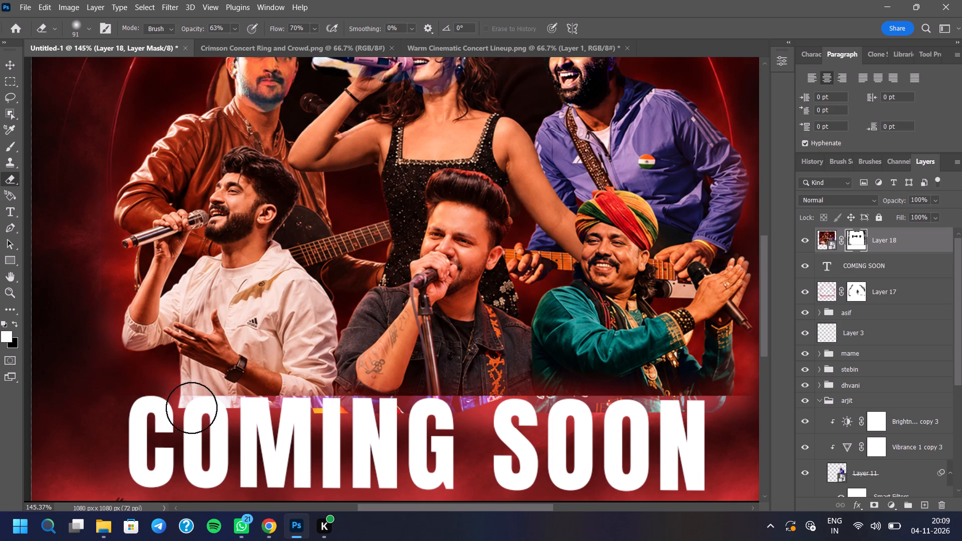
left_click(192, 409)
left_click(195, 407)
left_click_drag(205, 405, 212, 406)
left_click_drag(230, 406, 237, 406)
left_click(242, 406)
left_click(252, 406)
left_click(263, 406)
left_click(273, 406)
left_click_drag(284, 405, 292, 405)
left_click(311, 405)
left_click(318, 403)
left_click(327, 403)
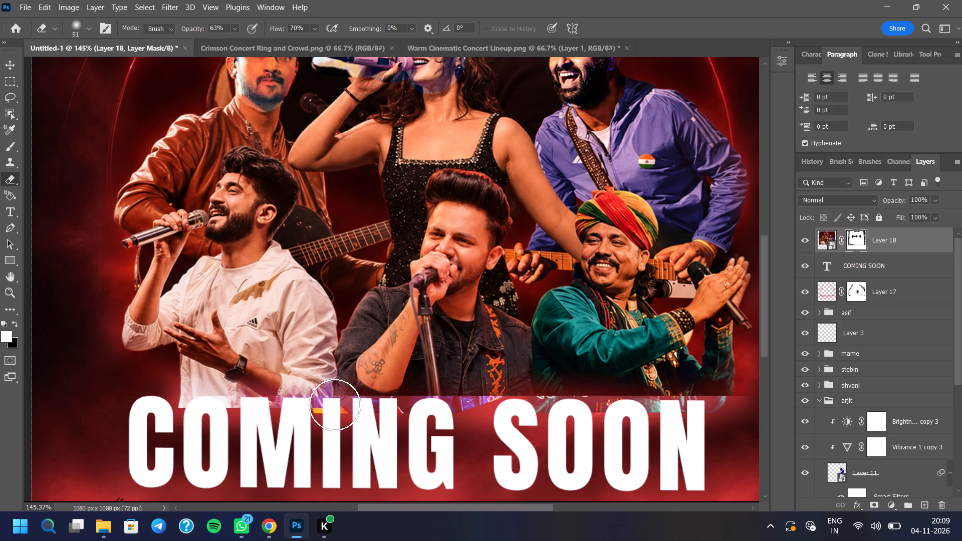
Continue the soft erasing of Layer 18's lower edge on its mask, below the denim-jacketed singer from COMING's I to SOON's S.
left_click_drag(336, 405, 341, 405)
left_click(347, 406)
left_click(361, 405)
left_click(374, 404)
left_click(377, 404)
left_click(387, 404)
left_click(397, 404)
left_click_drag(410, 404, 415, 404)
left_click(432, 404)
left_click(459, 405)
left_click(462, 405)
left_click(483, 405)
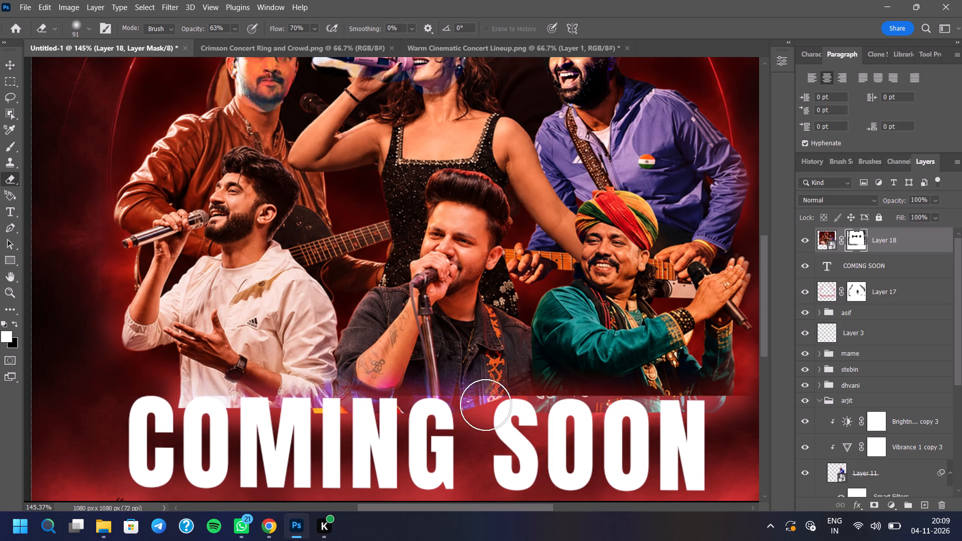
left_click(496, 405)
left_click(518, 406)
Make a second soft erasing pass on Layer 18's mask across the gap between COMING and SOON.
left_click_drag(520, 406, 460, 409)
left_click_drag(459, 409, 467, 407)
left_click_drag(485, 402, 499, 402)
left_click_drag(501, 402, 509, 402)
left_click(528, 402)
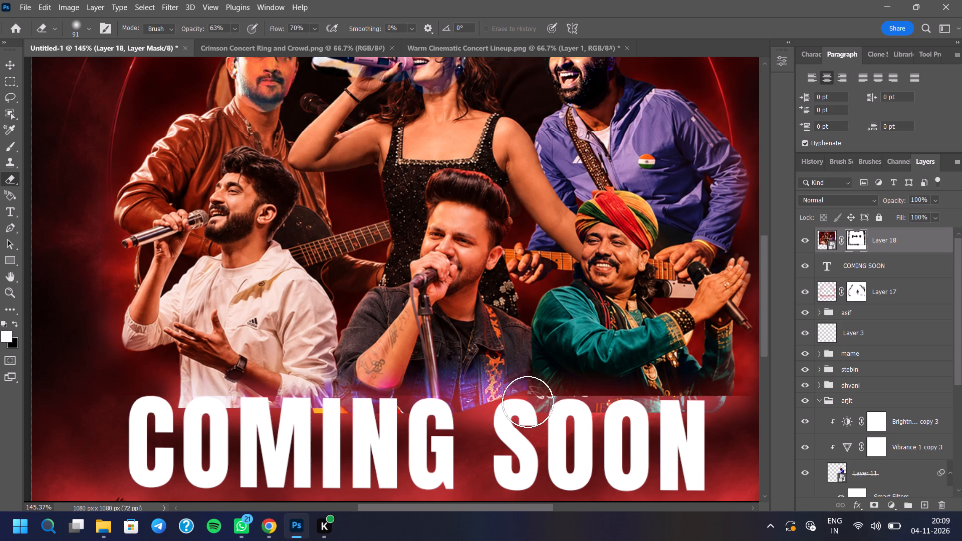
Softly erase Layer 18's lower edge on its mask, below the green-clad singer from SOON's S to just past its N.
left_click_drag(535, 402, 544, 402)
left_click_drag(568, 403, 572, 404)
left_click(577, 404)
left_click_drag(583, 405, 588, 405)
left_click(595, 405)
left_click(603, 405)
left_click(620, 405)
double_click(639, 405)
left_click(647, 405)
left_click_drag(659, 405, 664, 405)
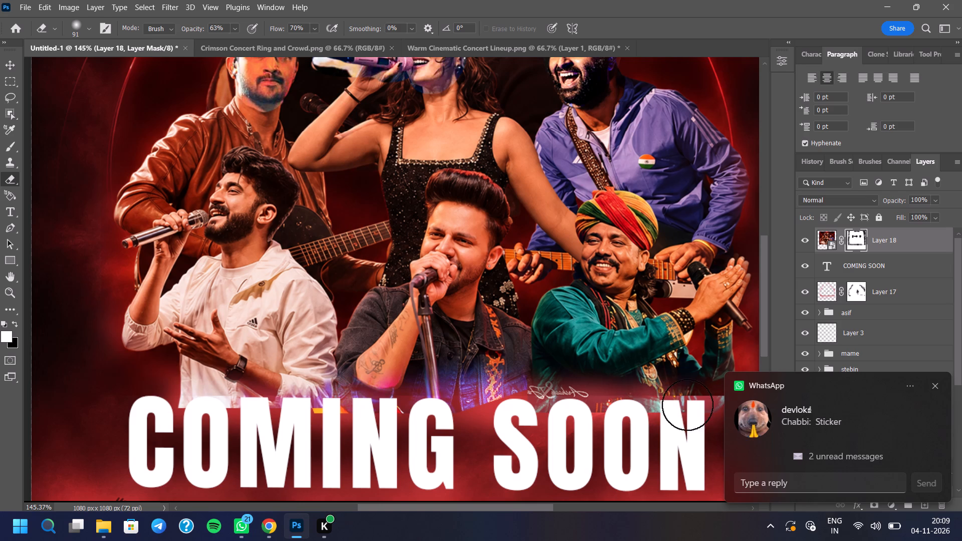
left_click(687, 405)
left_click_drag(695, 402, 704, 402)
left_click(708, 400)
left_click(717, 398)
Dismiss the WhatsApp notification covering part of the canvas.
left_click_drag(725, 396, 730, 395)
left_click(732, 394)
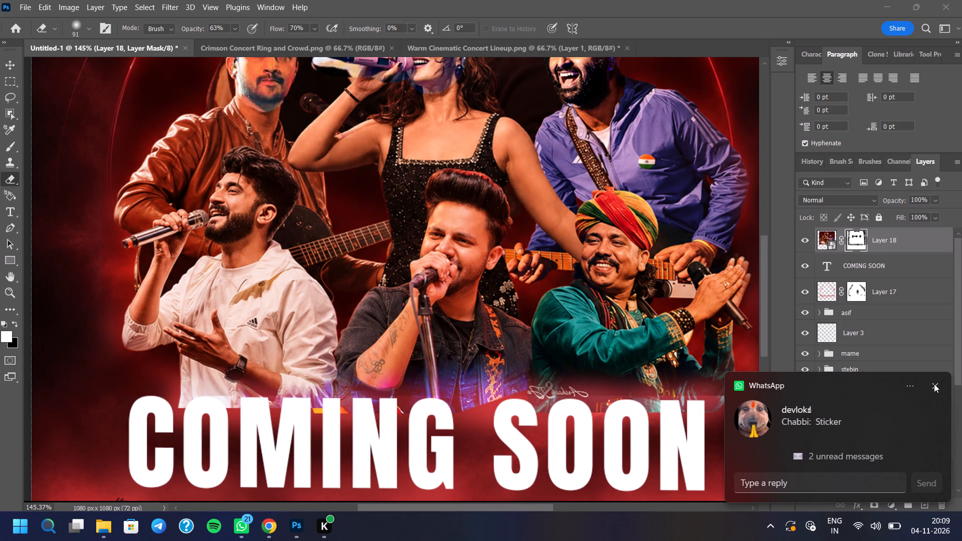
left_click(935, 386)
Soften Layer 18's lower right corner on its mask, below the green-clad singer's sleeve and above the title's last N.
left_click(697, 389)
left_click(716, 391)
left_click(719, 392)
left_click(723, 393)
left_click(732, 393)
left_click(736, 392)
left_click_drag(736, 390, 729, 395)
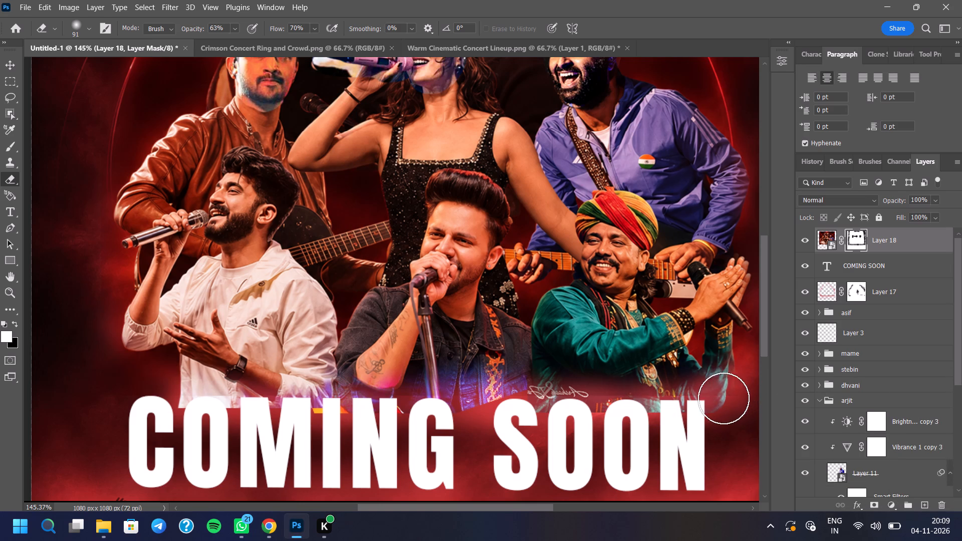
Make another soft erasing pass on Layer 18's mask along the top of SOON, from the N back toward the S.
left_click(703, 406)
left_click(696, 407)
left_click_drag(676, 408, 669, 409)
left_click_drag(625, 410, 617, 412)
left_click_drag(586, 415, 565, 417)
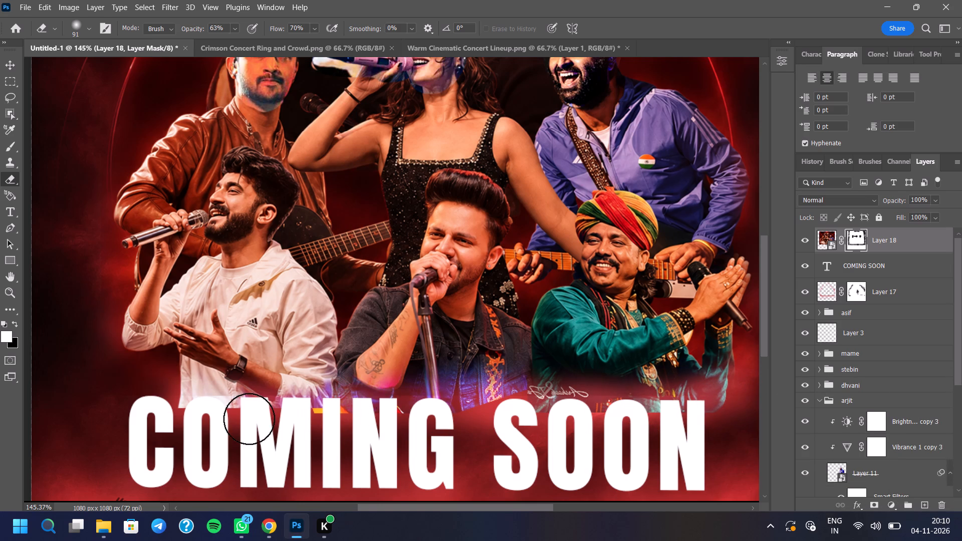
Softly erase Layer 18's mask in the background beyond the green-clad singer's sleeve and the title's last N, and check the poster.
scroll(193, 438, "down", 4)
double_click(581, 401)
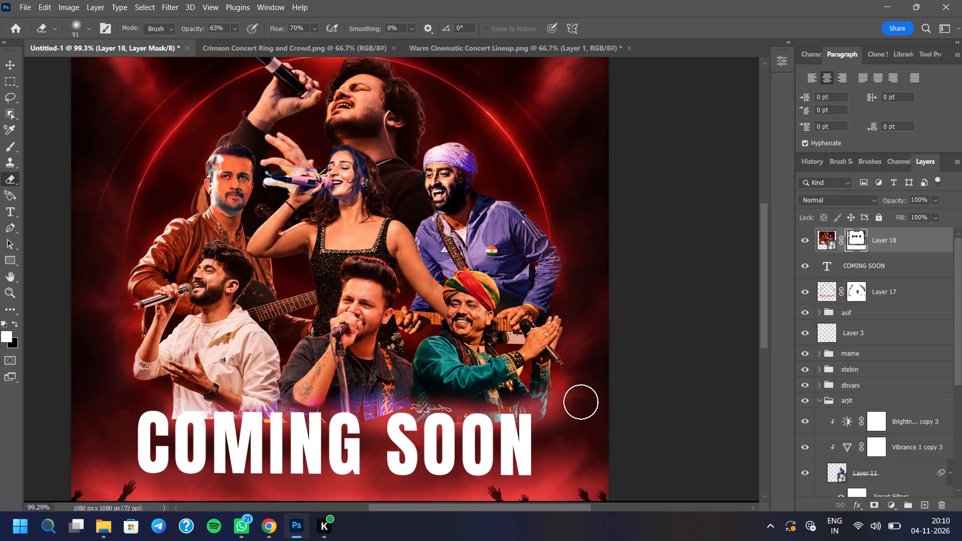
left_click(579, 407)
left_click(577, 401)
left_click_drag(573, 417, 571, 422)
scroll(562, 445, "down", 3)
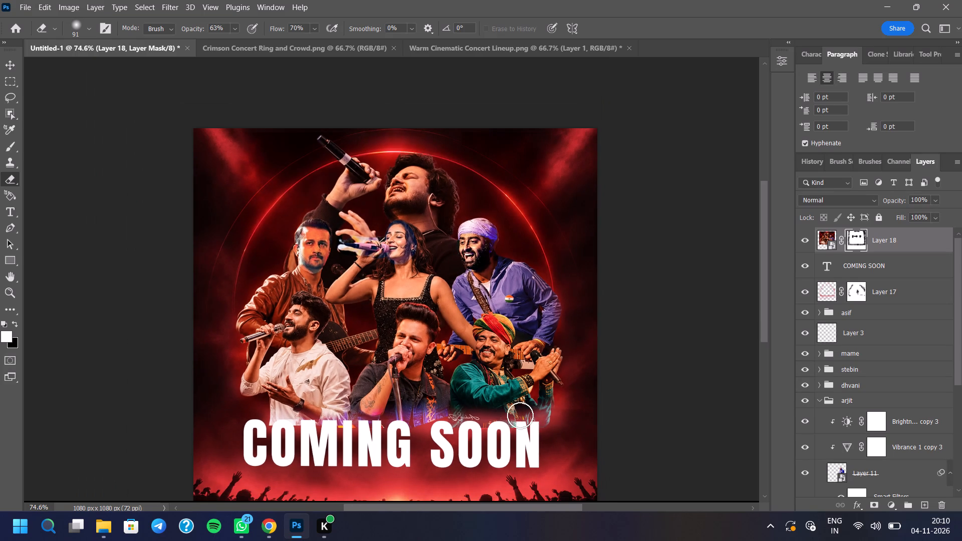
scroll(433, 381, "down", 1)
scroll(433, 376, "up", 1)
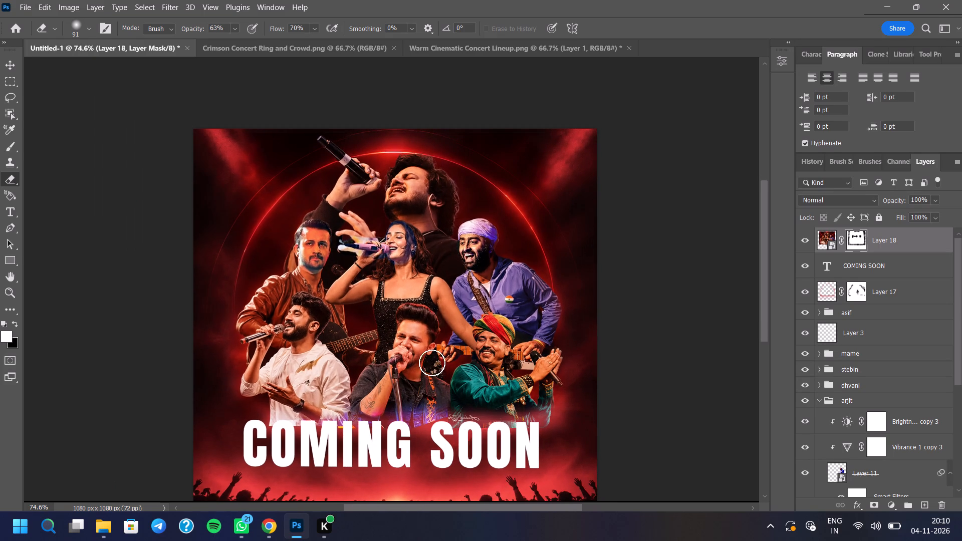
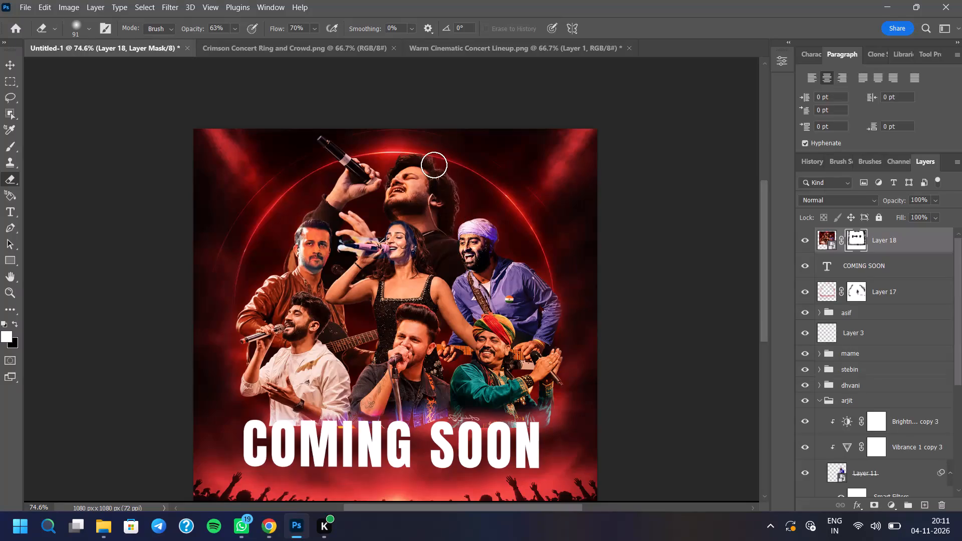
In the asif group, try stronger saturation on the Vibrance 1 copy adjustment, then settle its Saturation at -17.
scroll(434, 165, "down", 3)
scroll(404, 307, "down", 2)
scroll(406, 283, "up", 4)
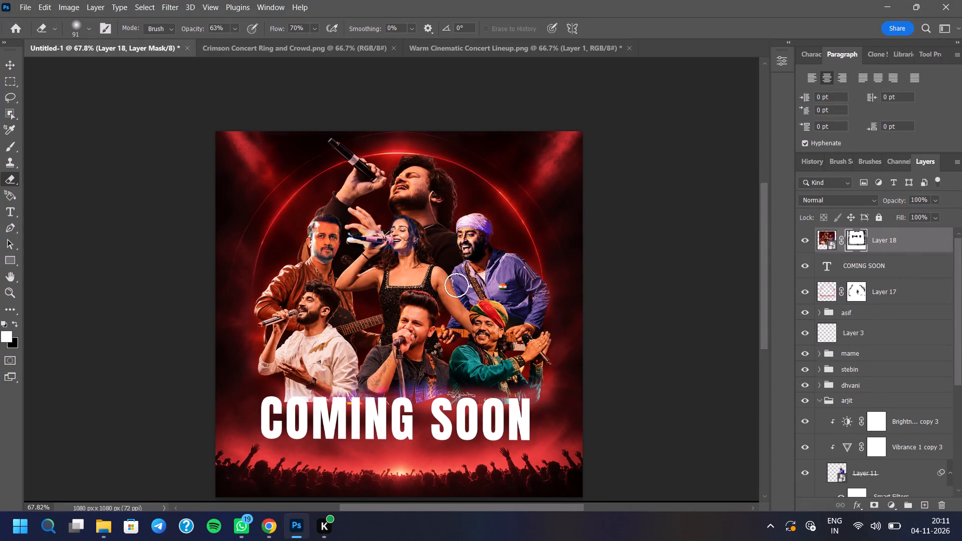
scroll(449, 279, "up", 3)
left_click(821, 312)
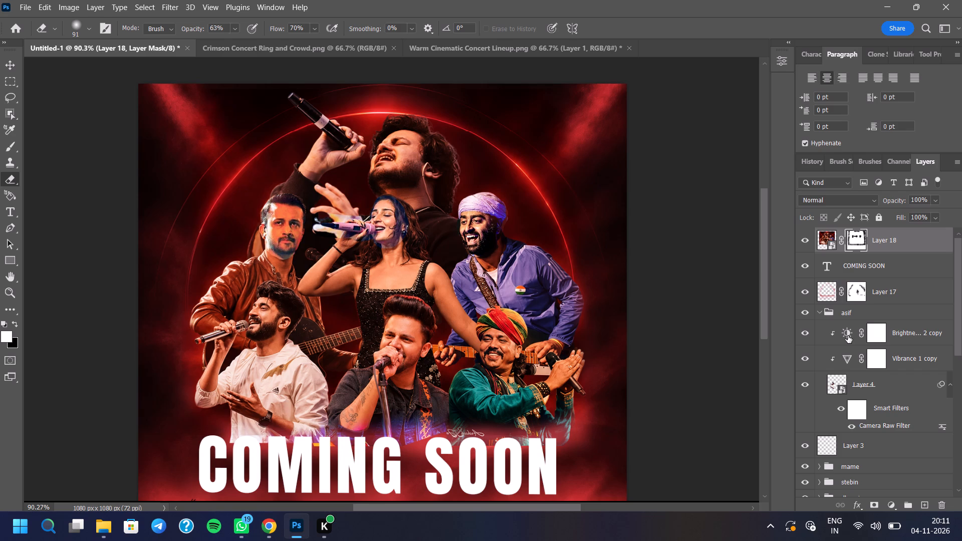
double_click(844, 359)
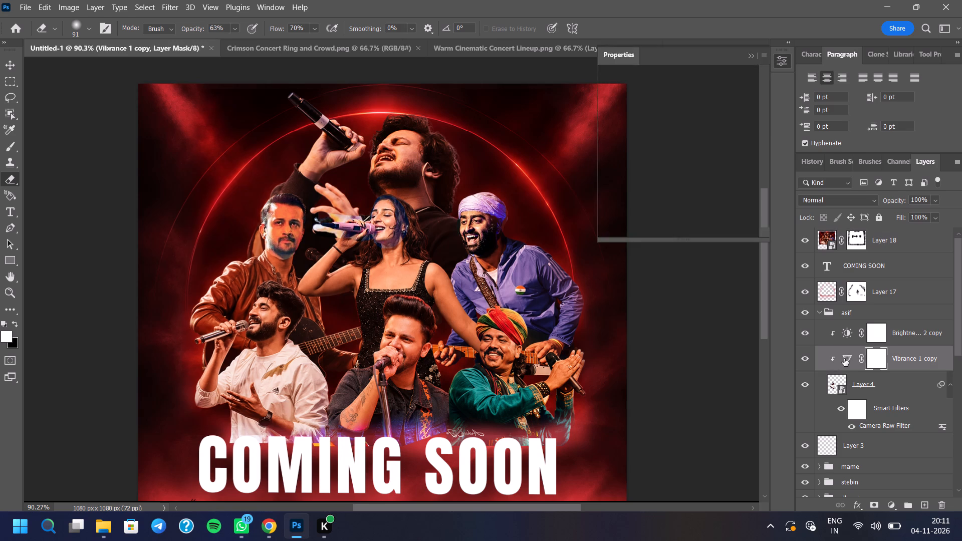
left_click_drag(677, 132, 691, 132)
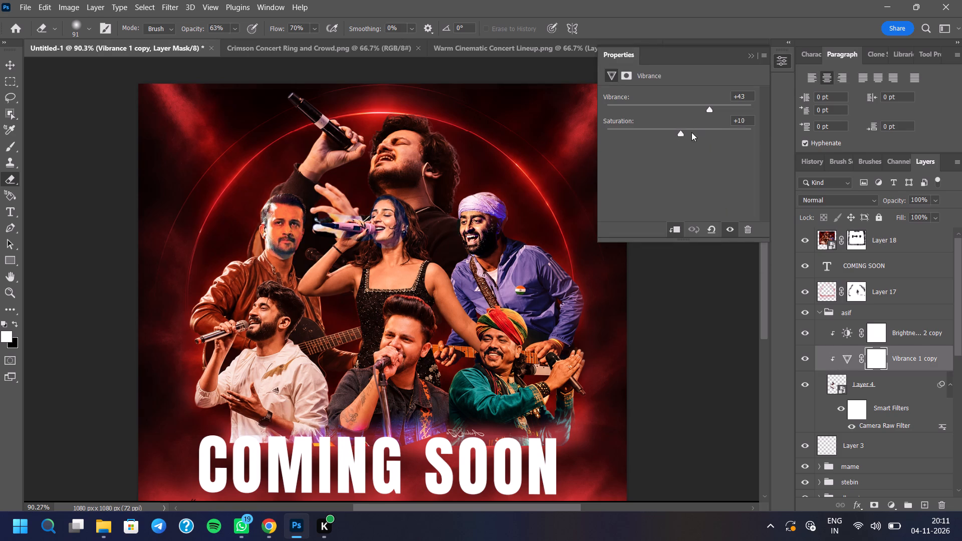
left_click_drag(691, 132, 729, 143)
scroll(256, 216, "up", 13)
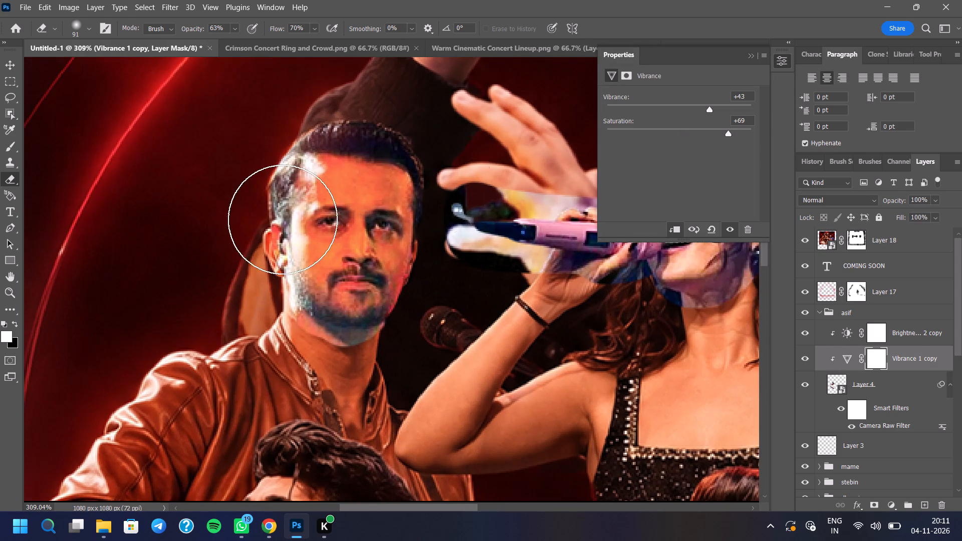
left_click_drag(726, 132, 698, 130)
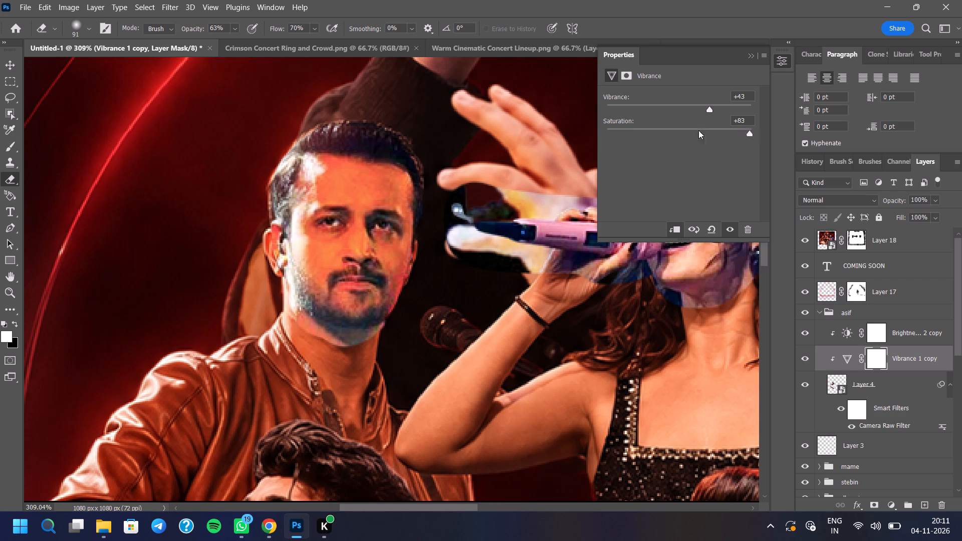
left_click_drag(698, 130, 666, 132)
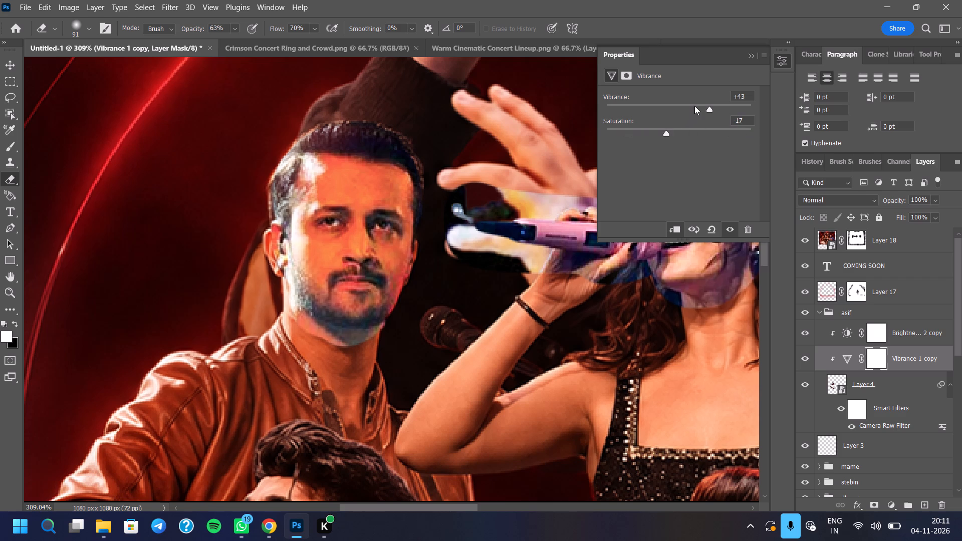
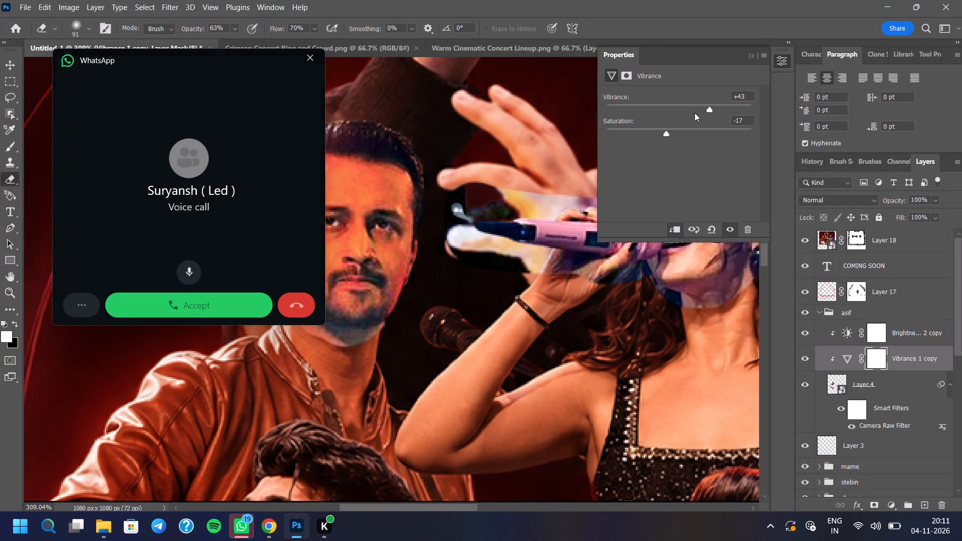
On the asif group's Vibrance 1 copy adjustment, raise Saturation to +93 and set Vibrance to +46.
left_click(688, 128)
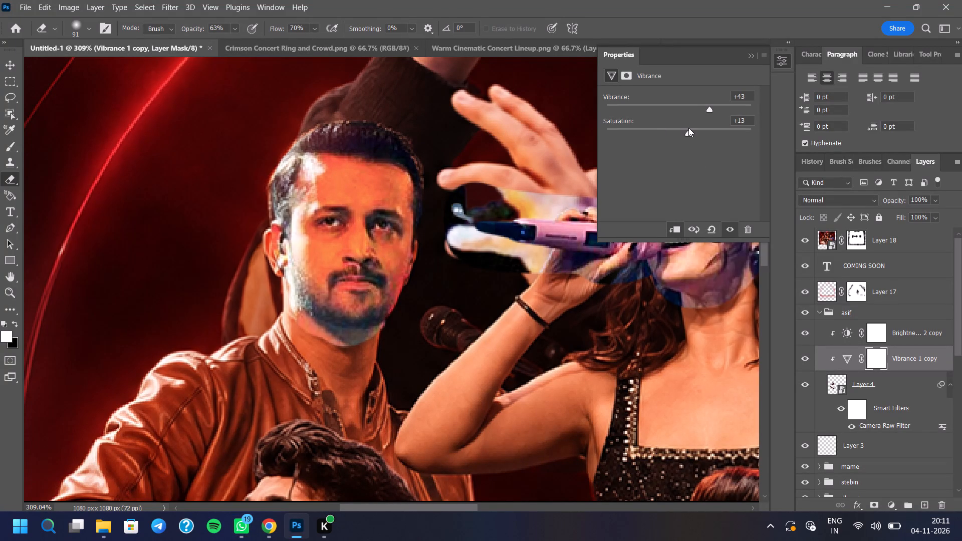
left_click_drag(688, 128, 746, 137)
left_click_drag(746, 137, 746, 136)
left_click_drag(691, 110, 722, 110)
left_click_drag(722, 110, 712, 108)
left_click(748, 58)
Reduce the Soft Round eraser to 62 px for work around the face of the singer in the leather jacket.
scroll(311, 275, "up", 4)
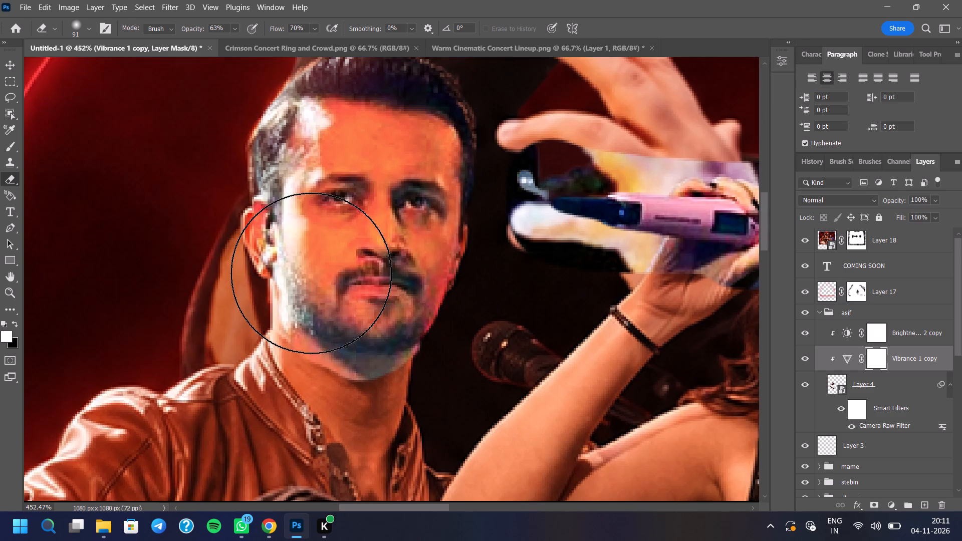
scroll(311, 270, "up", 3)
scroll(321, 220, "down", 4)
right_click(313, 238)
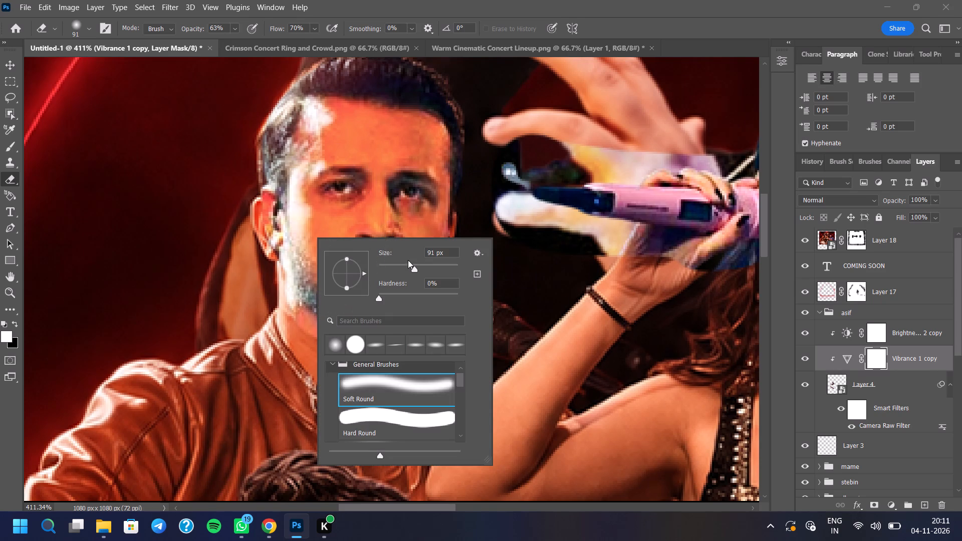
left_click(409, 267)
left_click(408, 267)
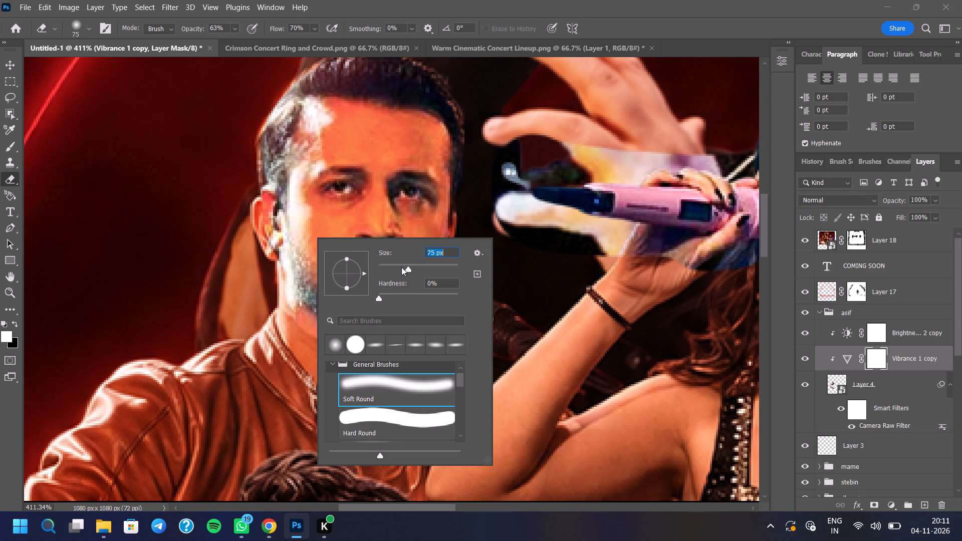
left_click(401, 267)
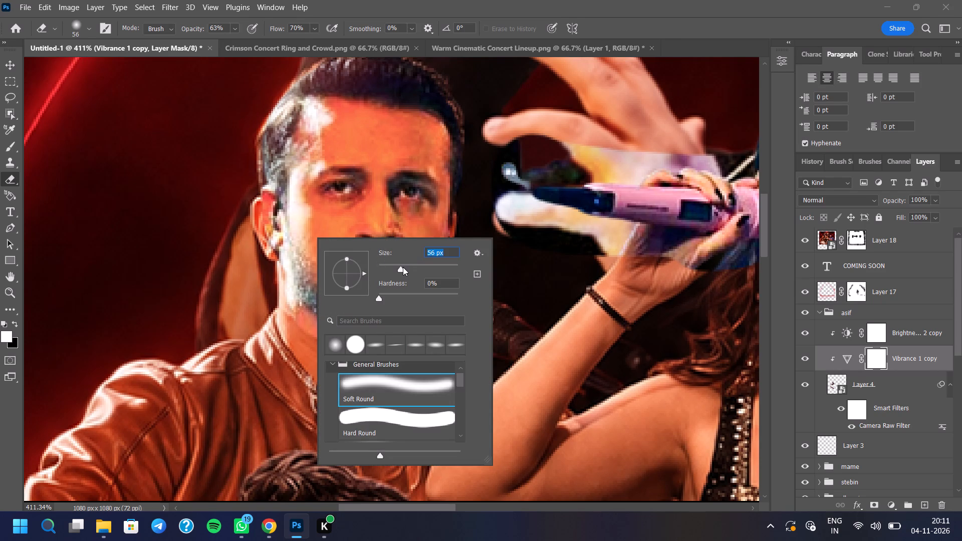
left_click(403, 267)
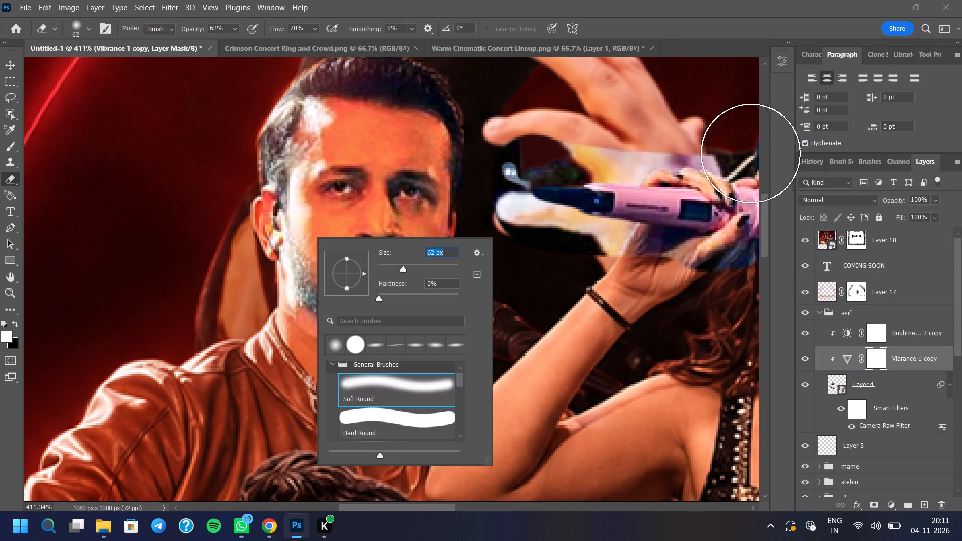
left_click(778, 128)
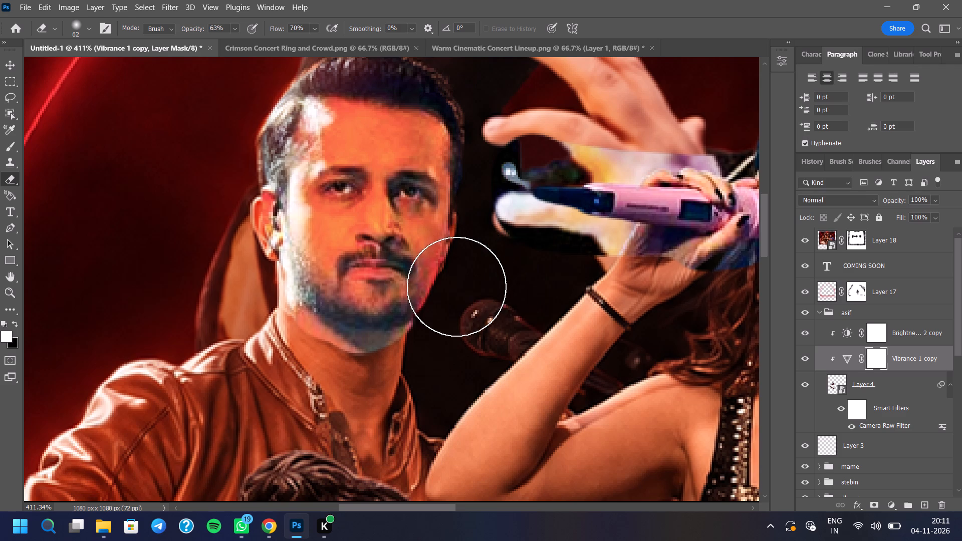
Examine how the leather-jacketed singer's face matches his neck and the rest of the poster.
scroll(453, 282, "down", 16)
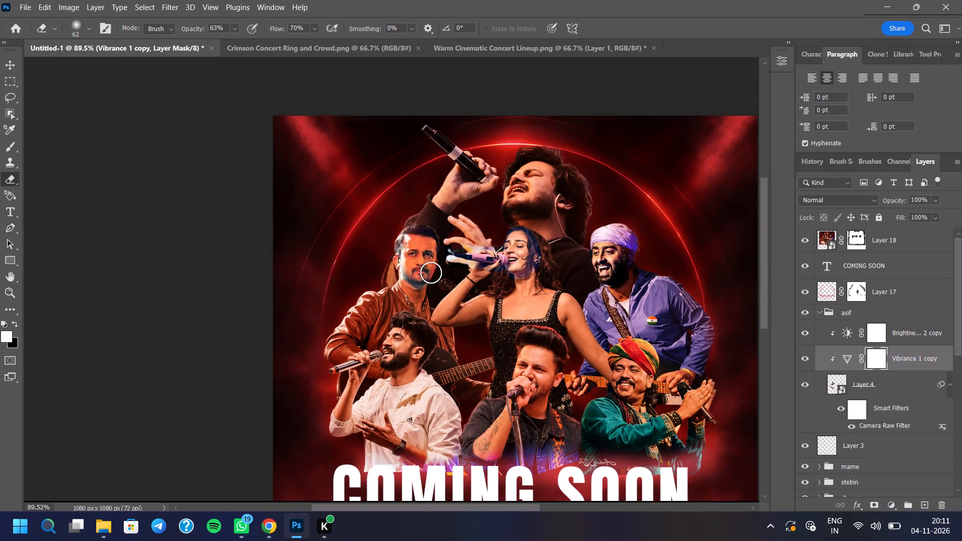
scroll(431, 273, "up", 9)
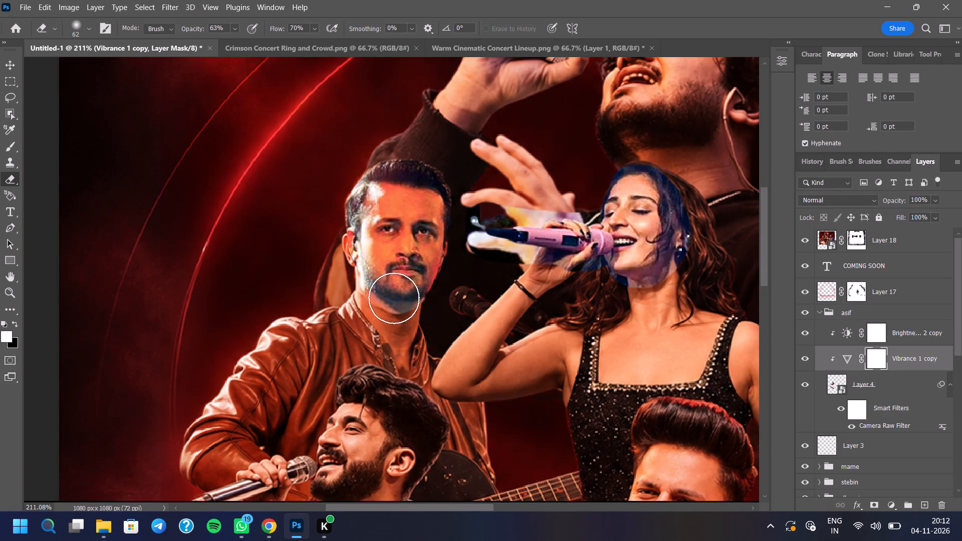
scroll(749, 350, "up", 1)
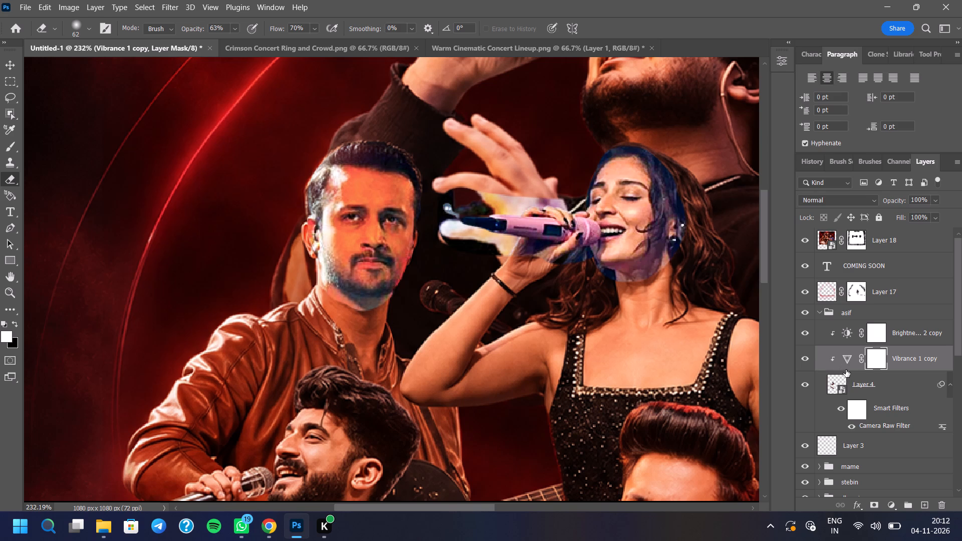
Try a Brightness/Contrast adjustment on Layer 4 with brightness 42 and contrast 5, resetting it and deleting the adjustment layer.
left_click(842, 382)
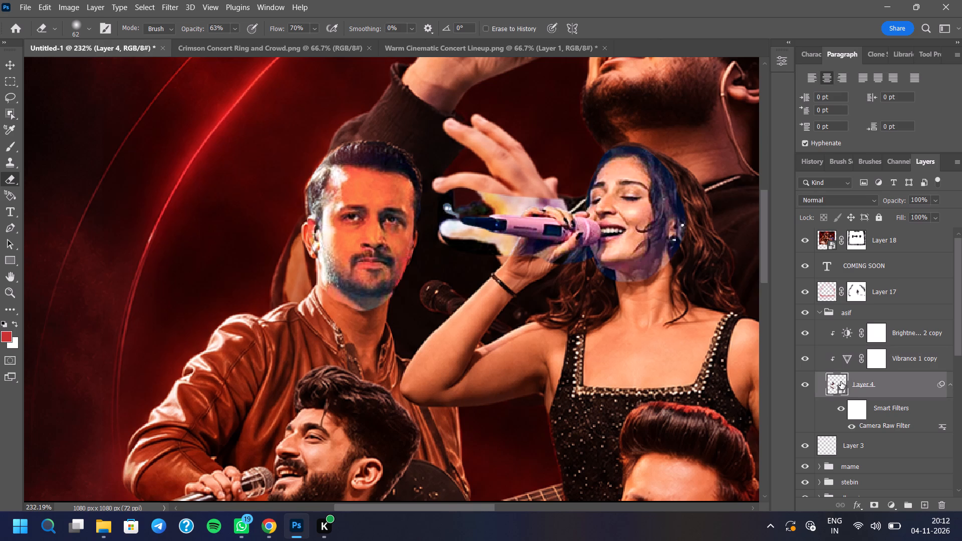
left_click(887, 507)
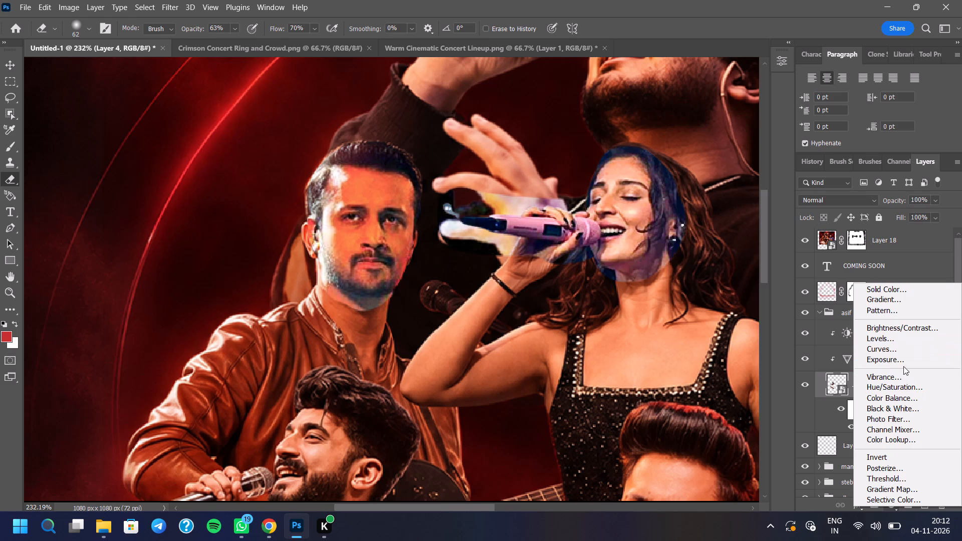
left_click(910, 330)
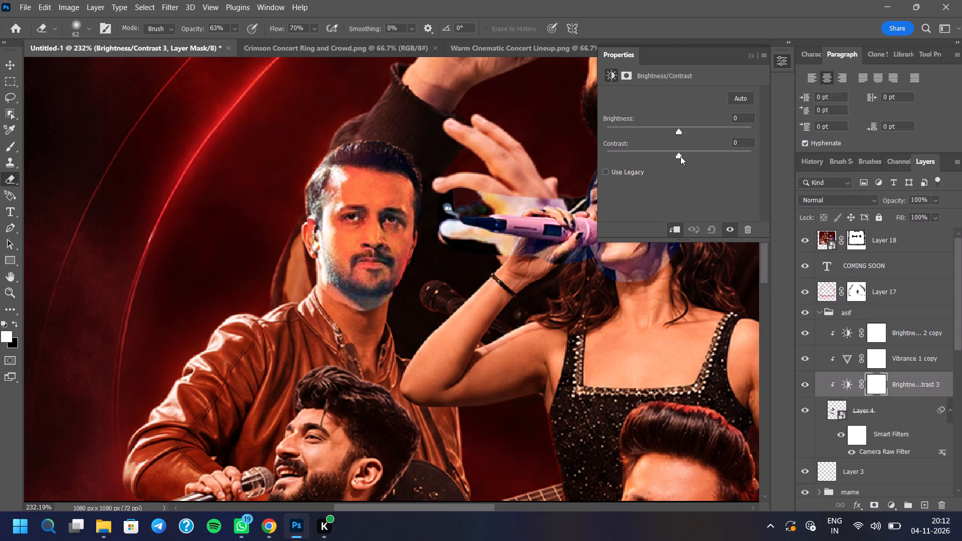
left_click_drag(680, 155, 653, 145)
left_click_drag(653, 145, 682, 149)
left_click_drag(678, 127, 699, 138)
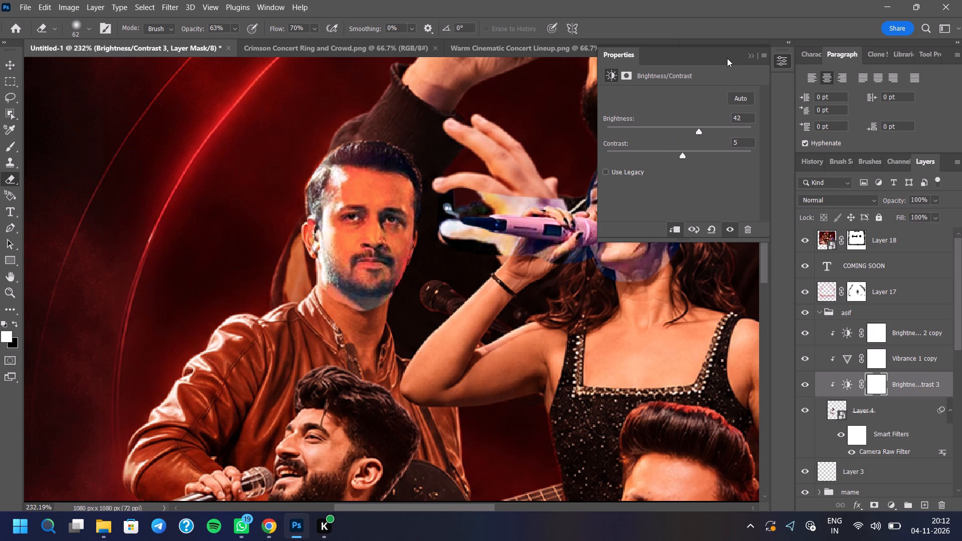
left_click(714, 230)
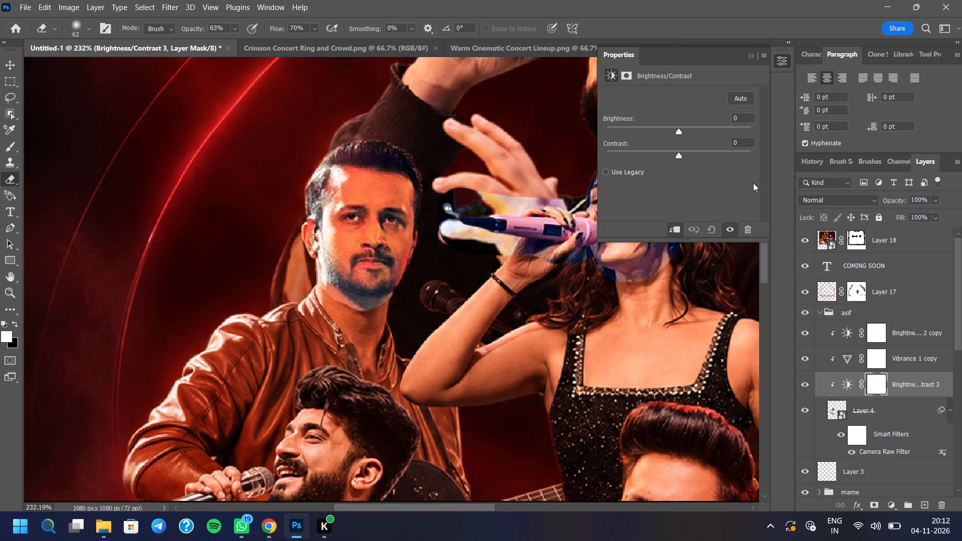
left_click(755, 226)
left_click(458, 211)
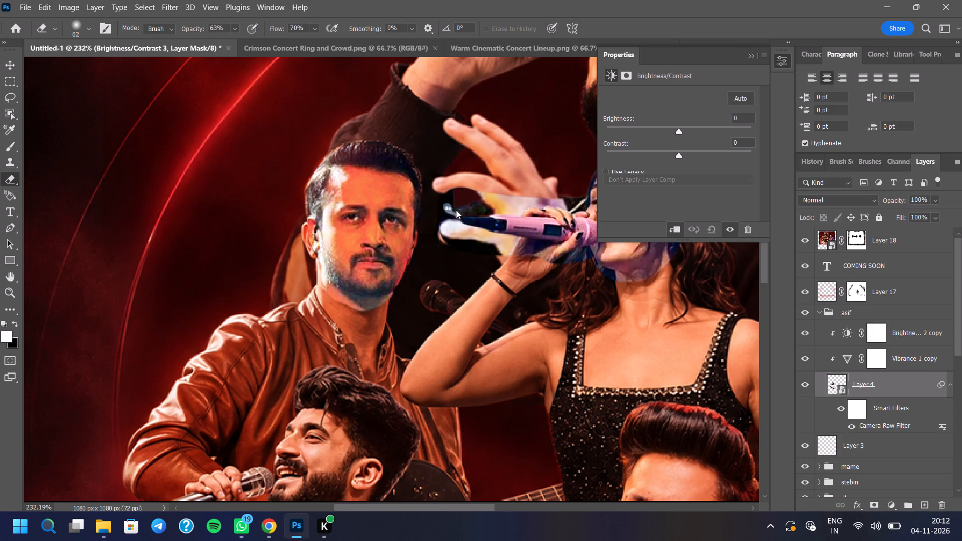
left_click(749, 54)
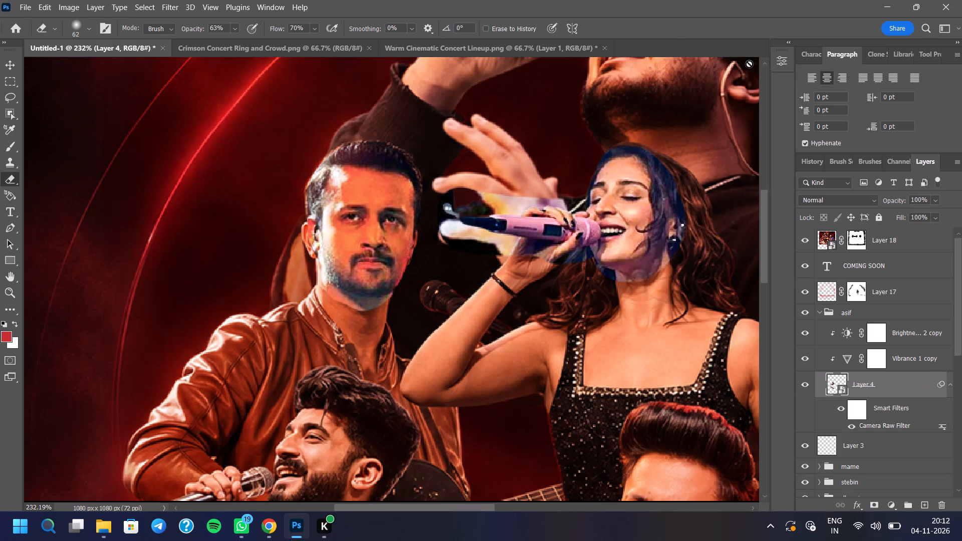
On Layer 18's mask, dab below the leather-jacketed singer's chin with a 29 px Hard Round brush, in white and in black.
scroll(365, 290, "up", 4)
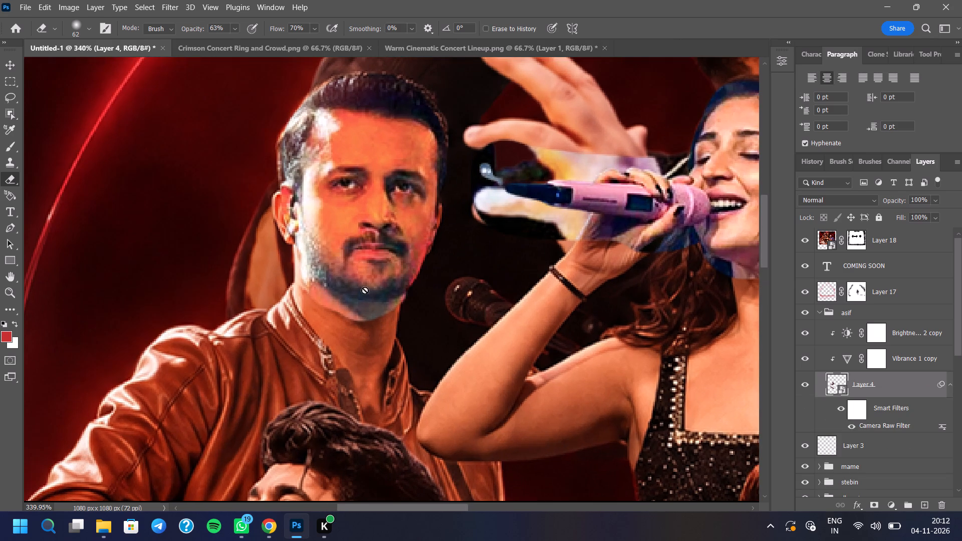
scroll(880, 291, "up", 3)
left_click(864, 239)
left_click(9, 150)
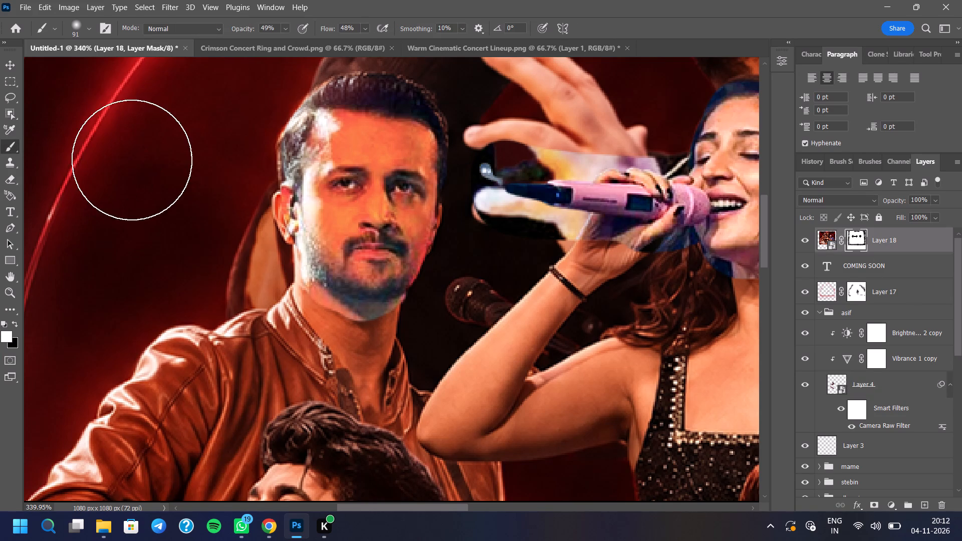
right_click(133, 161)
left_click(220, 193)
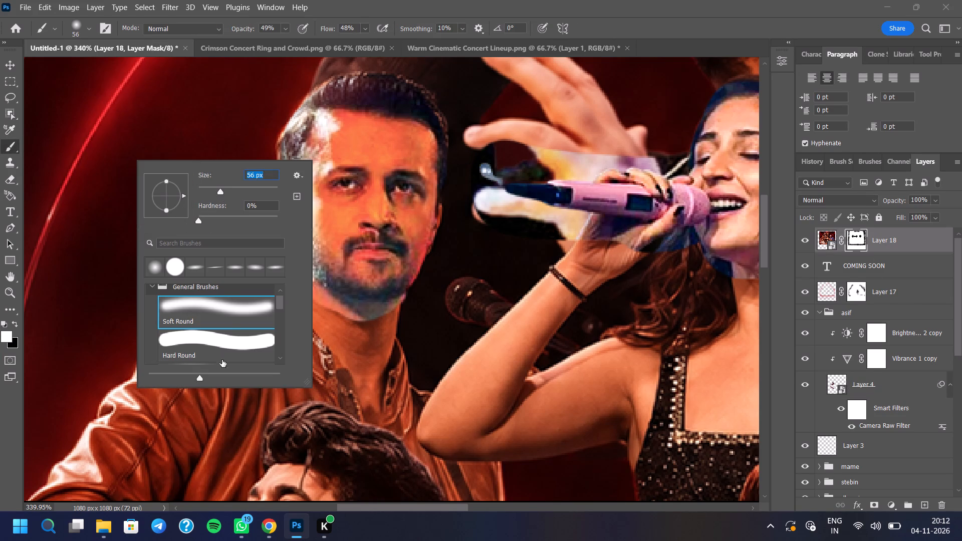
left_click(224, 348)
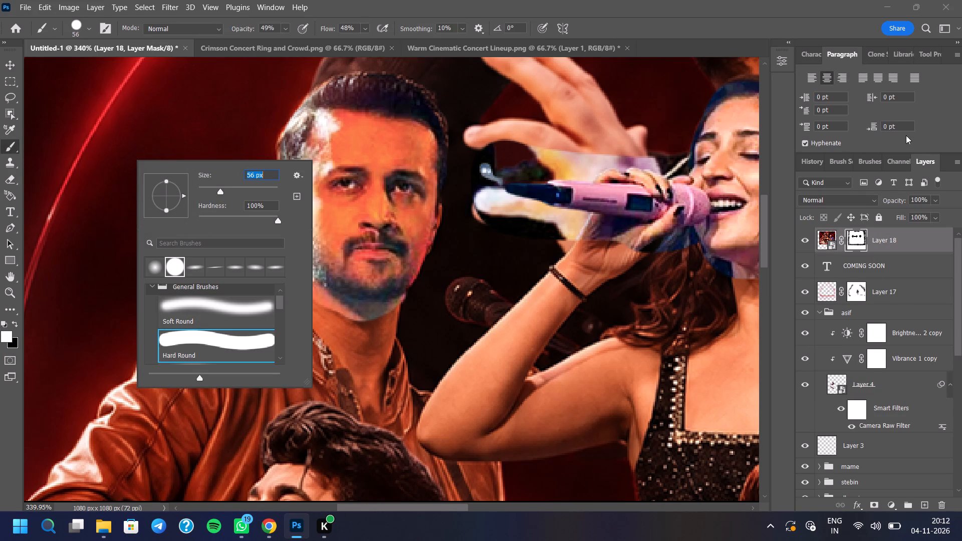
left_click(934, 140)
scroll(351, 347, "up", 8)
right_click(332, 327)
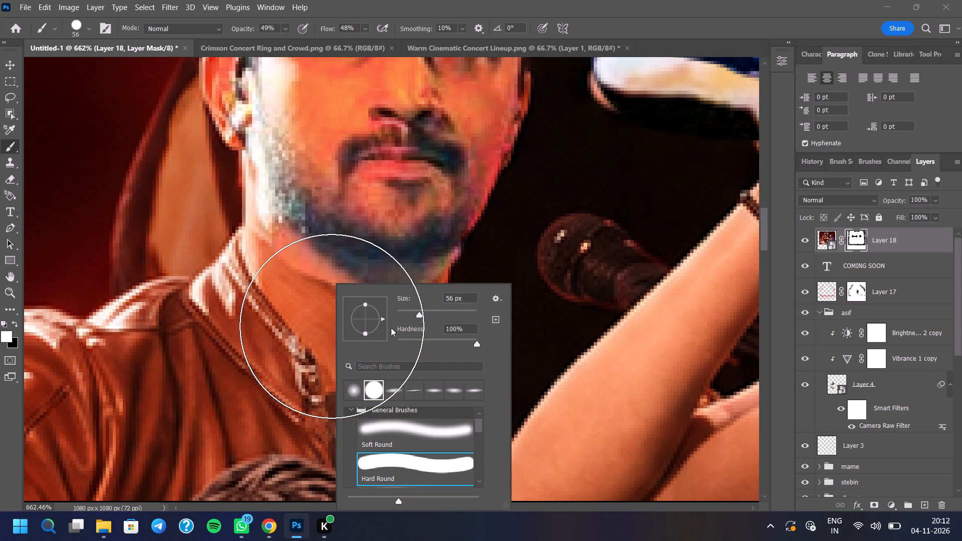
left_click(412, 312)
left_click(409, 312)
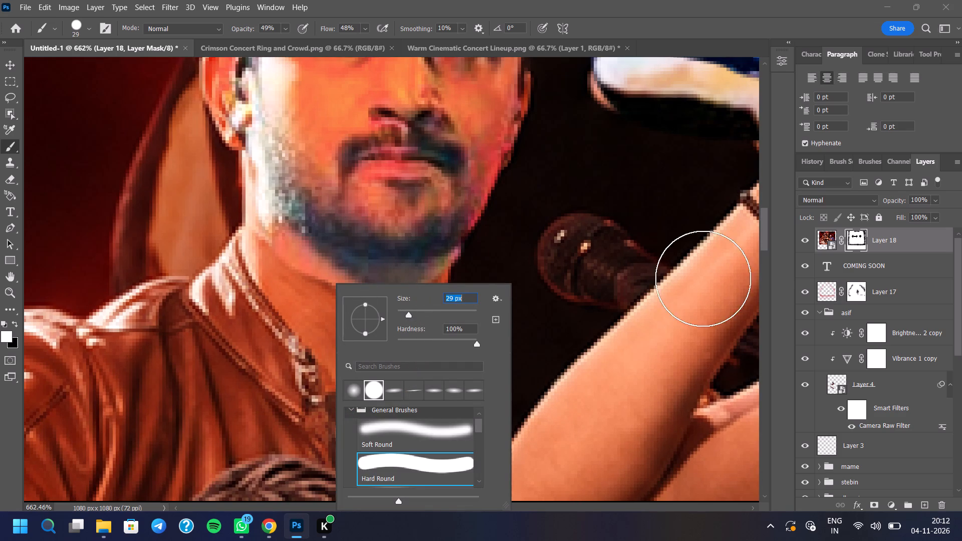
left_click(927, 118)
left_click(390, 314)
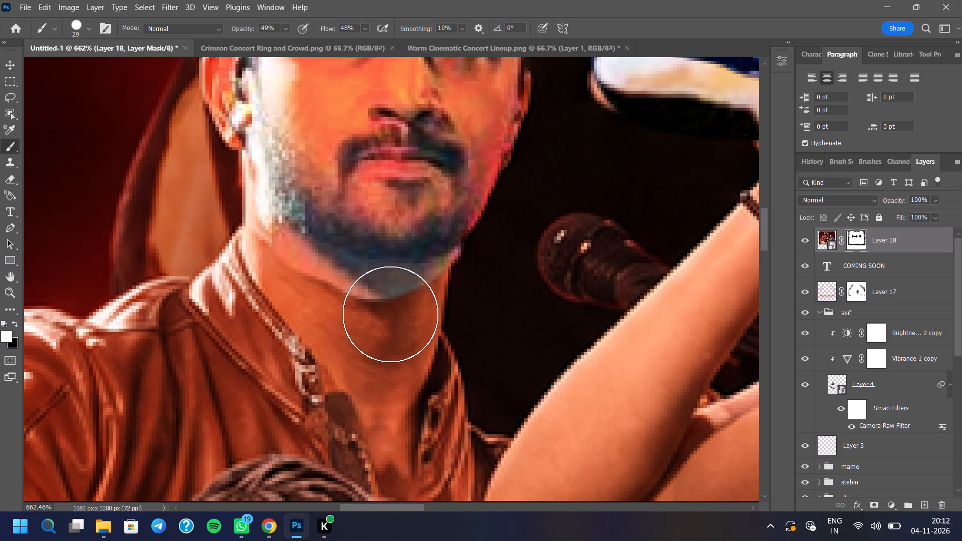
left_click(17, 325)
left_click(365, 314)
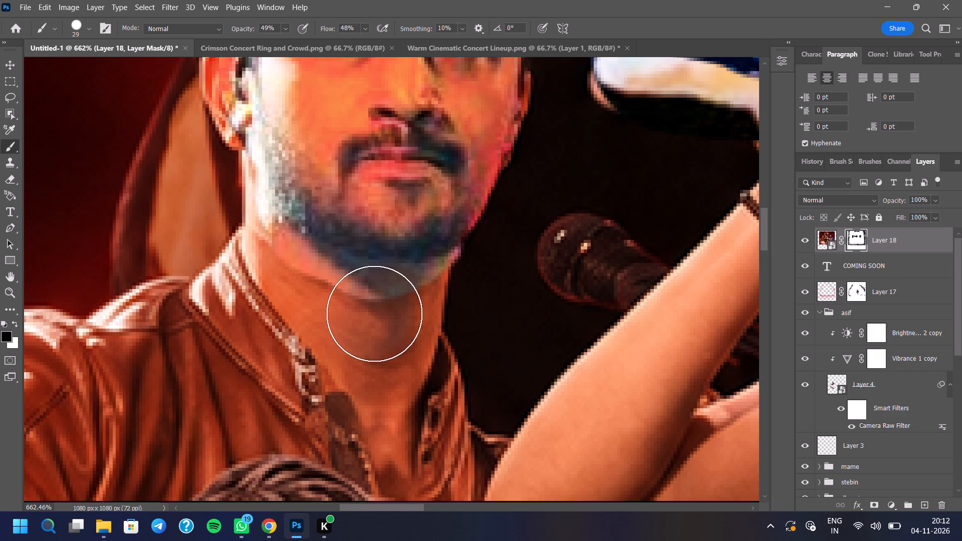
On Layer 18's mask, paint white below the leather-jacketed singer's chin and jaw with a 20 px Hard Round brush at 100% opacity and flow.
left_click(11, 322)
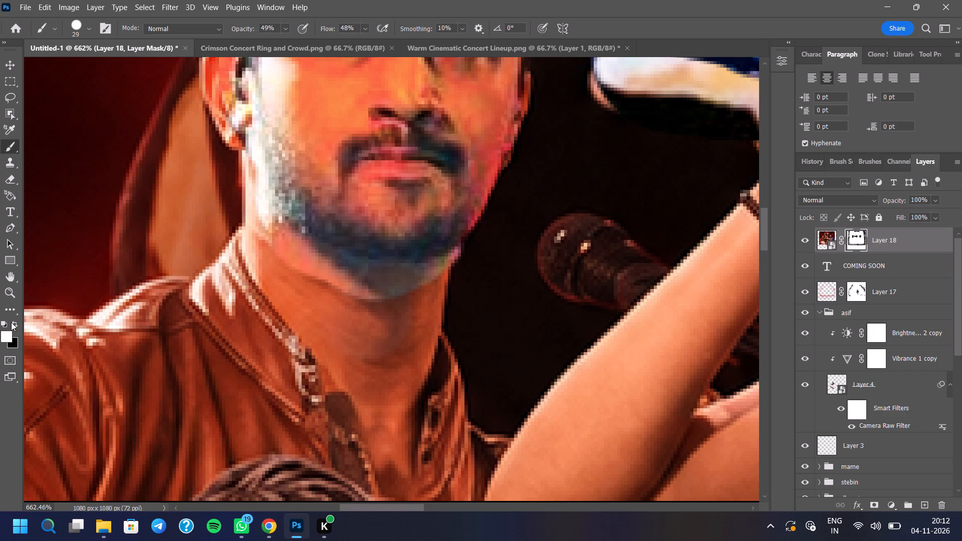
right_click(353, 285)
left_click(426, 311)
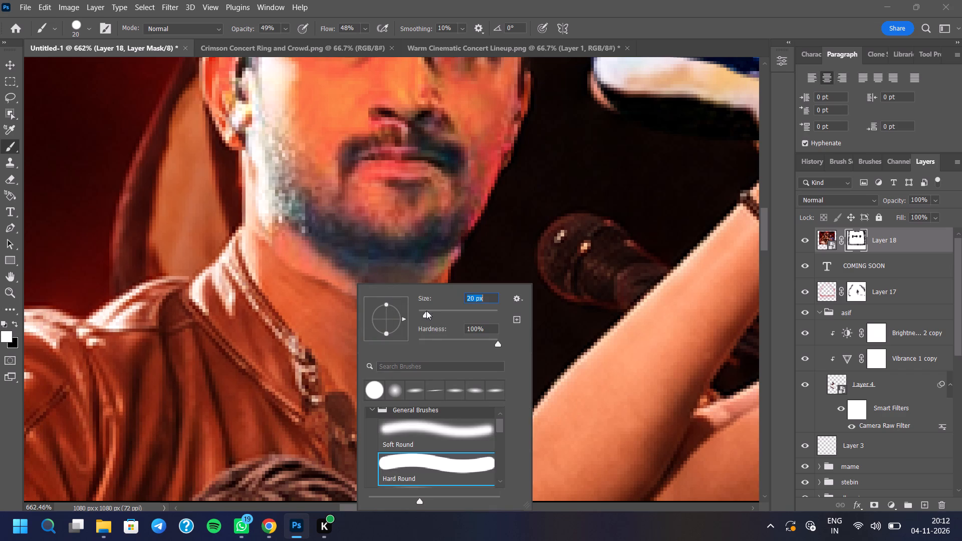
left_click(287, 30)
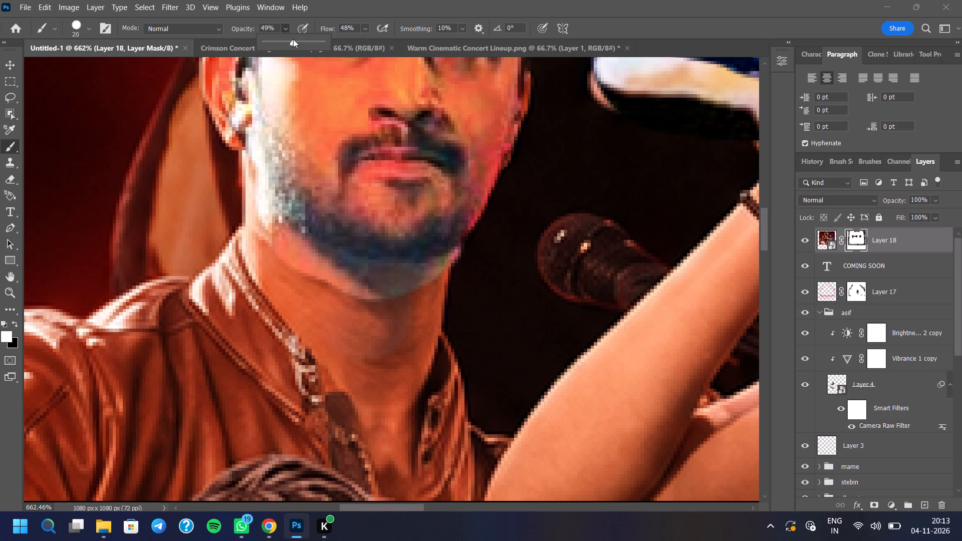
left_click_drag(294, 39, 339, 41)
left_click(363, 31)
left_click_drag(380, 44, 409, 49)
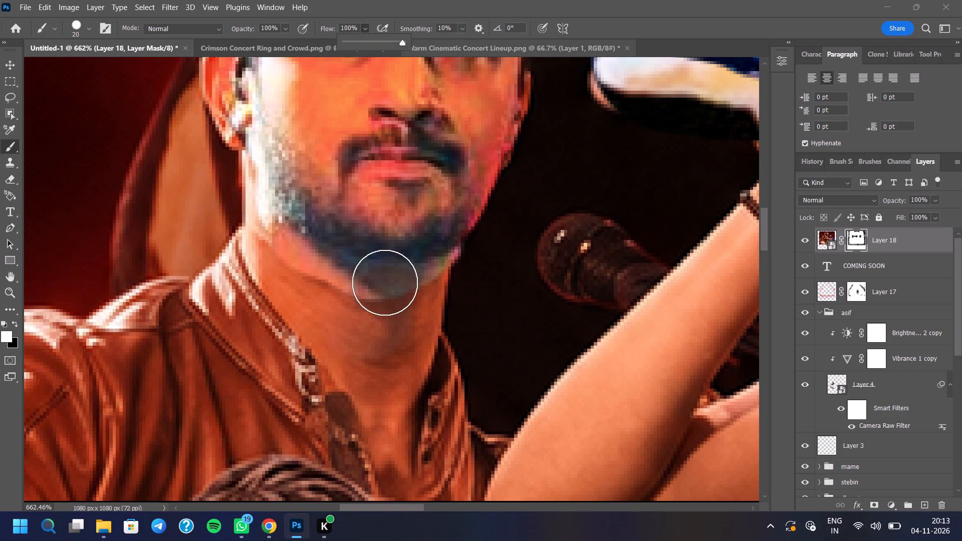
double_click(382, 304)
left_click(401, 300)
left_click(411, 294)
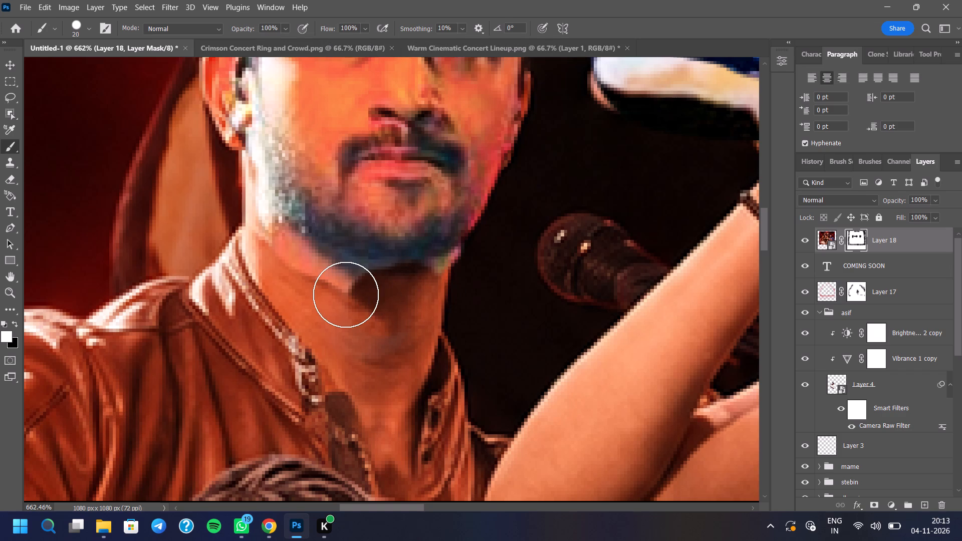
left_click(346, 295)
left_click_drag(334, 291, 329, 288)
left_click(307, 283)
left_click(302, 280)
left_click(285, 271)
left_click(280, 265)
left_click(272, 255)
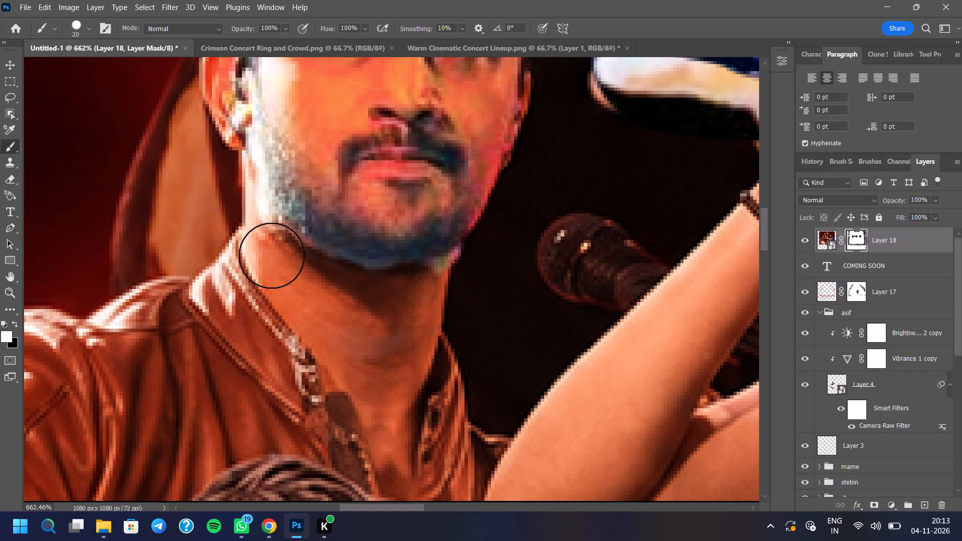
With a 6 px brush, paint white on Layer 18's mask along the leather-jacketed singer's jawline and beneath his chin.
right_click(291, 260)
left_click(358, 286)
left_click(253, 218)
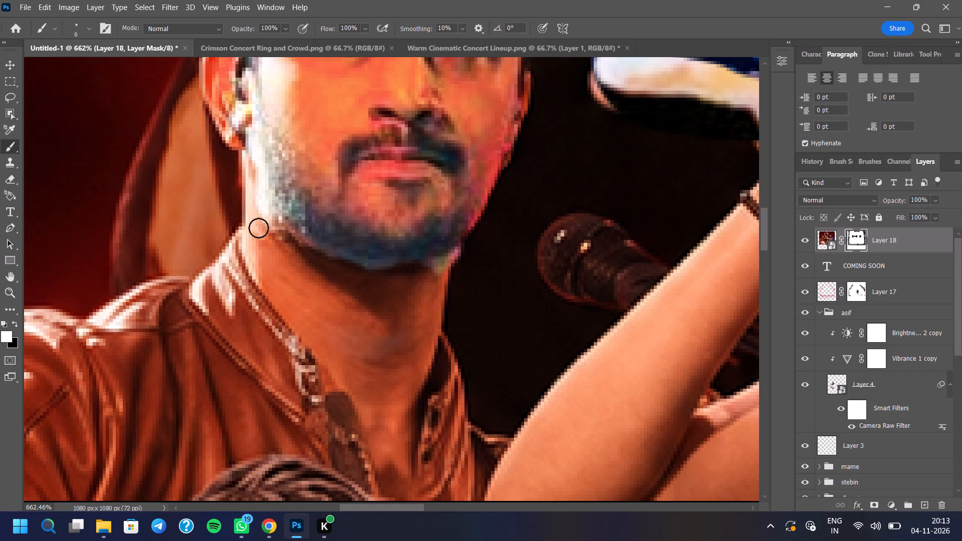
left_click_drag(259, 228, 267, 236)
left_click(269, 236)
left_click(267, 219)
left_click_drag(266, 219, 295, 242)
left_click_drag(287, 242, 328, 258)
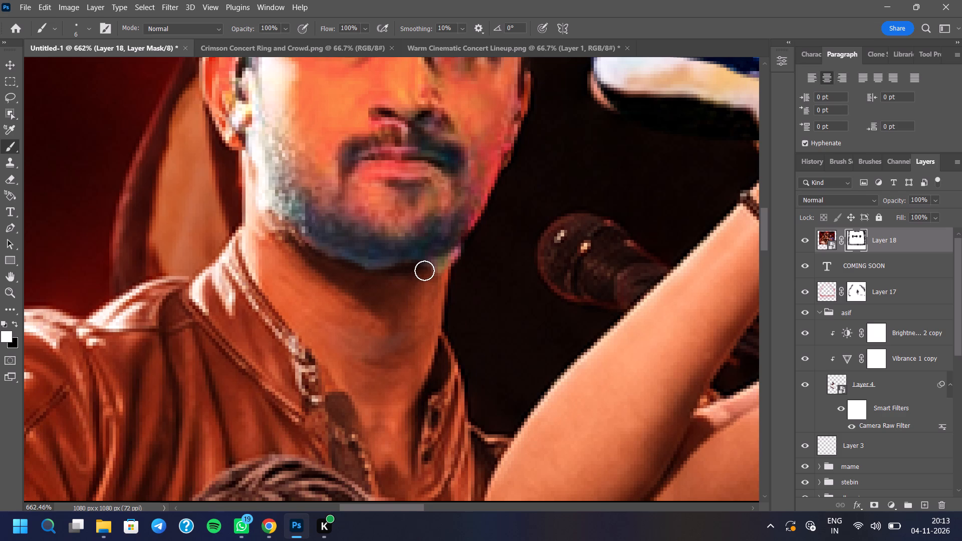
left_click_drag(453, 256, 427, 274)
left_click_drag(429, 273, 416, 277)
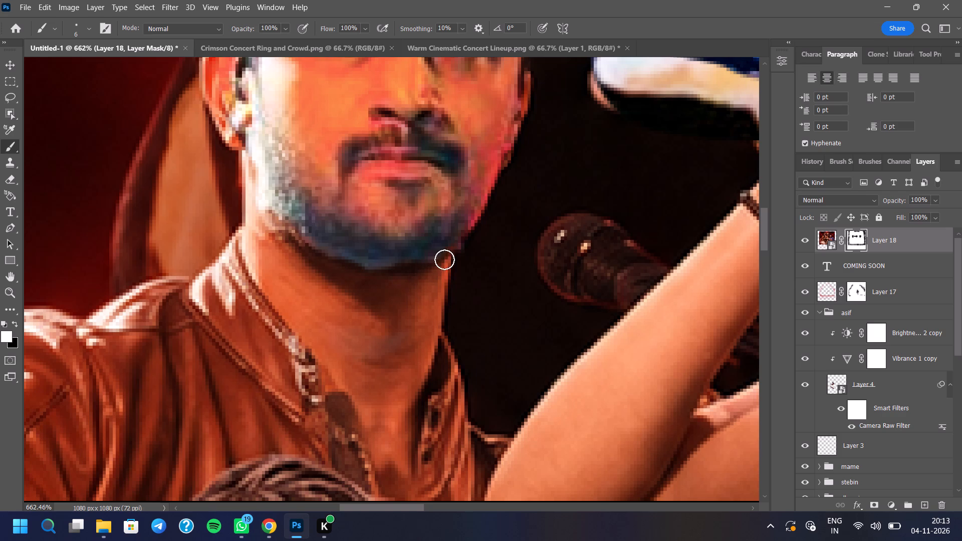
left_click(456, 250)
Refine Layer 18's mask in white where the leather-jacketed singer's jaw meets his neck below the earpiece.
left_click(269, 232)
left_click_drag(260, 213, 259, 209)
left_click_drag(258, 207, 283, 249)
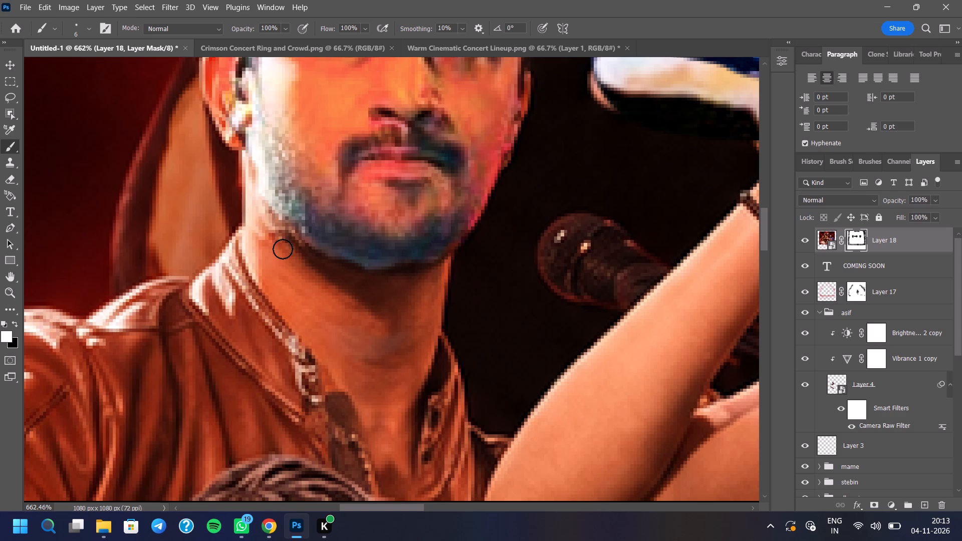
left_click_drag(283, 249, 284, 250)
left_click(255, 195)
left_click_drag(253, 205, 262, 232)
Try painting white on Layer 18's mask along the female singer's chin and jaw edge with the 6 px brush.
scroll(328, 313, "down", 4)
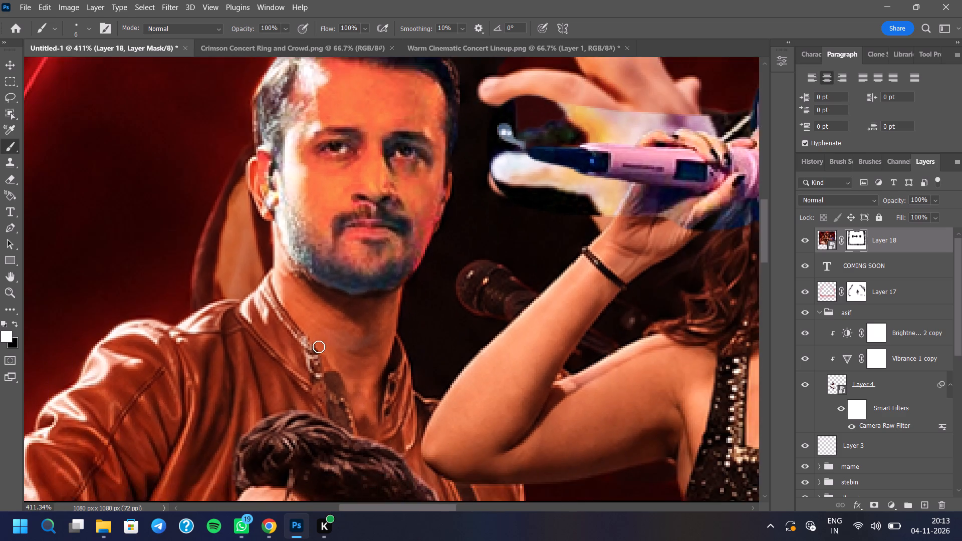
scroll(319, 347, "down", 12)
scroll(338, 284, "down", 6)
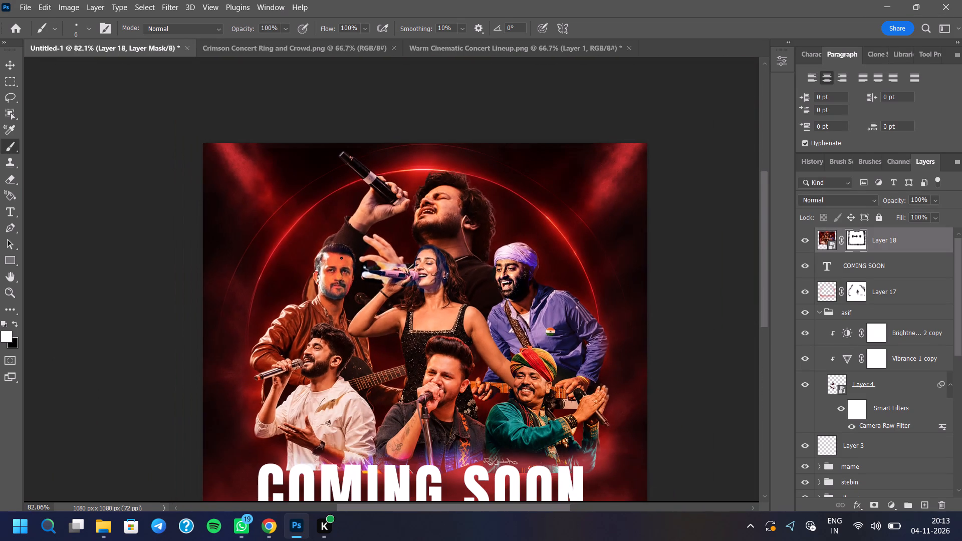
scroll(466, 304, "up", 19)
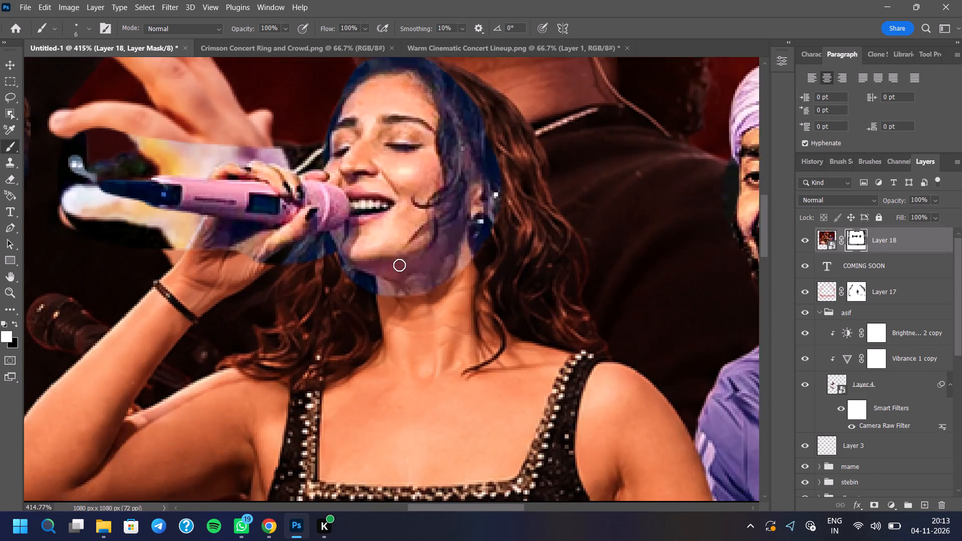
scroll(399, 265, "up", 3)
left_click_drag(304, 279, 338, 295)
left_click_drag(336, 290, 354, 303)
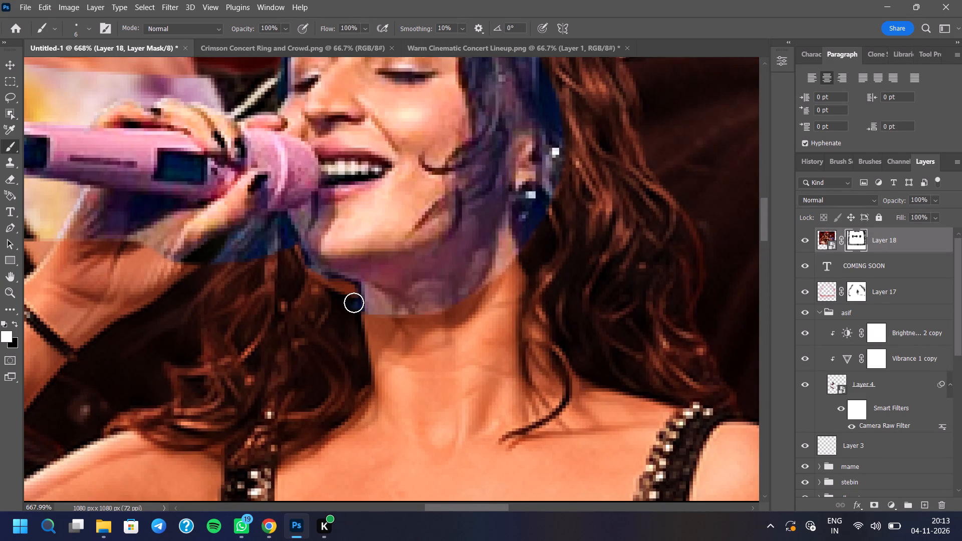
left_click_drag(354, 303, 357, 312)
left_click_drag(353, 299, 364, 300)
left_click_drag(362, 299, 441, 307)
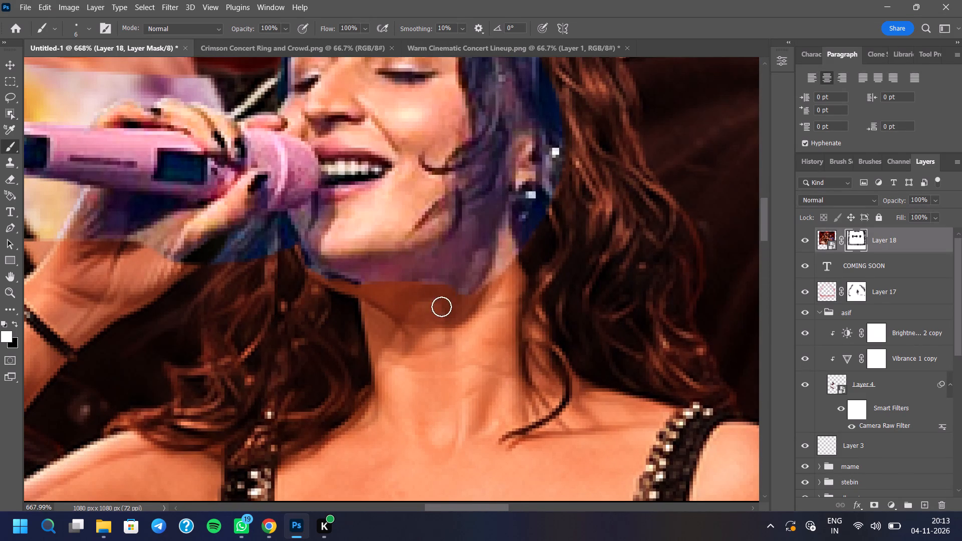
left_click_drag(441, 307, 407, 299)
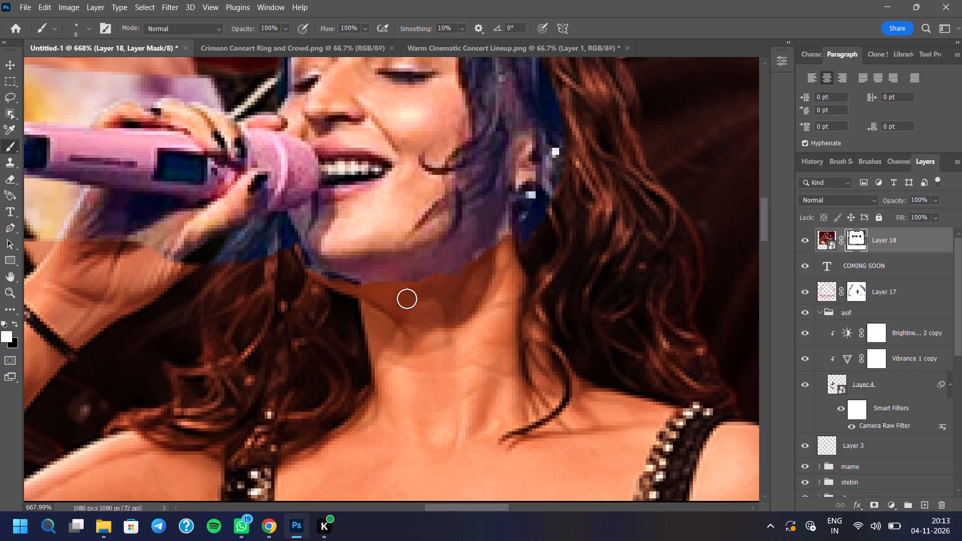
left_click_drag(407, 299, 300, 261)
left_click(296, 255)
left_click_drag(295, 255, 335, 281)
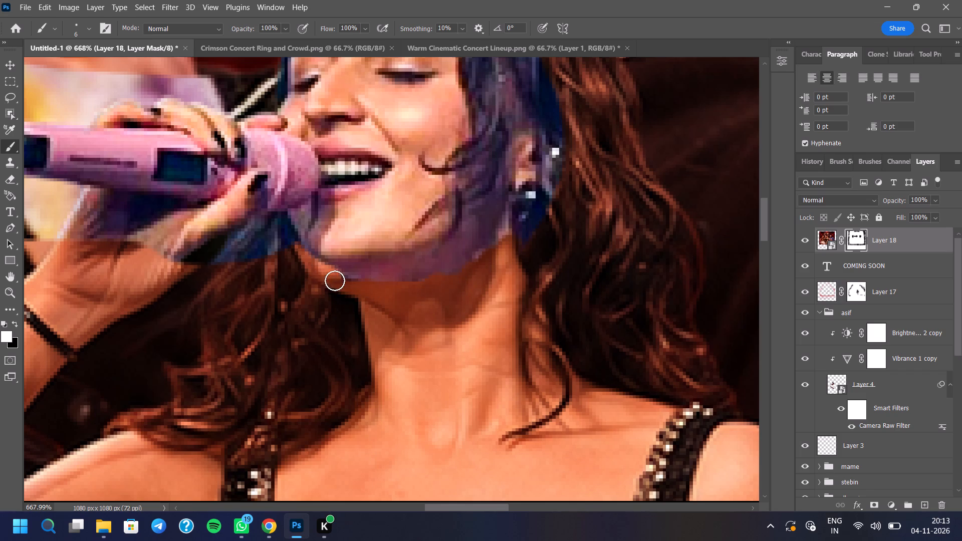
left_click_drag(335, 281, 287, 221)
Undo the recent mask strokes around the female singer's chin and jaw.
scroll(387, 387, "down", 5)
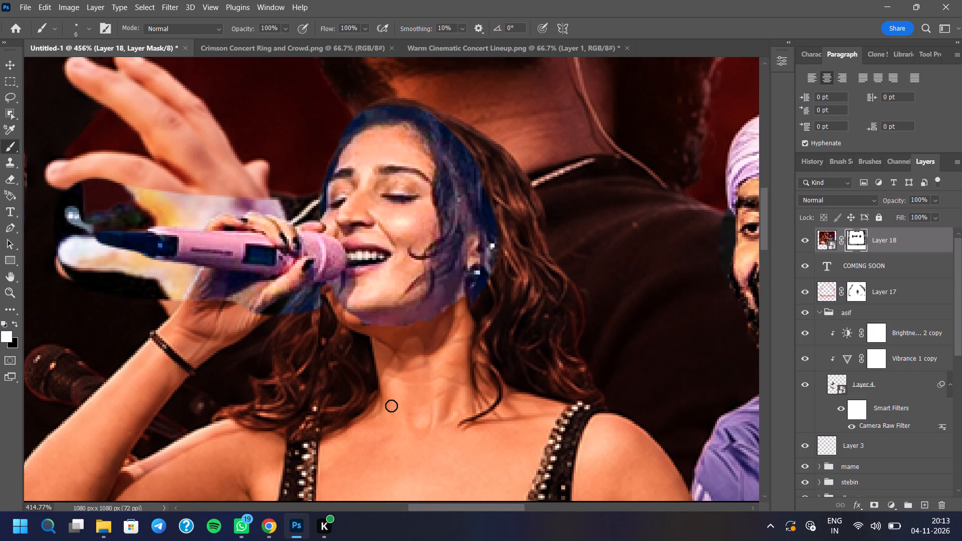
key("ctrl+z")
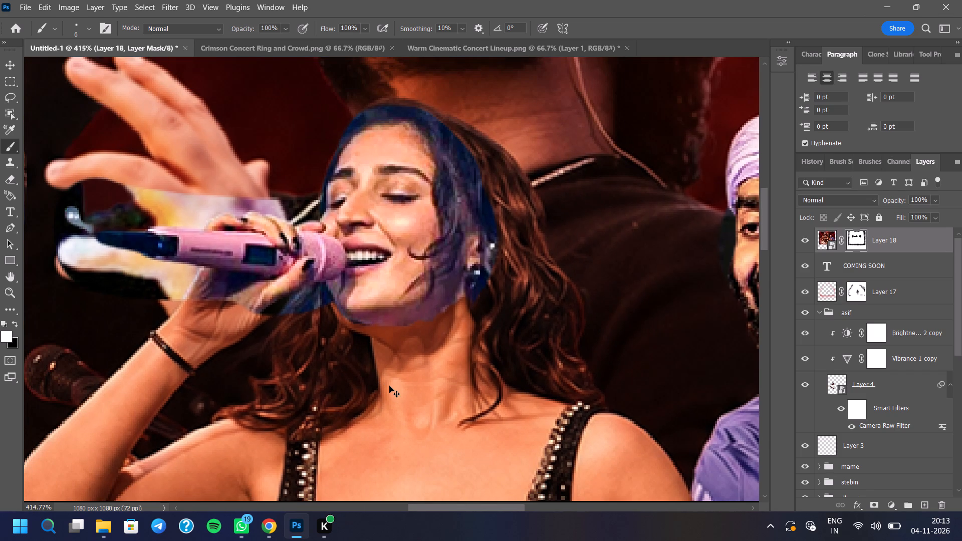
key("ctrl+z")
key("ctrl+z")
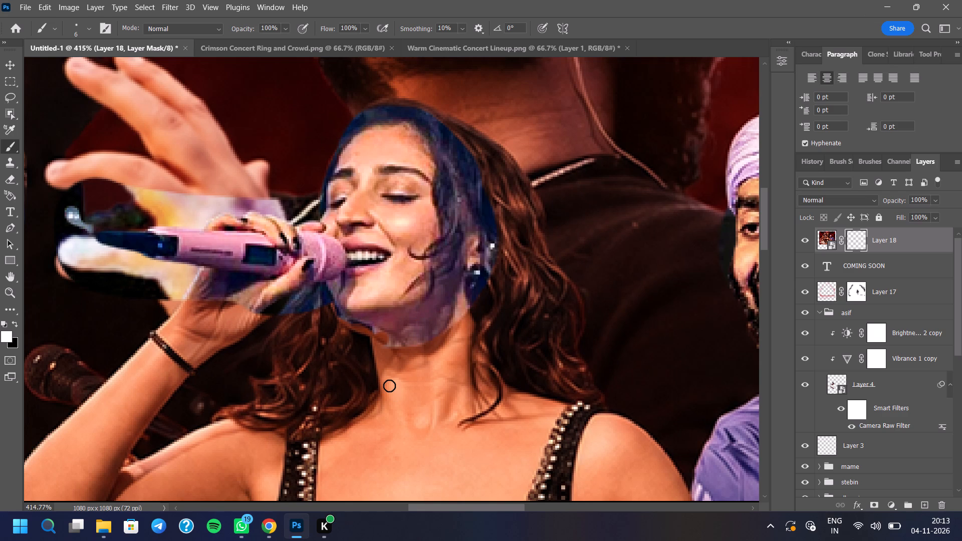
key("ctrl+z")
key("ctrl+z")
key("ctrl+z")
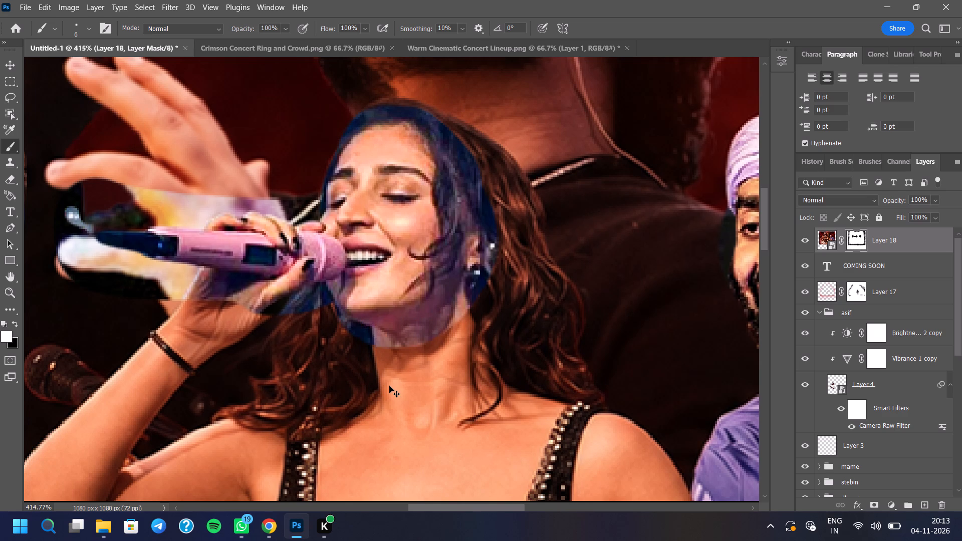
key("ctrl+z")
Touch up Layer 18's mask in white along the lower edge of the leather-jacketed singer's beard, from jaw to chin.
scroll(447, 377, "down", 8)
scroll(167, 357, "up", 15)
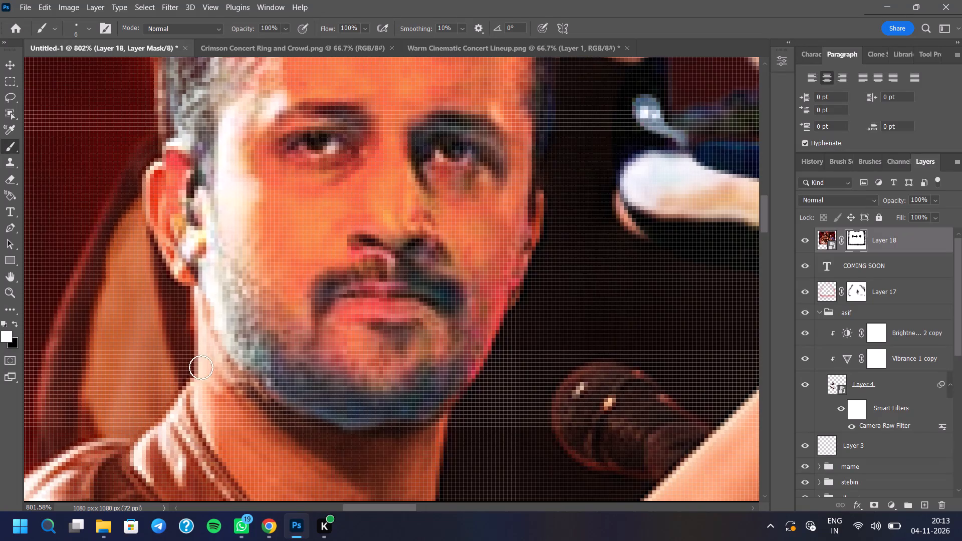
left_click_drag(248, 391, 260, 414)
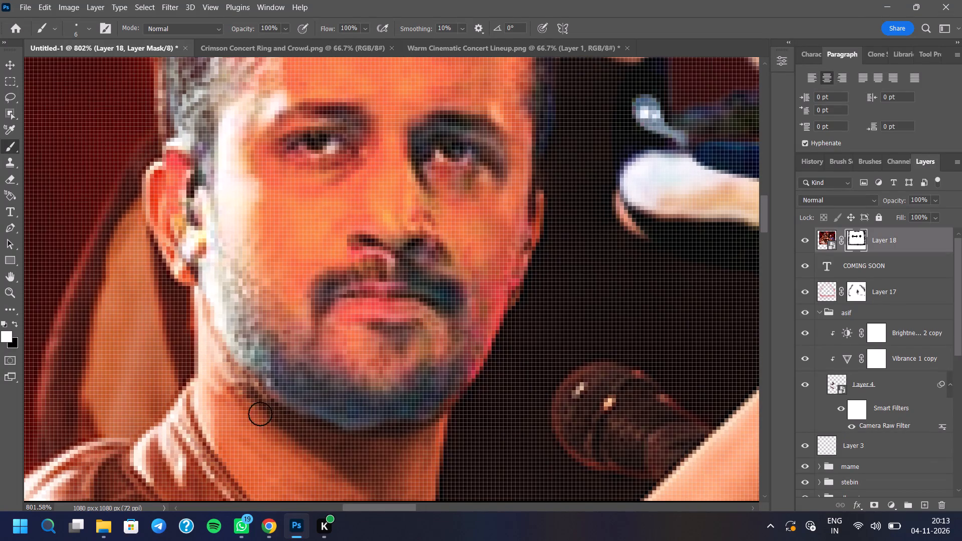
left_click_drag(260, 414, 255, 393)
left_click_drag(253, 396, 303, 427)
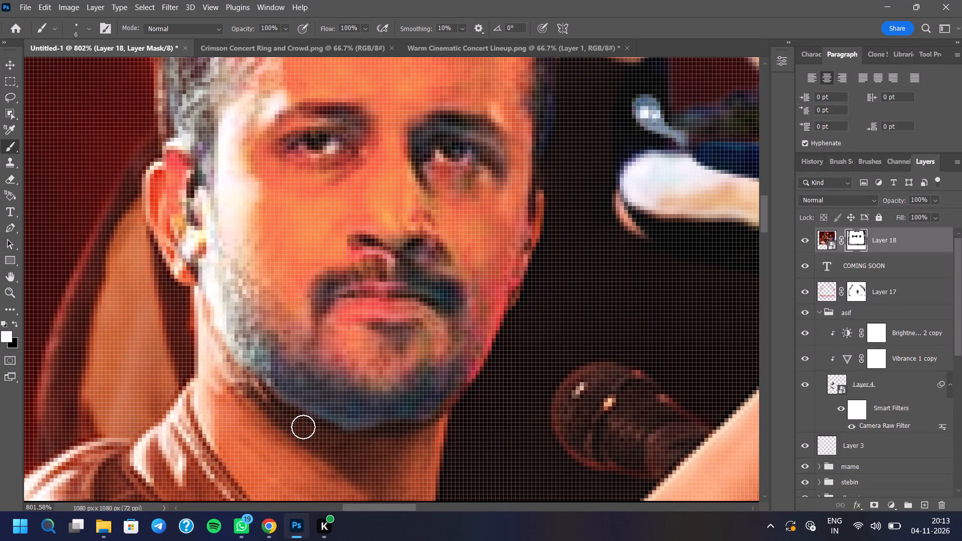
left_click_drag(303, 427, 410, 439)
left_click_drag(367, 443, 419, 441)
Paint white on Layer 18's mask between the outstretched hand's upper finger and the tip of the female singer's microphone.
scroll(351, 444, "down", 9)
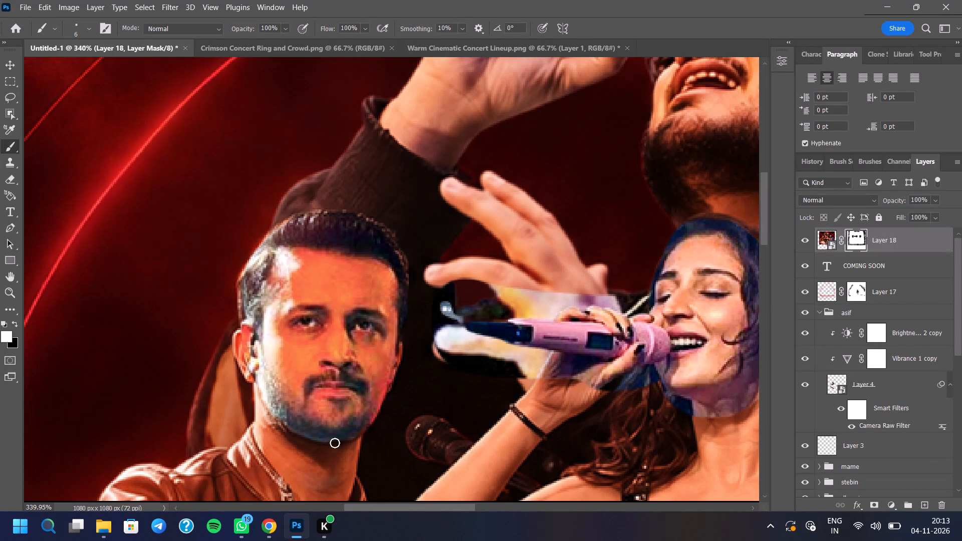
scroll(446, 394, "down", 3)
scroll(579, 304, "up", 4)
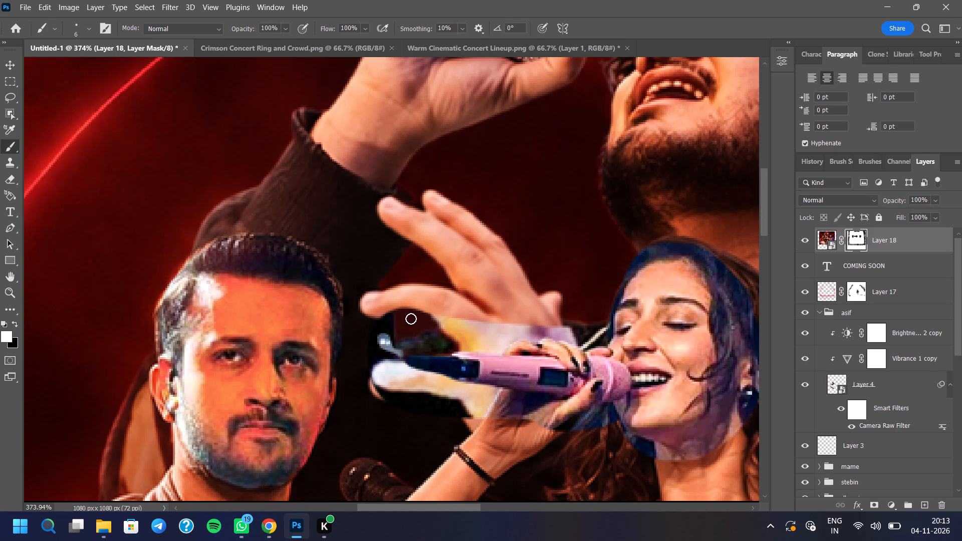
left_click_drag(411, 319, 377, 319)
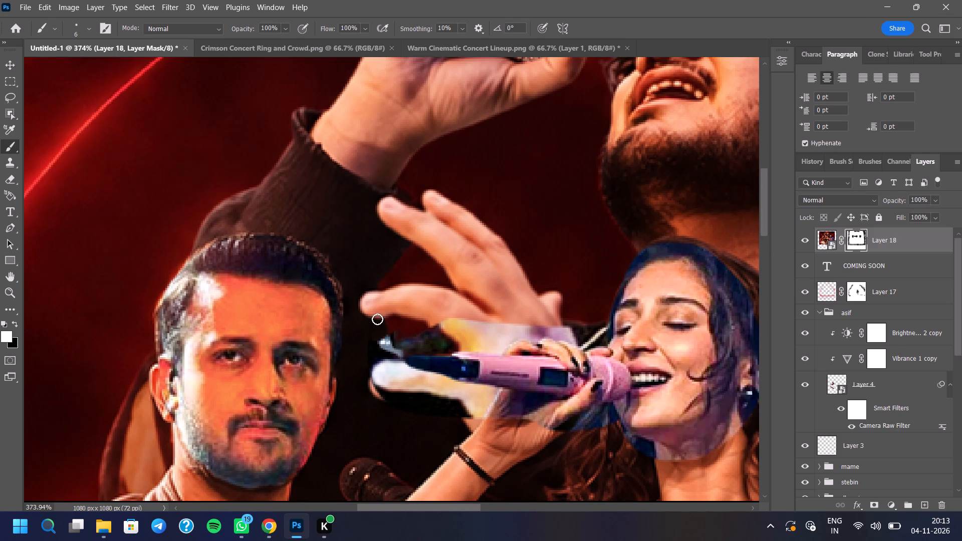
left_click_drag(377, 319, 381, 339)
left_click_drag(381, 338, 379, 362)
Paint white on Layer 18's mask along the outstretched hand's lower finger, beneath the female singer's microphone.
left_click_drag(379, 362, 396, 391)
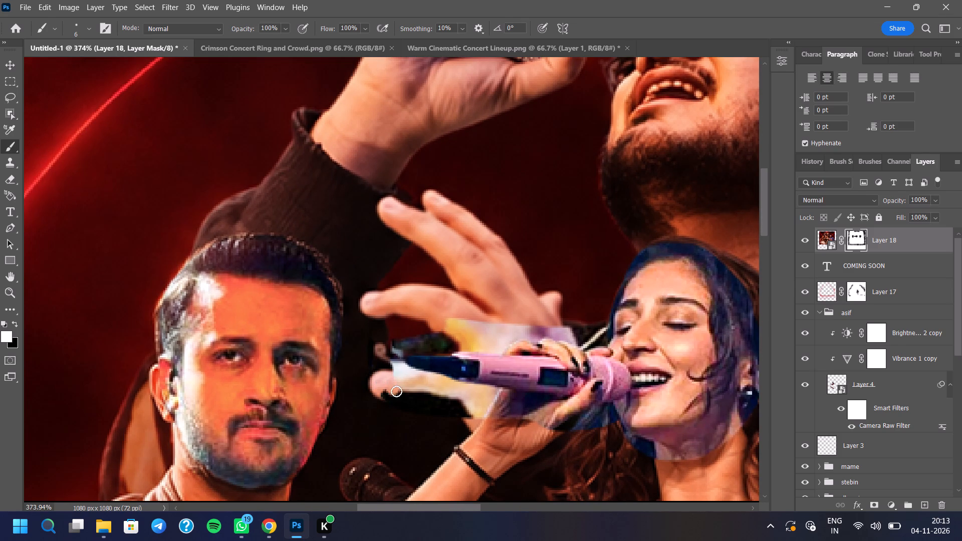
left_click_drag(396, 391, 457, 415)
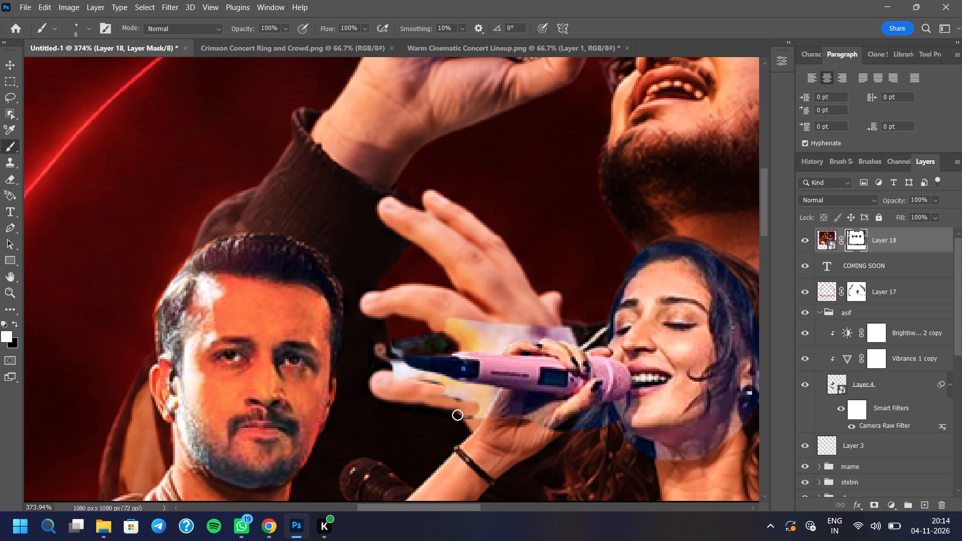
left_click_drag(457, 415, 484, 394)
left_click_drag(484, 394, 431, 398)
scroll(432, 393, "up", 10)
left_click_drag(488, 391, 369, 361)
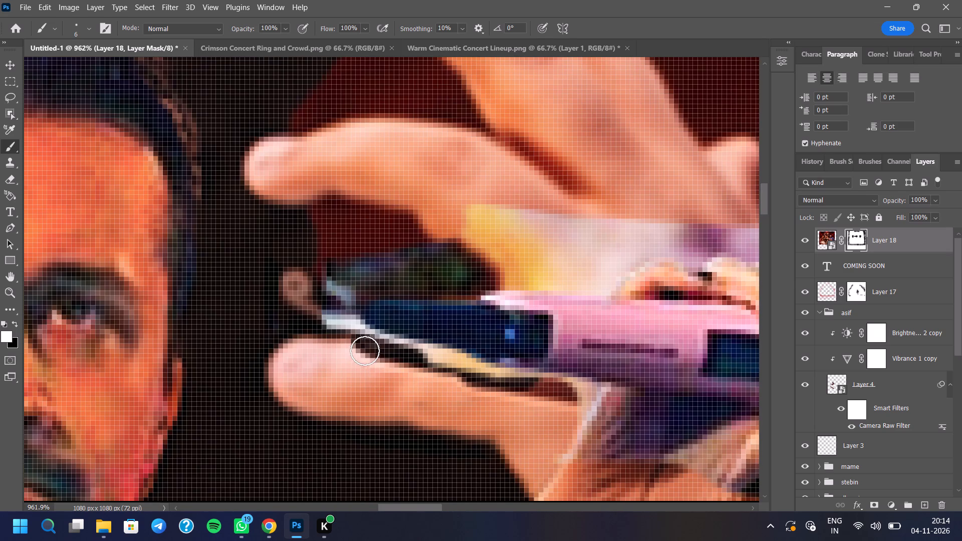
Paint white on Layer 18's mask around the microphone's dark tip and over the yellow patch between microphone and upper finger.
left_click(349, 324)
left_click(343, 332)
left_click_drag(342, 316, 327, 289)
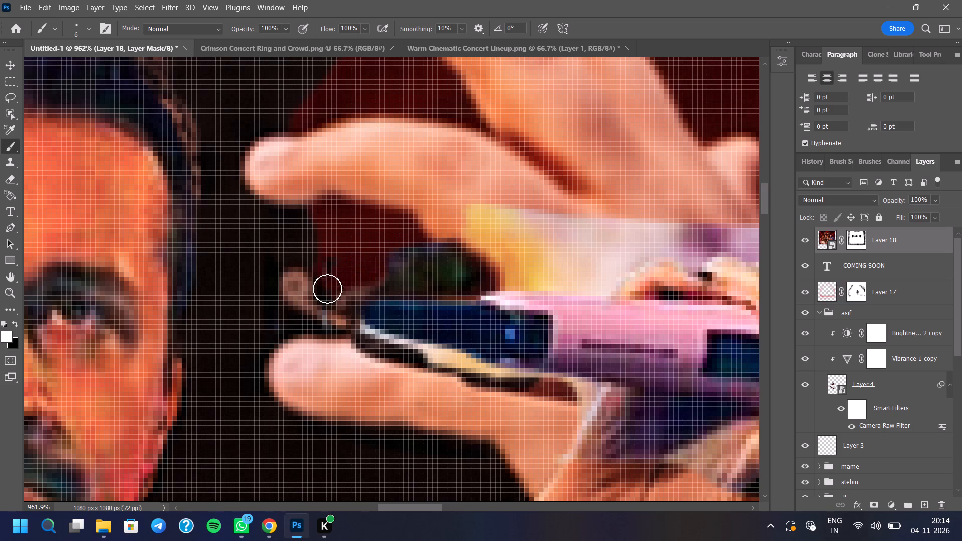
left_click_drag(327, 289, 399, 267)
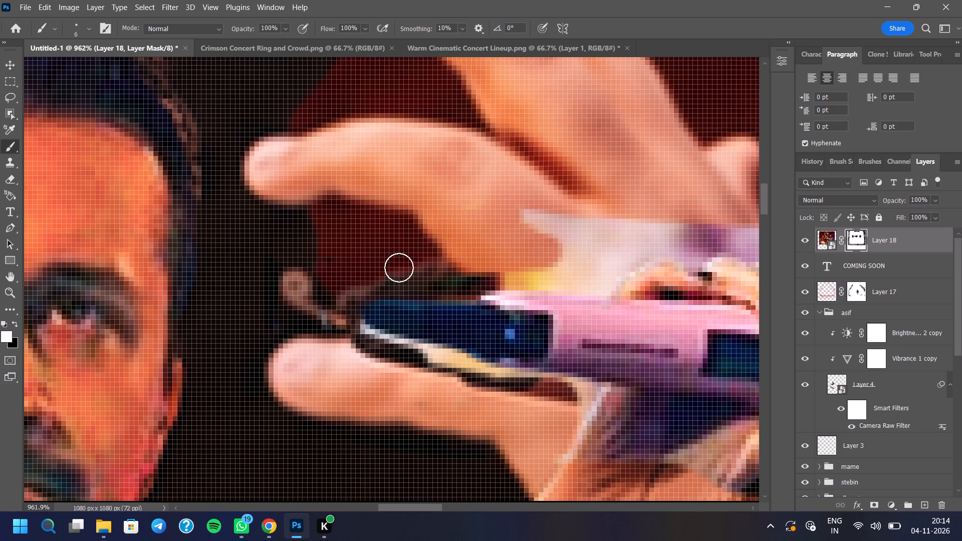
left_click_drag(399, 267, 520, 270)
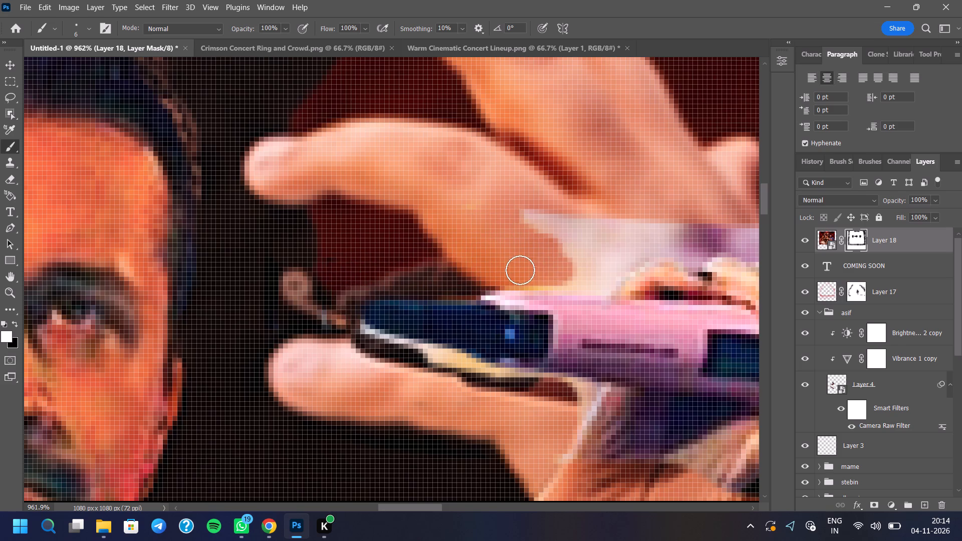
left_click_drag(520, 270, 528, 222)
Paint white on Layer 18's mask over the pale patch between the outstretched hand and the female singer's fingers.
scroll(514, 251, "down", 2)
scroll(553, 294, "down", 1)
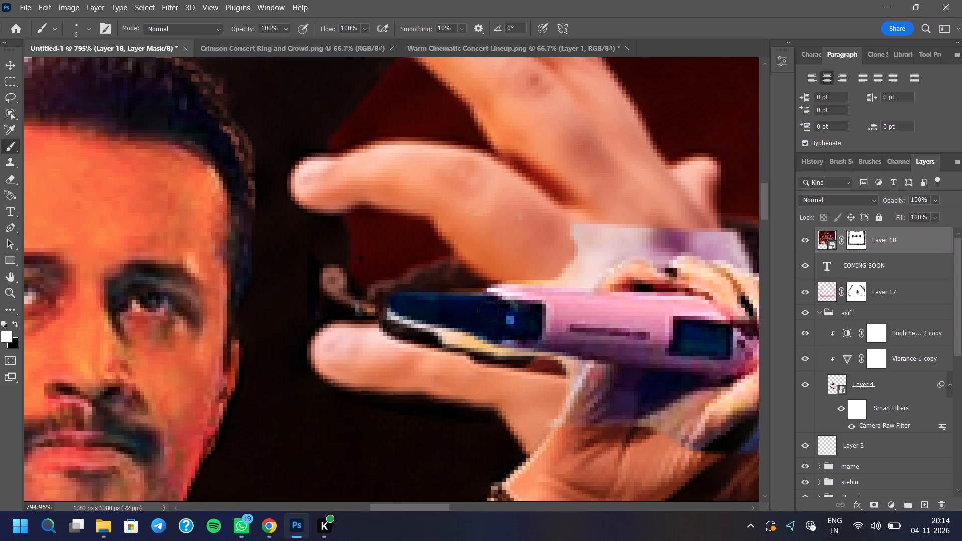
scroll(489, 310, "down", 3)
scroll(587, 255, "up", 4)
left_click_drag(561, 258, 698, 233)
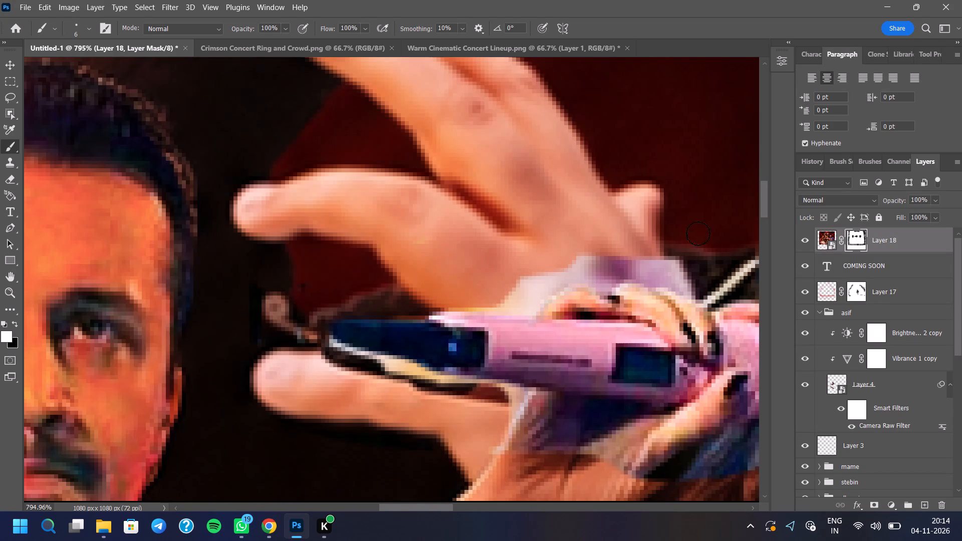
left_click_drag(698, 233, 681, 254)
scroll(542, 274, "down", 2)
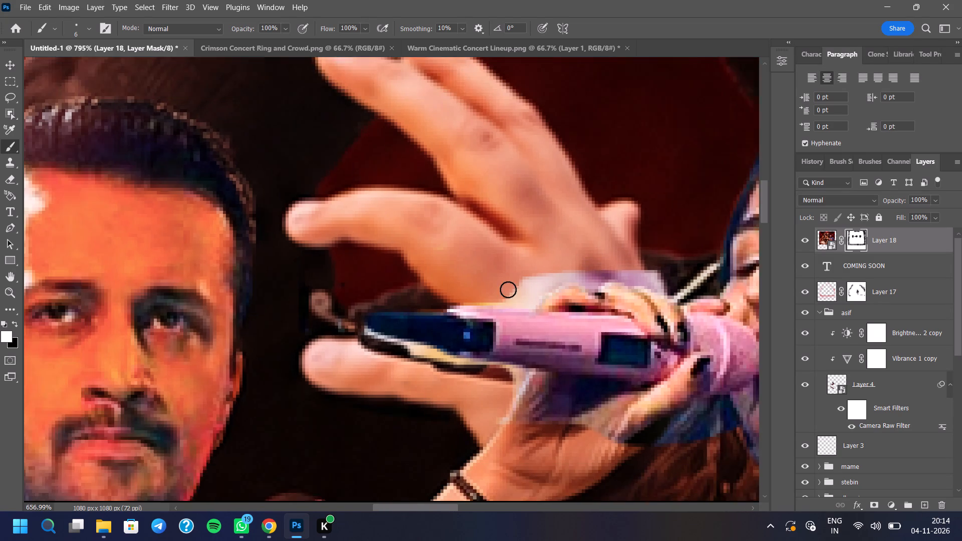
scroll(508, 290, "down", 7)
scroll(543, 259, "up", 2)
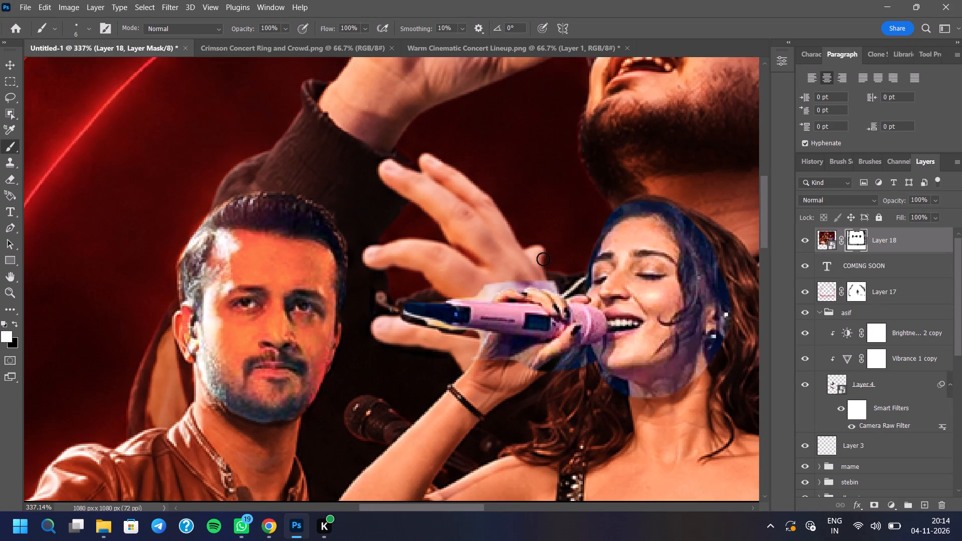
scroll(543, 259, "up", 8)
left_click_drag(602, 303, 597, 306)
left_click_drag(586, 314, 550, 318)
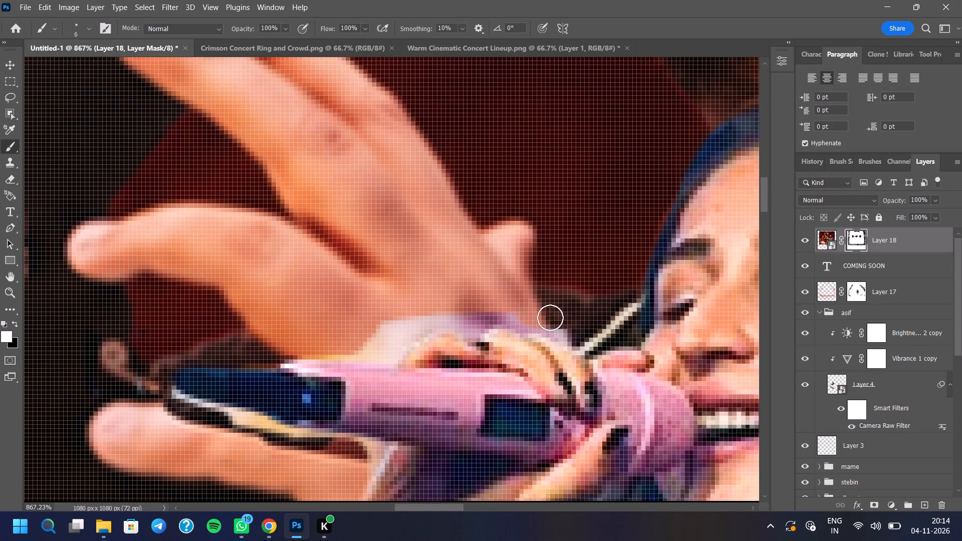
left_click_drag(550, 318, 346, 342)
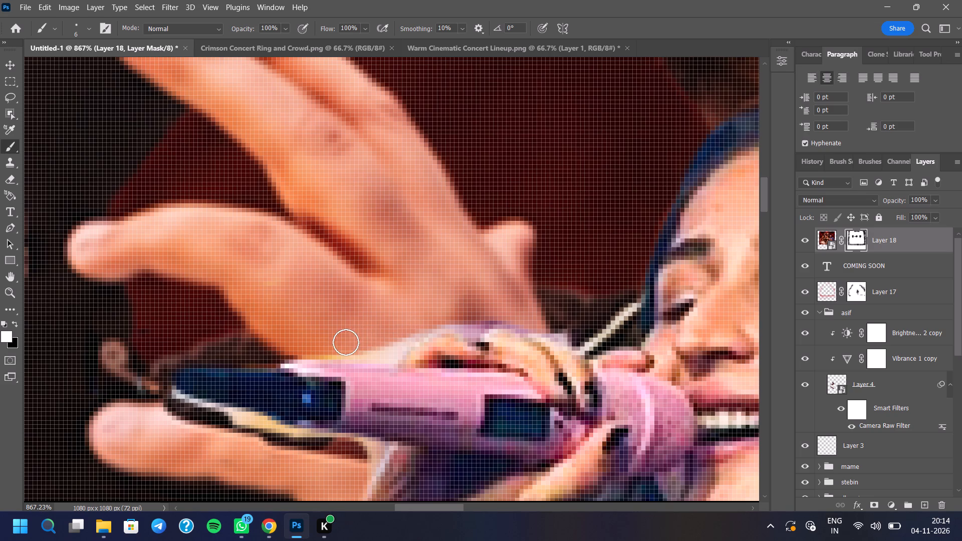
Touch up Layer 18's mask in white along the upper contour of the female singer's fingers, clearing the remaining pale fringe.
left_click_drag(346, 342, 345, 341)
left_click(374, 343)
left_click(384, 344)
left_click_drag(386, 344, 393, 342)
left_click_drag(393, 342, 402, 335)
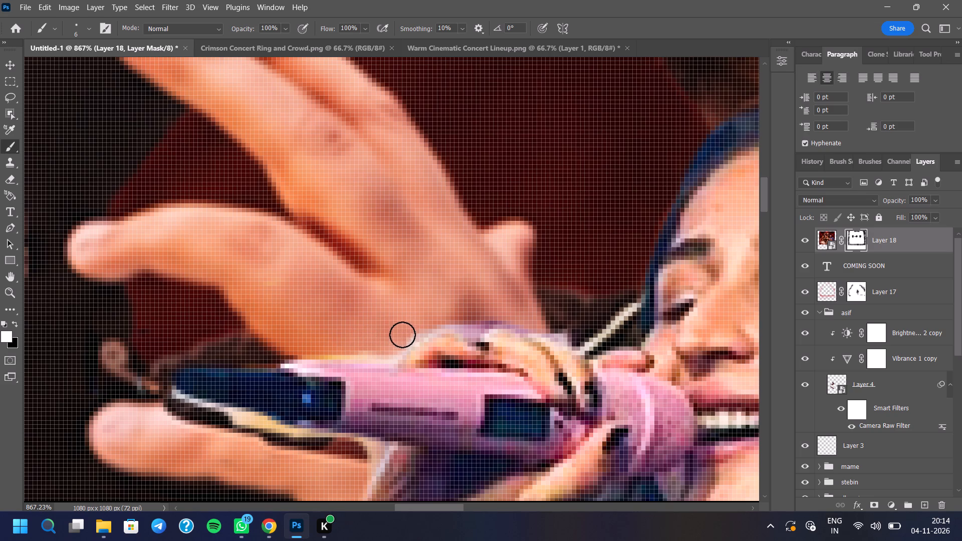
left_click_drag(402, 335, 451, 320)
double_click(469, 325)
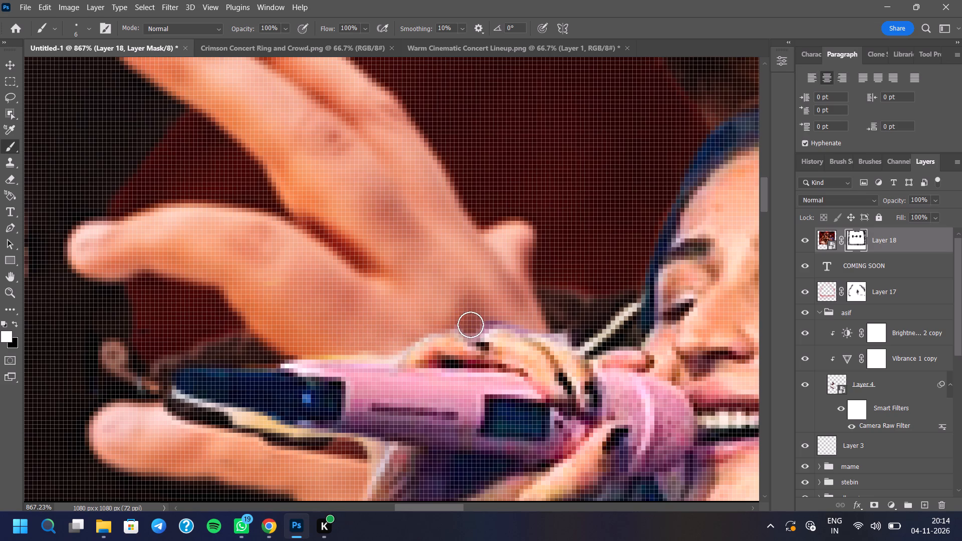
left_click_drag(480, 317, 489, 315)
left_click_drag(492, 314, 497, 314)
left_click(502, 312)
left_click_drag(504, 312, 510, 314)
left_click_drag(514, 316, 520, 318)
left_click(574, 325)
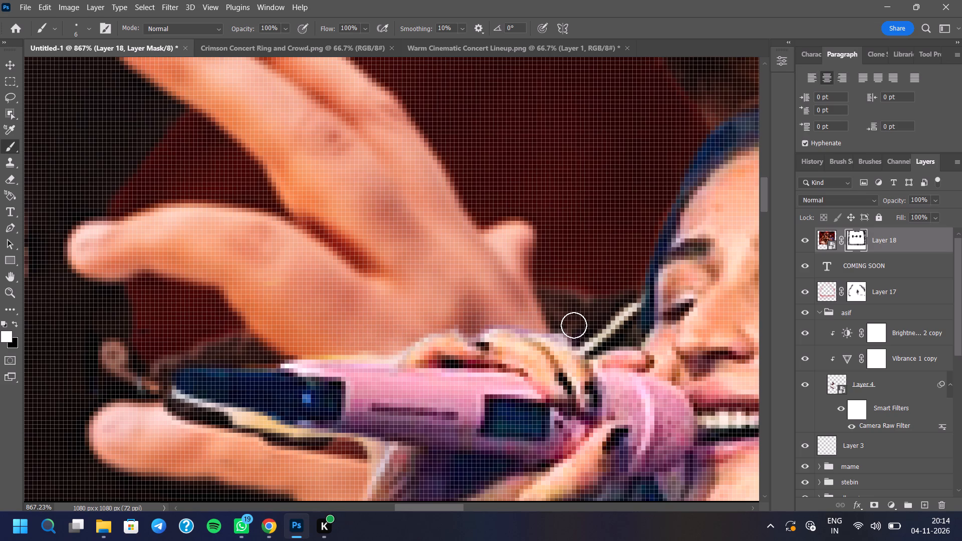
triple_click(570, 326)
left_click(569, 326)
left_click(563, 322)
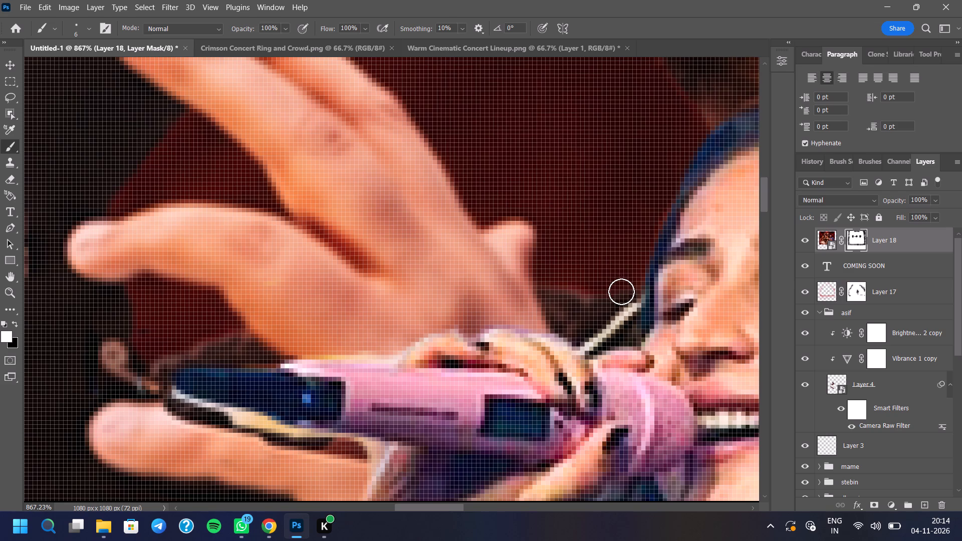
Paint white on Layer 18's mask along the underside of the microphone's dark end and just above its tip.
scroll(331, 262, "down", 5)
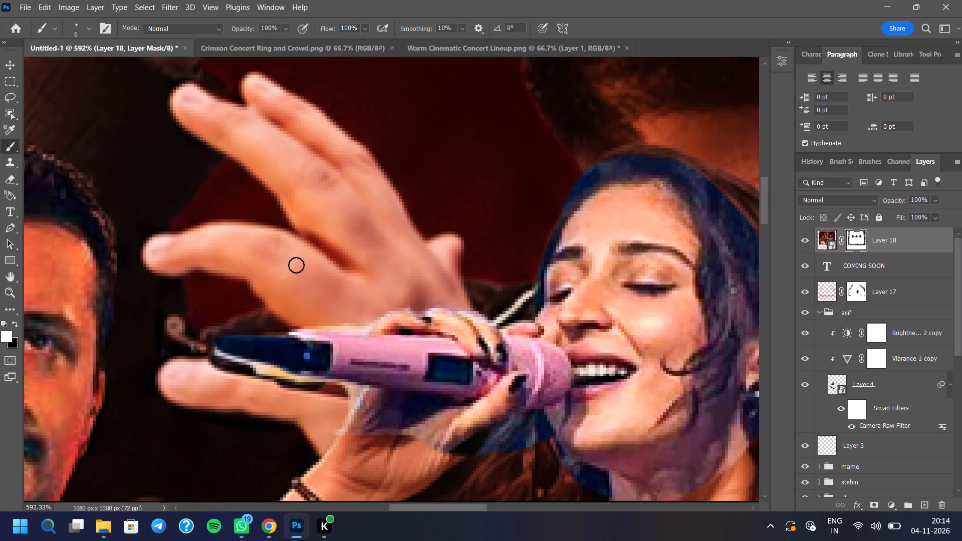
scroll(296, 265, "down", 1)
scroll(439, 422, "up", 3)
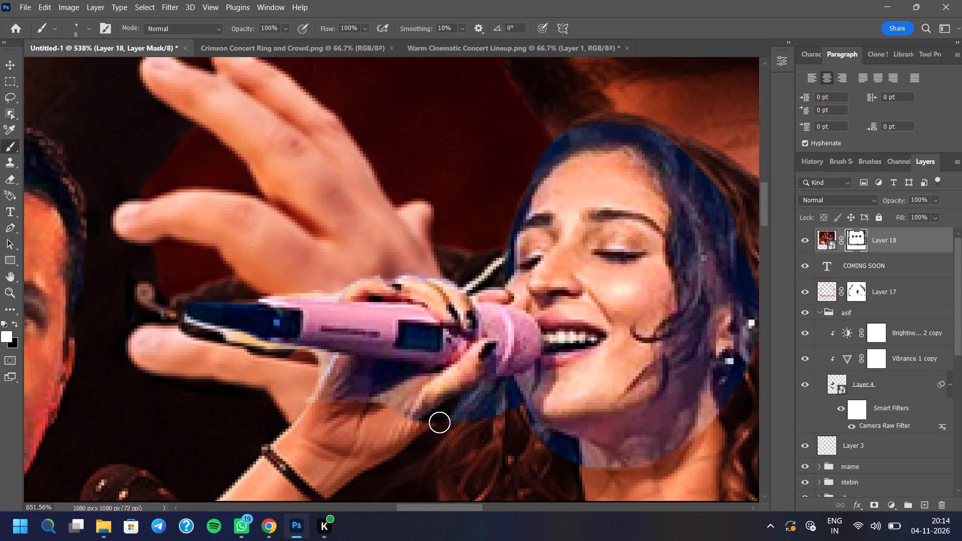
scroll(439, 422, "up", 2)
left_click_drag(215, 330, 214, 330)
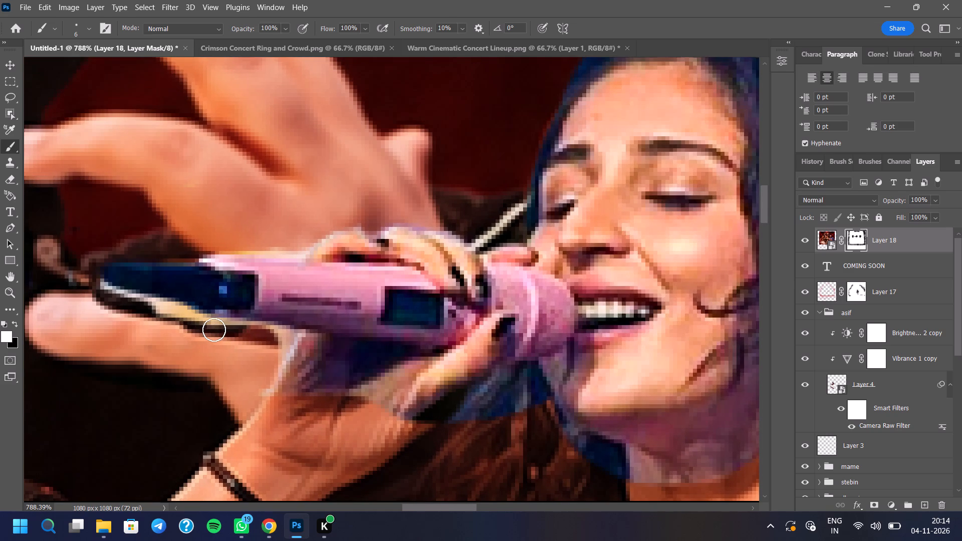
left_click_drag(214, 330, 123, 306)
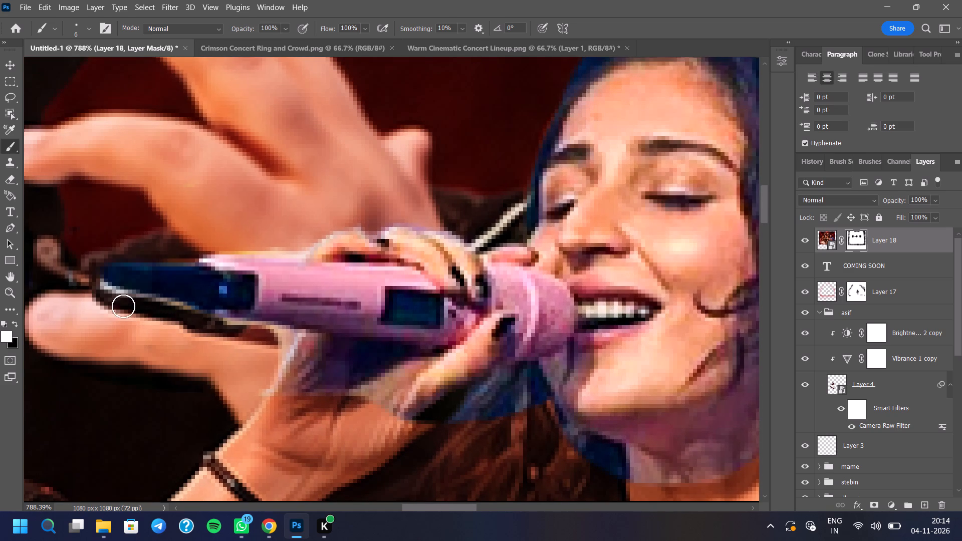
left_click_drag(123, 306, 81, 297)
left_click_drag(127, 236, 157, 238)
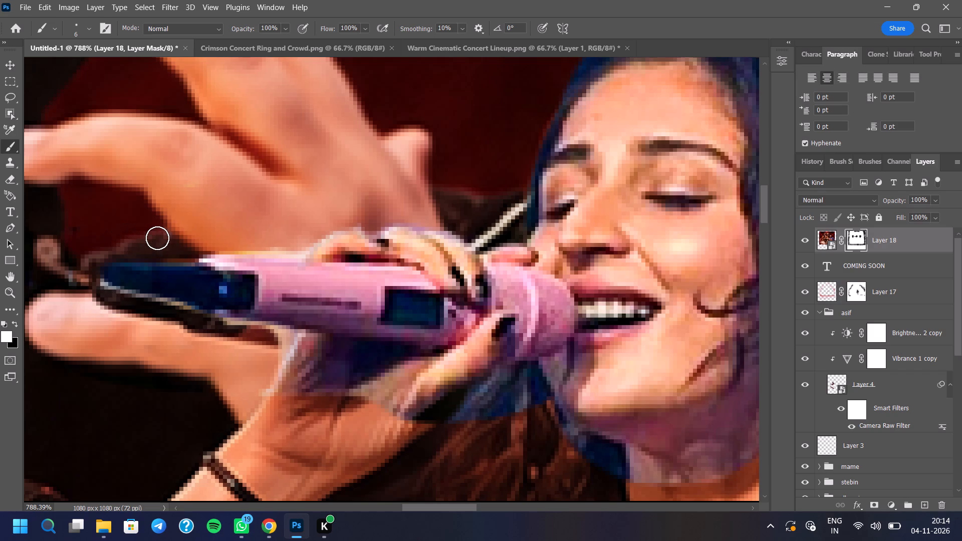
left_click_drag(157, 238, 172, 238)
Refine Layer 18's mask with small white dabs along the microphone's lower edge, from its tip to the singer's palm.
left_click(121, 302)
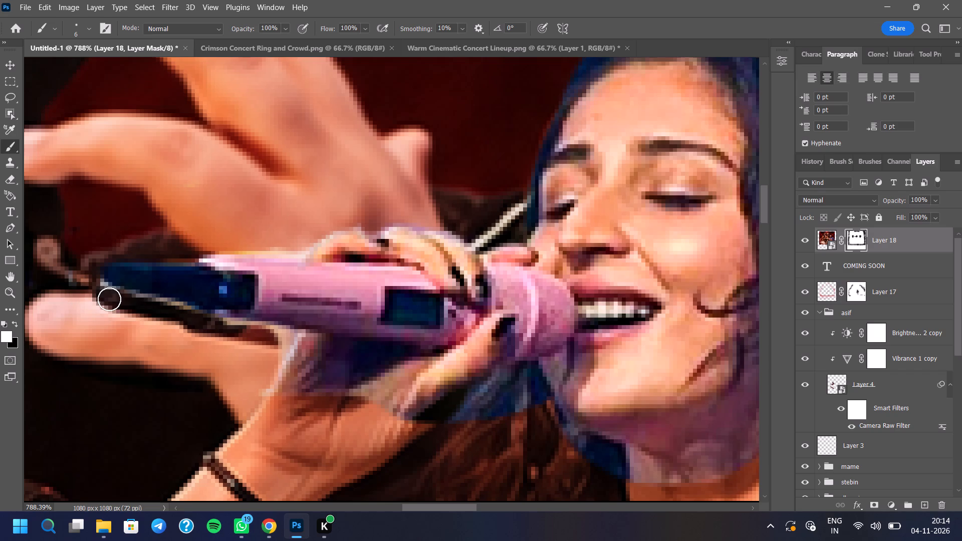
left_click(108, 299)
left_click(106, 295)
left_click(133, 304)
left_click(144, 309)
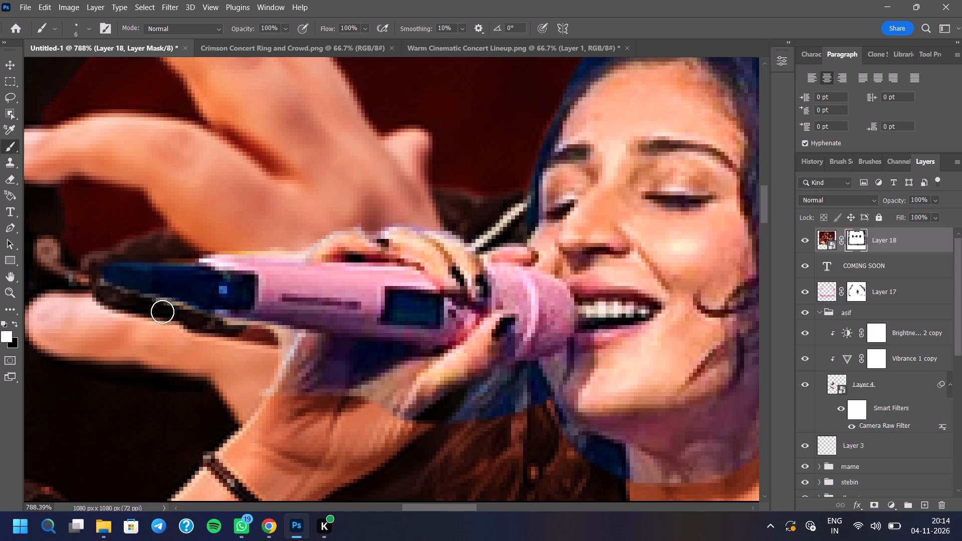
left_click(162, 312)
left_click_drag(162, 312, 168, 313)
left_click(169, 313)
left_click(174, 316)
left_click_drag(184, 318, 196, 323)
triple_click(228, 337)
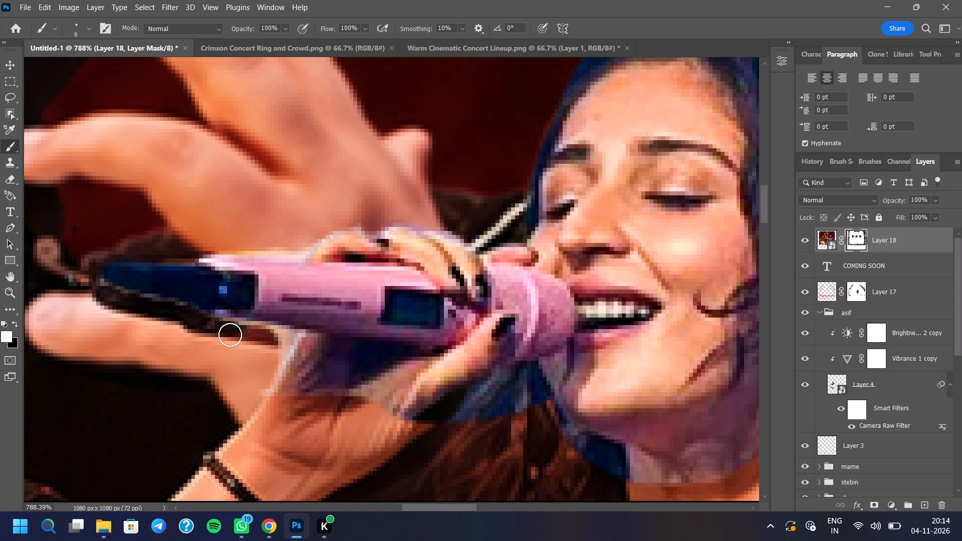
left_click(231, 334)
left_click(238, 333)
left_click(242, 333)
left_click_drag(261, 338, 270, 342)
triple_click(275, 343)
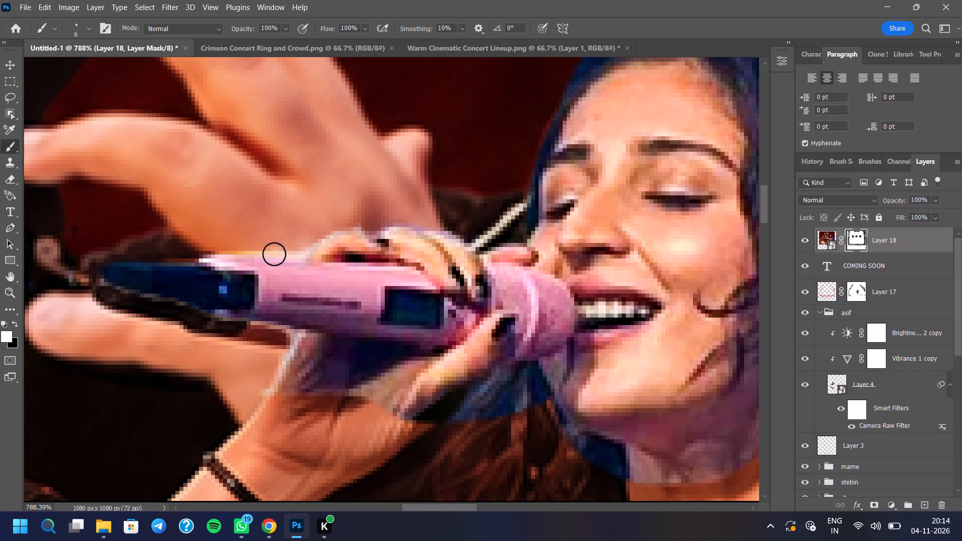
Paint white on Layer 18's mask along the microphone's top edge and over the tops of the singer's fingers.
left_click_drag(200, 246, 306, 235)
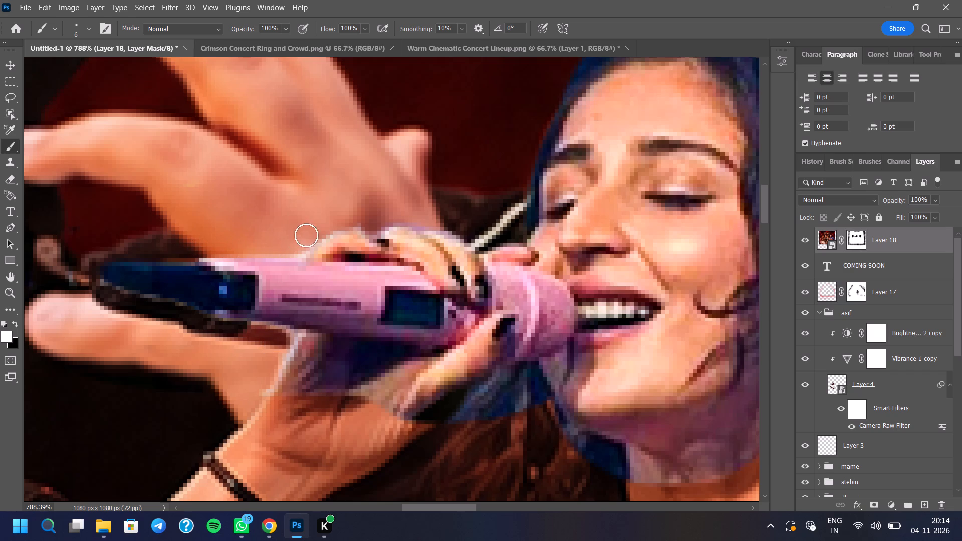
left_click_drag(306, 235, 333, 217)
left_click_drag(382, 220, 446, 223)
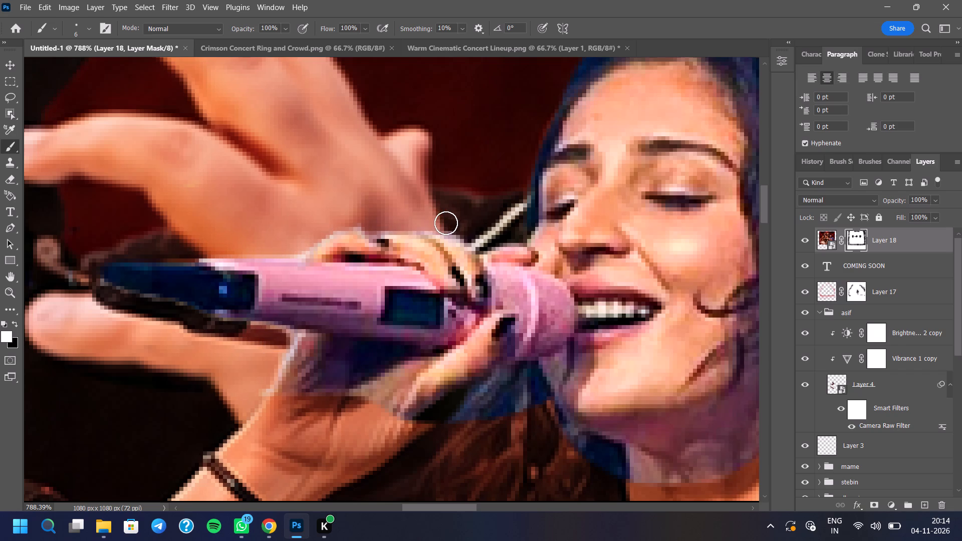
left_click_drag(446, 223, 460, 225)
Paint white on Layer 18's mask over the thin white diagonal line between the singer's fingers and her face.
left_click(504, 207)
left_click(500, 215)
left_click(490, 222)
left_click(482, 230)
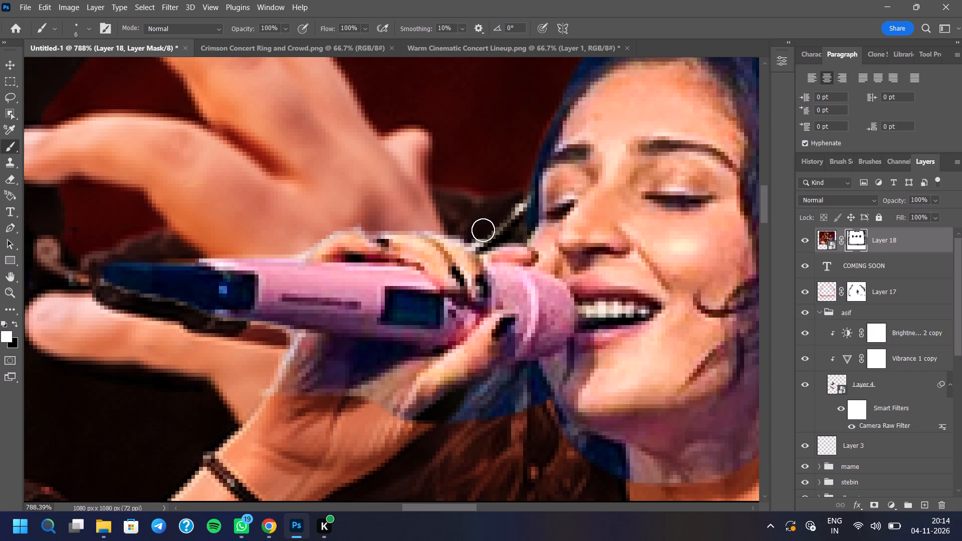
left_click_drag(489, 226, 507, 212)
left_click(510, 208)
left_click(515, 201)
left_click(508, 214)
left_click(492, 226)
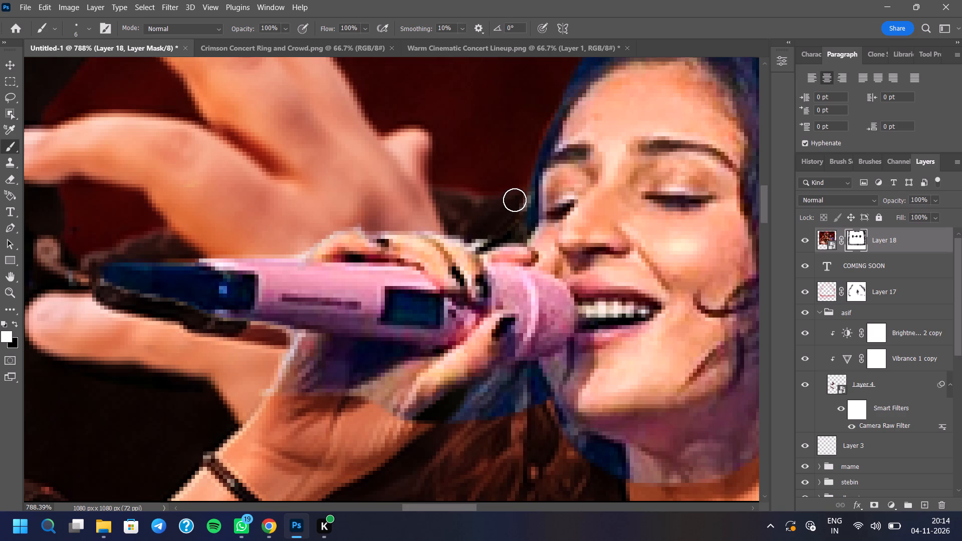
double_click(515, 200)
left_click(492, 227)
left_click(486, 231)
Paint white on Layer 18's mask along the lower edge of the blue patch beneath the female singer's hand.
left_click(471, 424)
left_click(478, 409)
left_click_drag(480, 409, 473, 416)
left_click(465, 422)
left_click(457, 425)
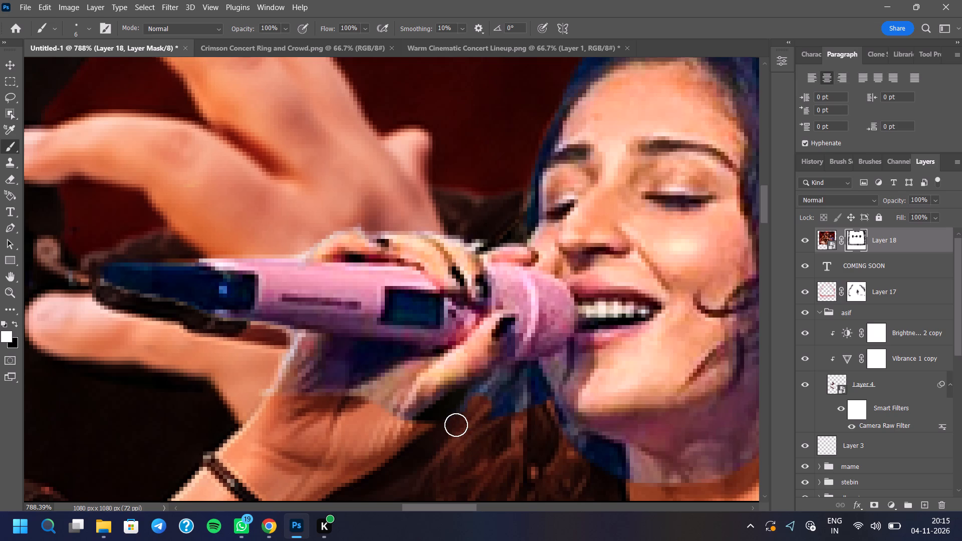
left_click_drag(456, 423, 458, 417)
left_click(464, 413)
left_click_drag(468, 410, 491, 405)
double_click(502, 405)
Choose the Soft Round brush and paint white on Layer 18's mask over the remaining blue patch between hand and chin.
right_click(489, 392)
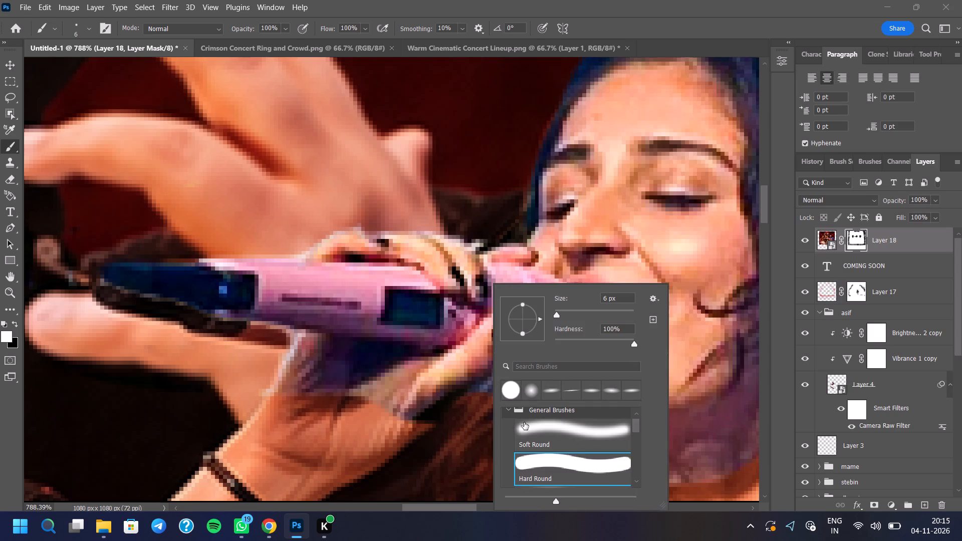
left_click(525, 424)
left_click(497, 451)
left_click(470, 441)
left_click(486, 412)
left_click(489, 407)
double_click(491, 400)
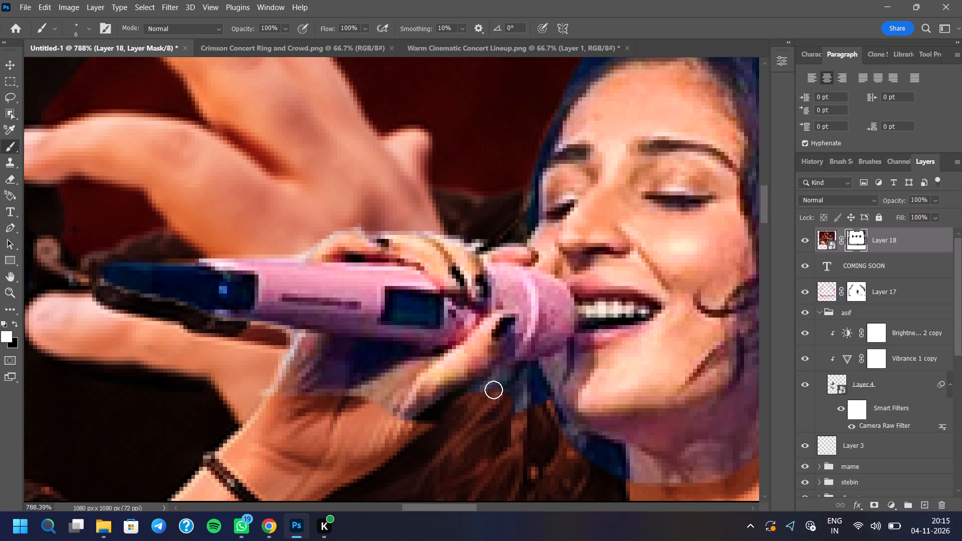
left_click(495, 386)
left_click(487, 394)
triple_click(484, 397)
left_click(484, 395)
left_click(479, 398)
left_click_drag(481, 396, 488, 396)
left_click_drag(497, 397, 511, 405)
double_click(521, 408)
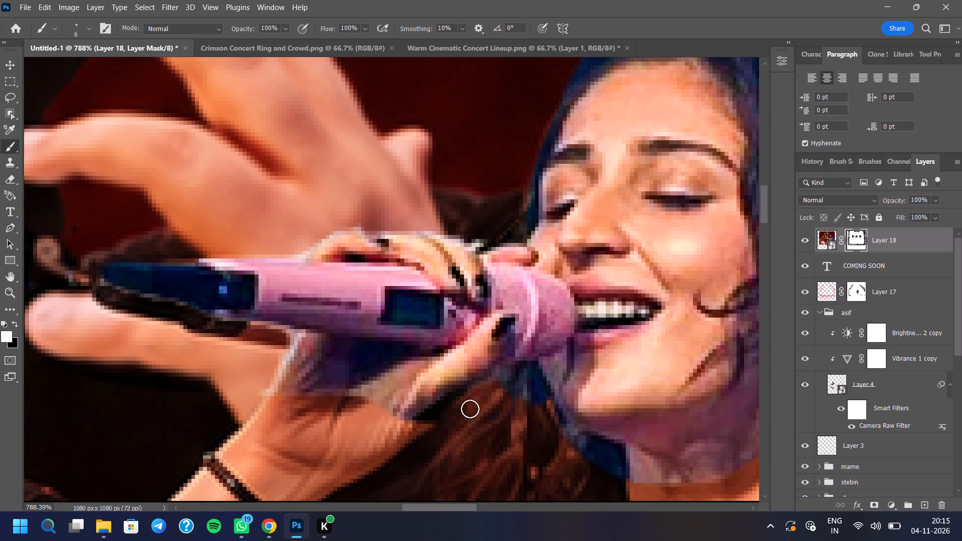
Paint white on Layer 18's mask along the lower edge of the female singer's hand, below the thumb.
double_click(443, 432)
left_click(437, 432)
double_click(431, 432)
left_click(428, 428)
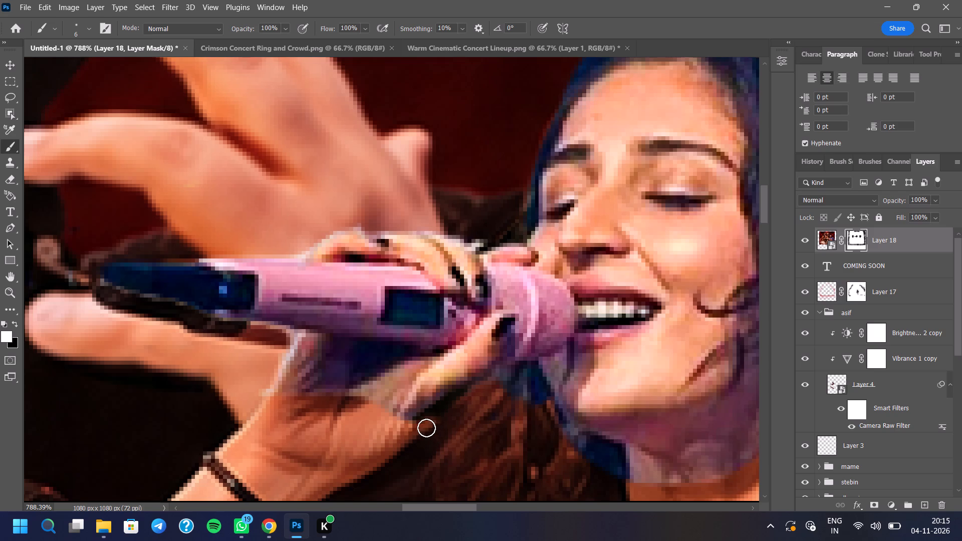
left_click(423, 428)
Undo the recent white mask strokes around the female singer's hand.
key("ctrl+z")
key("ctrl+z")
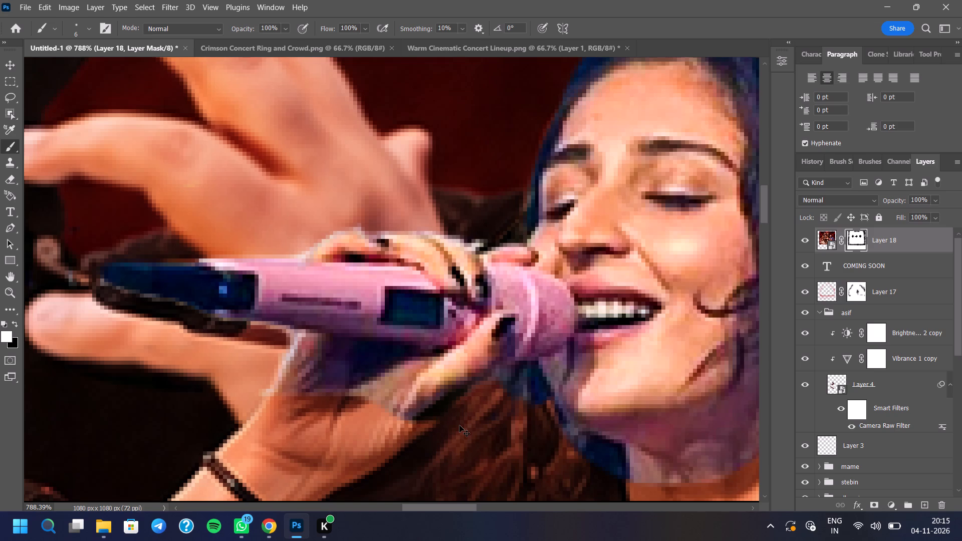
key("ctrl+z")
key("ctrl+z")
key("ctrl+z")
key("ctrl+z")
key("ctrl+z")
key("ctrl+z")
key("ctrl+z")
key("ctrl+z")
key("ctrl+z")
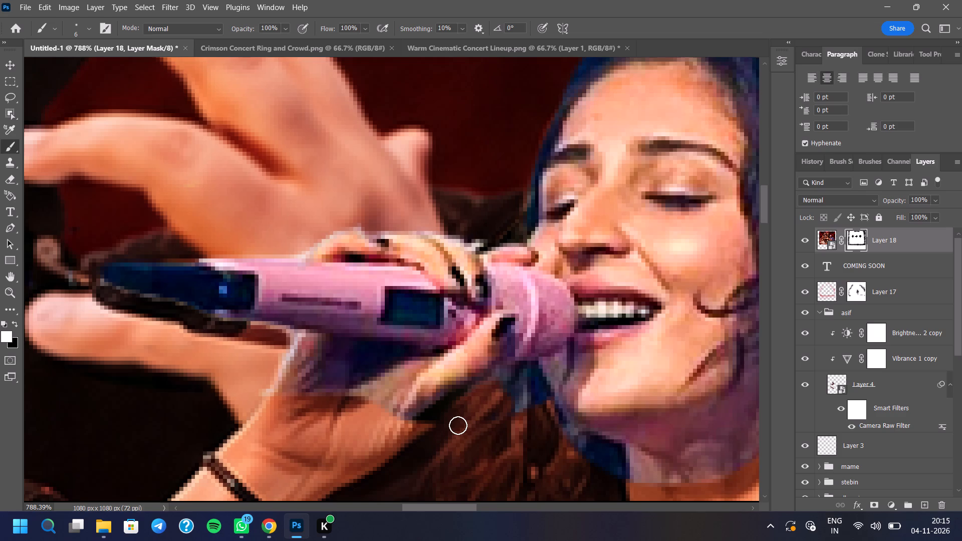
Paint white on Layer 18's mask along the lower edge of the female singer's hand, from the palm up the thumb.
scroll(402, 335, "down", 4)
scroll(428, 405, "up", 6)
double_click(416, 398)
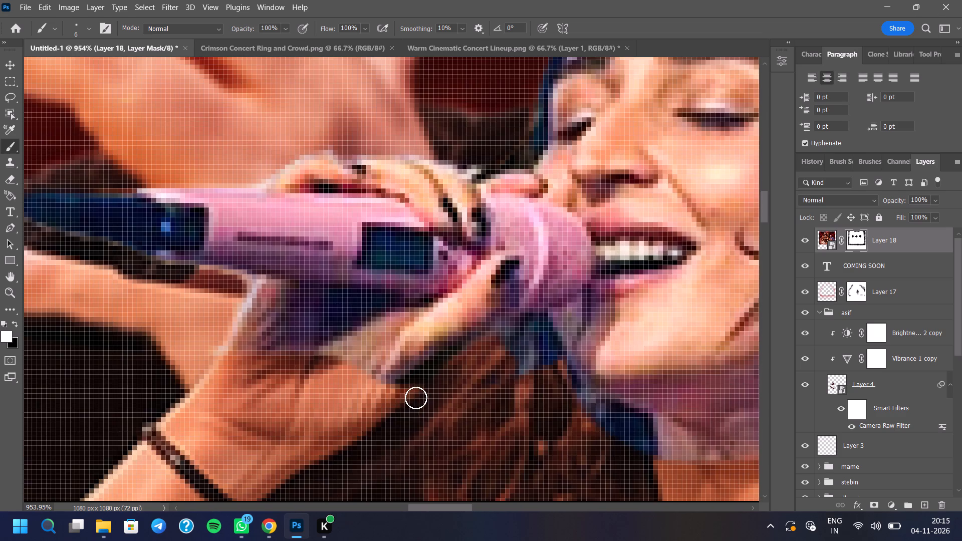
left_click(412, 404)
left_click_drag(411, 402, 413, 397)
left_click(417, 390)
left_click_drag(420, 383, 423, 377)
left_click(426, 374)
left_click_drag(427, 372, 429, 367)
left_click(432, 363)
double_click(412, 385)
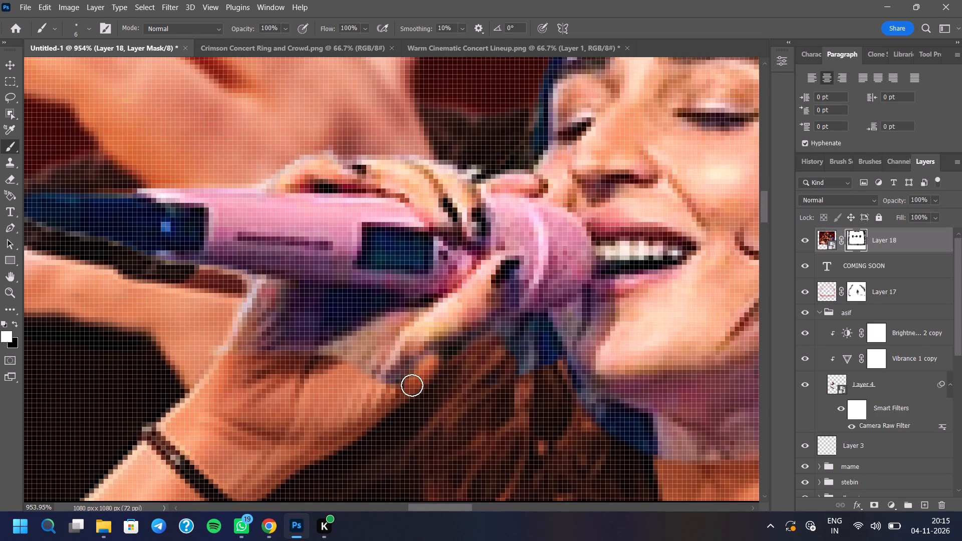
left_click(412, 378)
left_click_drag(416, 372, 424, 369)
left_click(432, 365)
left_click(440, 358)
left_click(448, 346)
left_click(453, 342)
left_click(470, 330)
Paint white on Layer 18's mask over the outer blue-grey patch beneath the microphone head, between hand and chin.
left_click_drag(501, 348, 504, 349)
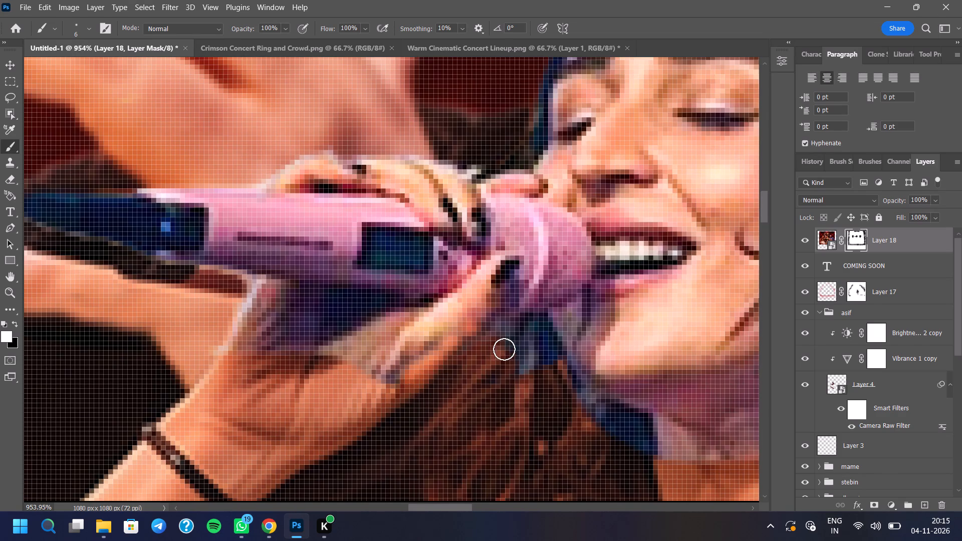
left_click_drag(504, 349, 505, 349)
left_click_drag(512, 356, 518, 360)
left_click_drag(525, 367, 535, 373)
left_click(535, 373)
left_click(535, 362)
left_click_drag(528, 353, 518, 345)
left_click(515, 342)
double_click(515, 339)
left_click(510, 345)
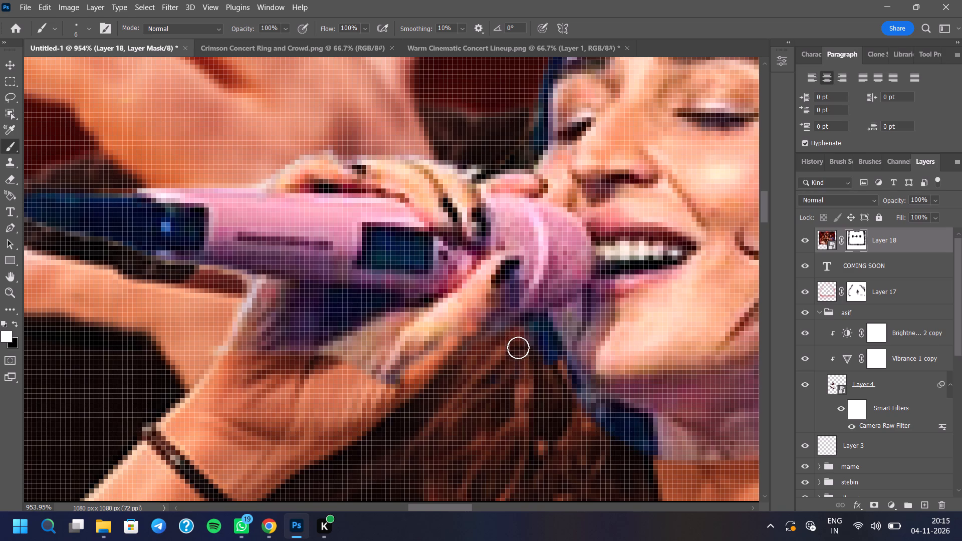
Paint white on Layer 18's mask over the remaining blue area below the thumb and microphone head.
left_click_drag(519, 349, 541, 376)
left_click_drag(541, 370, 543, 364)
left_click_drag(543, 360, 537, 352)
left_click_drag(535, 348, 531, 344)
left_click(521, 340)
left_click(516, 338)
left_click(512, 335)
double_click(506, 329)
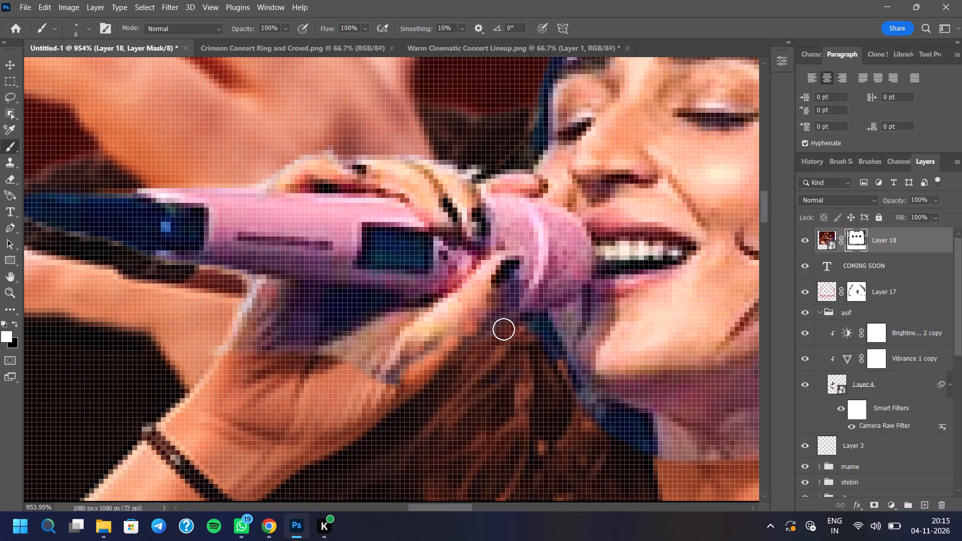
left_click(501, 337)
left_click(499, 345)
left_click_drag(502, 350, 534, 364)
left_click(541, 350)
Paint white on Layer 18's mask along the blue edge running from below the microphone under the jaw to the neck.
left_click_drag(538, 343, 569, 402)
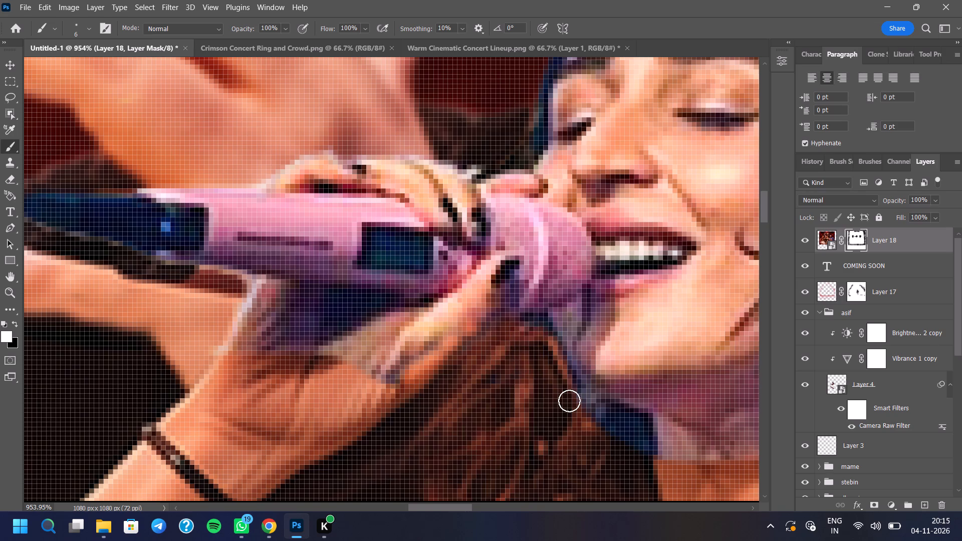
left_click_drag(569, 401, 576, 407)
left_click_drag(577, 409, 596, 423)
left_click_drag(593, 416, 613, 431)
left_click_drag(604, 426, 640, 445)
left_click_drag(633, 434, 637, 446)
left_click_drag(637, 442, 644, 446)
left_click_drag(645, 446, 663, 457)
Paint white on Layer 18's mask along the lower edge of the purple patch on the female singer's neck.
scroll(495, 429, "down", 7)
scroll(601, 467, "up", 8)
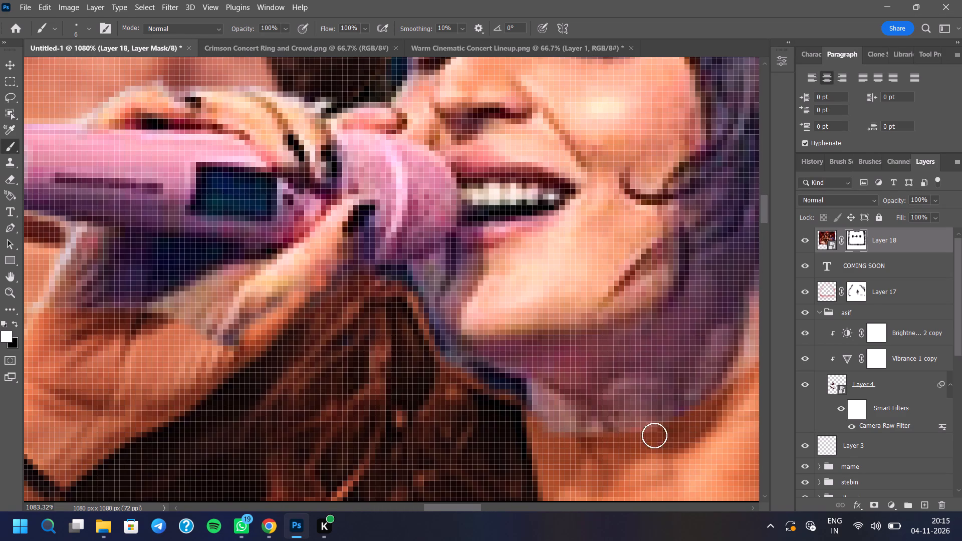
left_click_drag(664, 427, 598, 425)
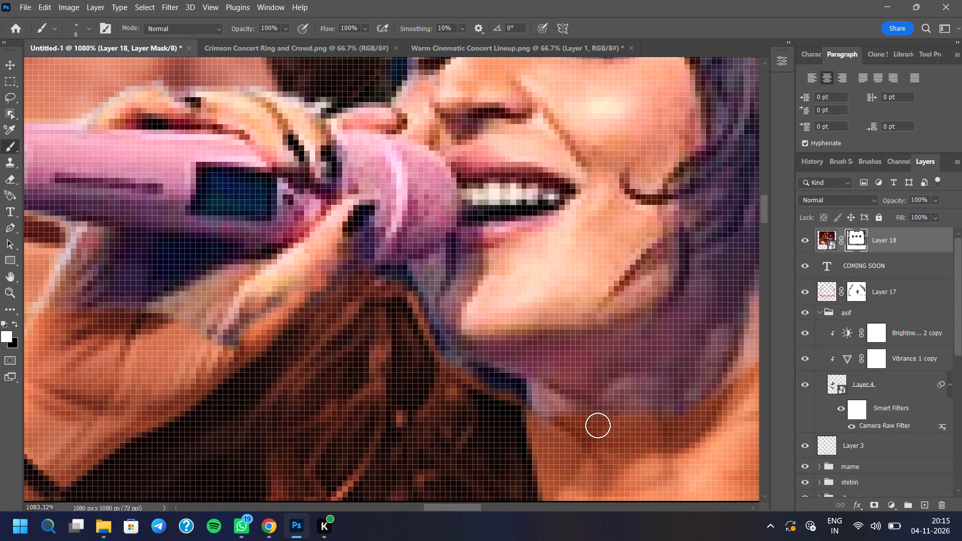
left_click_drag(598, 425, 718, 376)
Paint white on Layer 18's mask over the blue patches around the female singer's ear and earring, down to her neck.
scroll(442, 455, "down", 5)
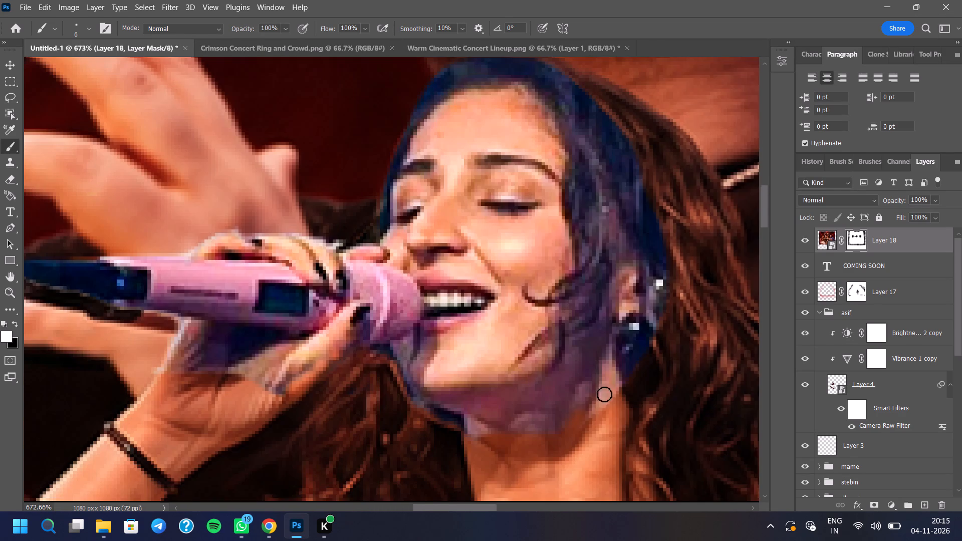
scroll(610, 395, "up", 3)
scroll(535, 499, "down", 4)
left_click_drag(641, 329, 628, 332)
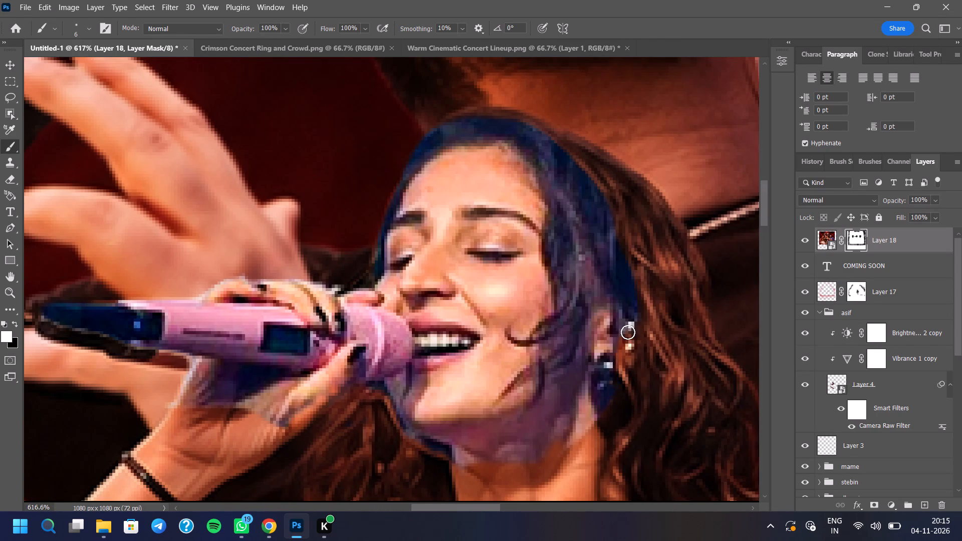
left_click_drag(628, 332, 624, 349)
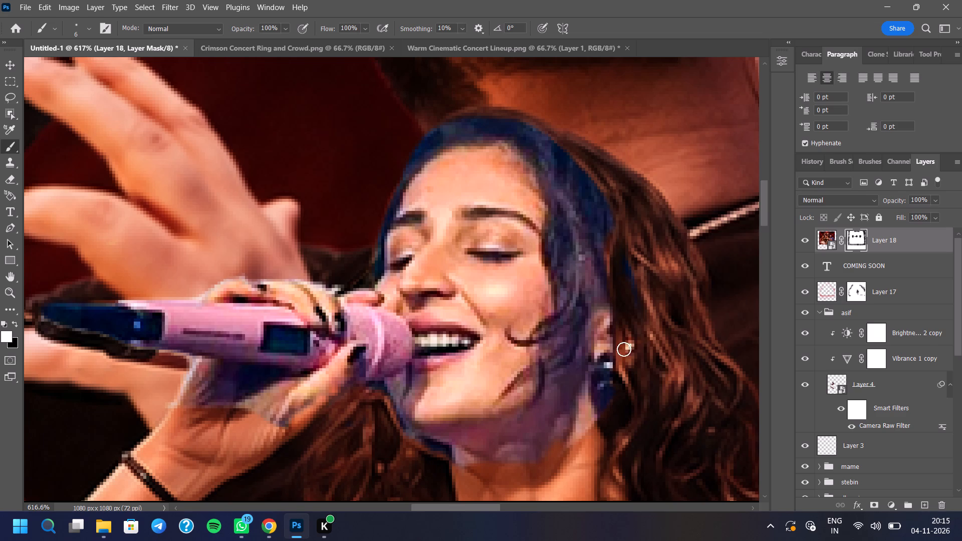
left_click_drag(624, 349, 584, 445)
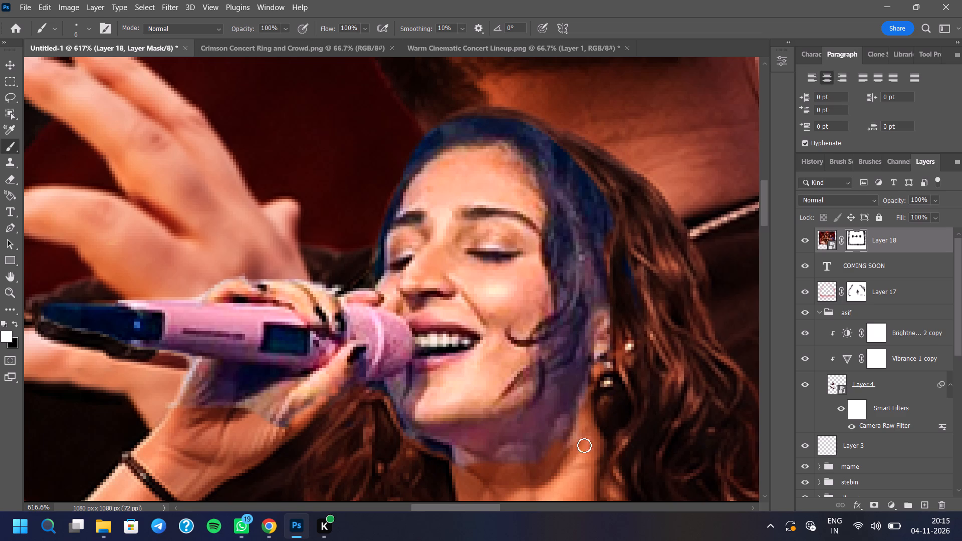
Paint white on Layer 18's mask across the lower boundary of the purple neck area below the female singer's chin.
left_click_drag(584, 445, 463, 463)
left_click(463, 463)
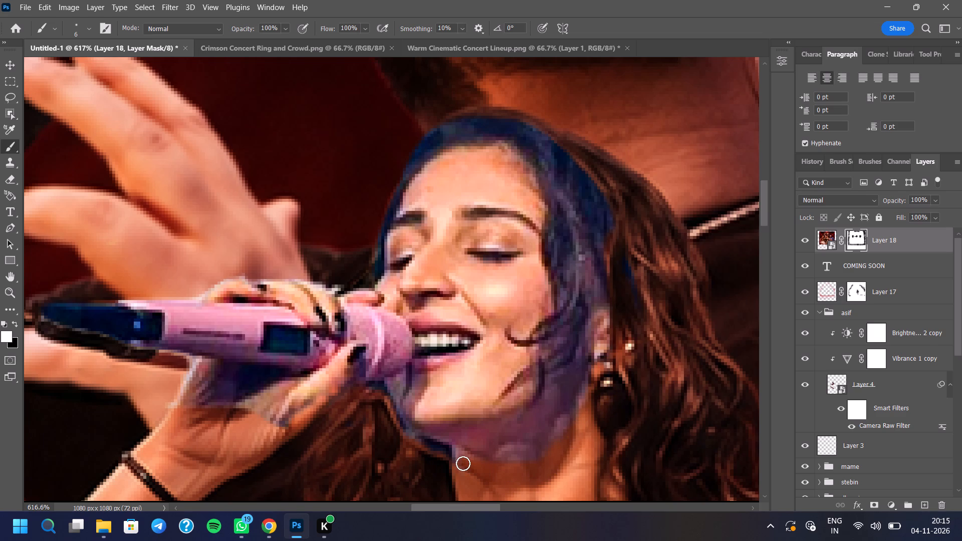
triple_click(461, 460)
left_click_drag(461, 460, 538, 463)
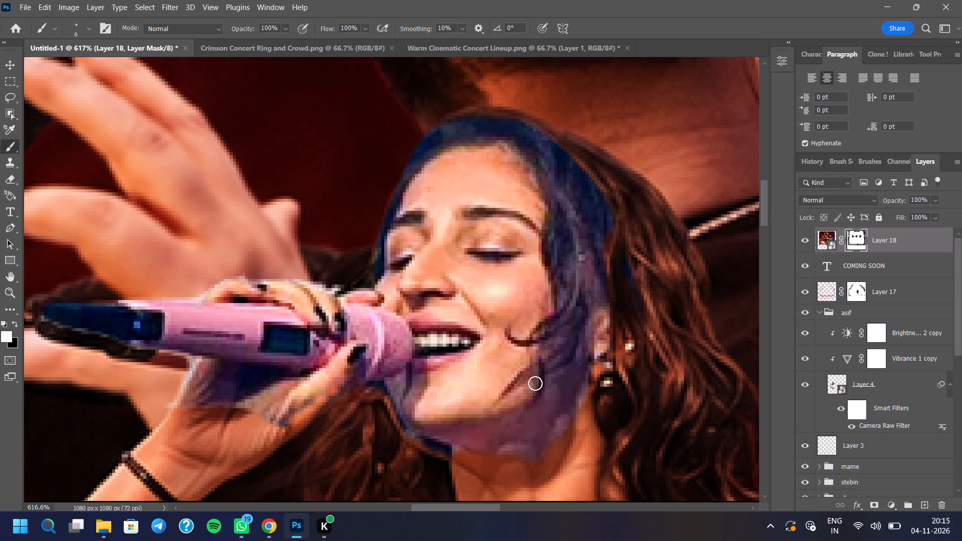
Paint white on Layer 18's mask over the blue hair across the top of the female singer's head.
right_click(531, 377)
left_click(718, 200)
left_click(464, 124)
left_click(451, 126)
left_click(446, 130)
left_click(441, 135)
left_click(435, 139)
left_click(431, 142)
double_click(425, 146)
left_click(420, 154)
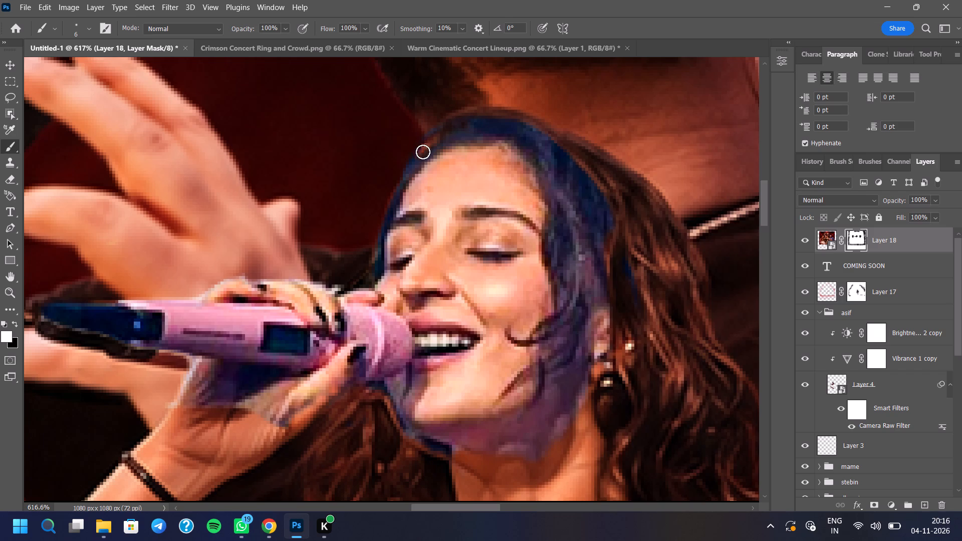
left_click(465, 129)
left_click_drag(468, 125, 510, 131)
left_click_drag(498, 124, 546, 142)
left_click_drag(534, 132, 588, 175)
left_click_drag(542, 148, 608, 193)
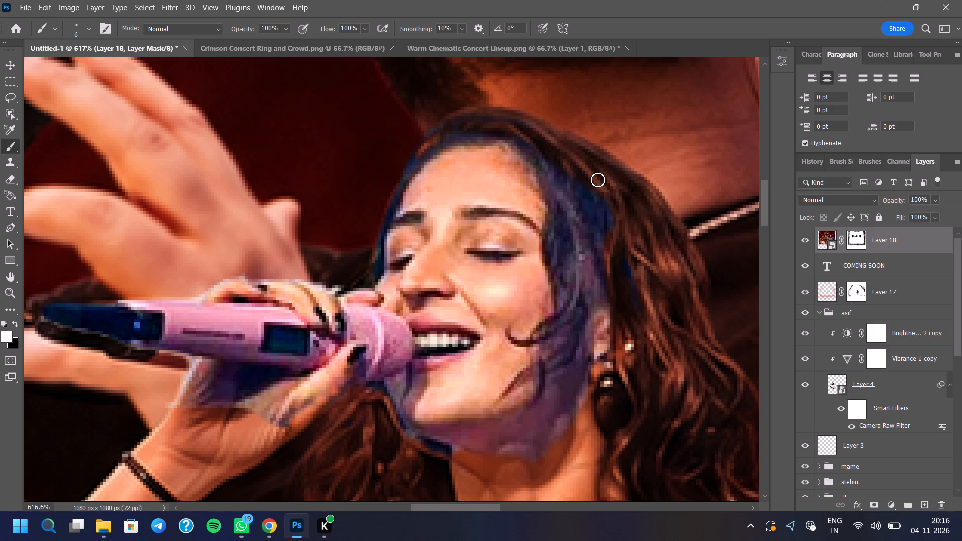
Paint white on Layer 18's mask over the blue hair beside the female singer's face, from the crown down to the ear.
left_click_drag(597, 180, 613, 224)
left_click_drag(604, 187, 603, 217)
left_click_drag(586, 185, 607, 224)
left_click_drag(600, 189, 605, 232)
left_click_drag(598, 202, 604, 254)
left_click_drag(604, 251, 605, 260)
left_click_drag(607, 262, 608, 296)
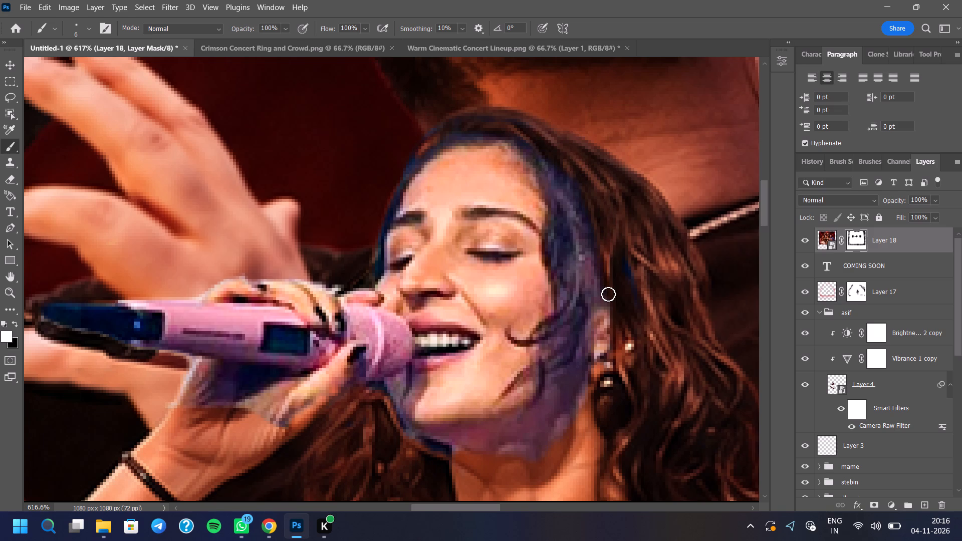
Paint white on Layer 18's mask over the ear and earring, then up the blue hair edge beside the cheek and forehead.
left_click(608, 294)
left_click_drag(609, 296, 609, 302)
left_click_drag(609, 309, 609, 316)
left_click_drag(609, 323, 626, 360)
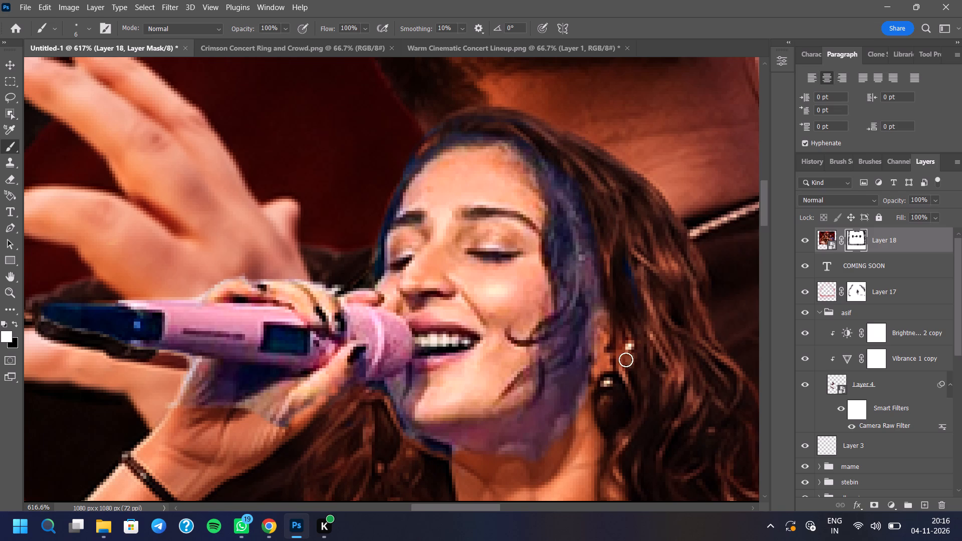
left_click_drag(626, 360, 588, 408)
left_click_drag(584, 412, 591, 376)
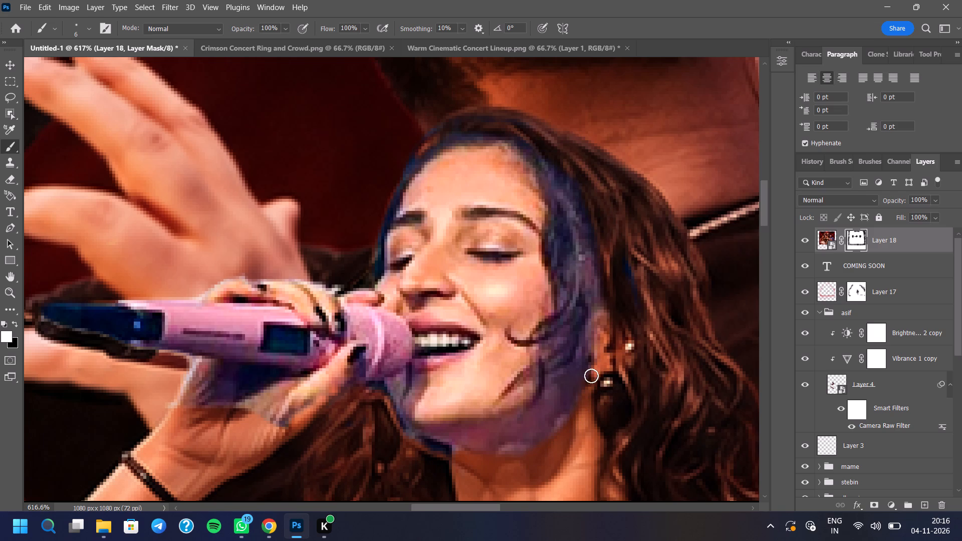
left_click_drag(591, 376, 558, 168)
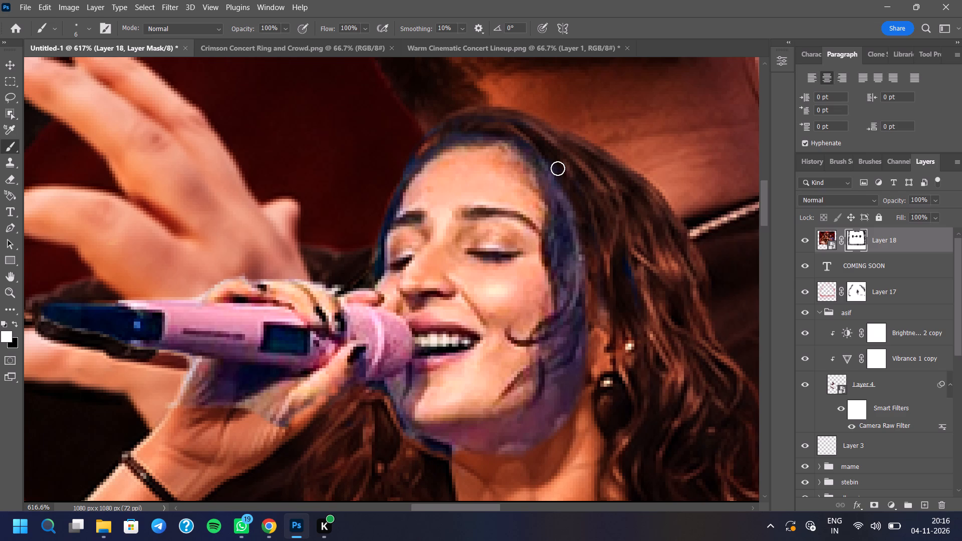
left_click_drag(558, 168, 556, 165)
Paint white on Layer 18's mask over the purple area along the underside of the female singer's jaw.
left_click_drag(479, 456, 558, 427)
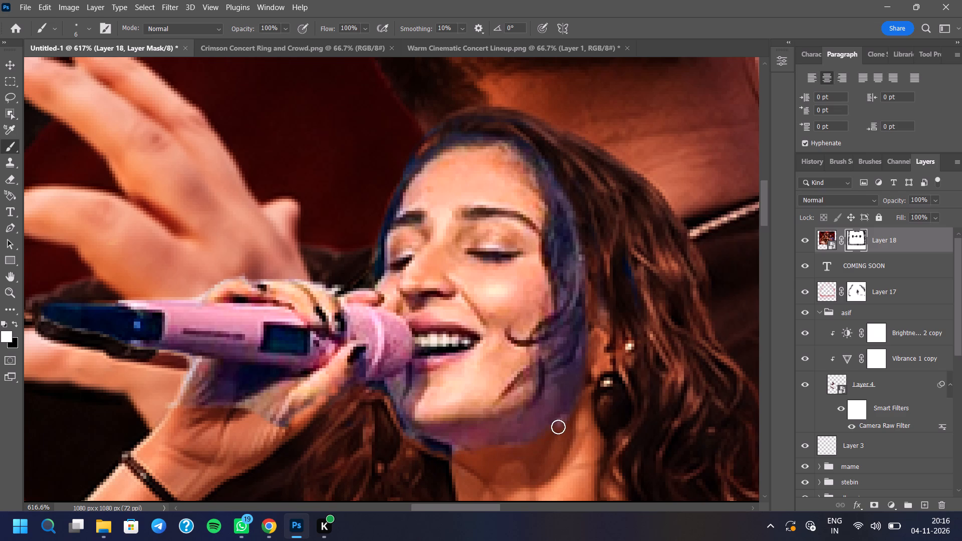
left_click_drag(558, 427, 527, 446)
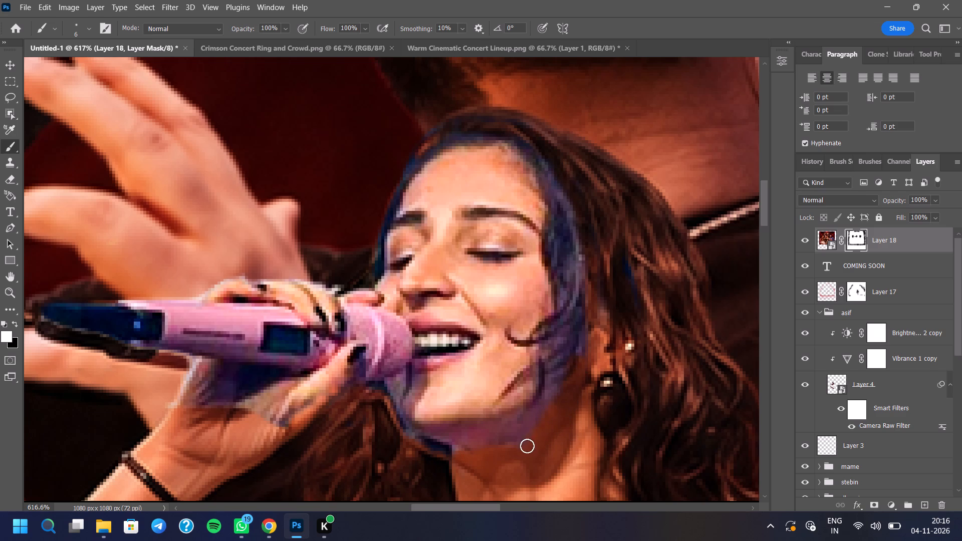
left_click_drag(527, 446, 456, 459)
Paint white on Layer 18's mask at the hand's lower edge and beneath the rear end of the pink microphone.
left_click(283, 423)
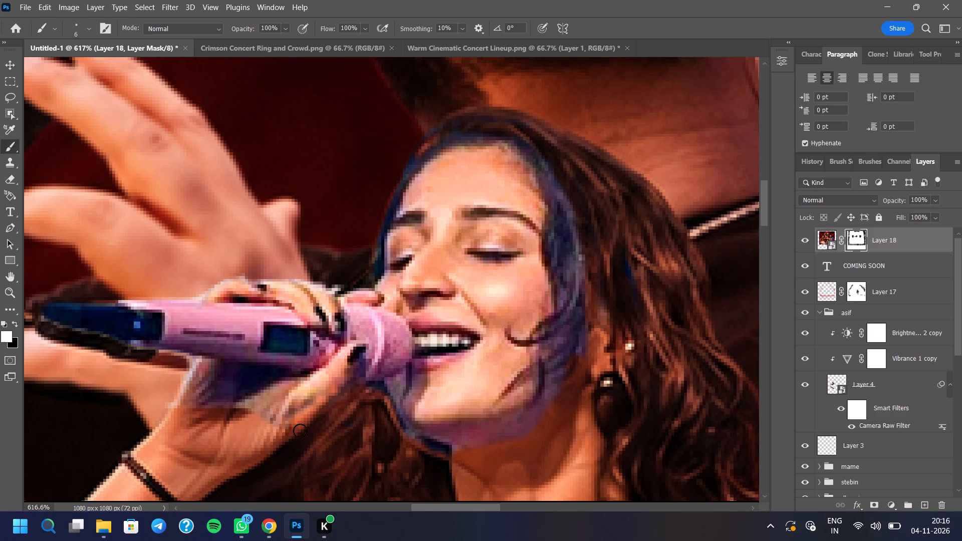
left_click_drag(169, 369, 157, 369)
left_click_drag(157, 369, 131, 369)
Examine the female singer's blended face and hair within the whole poster and up close.
scroll(336, 163, "down", 9)
scroll(475, 297, "up", 2)
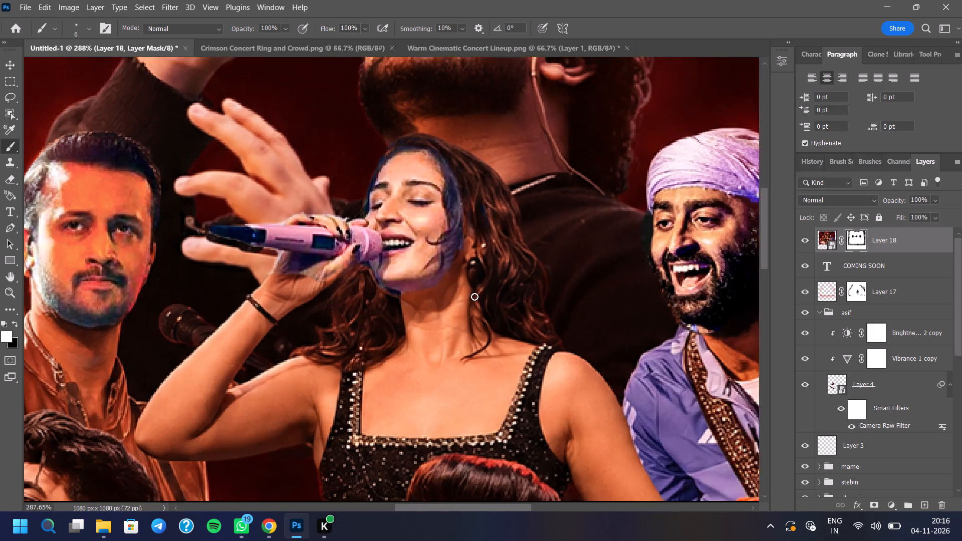
scroll(474, 297, "up", 3)
scroll(462, 318, "down", 14)
scroll(511, 215, "down", 4)
scroll(506, 222, "up", 3)
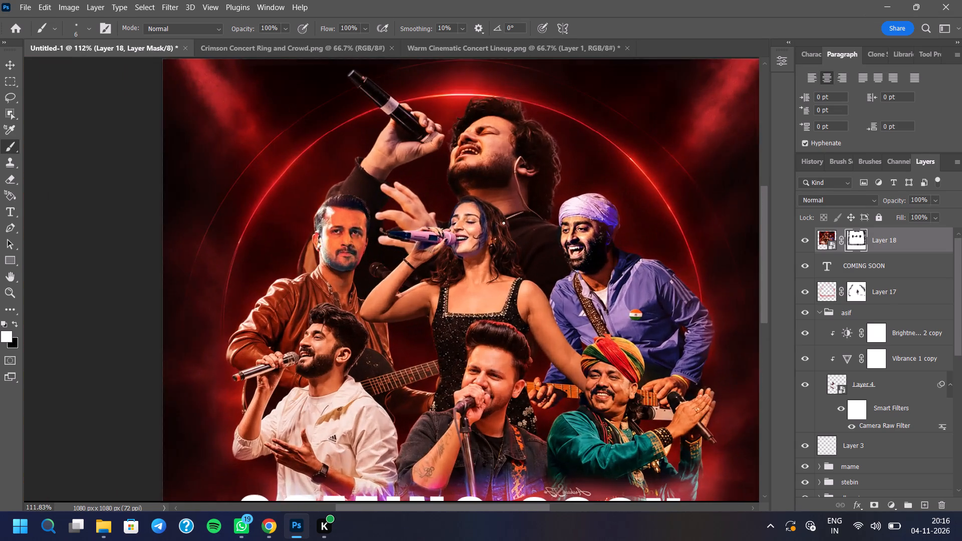
scroll(504, 223, "up", 20)
scroll(504, 223, "up", 1)
scroll(472, 207, "down", 4)
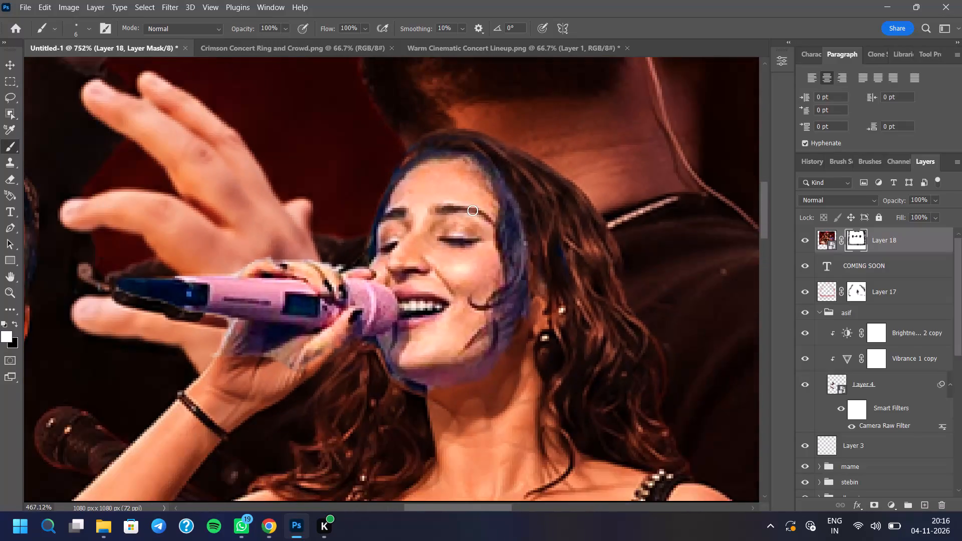
Save the poster as a Photoshop file named Untitled-1 in the bgs folder, with Maximize Compatibility enabled.
scroll(472, 210, "down", 20)
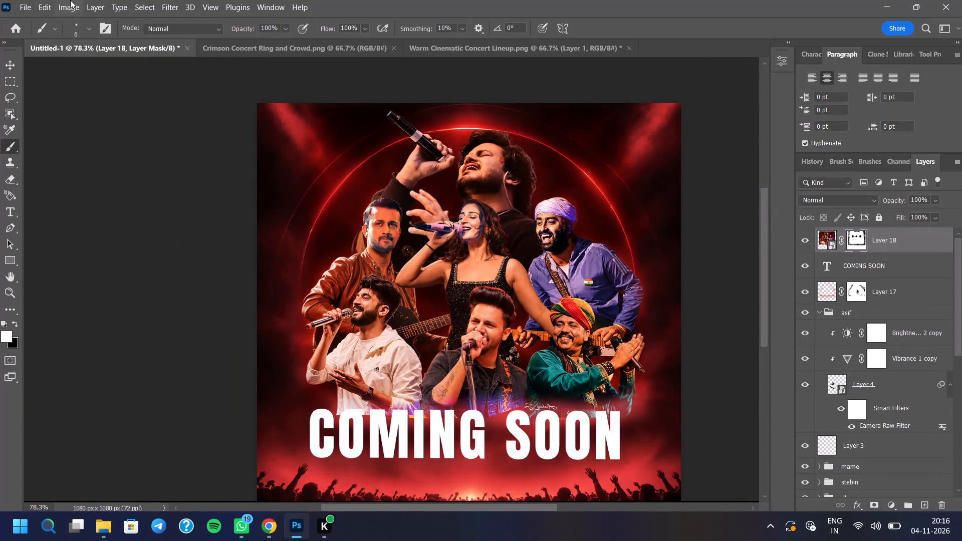
left_click(19, 6)
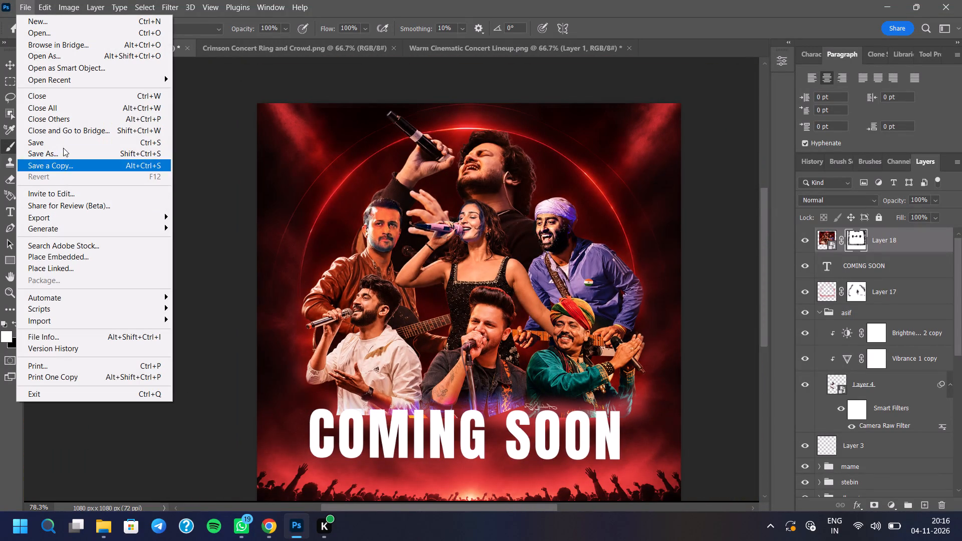
left_click(63, 146)
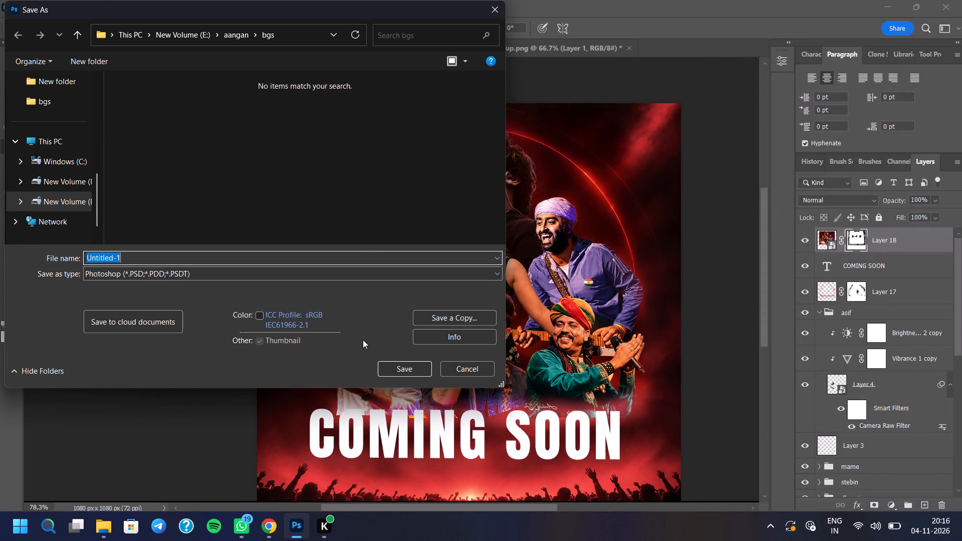
left_click(387, 363)
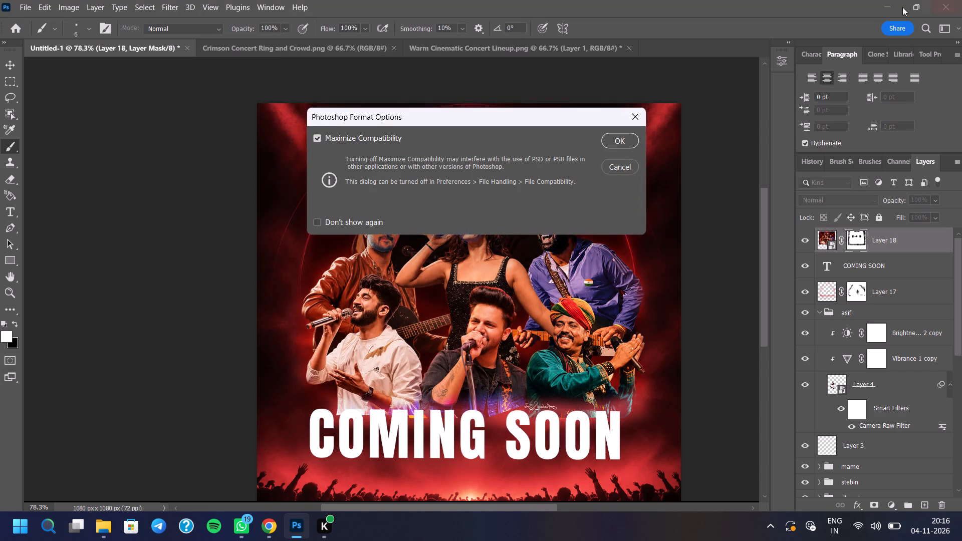
left_click(621, 152)
left_click(624, 145)
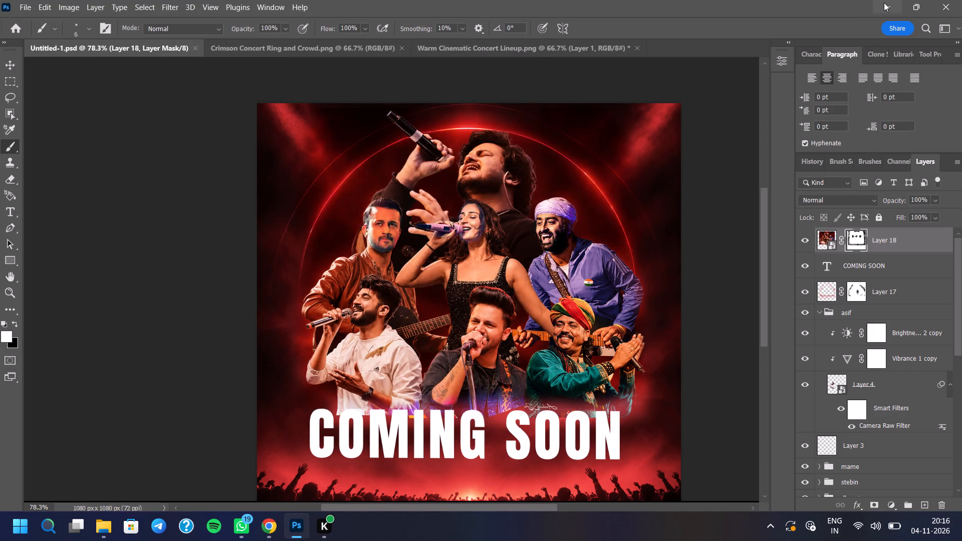
Minimise Photoshop to return to the ChatGPT poster conversation in Chrome.
left_click(884, 3)
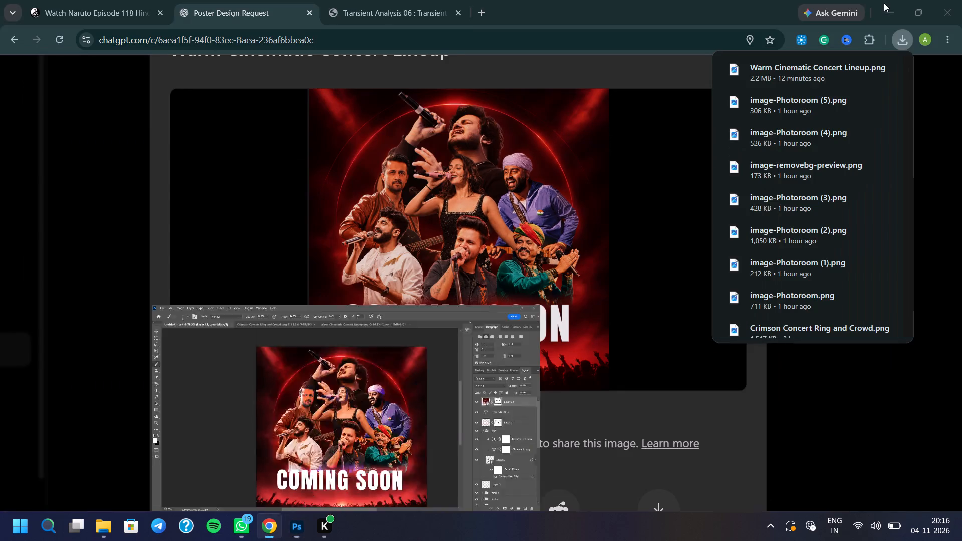